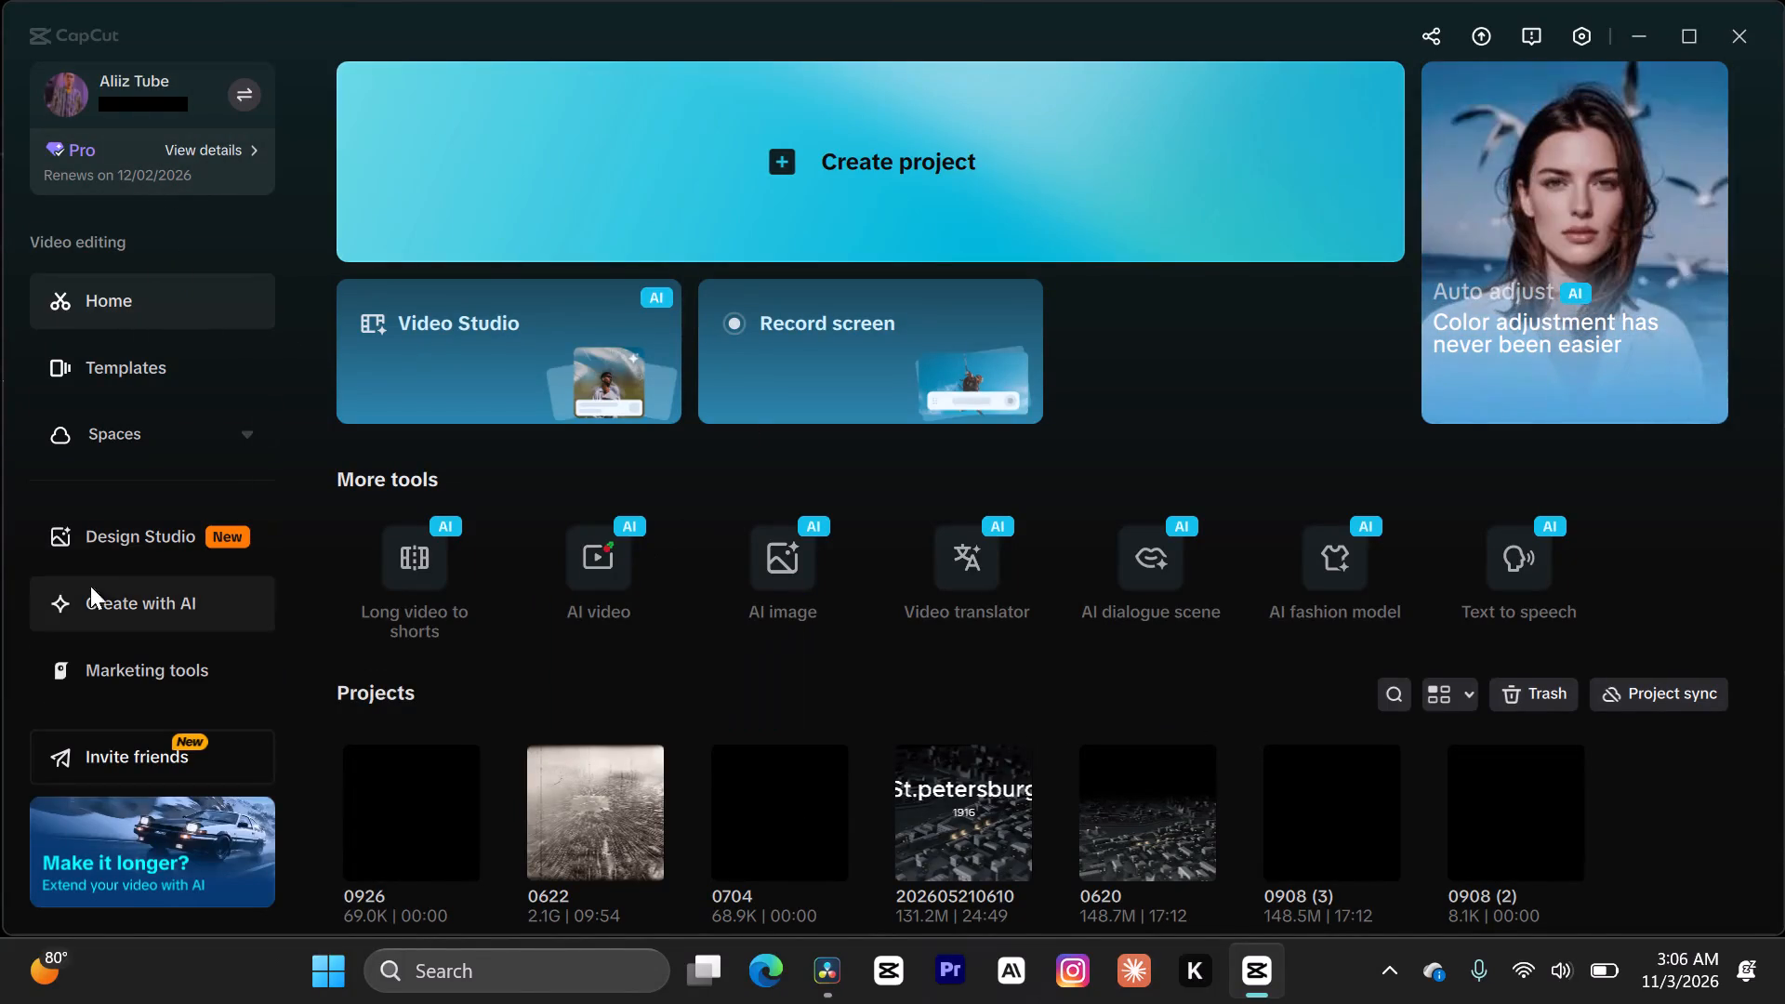
Create a new video project from the home screen.
left_click(154, 293)
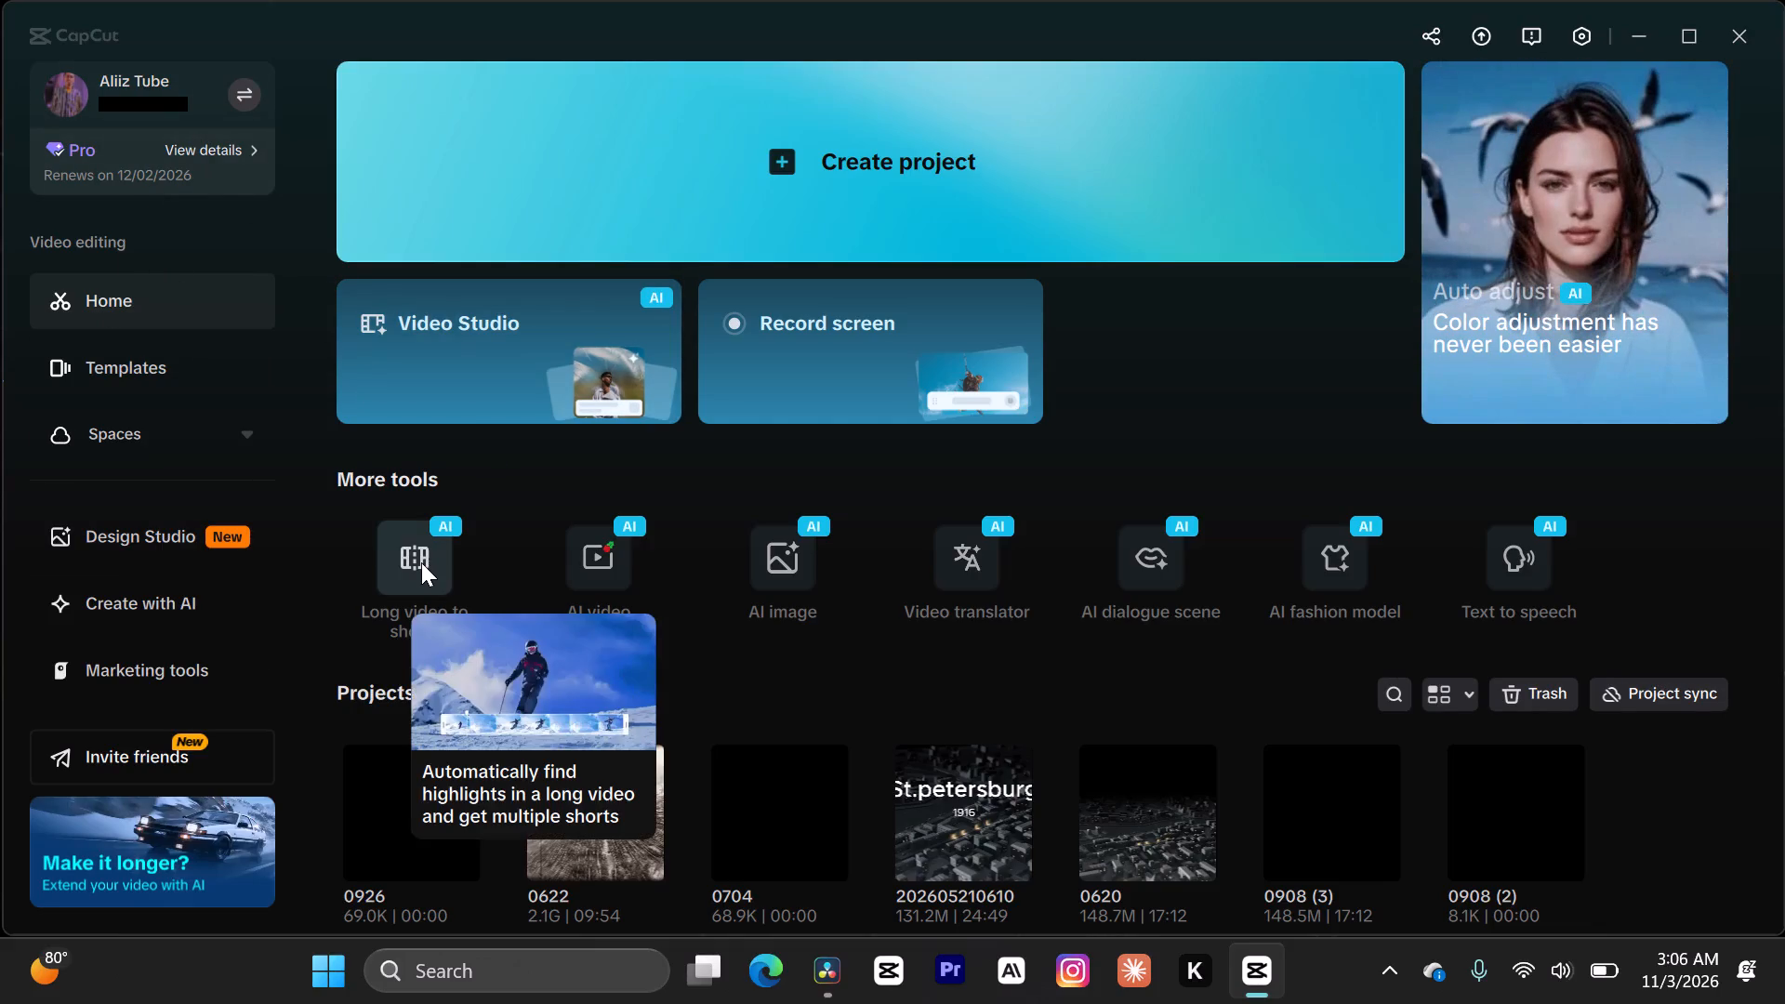
scroll(544, 561, "down", 1)
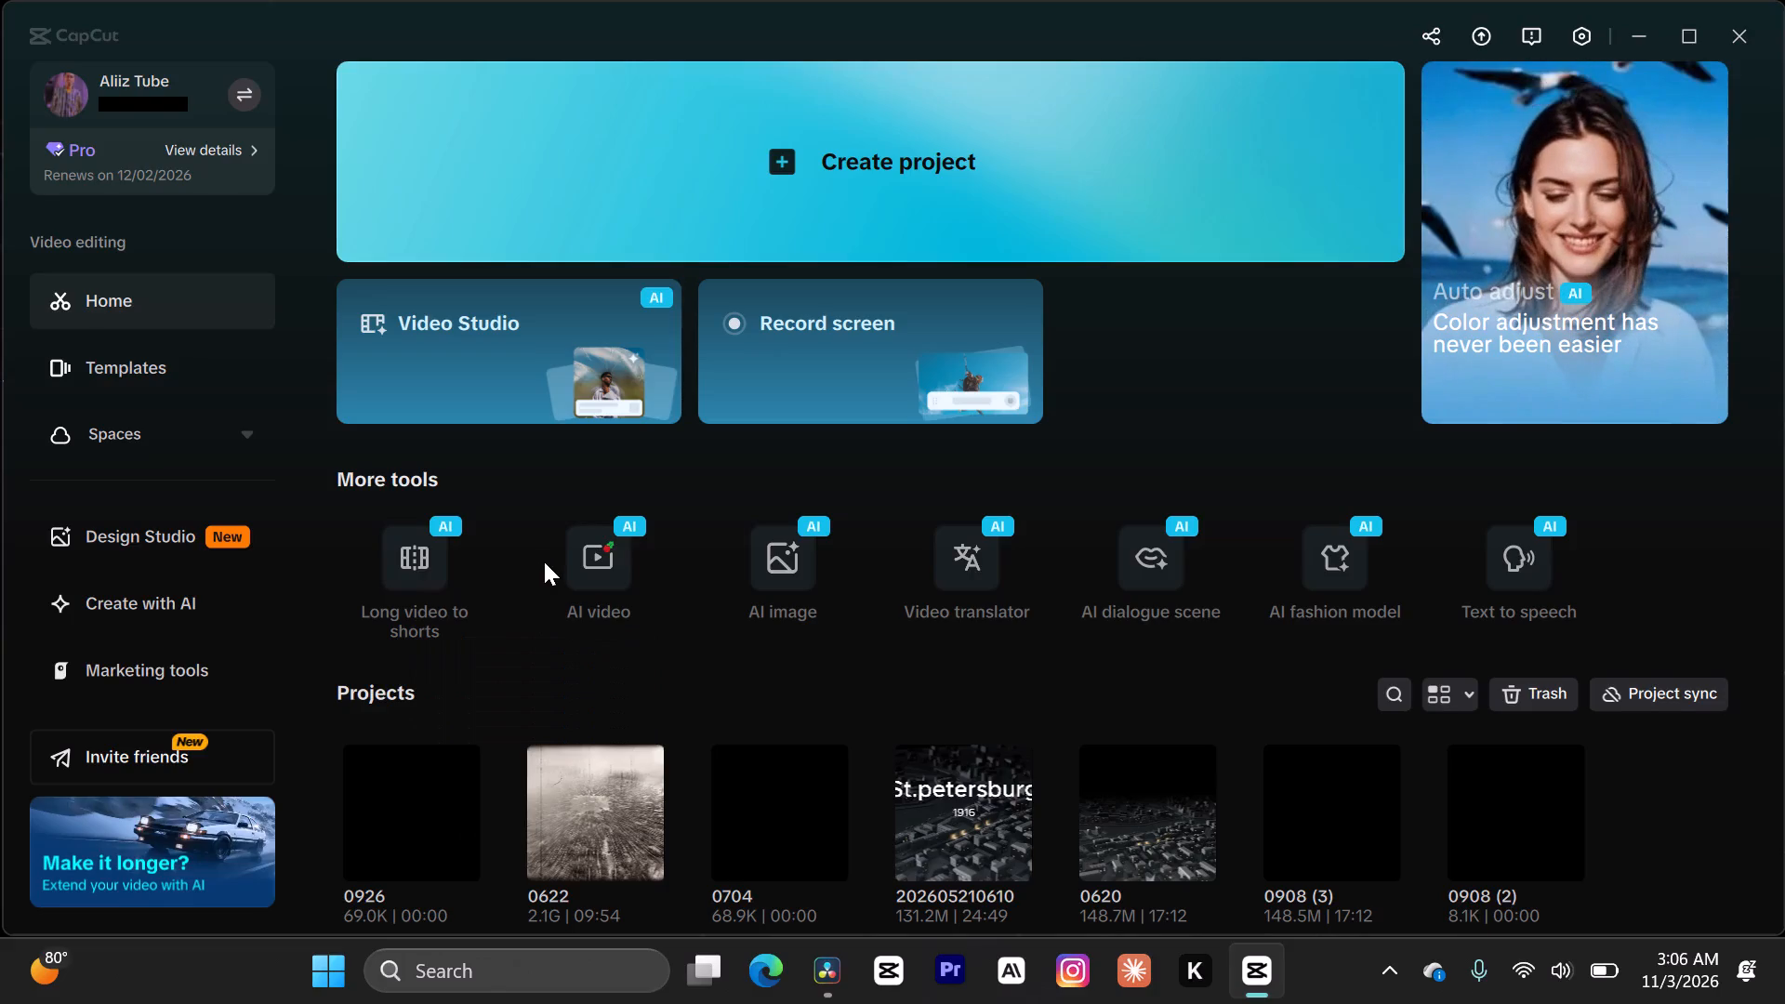
scroll(544, 561, "down", 3)
scroll(544, 561, "up", 2)
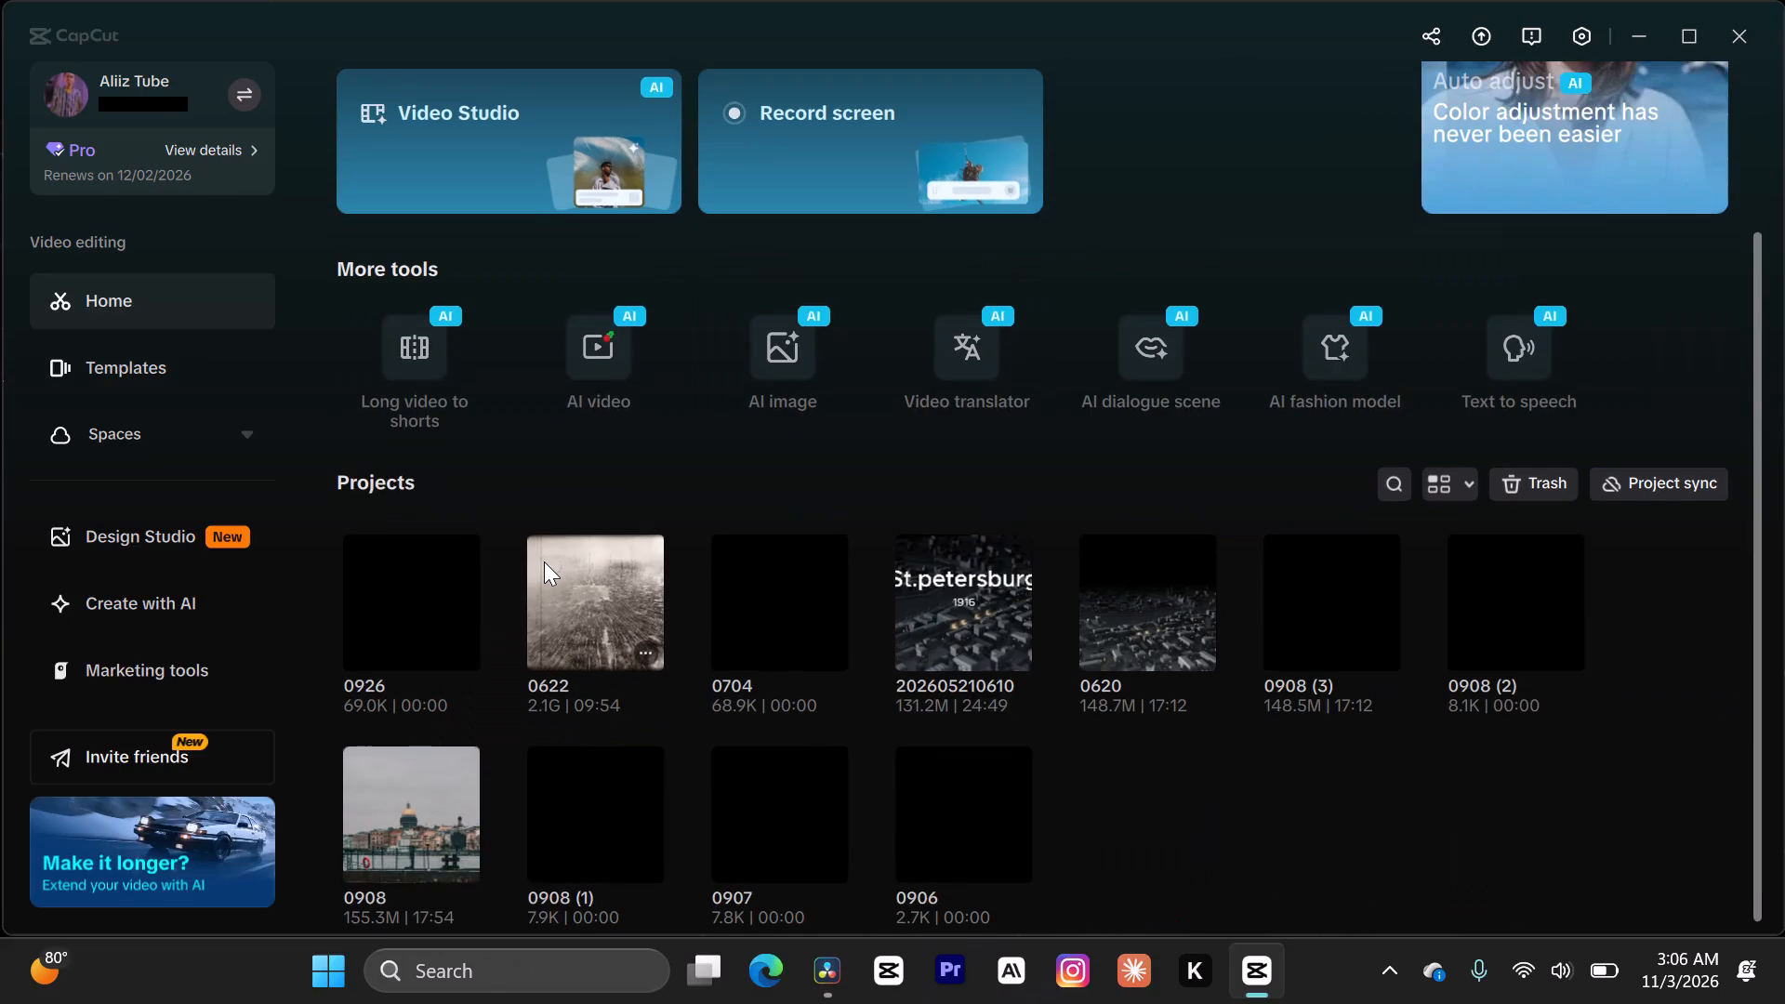
scroll(544, 561, "up", 7)
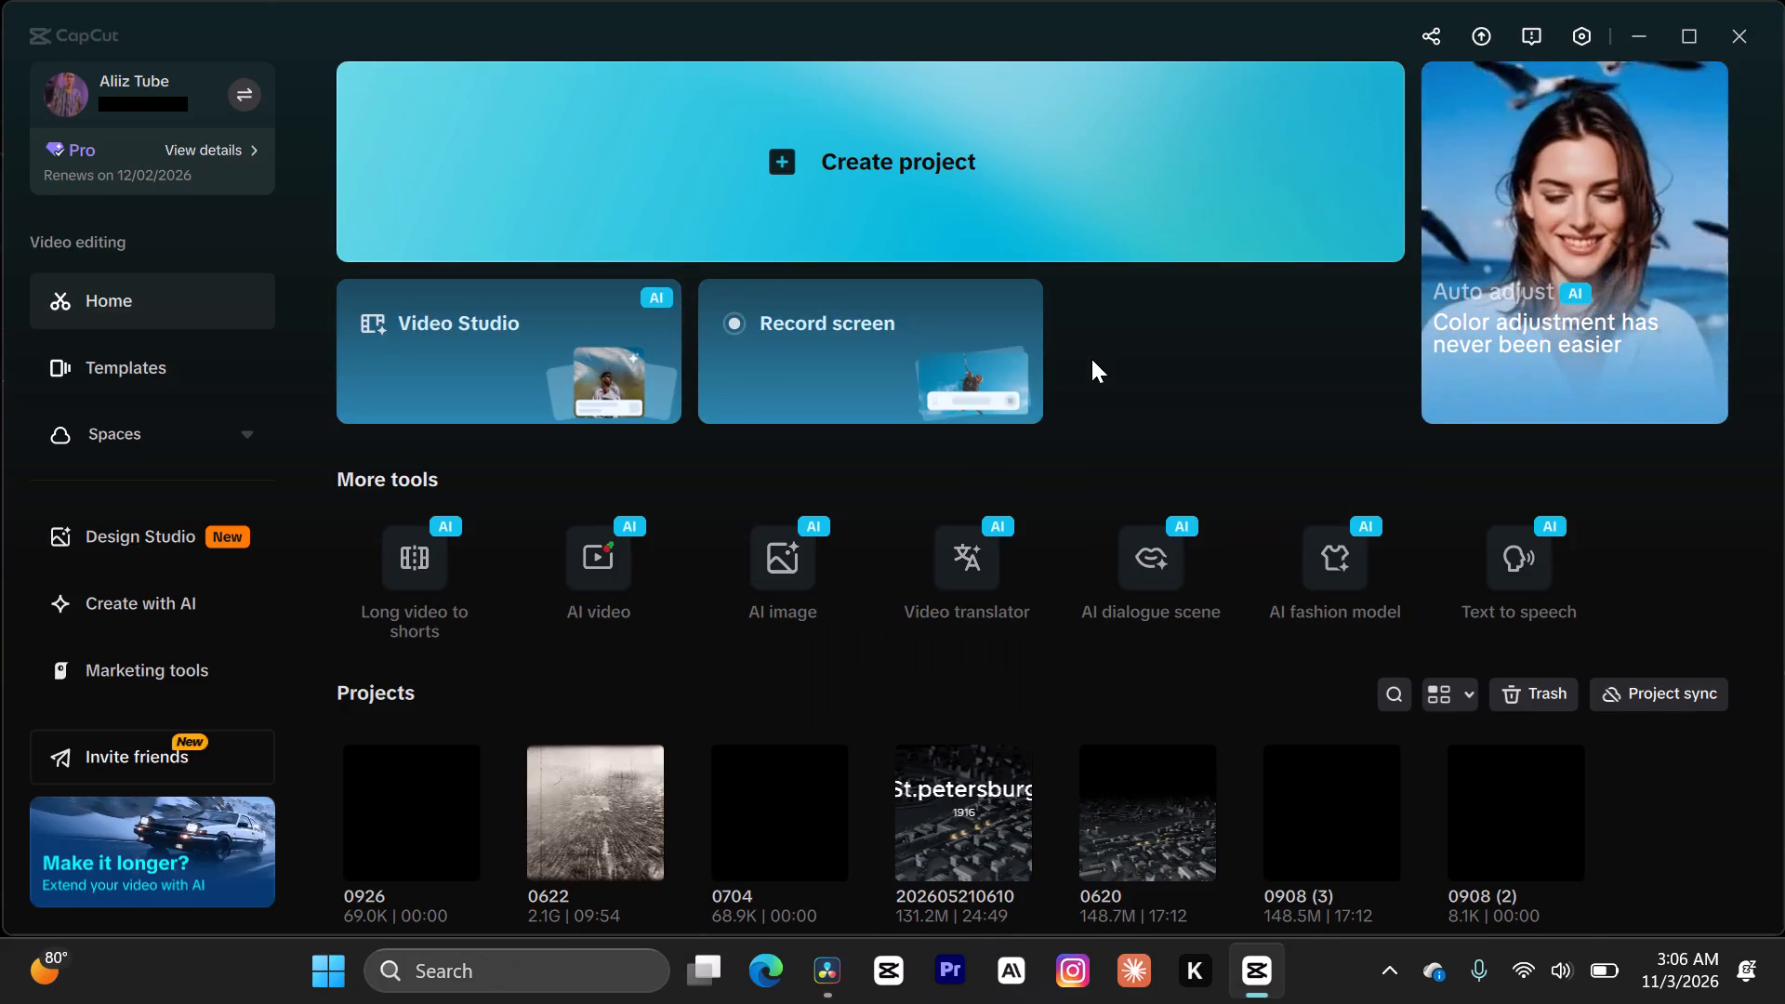
scroll(1091, 359, "up", 2)
left_click(903, 167)
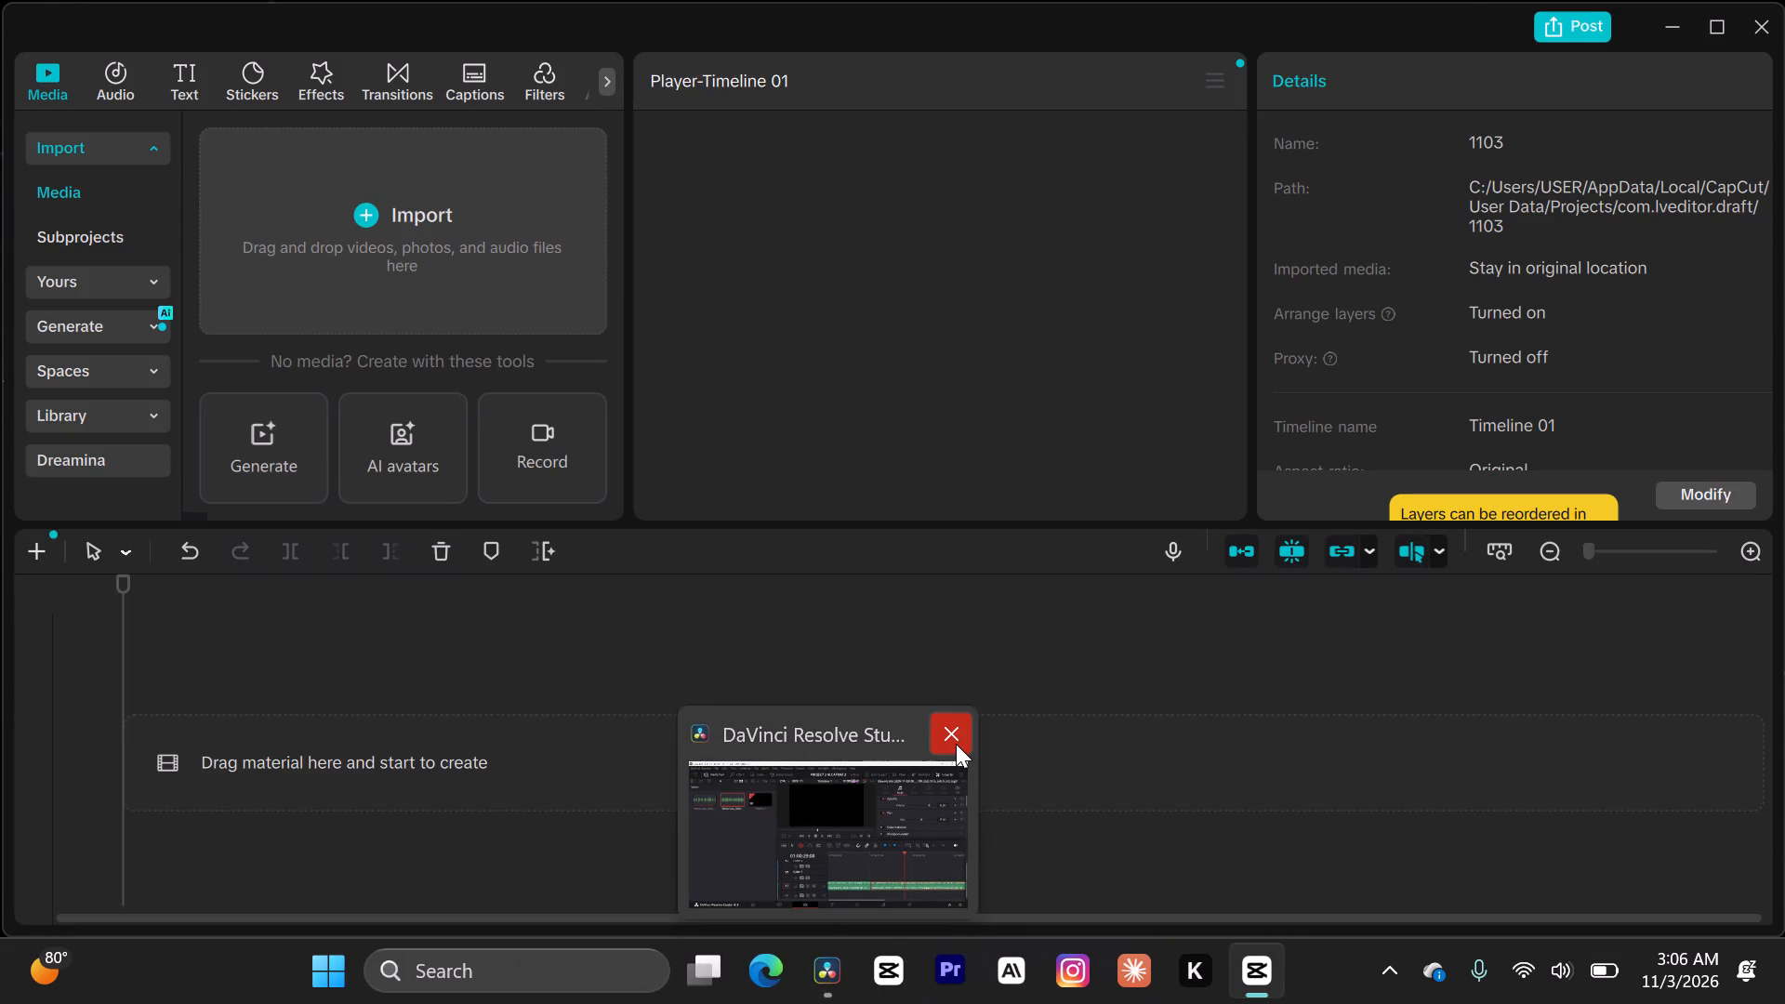
Close the open DaVinci Resolve window and dismiss the keyboard shortcut conflict notice.
left_click(956, 744)
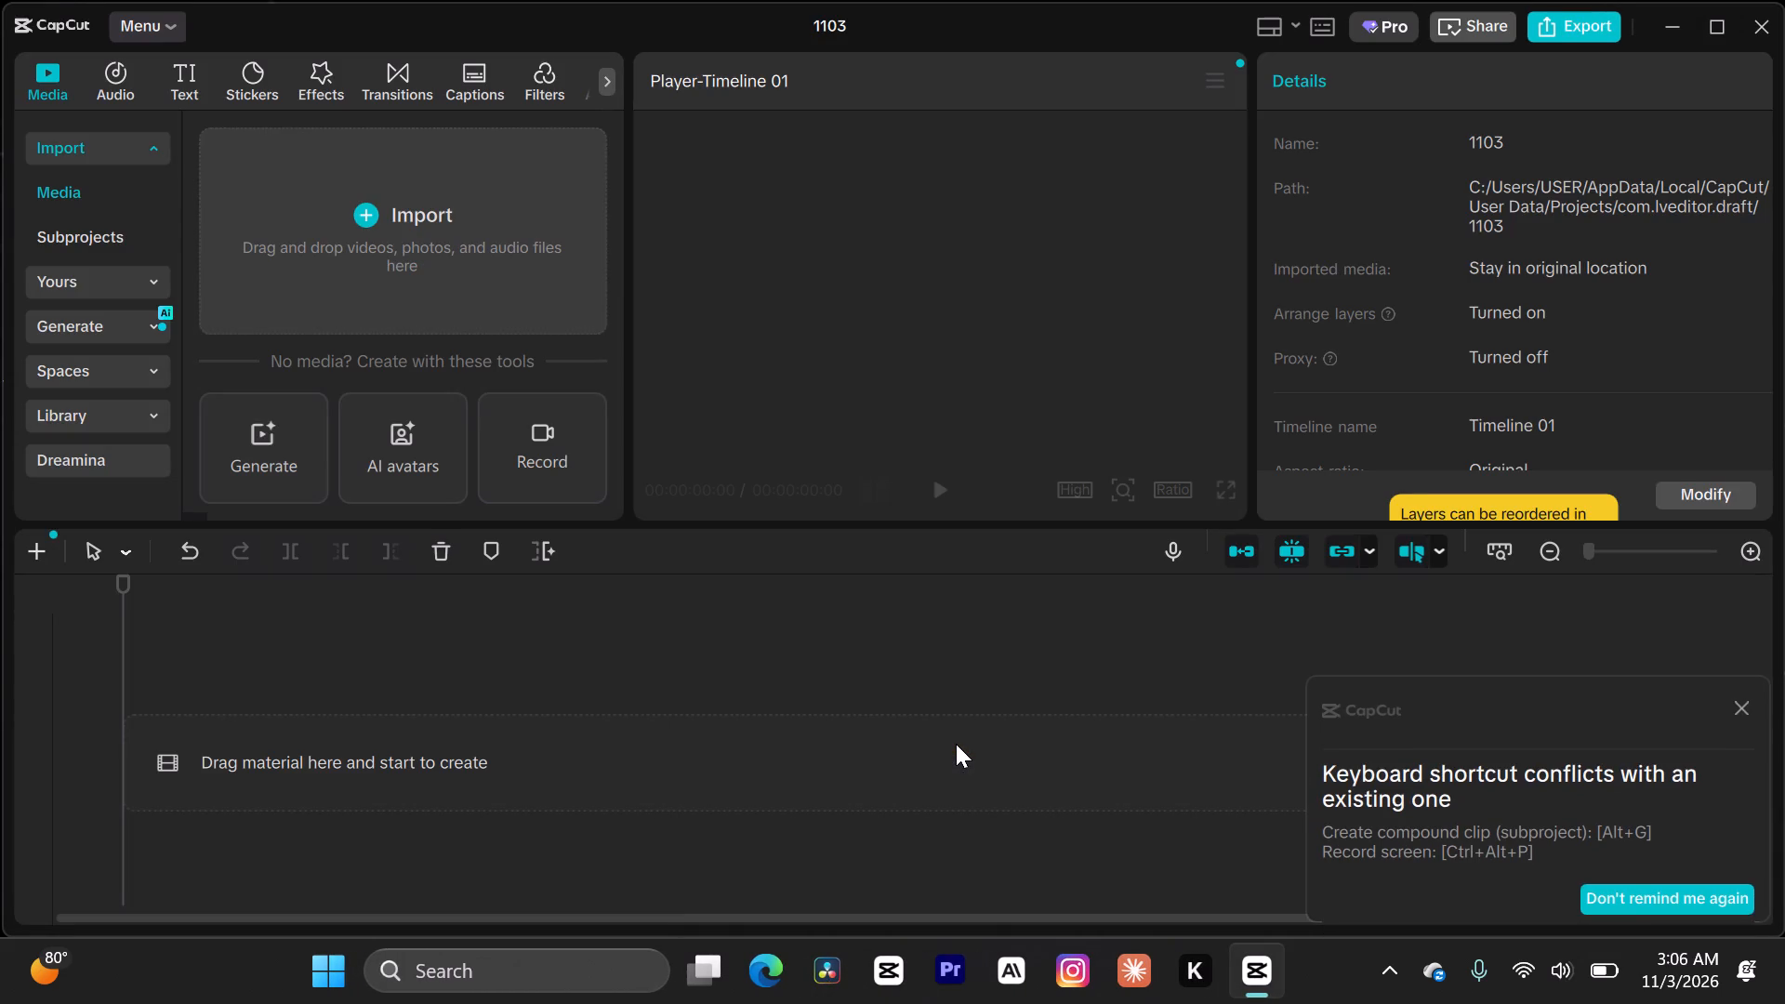
left_click(1746, 706)
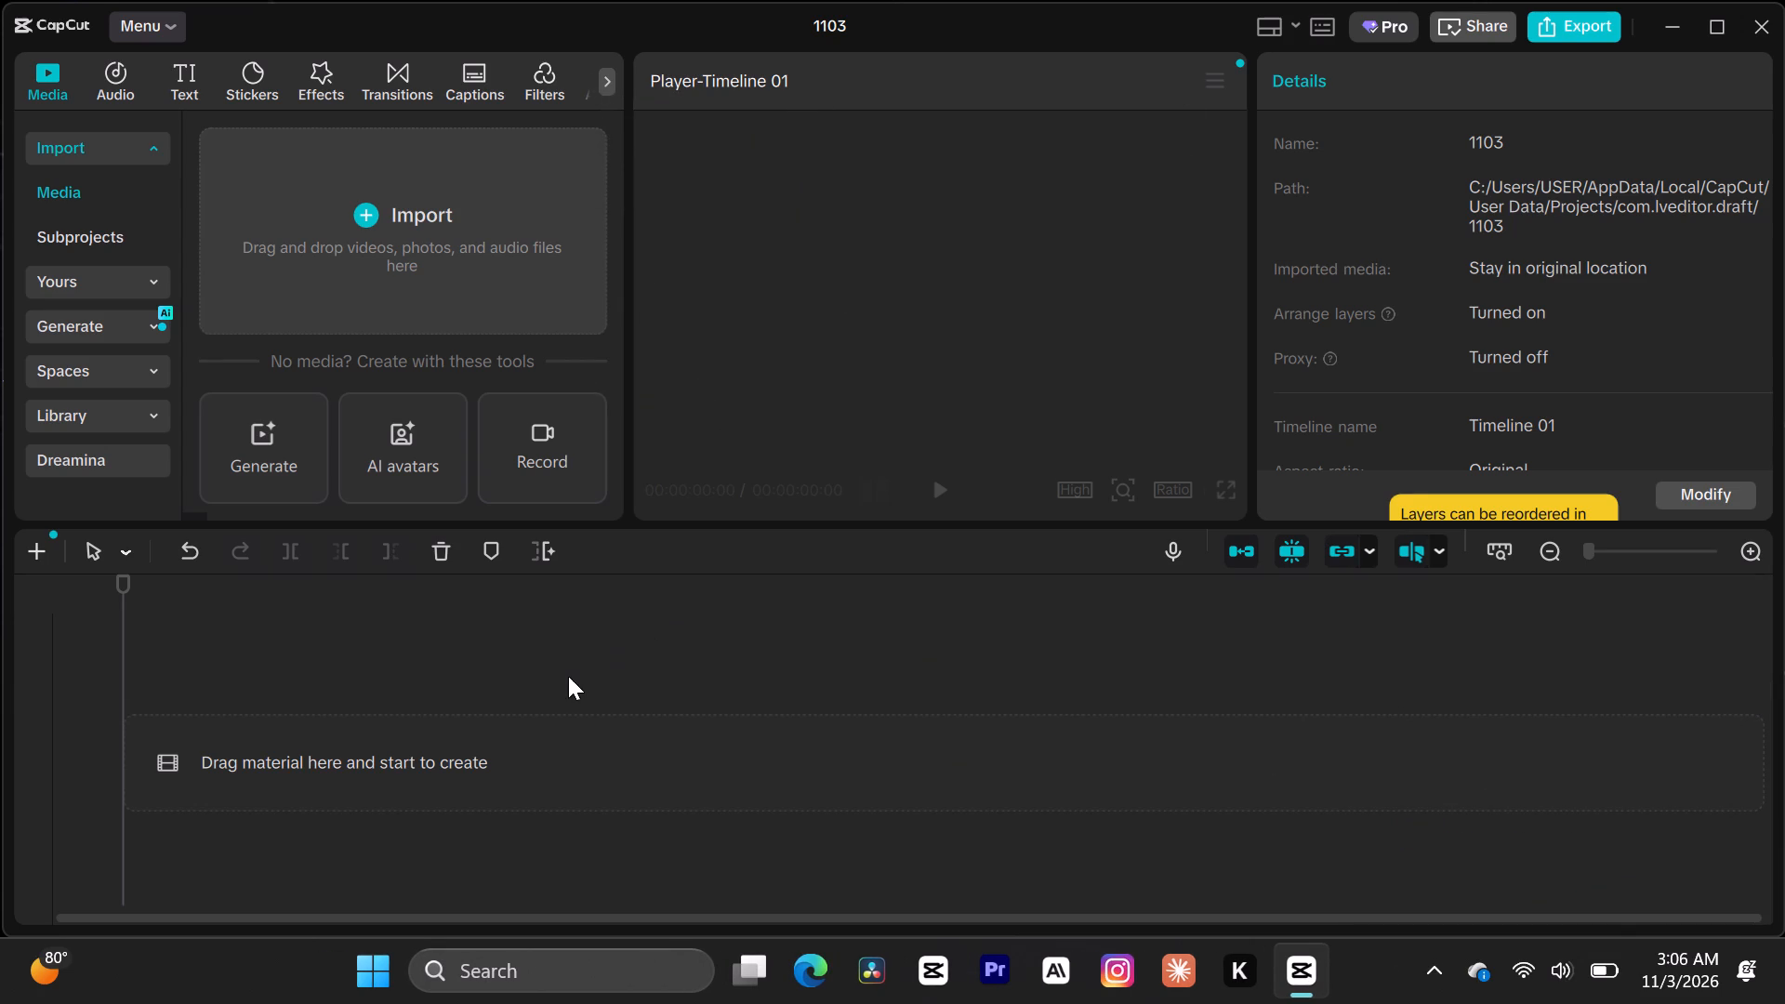
Import the ElevenLabs_2026-11-03T08_54_41_Henry voiceover audio file from the Downloads folder into the project media.
left_click(178, 760)
left_click(365, 230)
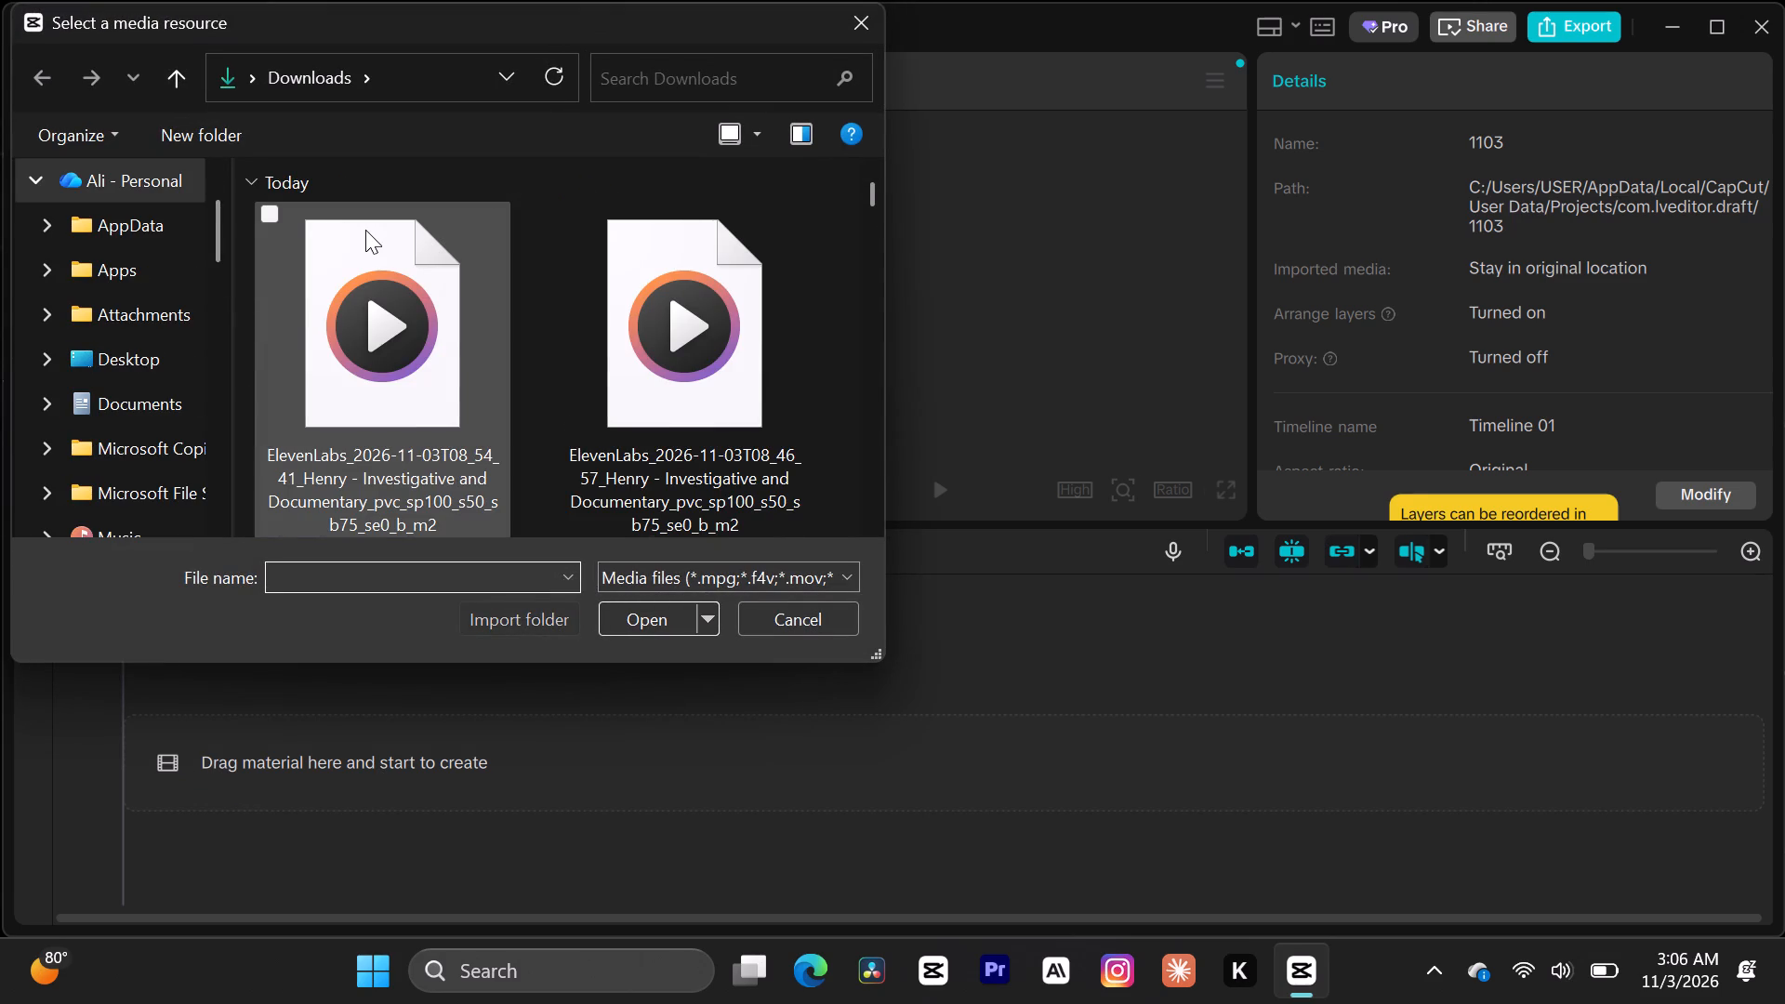
left_click(384, 376)
left_click(646, 619)
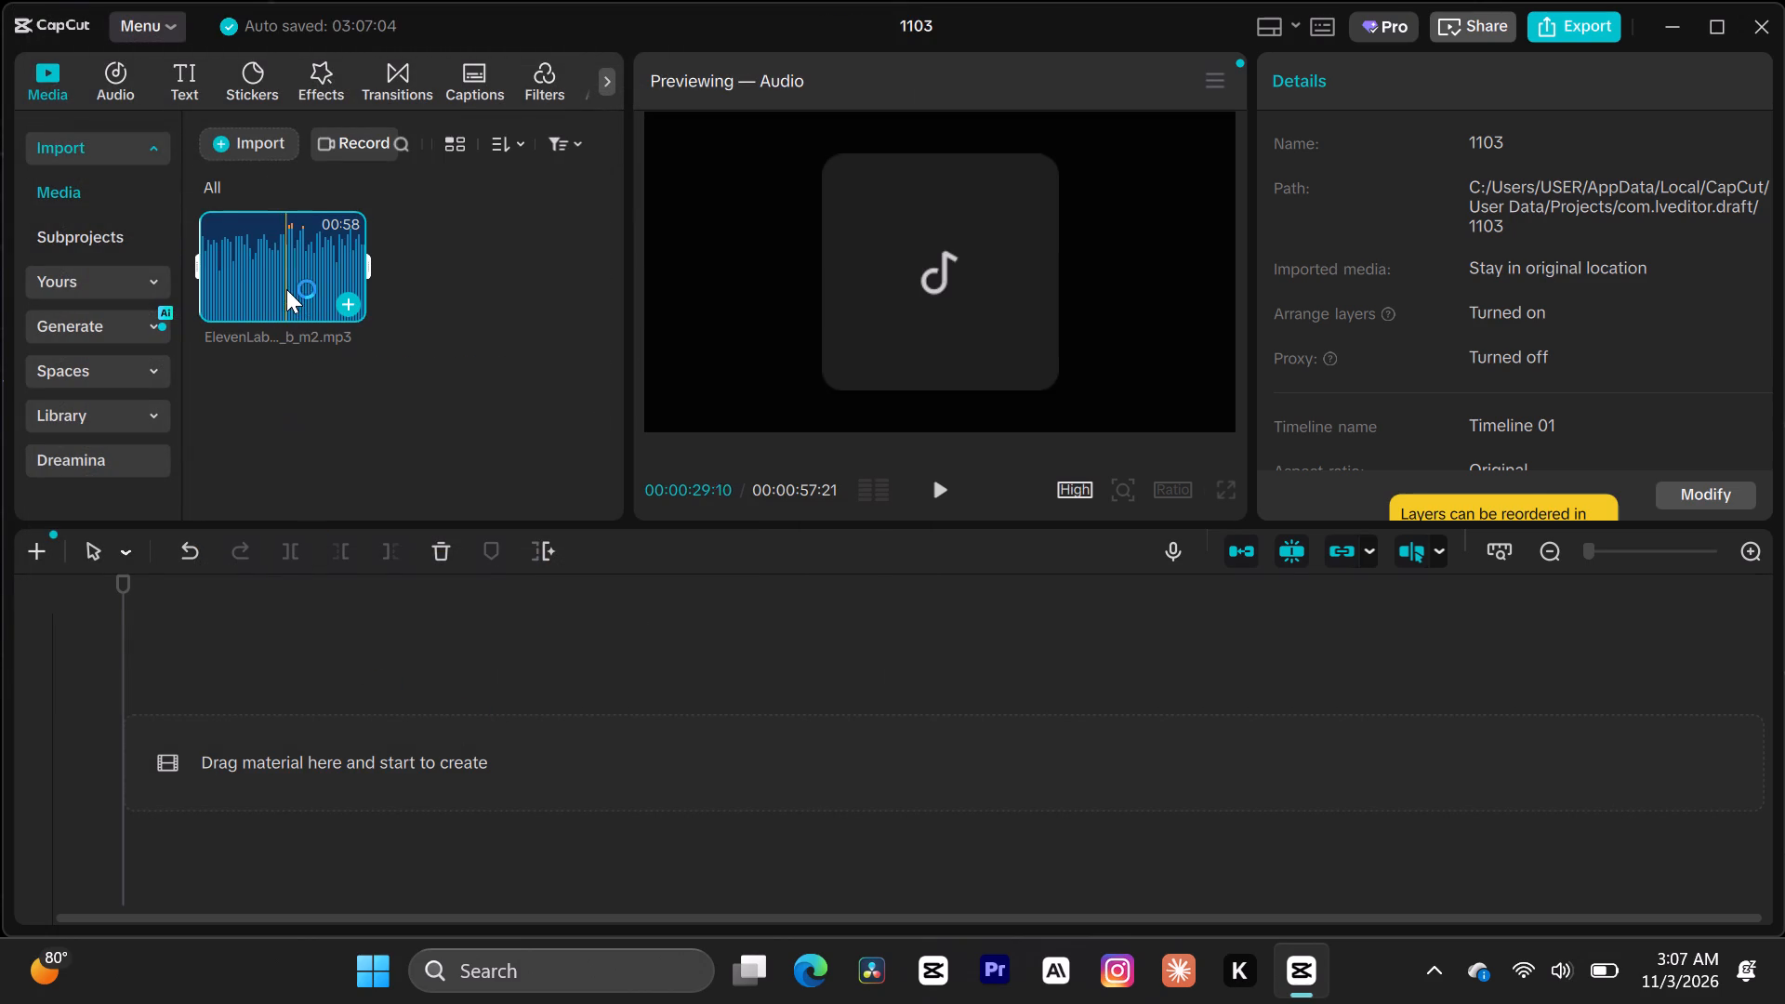
Add the imported ElevenLabs voiceover to the timeline, starting at 00:00.
left_click(355, 299)
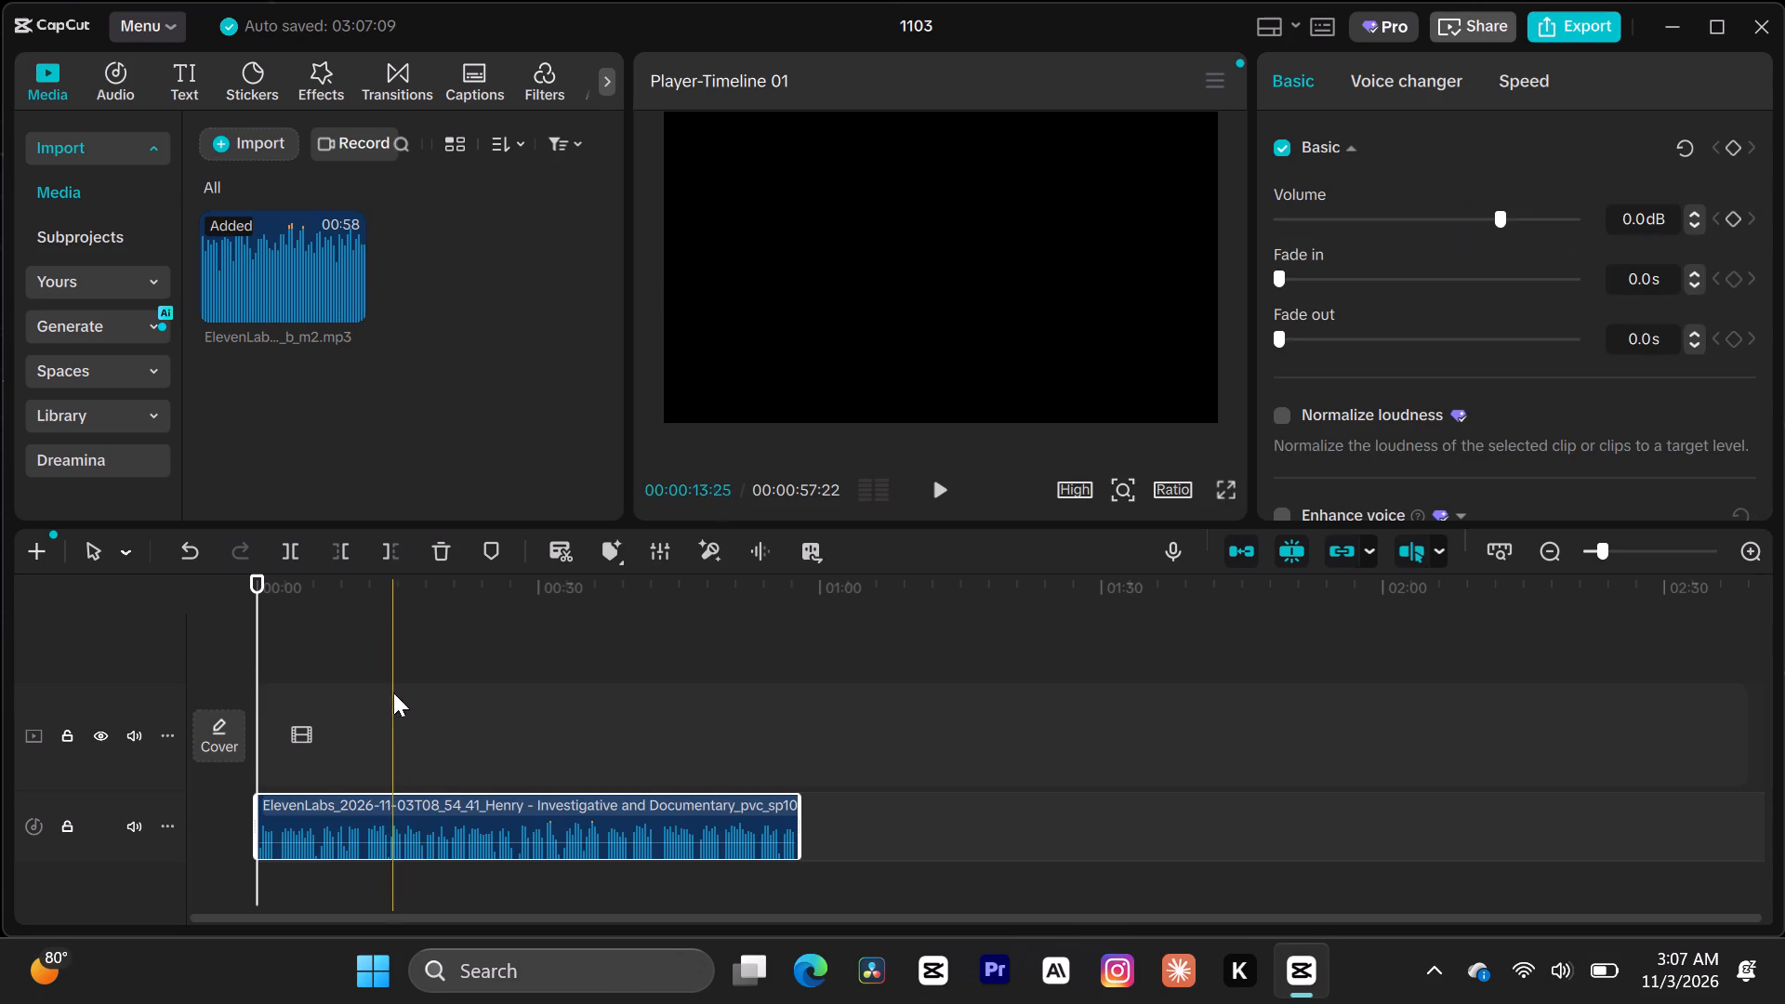
scroll(398, 708, "down", 2)
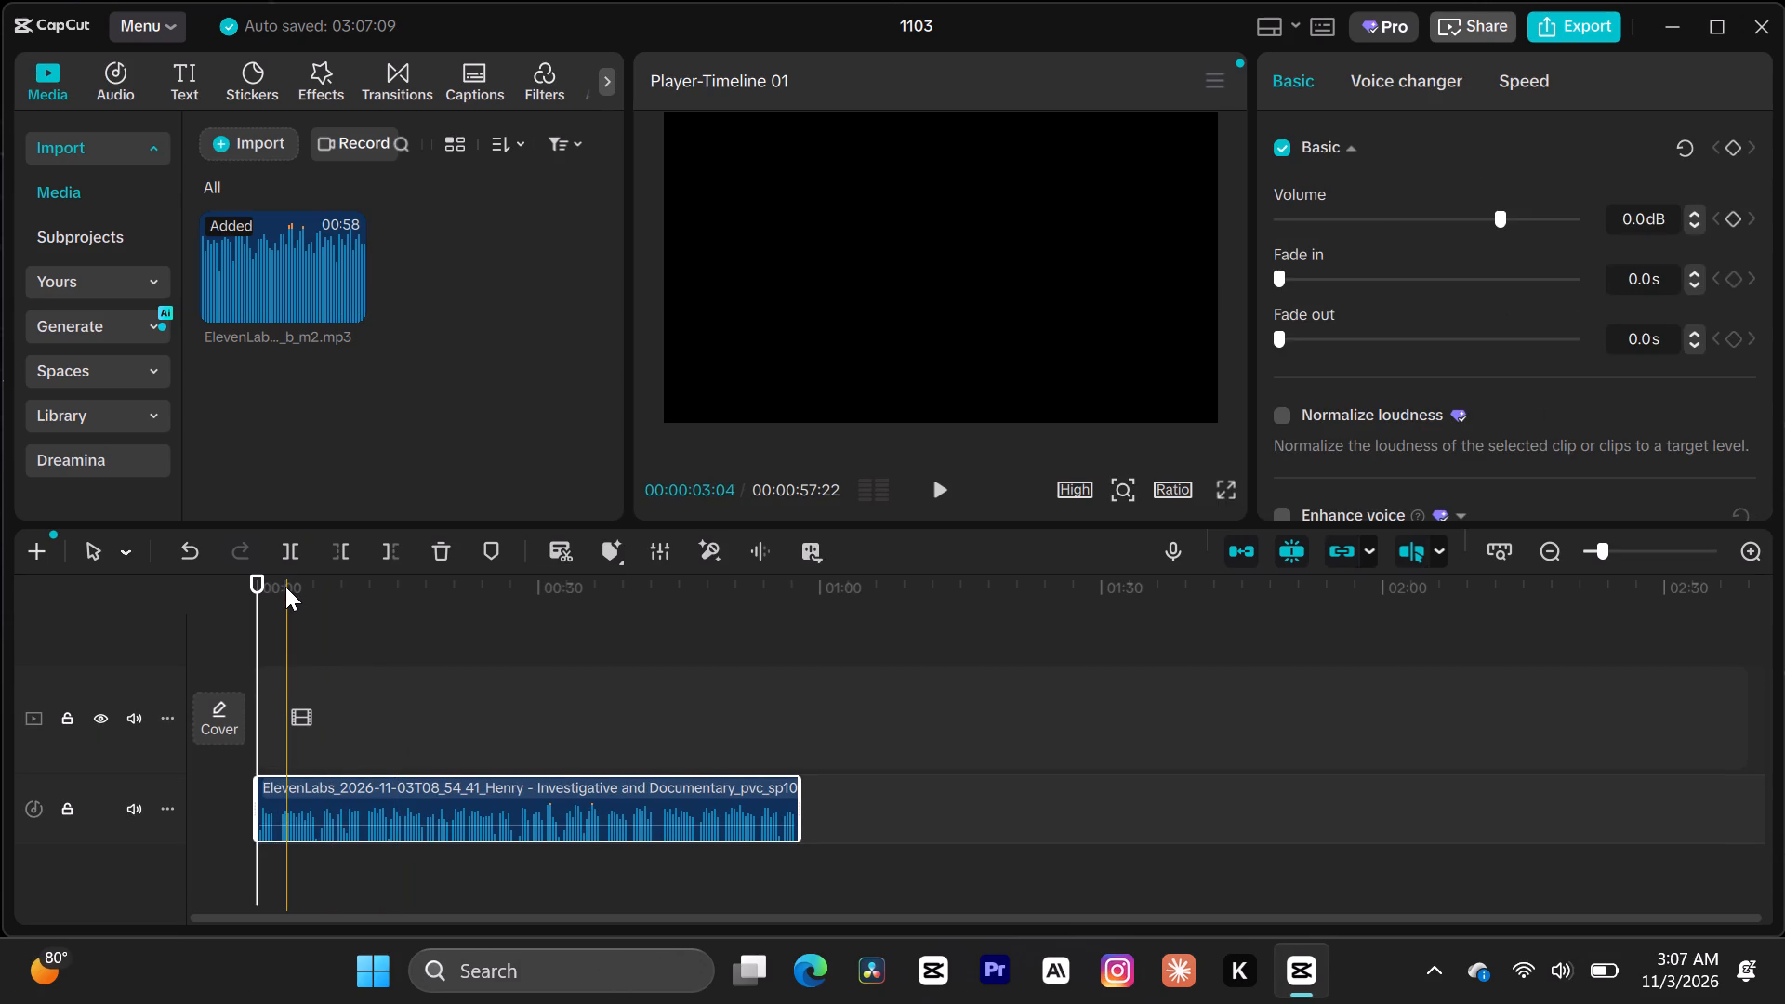
Play the voiceover on the timeline from the beginning.
left_click(933, 485)
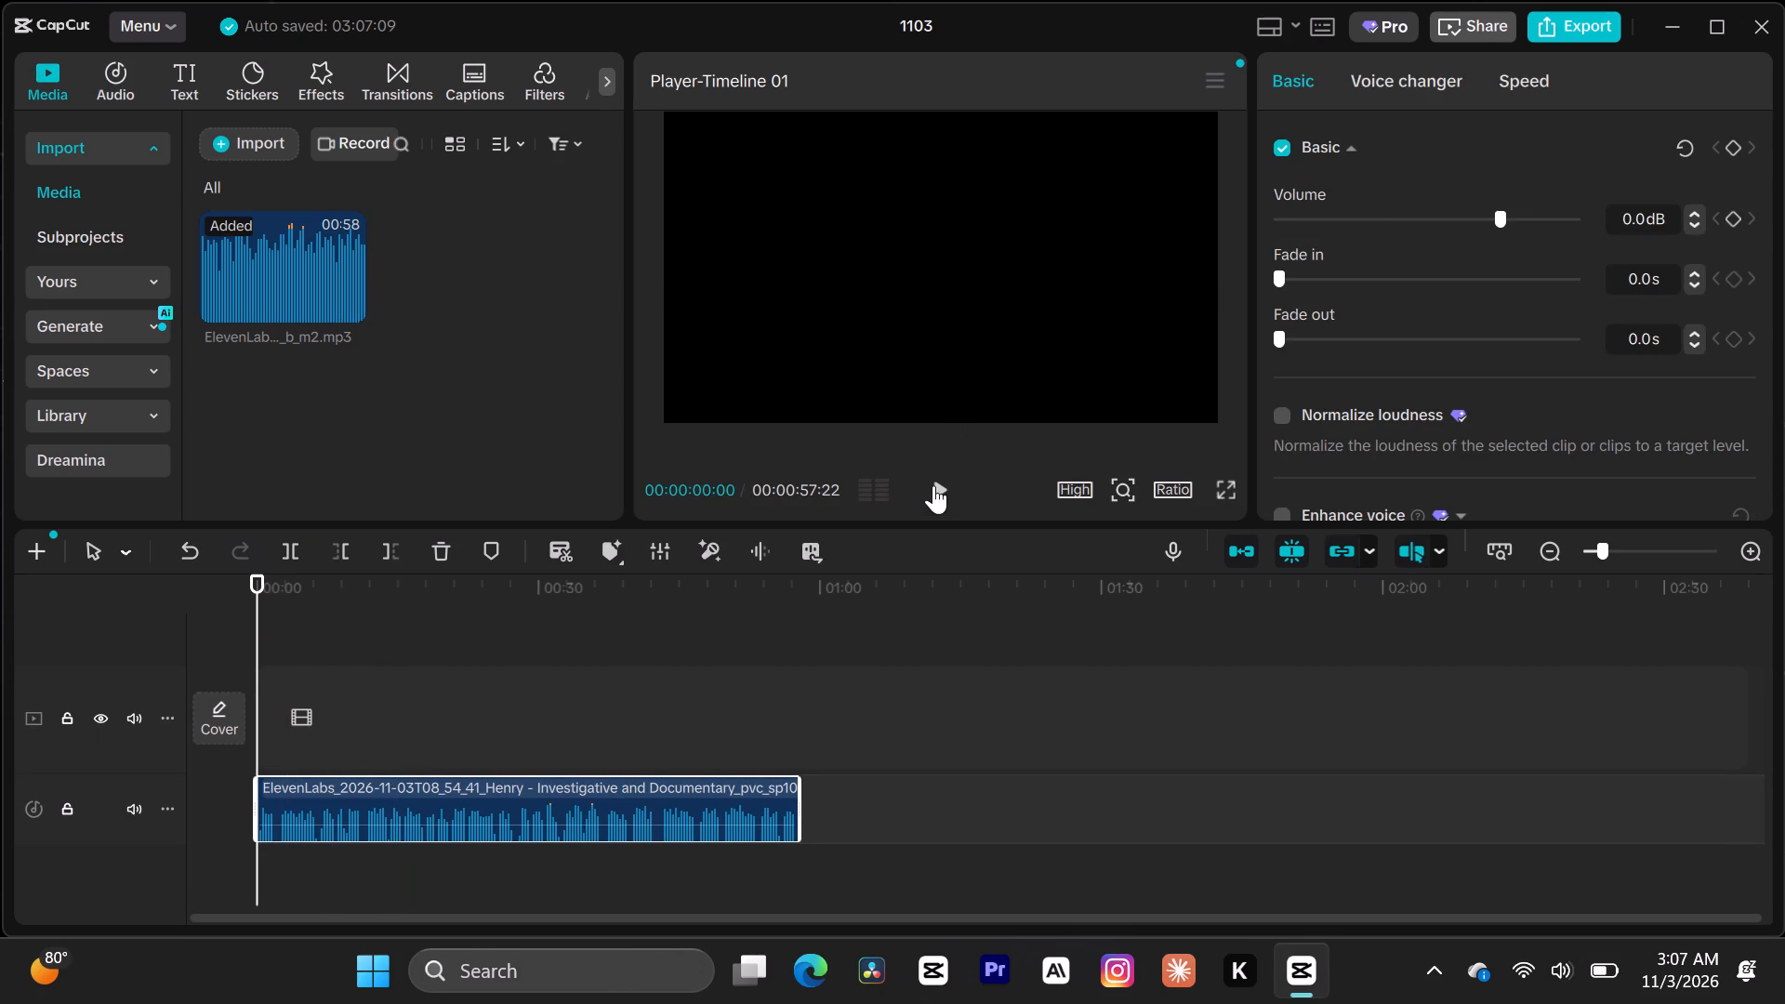
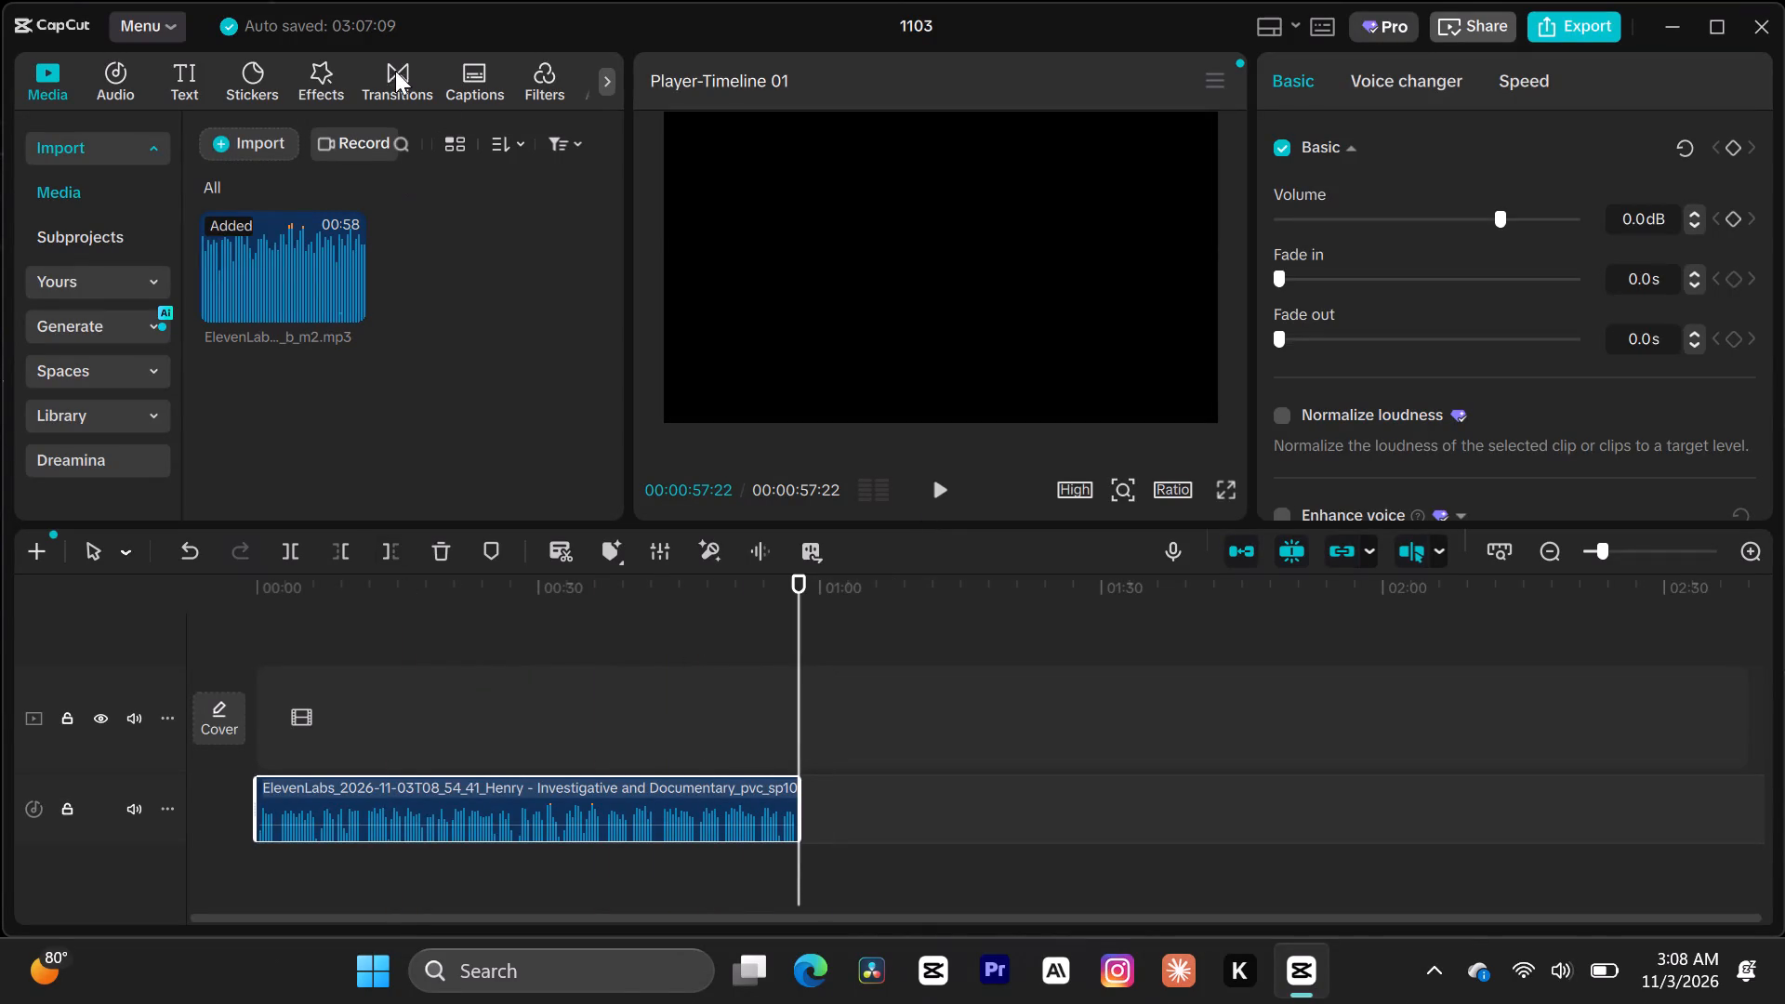
Import the second voiceover file, ElevenLabs_2026-11-03T08_46_57_Henry, from the Downloads folder into the project media.
left_click(229, 148)
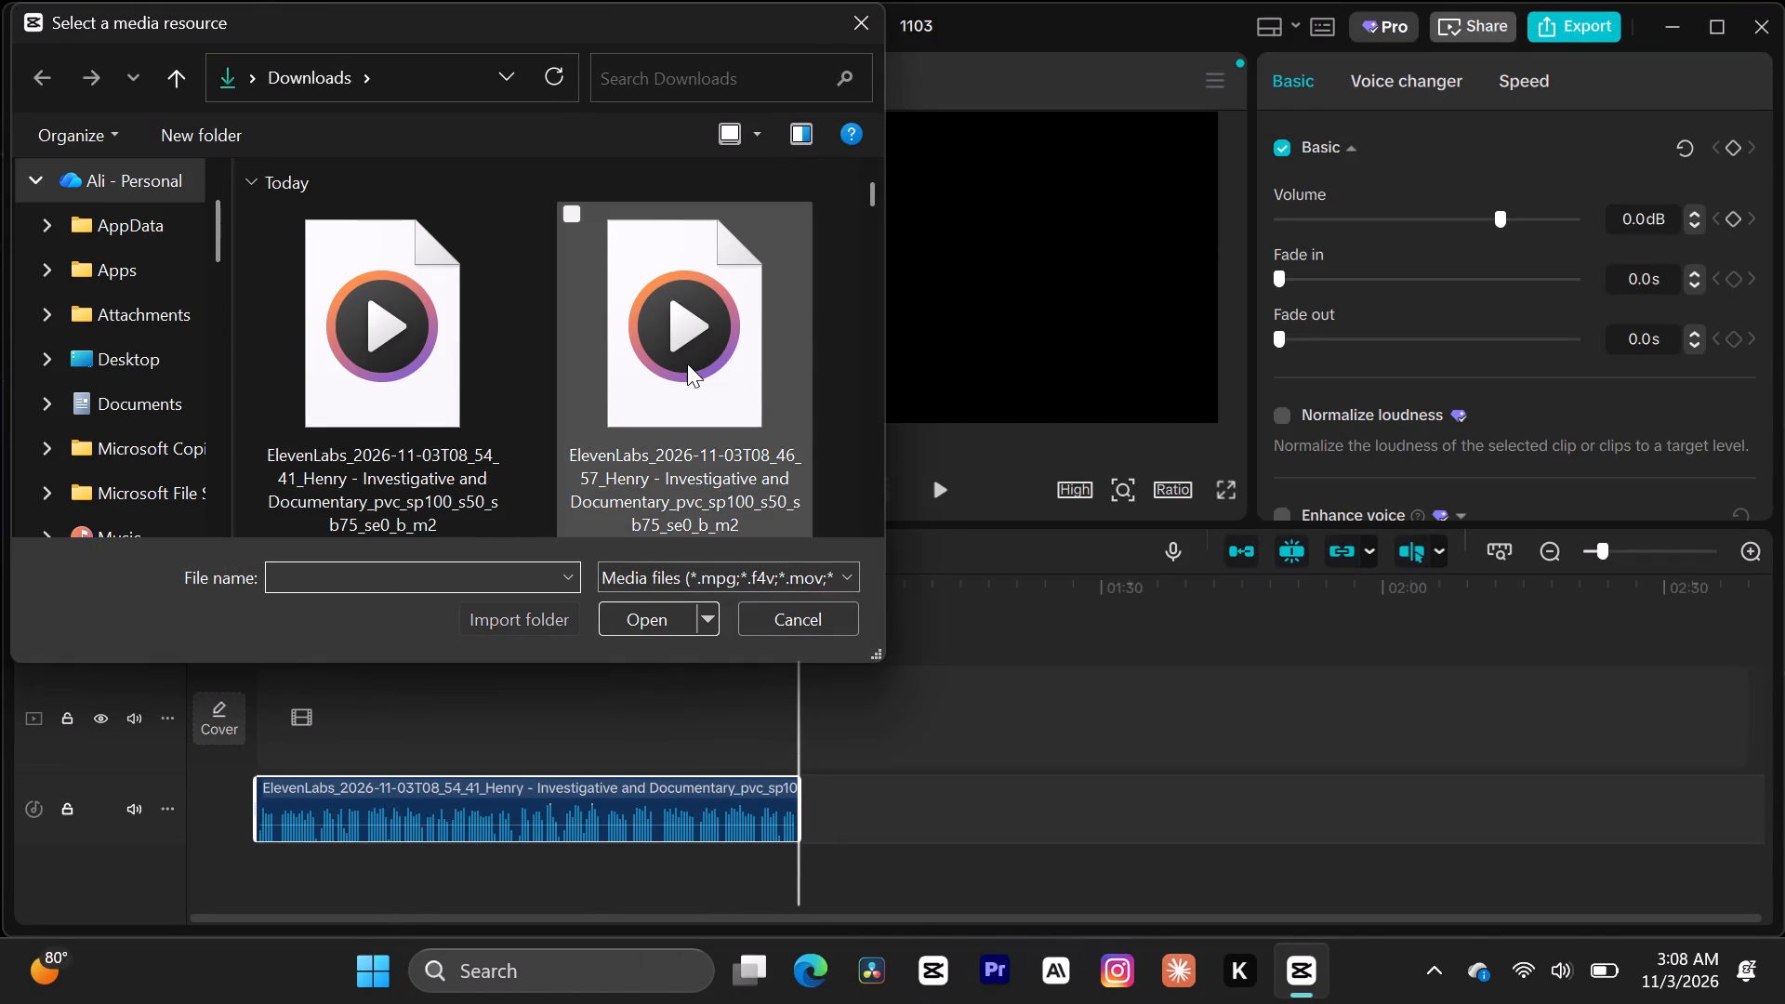
left_click(687, 363)
left_click(650, 617)
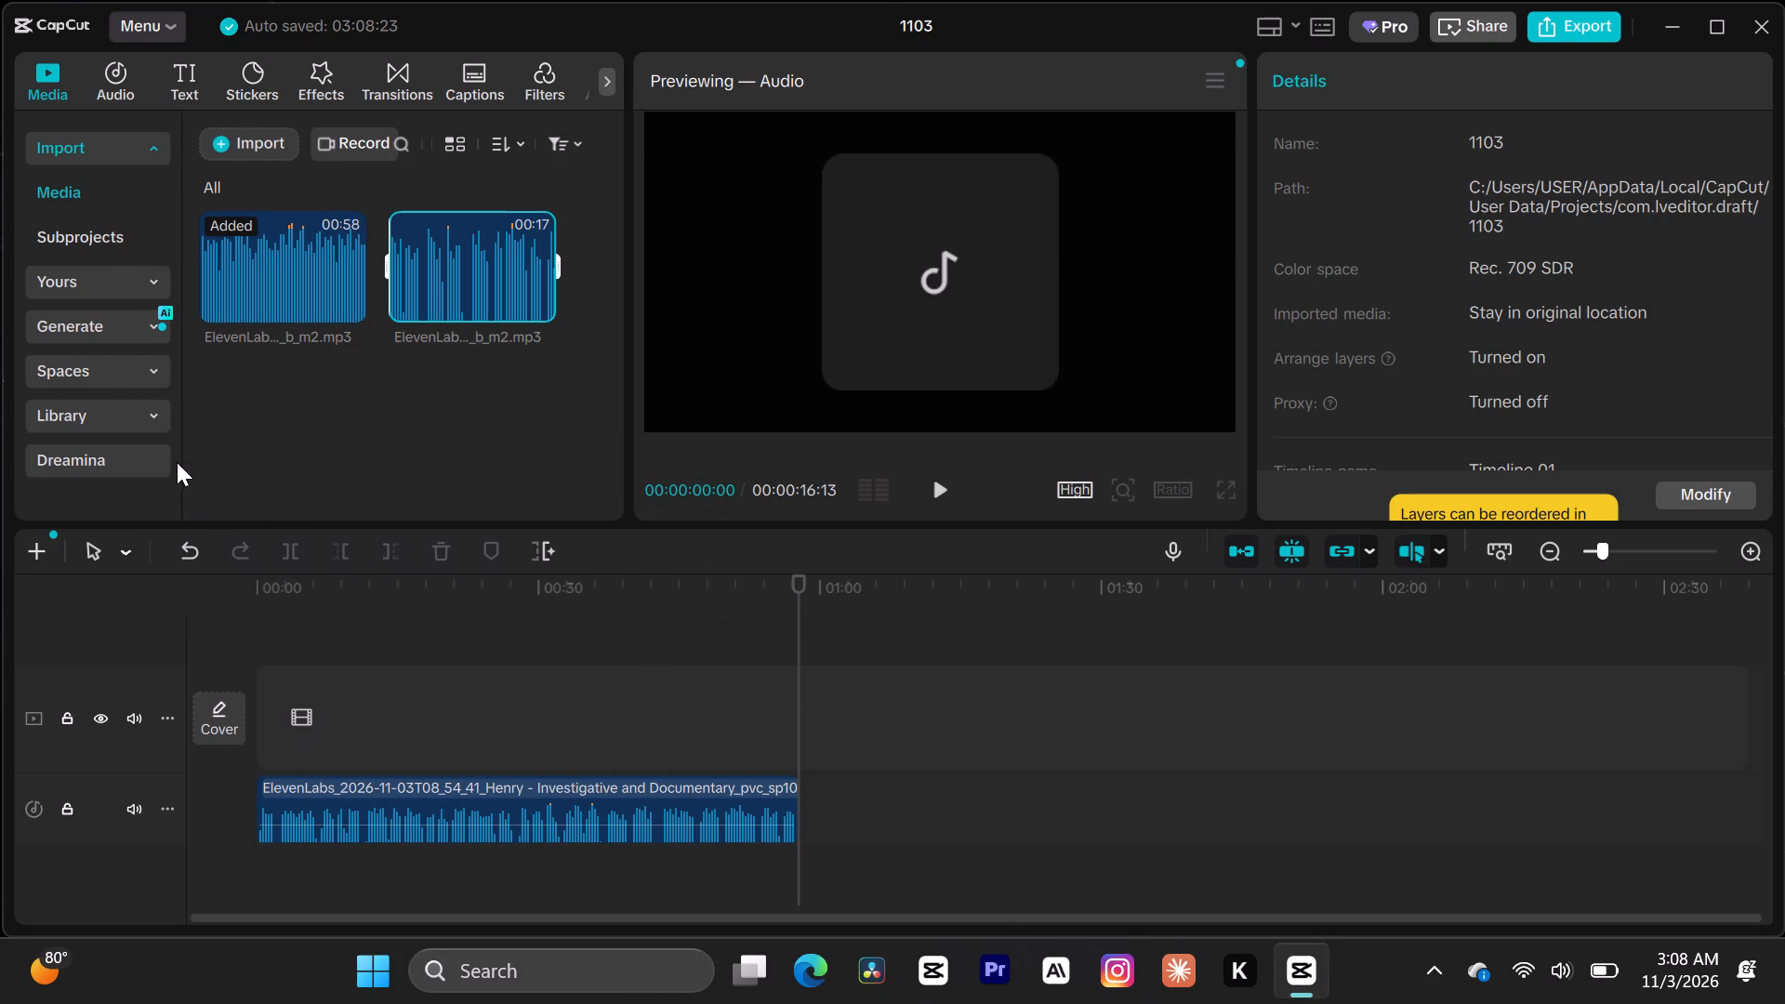
Add the 17-second ElevenLabs voiceover to the timeline at 00:00, on a separate audio track below the longer one.
double_click(261, 667)
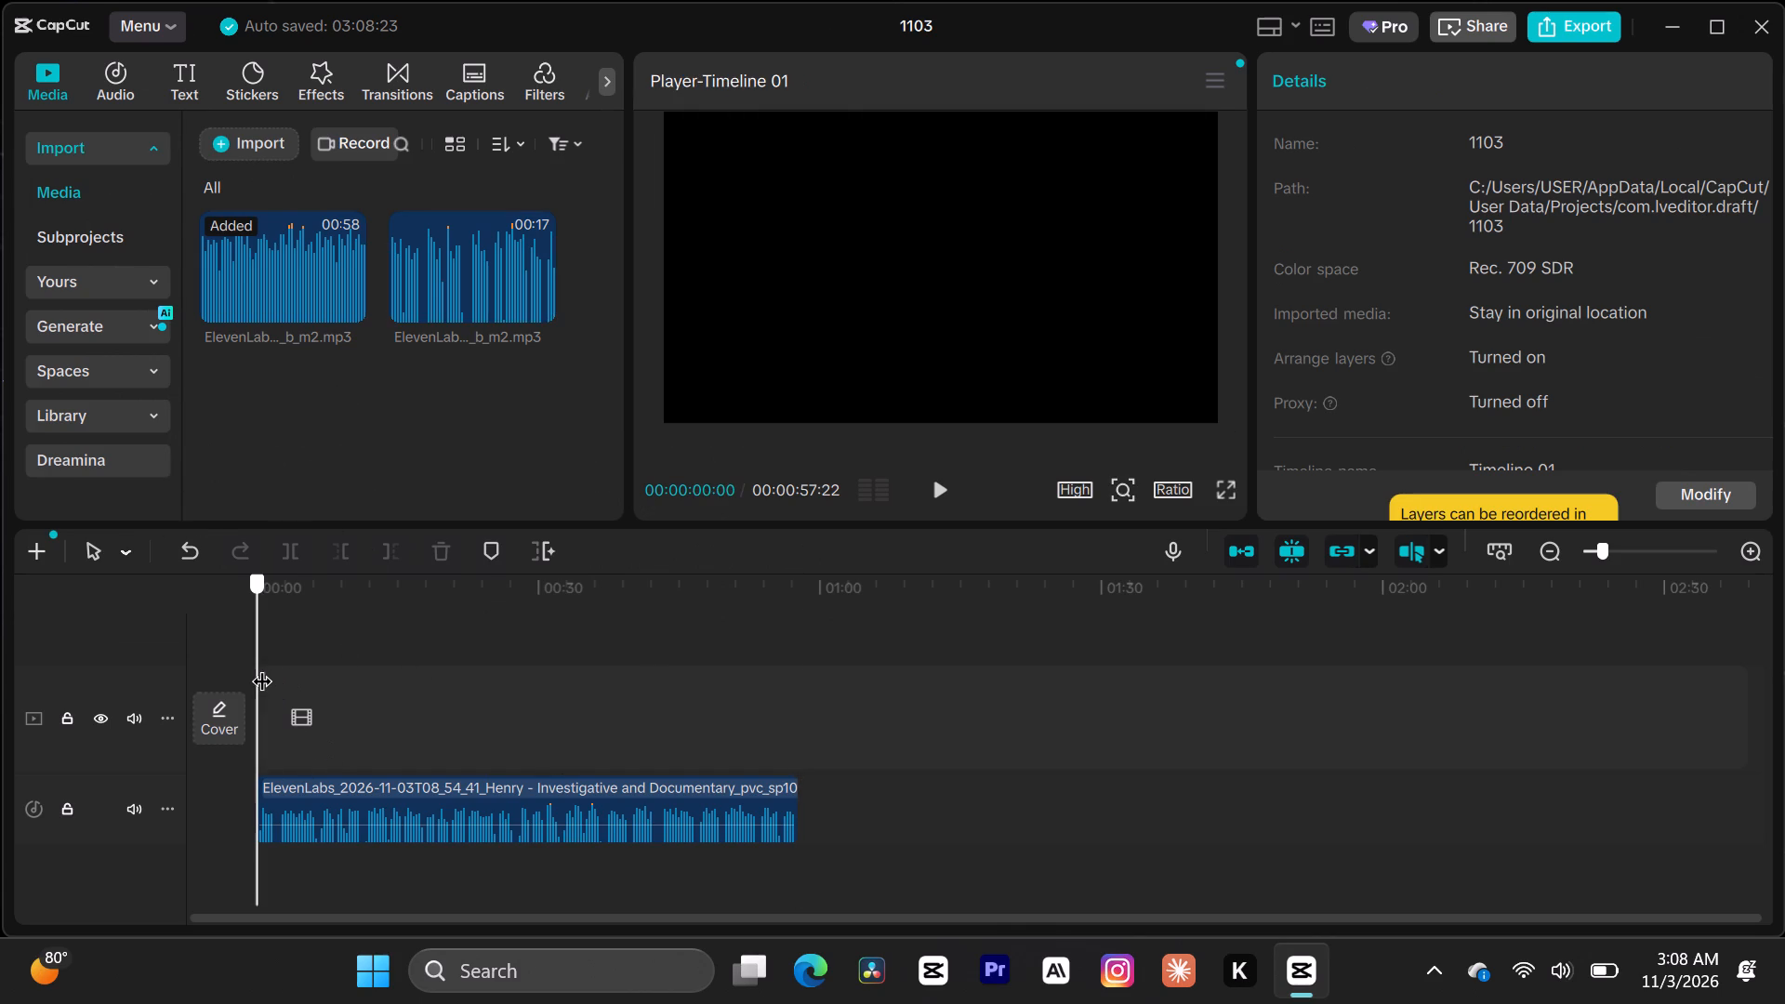
left_click(489, 270)
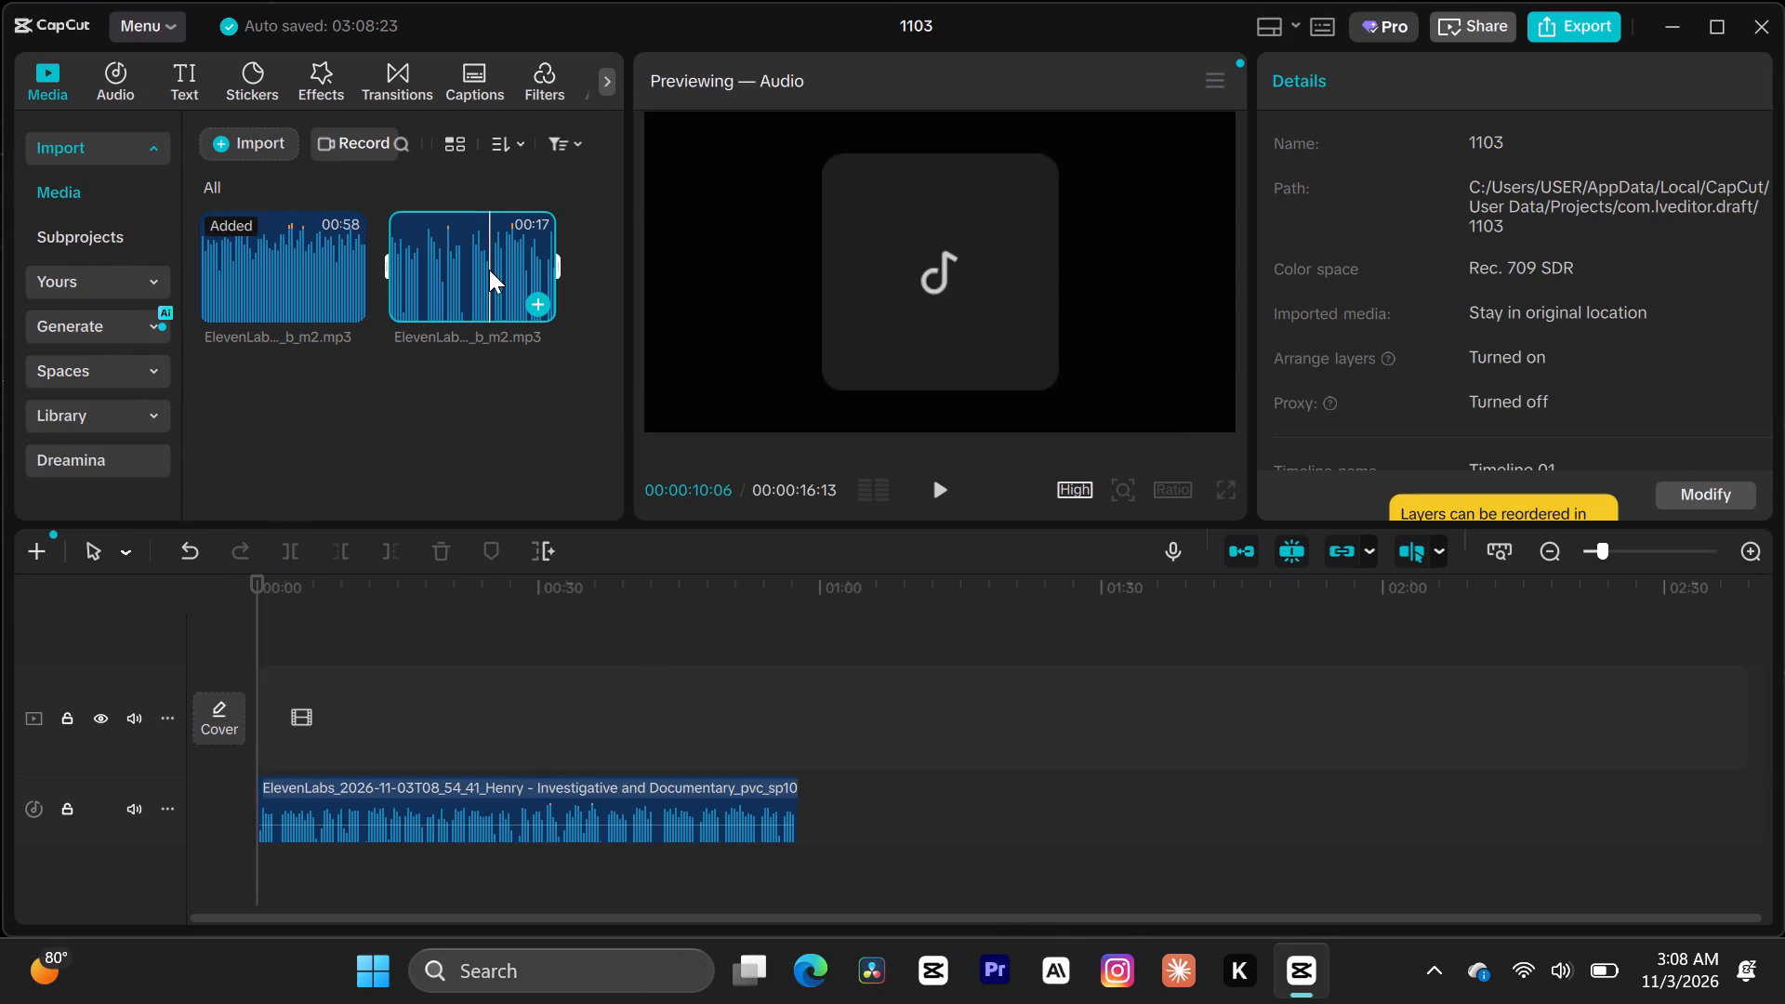
left_click(538, 297)
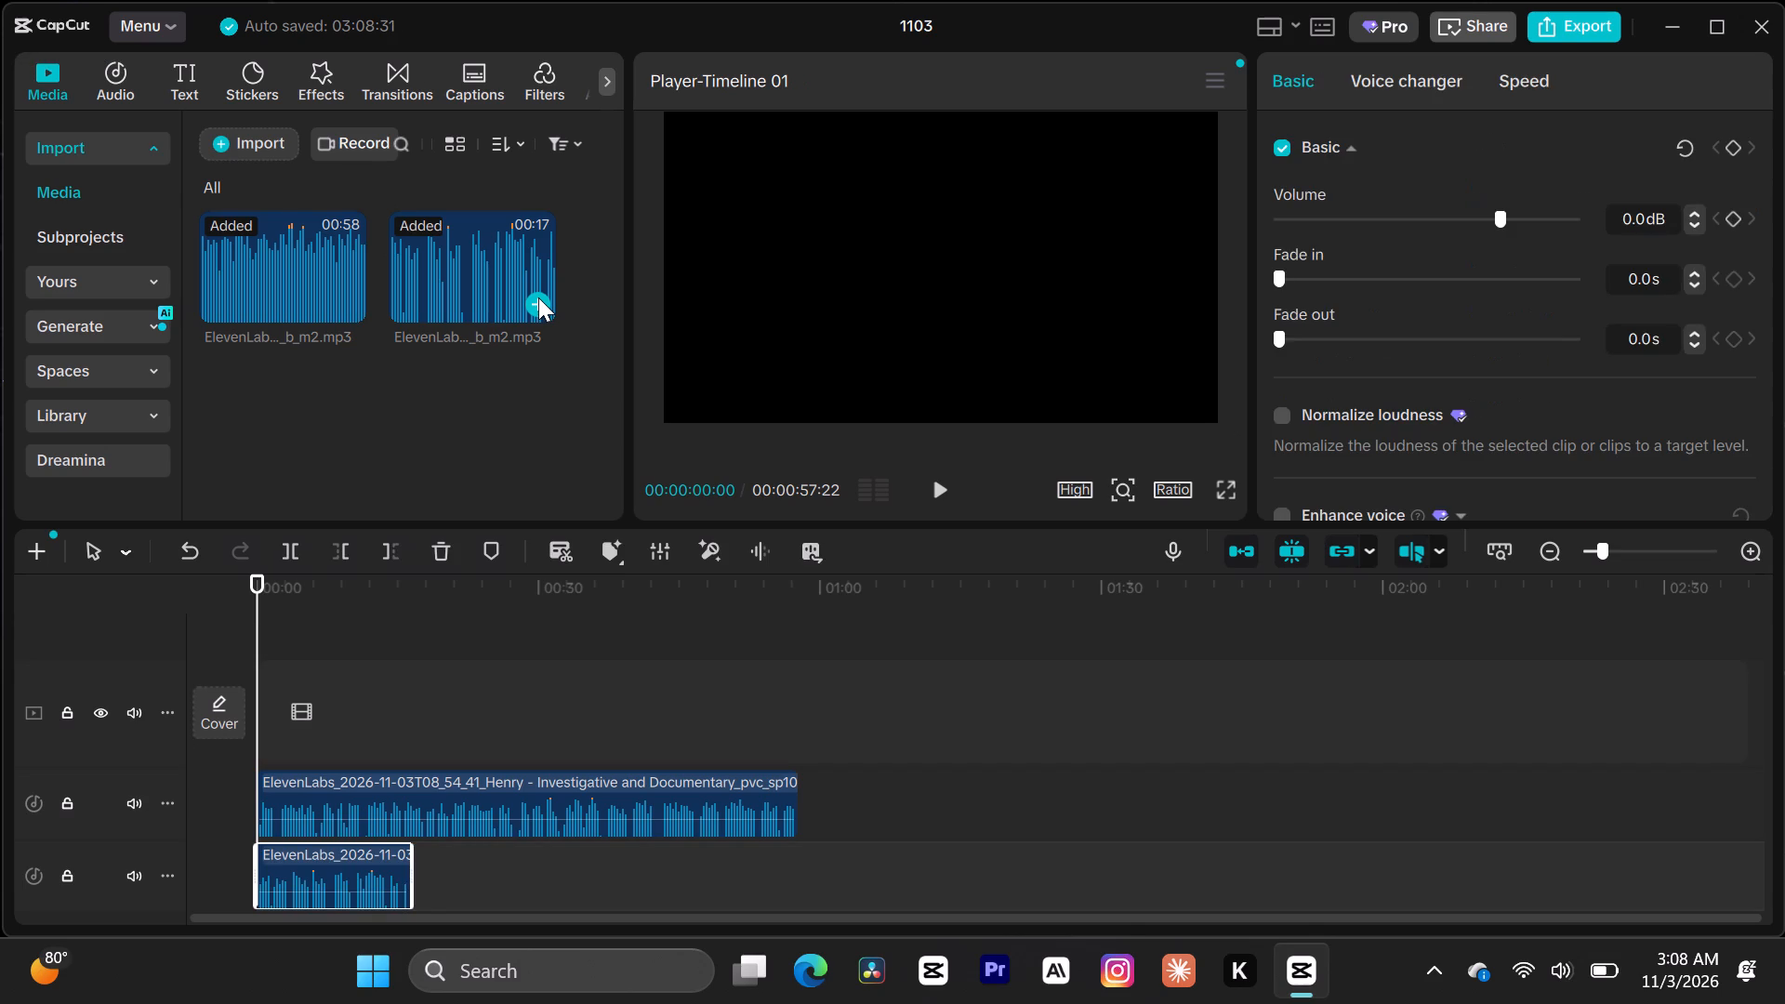
Shift the longer 08_54_41 voiceover clip along its track to start at about 01:21, freeing the beginning.
scroll(546, 799, "right", 3)
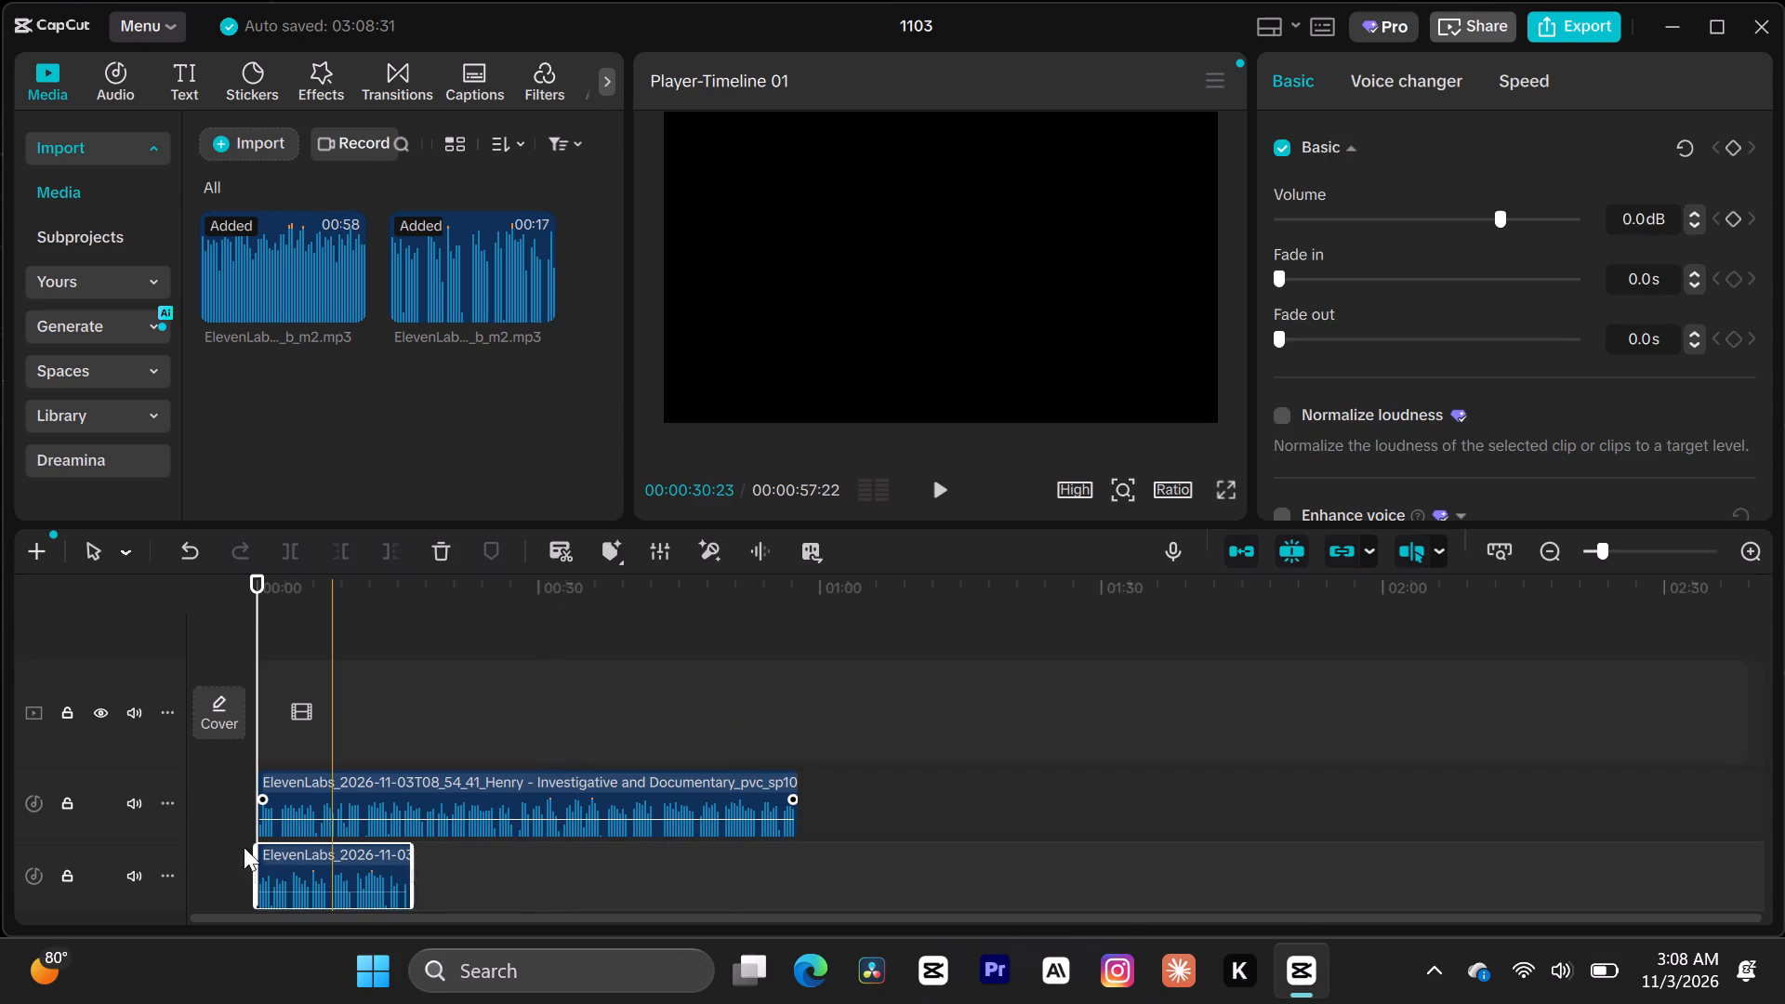
left_click(310, 802)
double_click(405, 812)
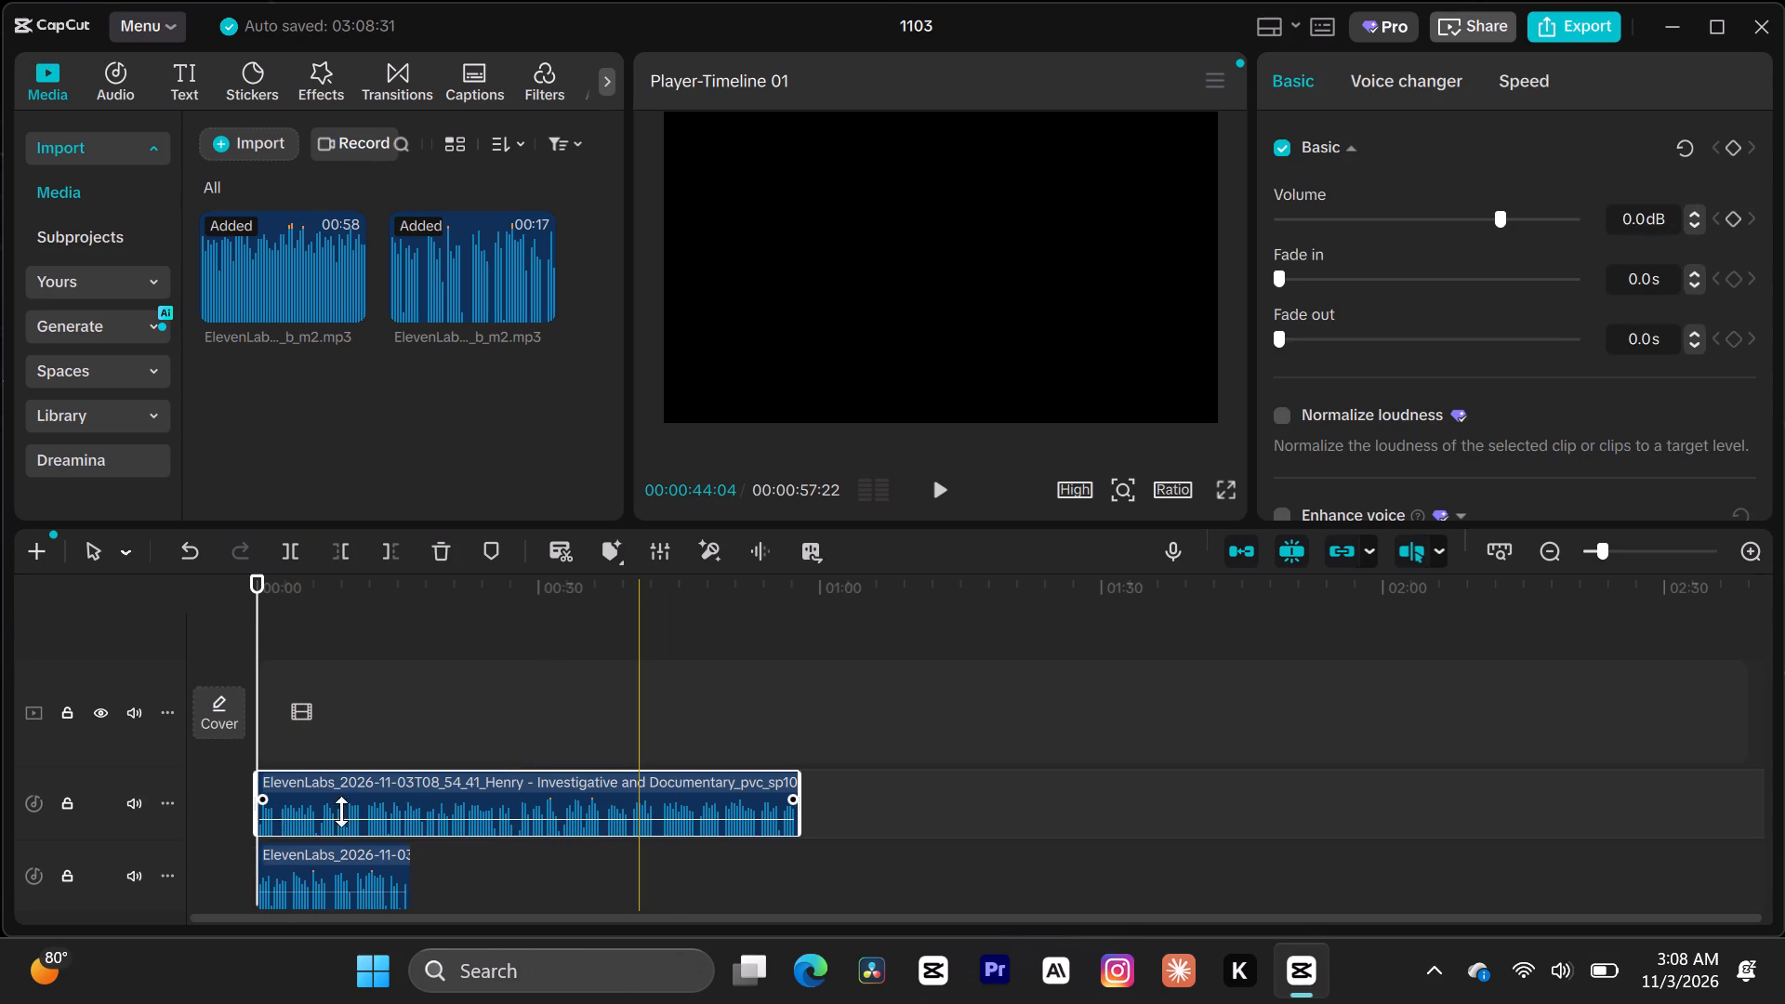
left_click_drag(347, 812, 363, 812)
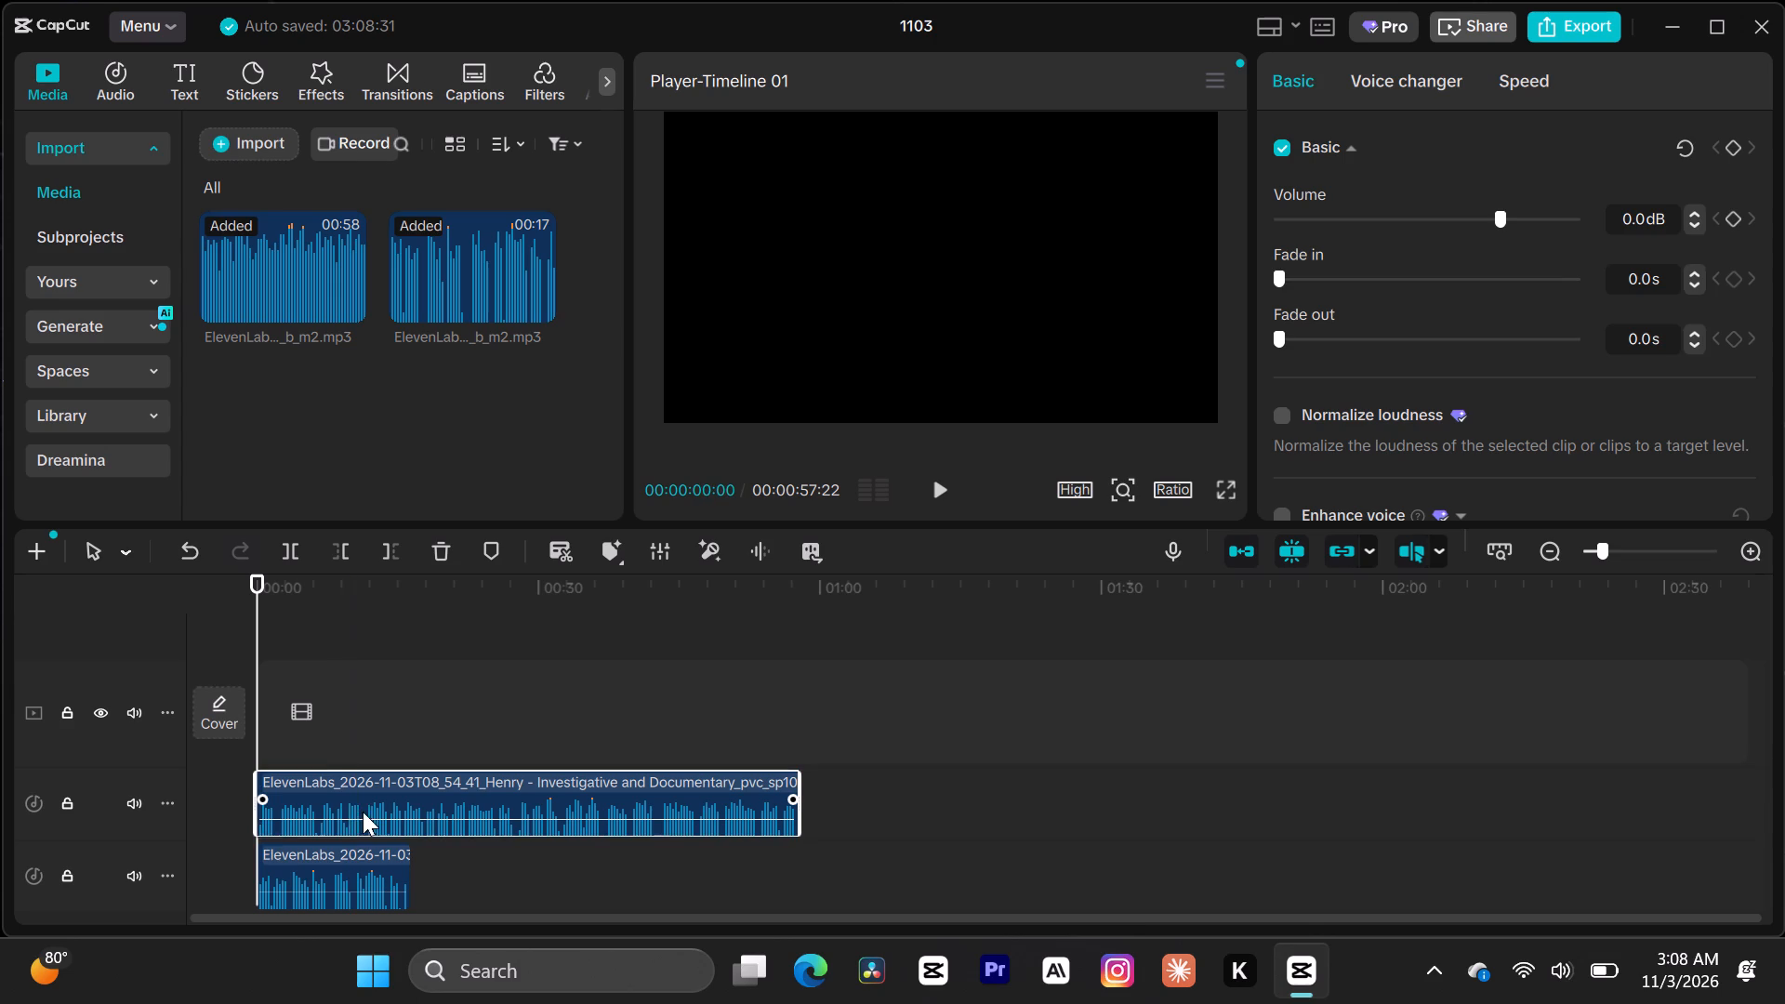
left_click_drag(363, 812, 780, 826)
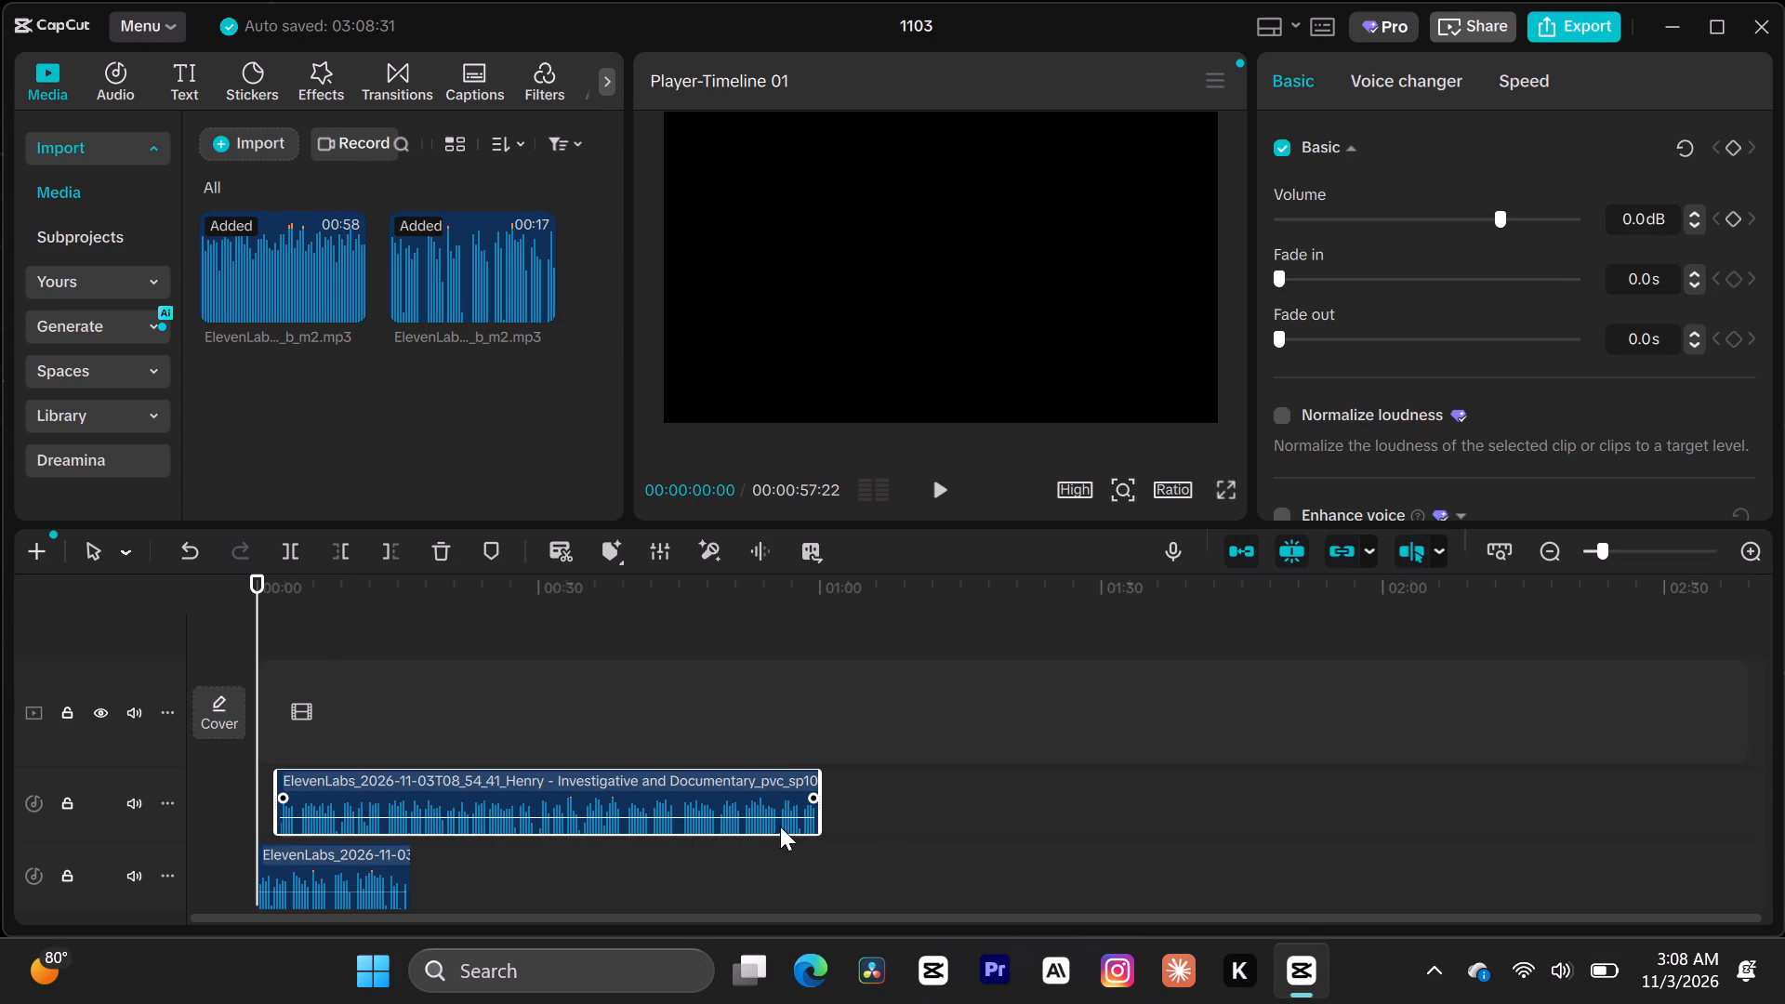
left_click_drag(780, 826, 1112, 794)
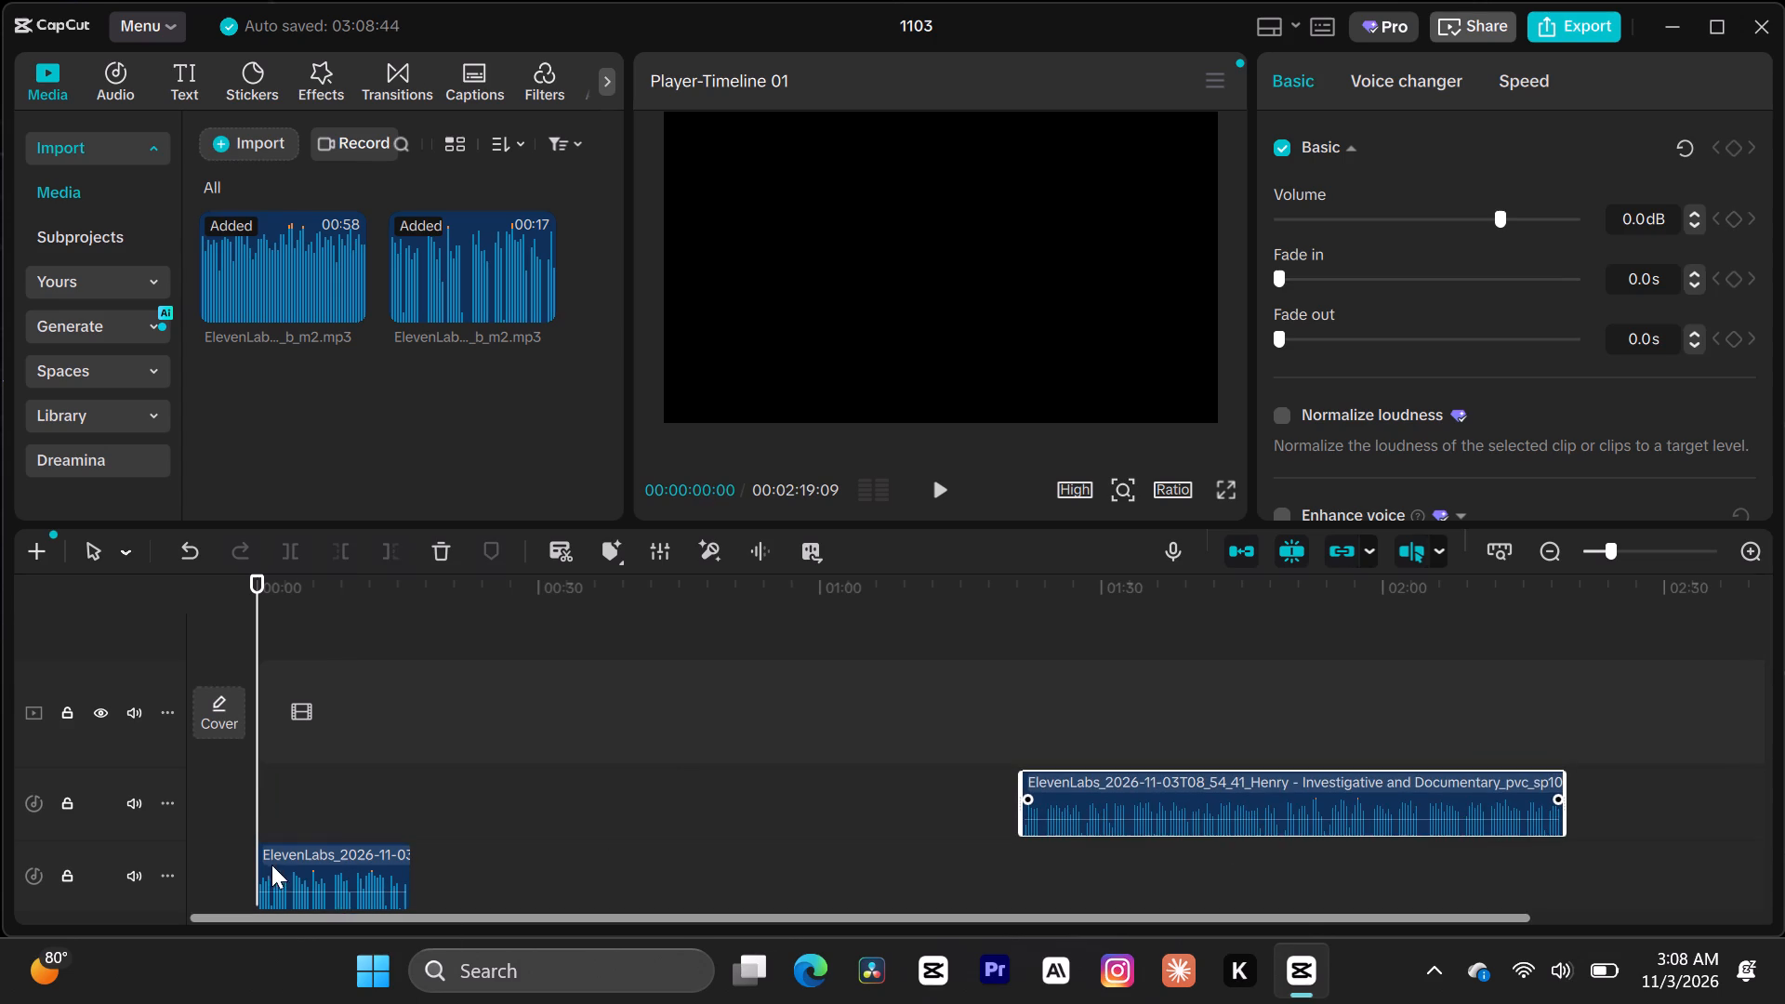
Move the short voiceover clip up onto the longer clip's audio track, starting at 00:00.
left_click(324, 871)
left_click_drag(324, 871, 323, 799)
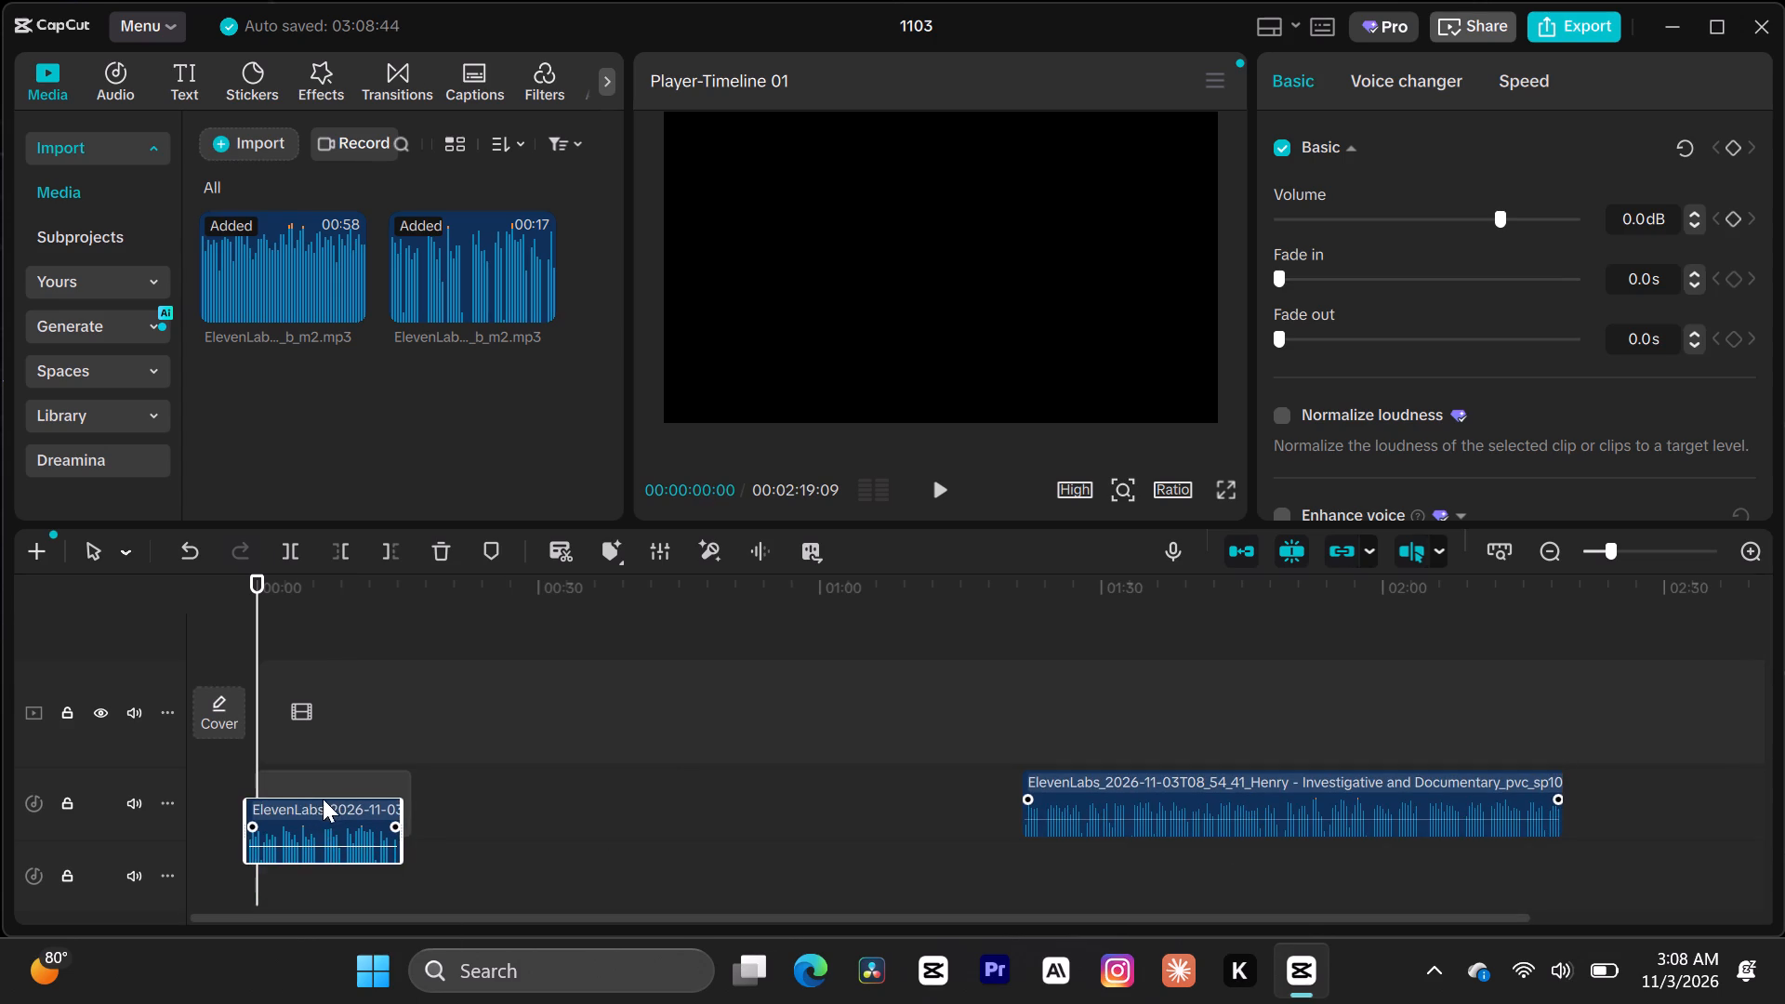
left_click_drag(323, 799, 318, 786)
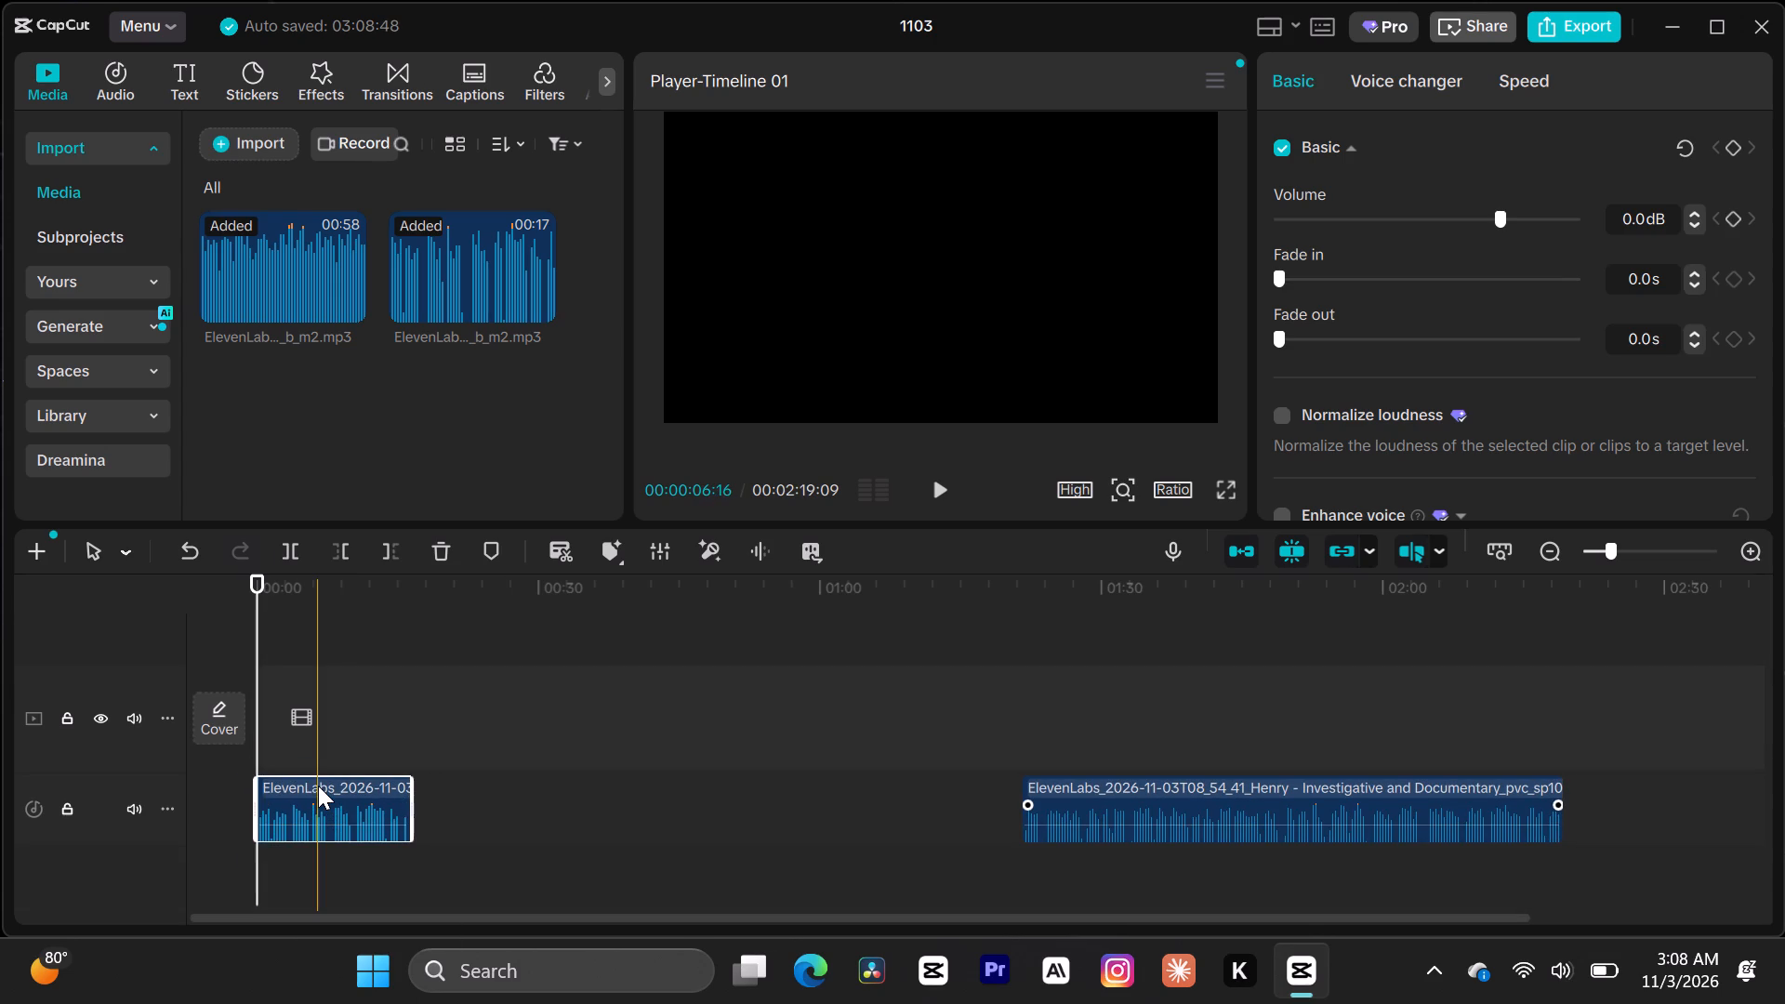
Move the longer 08_54_41 voiceover clip back towards the short one, starting at about 00:23 with a gap between them.
left_click(1139, 812)
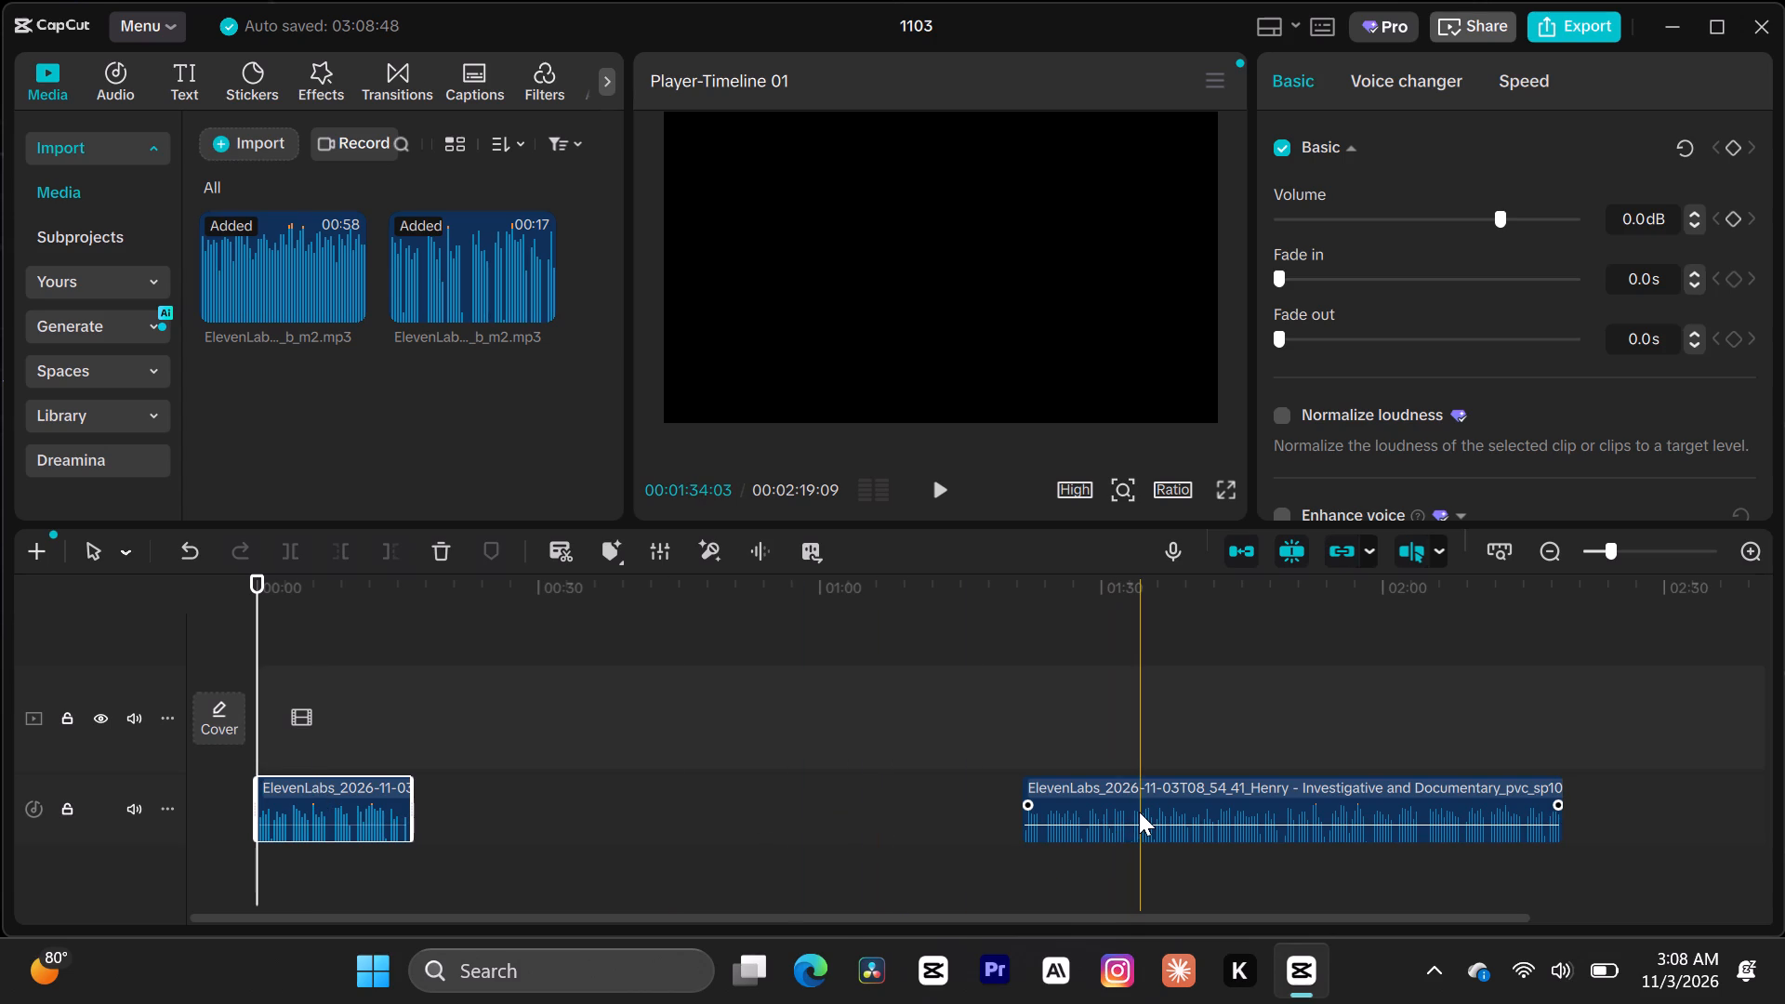
left_click_drag(1139, 812, 604, 838)
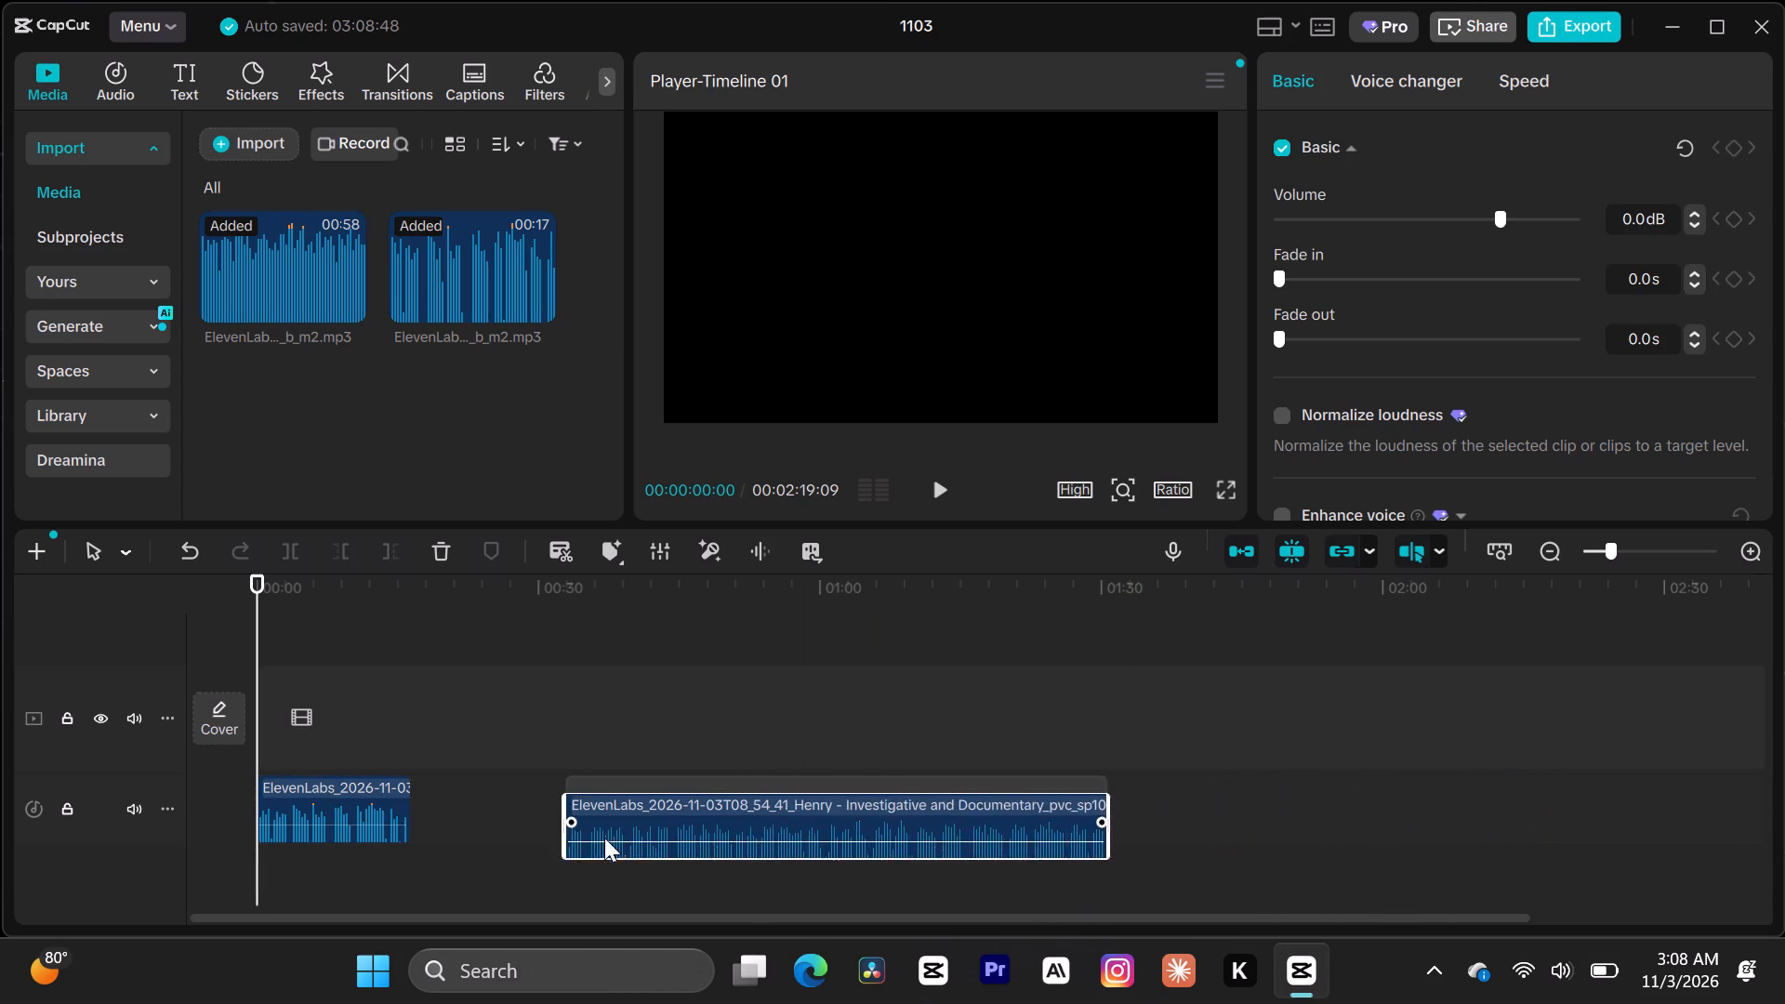
left_click_drag(604, 838, 589, 812)
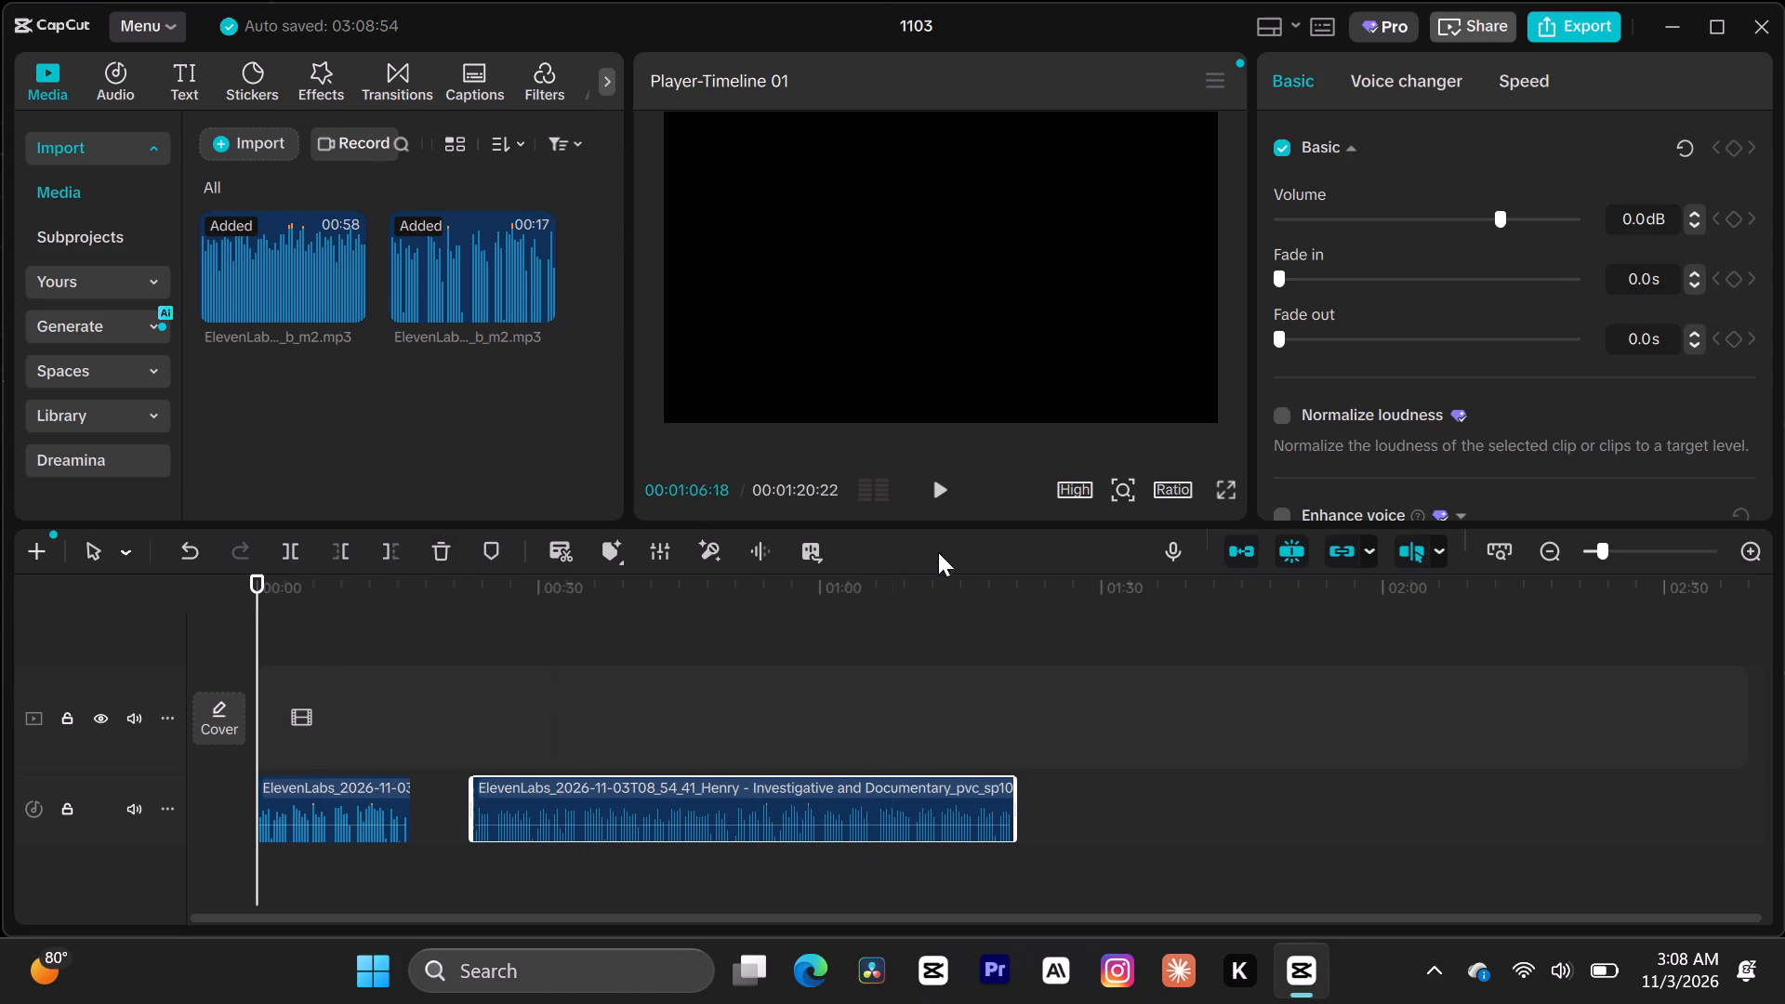
Play the timeline from the beginning to listen to the short voiceover, pausing briefly and resuming playback.
left_click(944, 488)
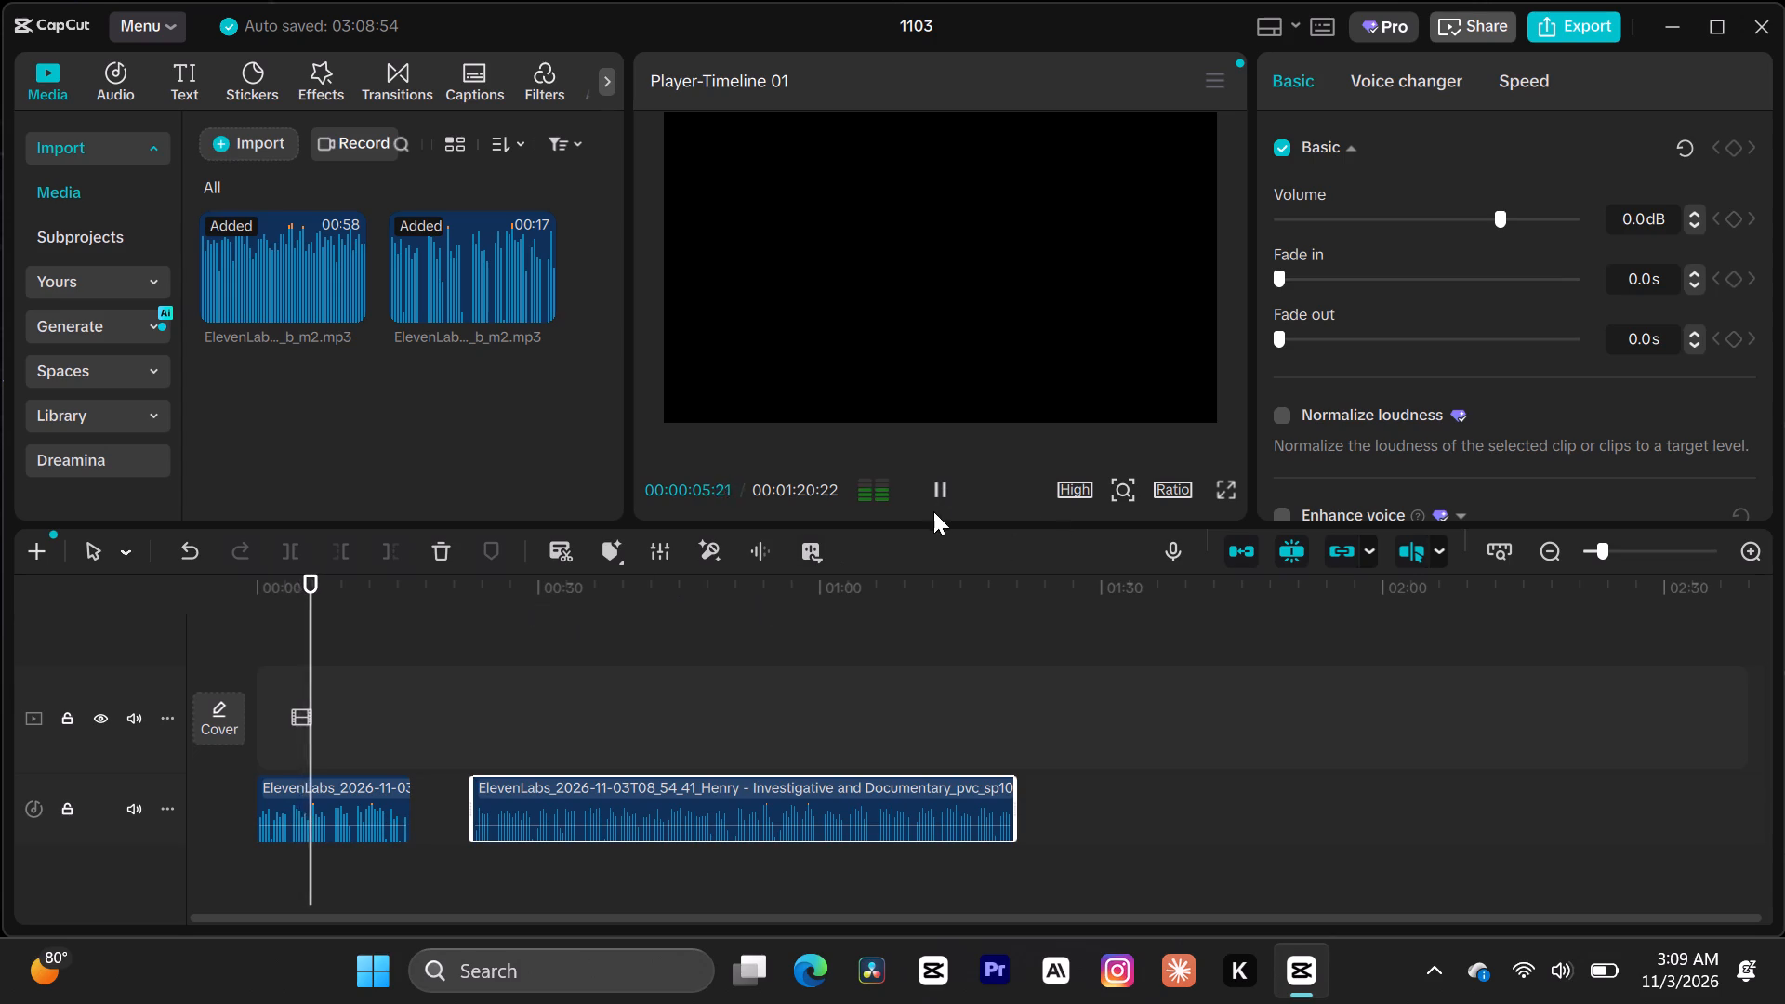
left_click(938, 494)
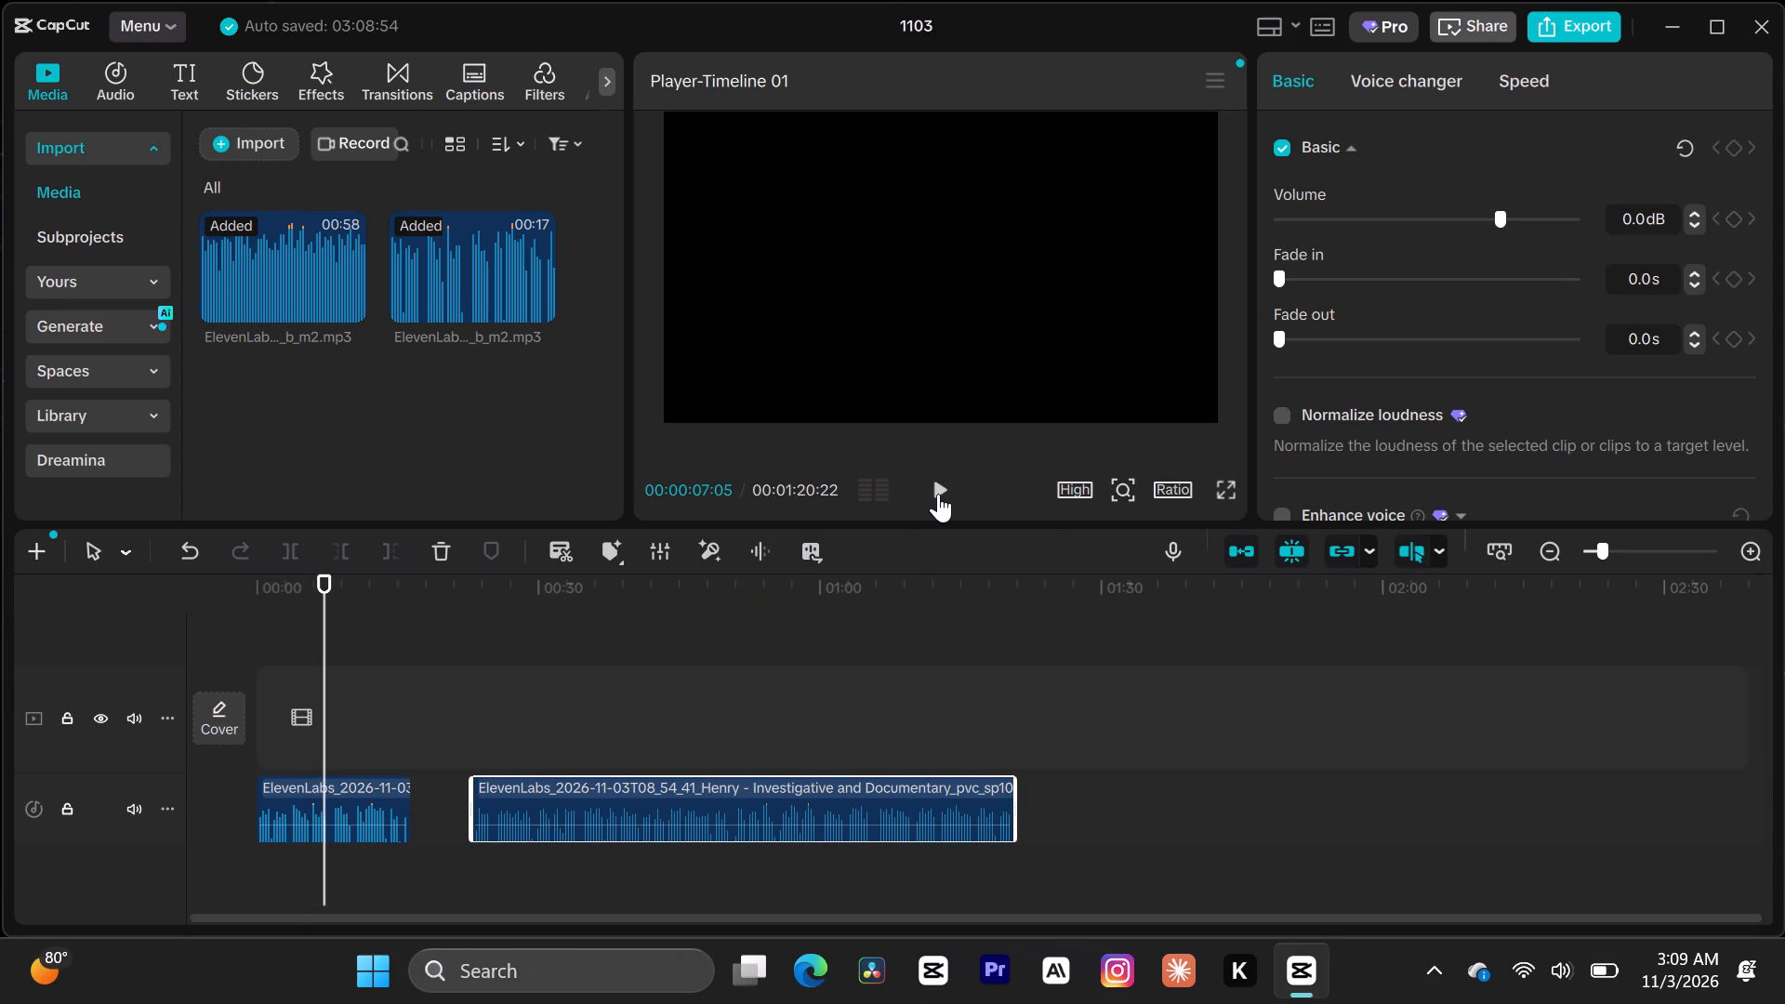
left_click(938, 494)
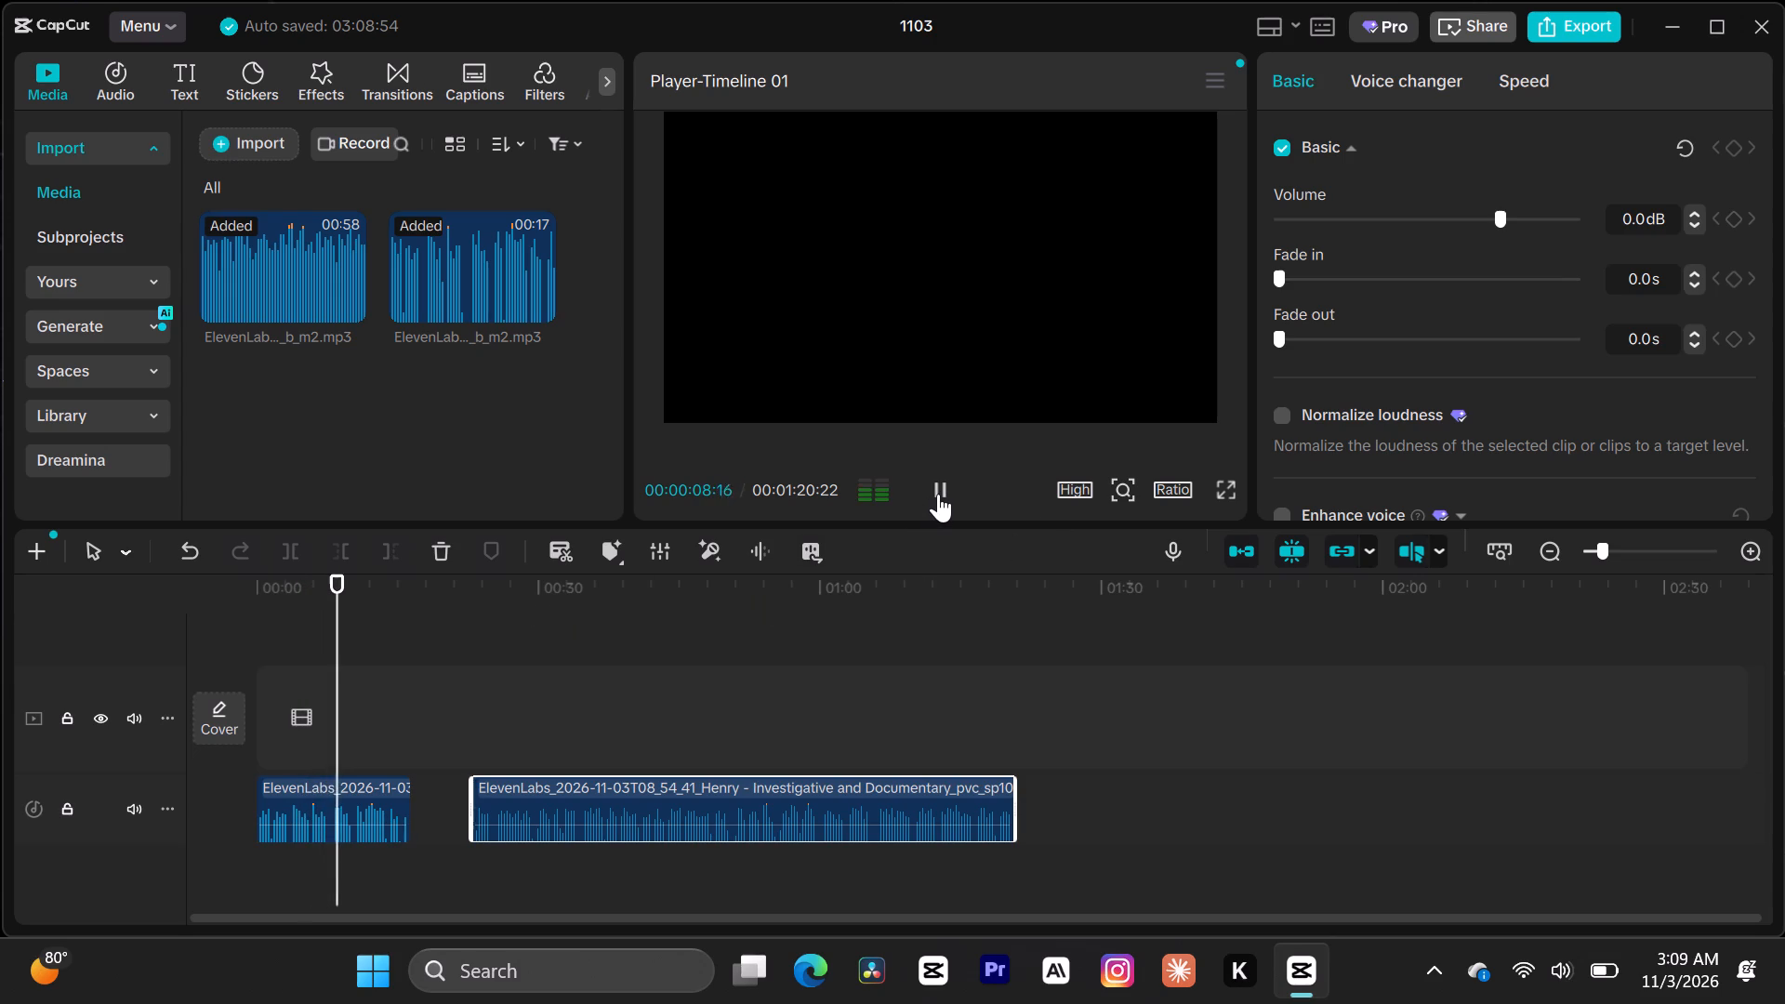
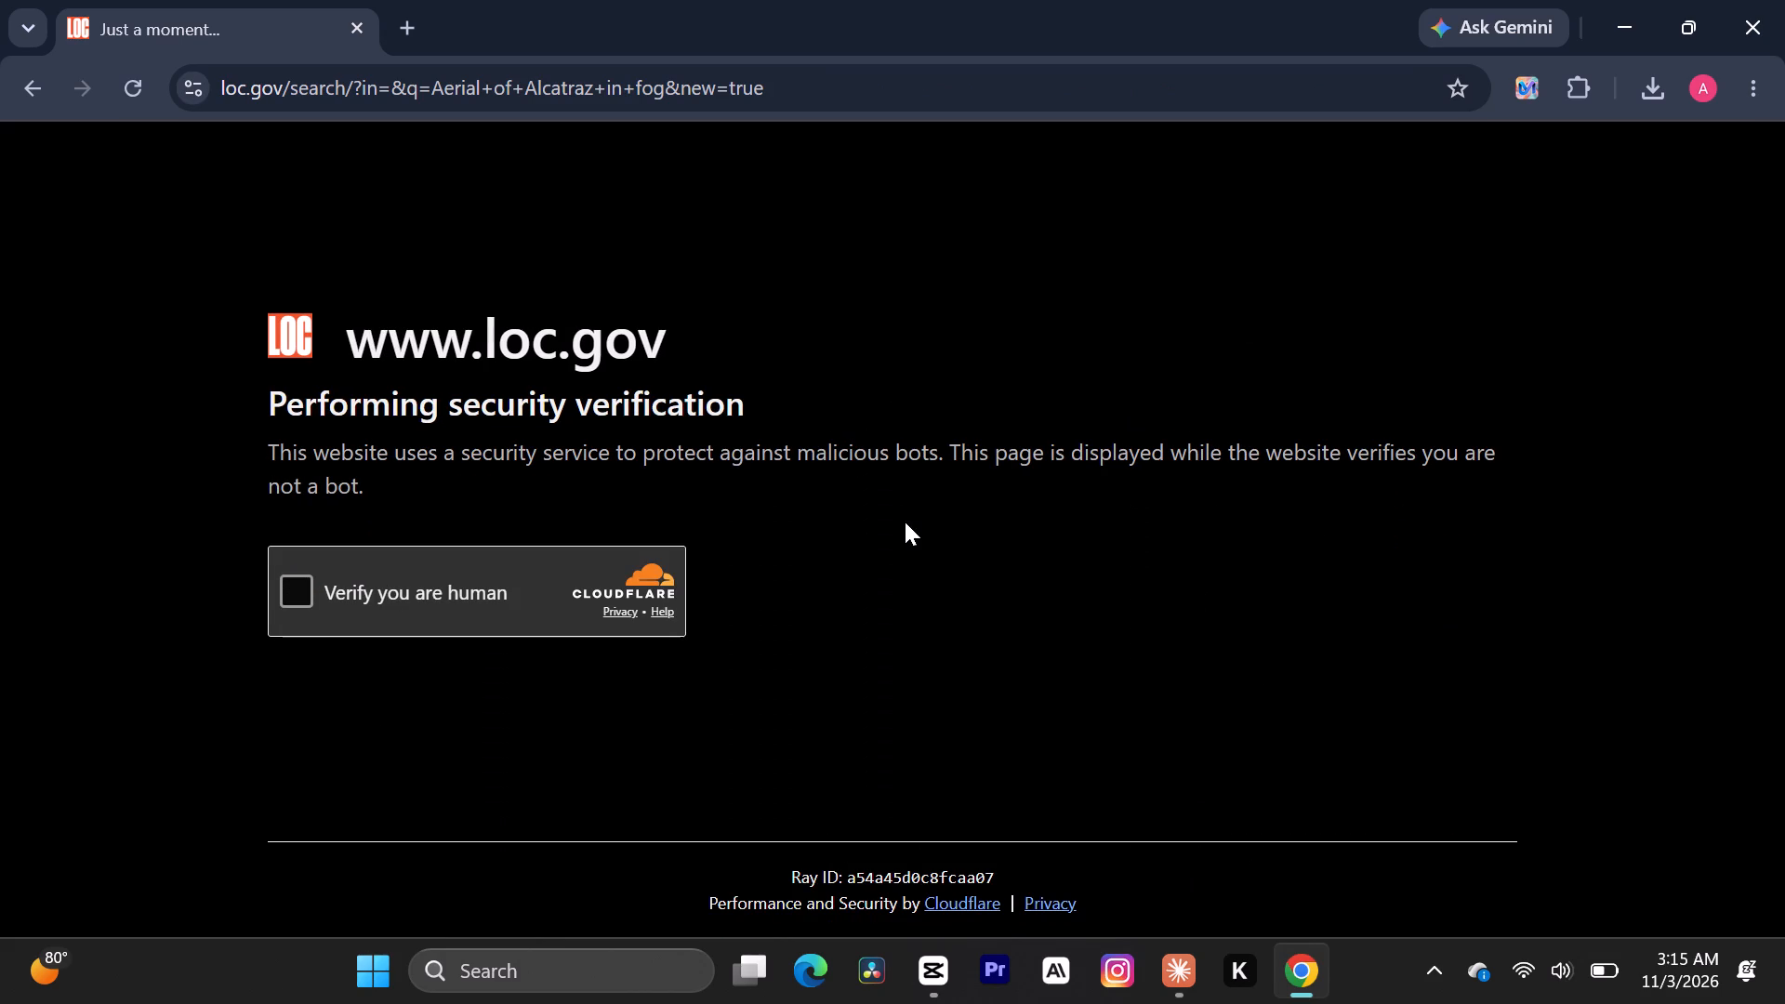
left_click(304, 580)
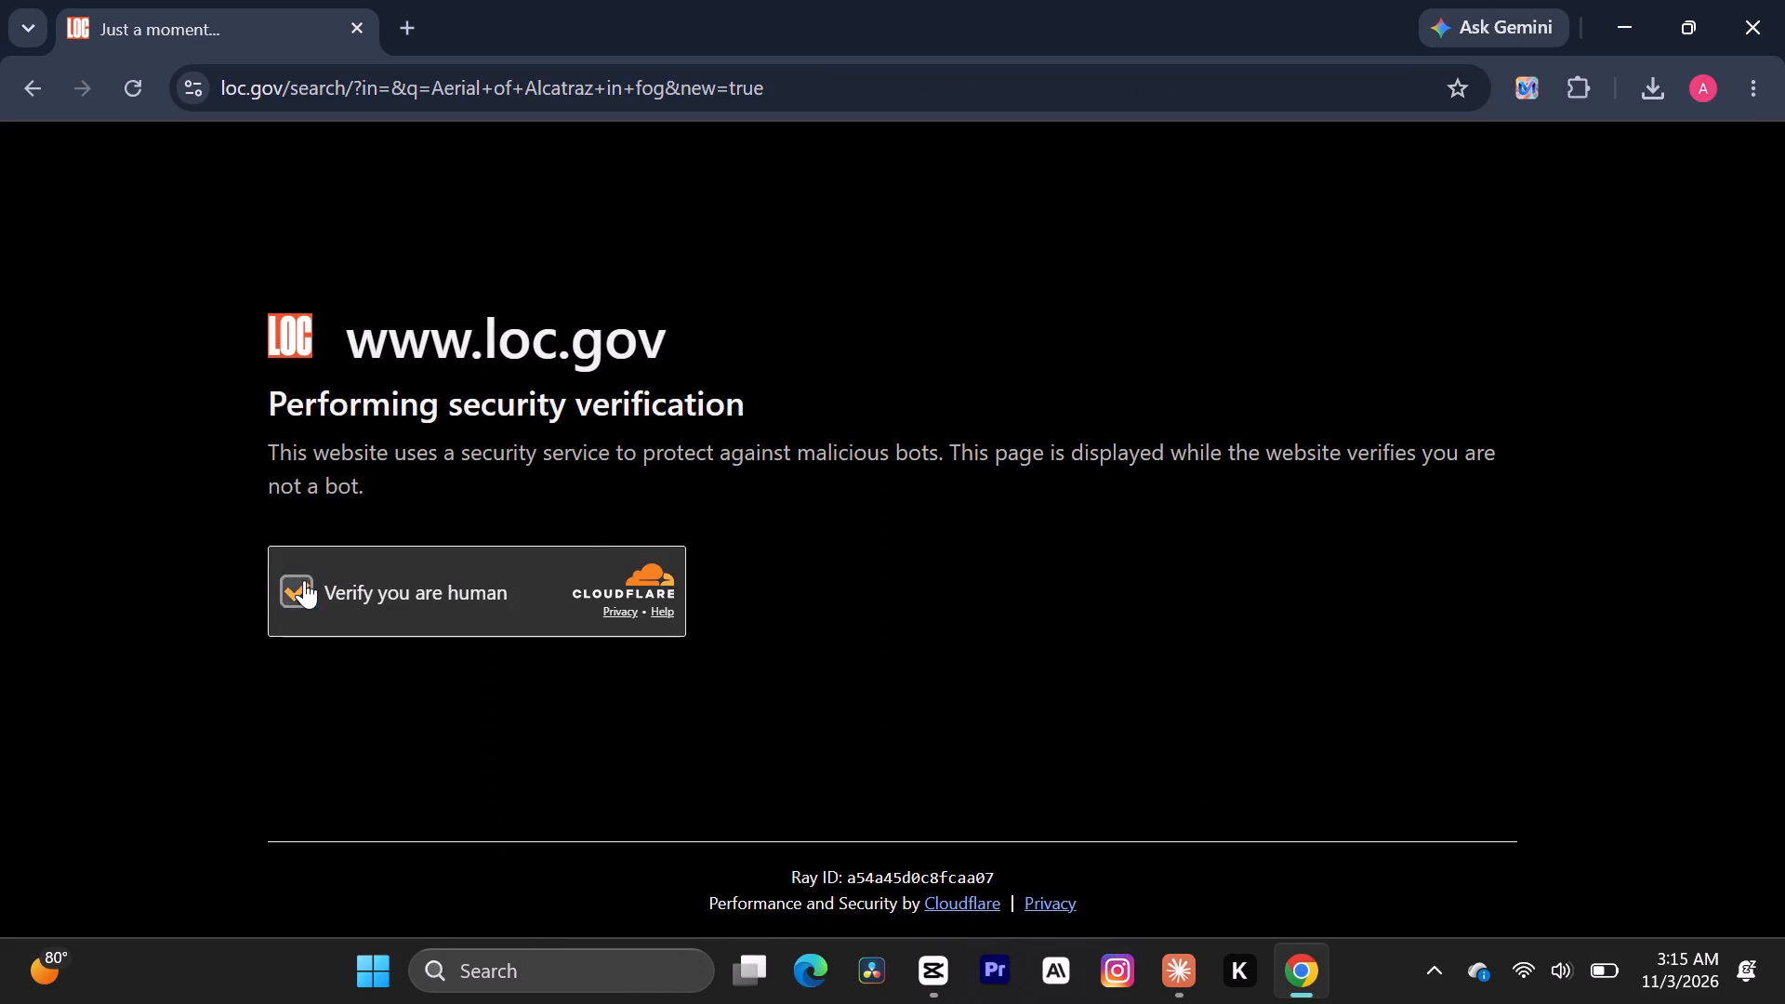
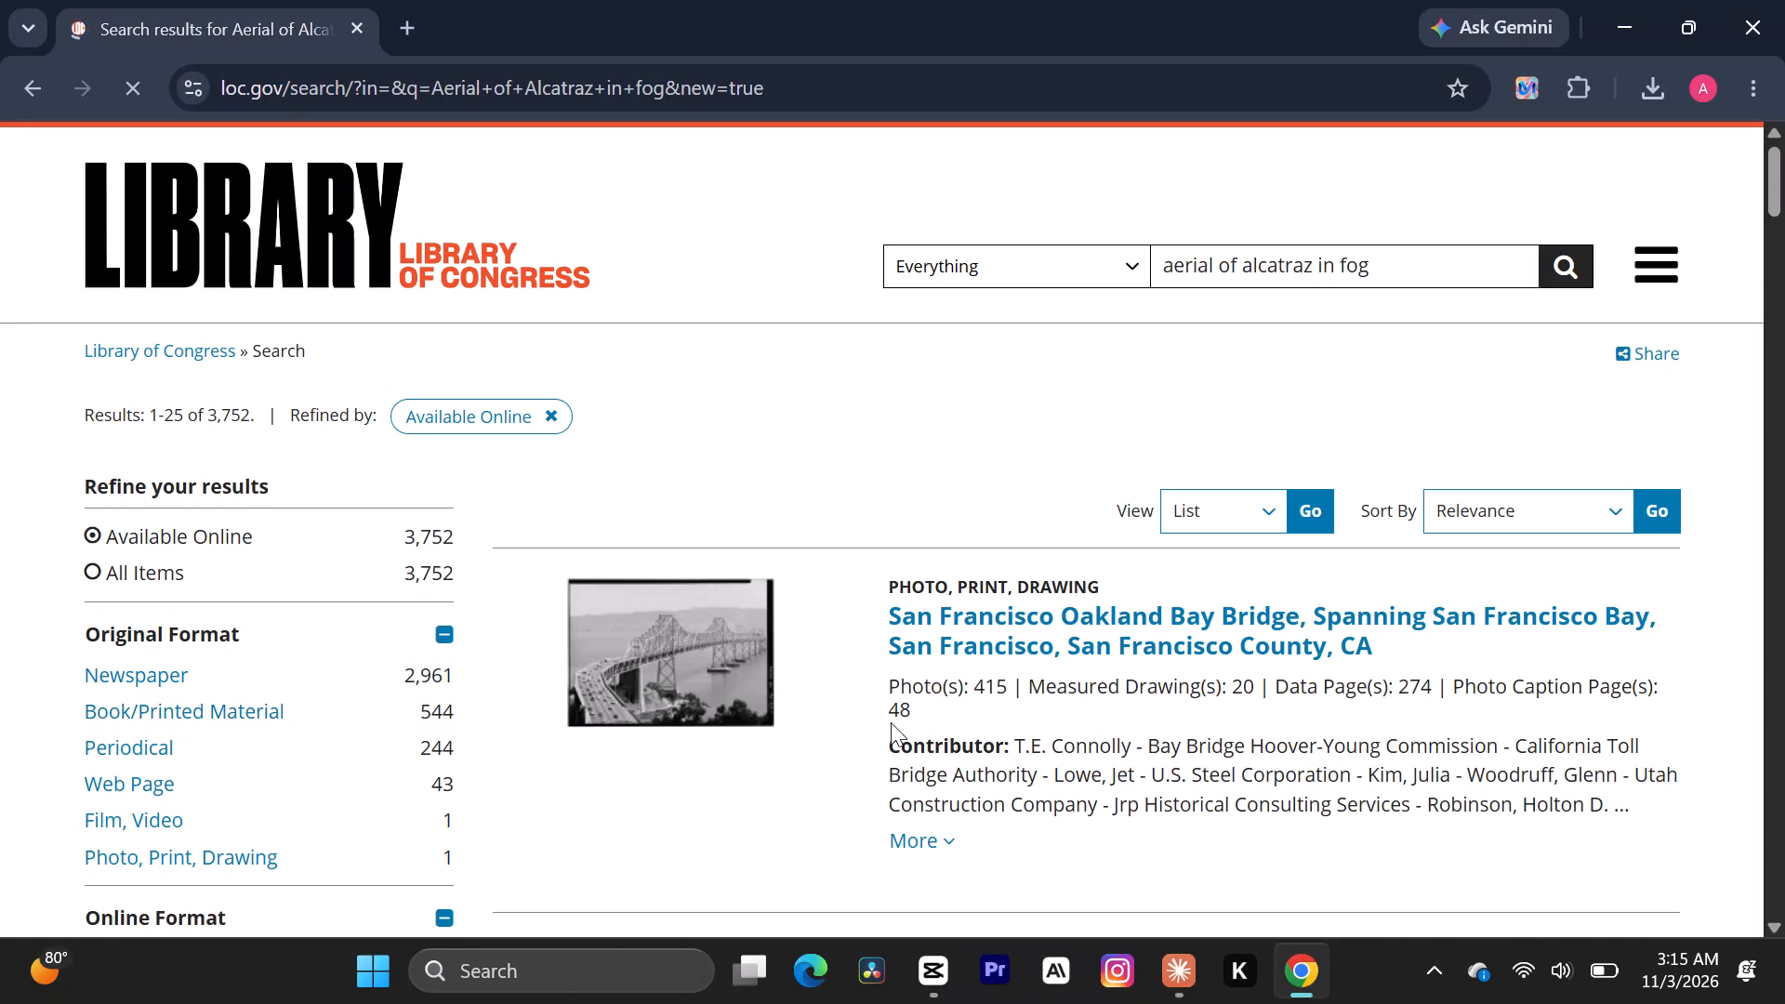
Look through the Library of Congress search results for usable aerial footage of Alcatraz in fog.
scroll(1207, 727, "down", 2)
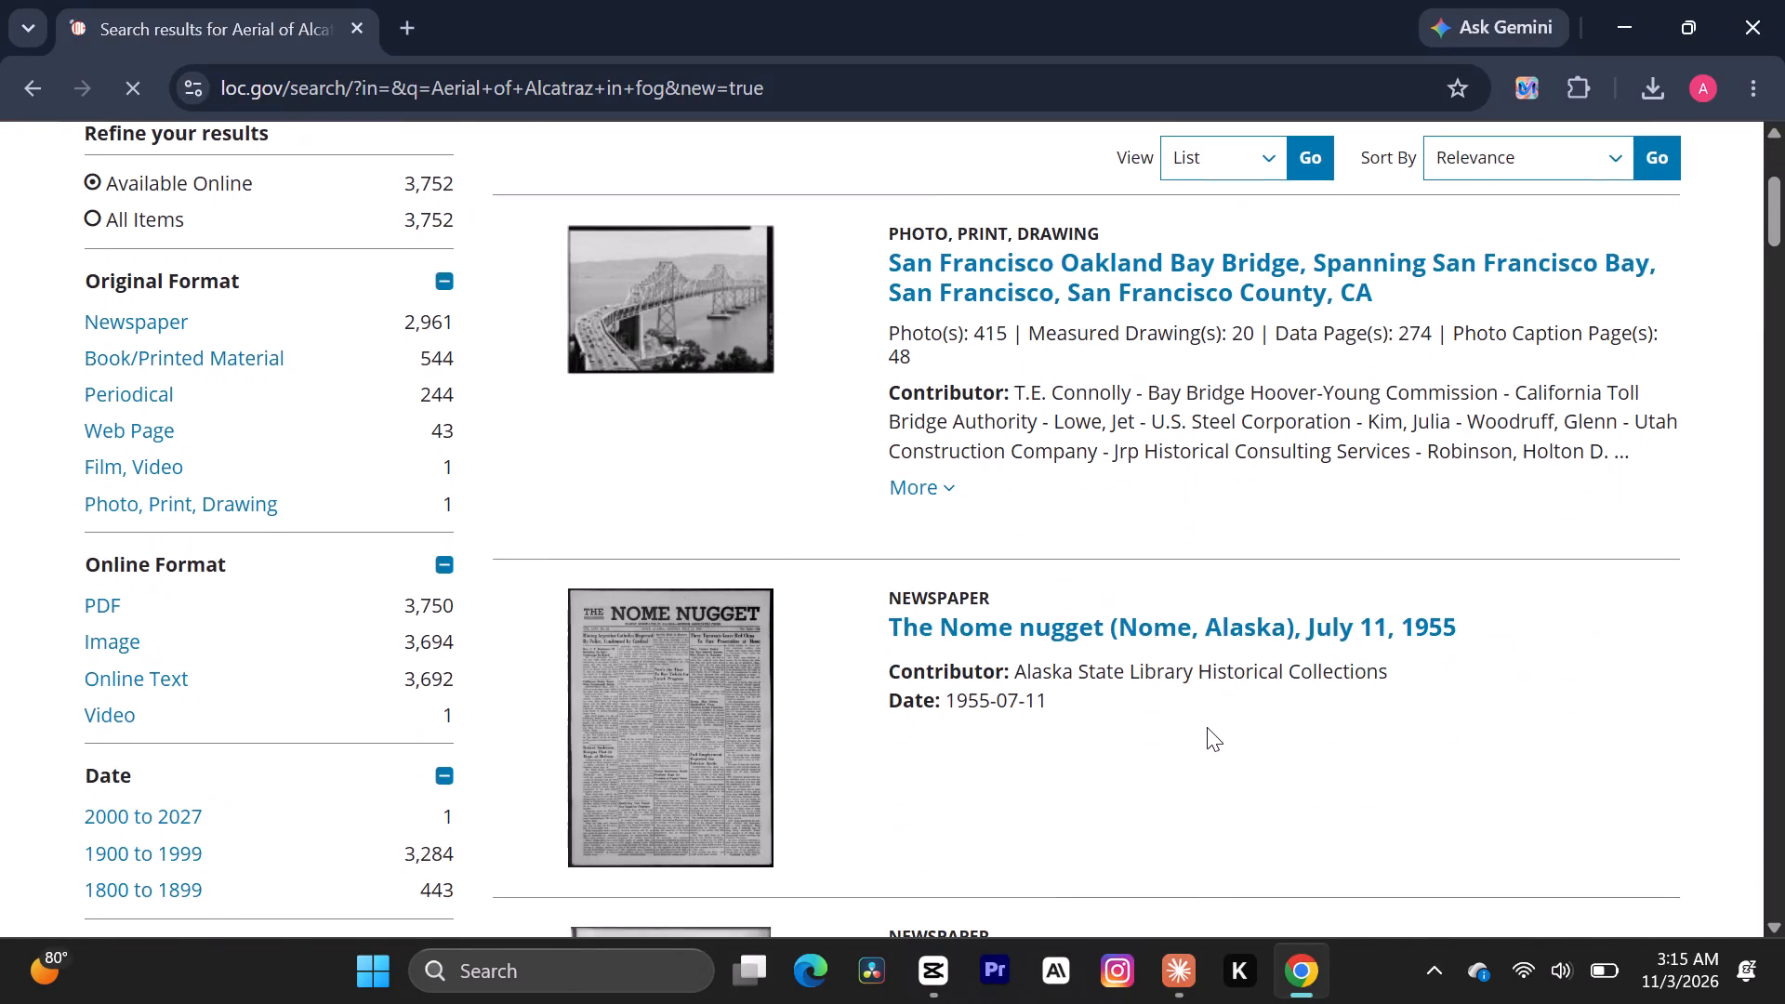
scroll(1207, 727, "down", 4)
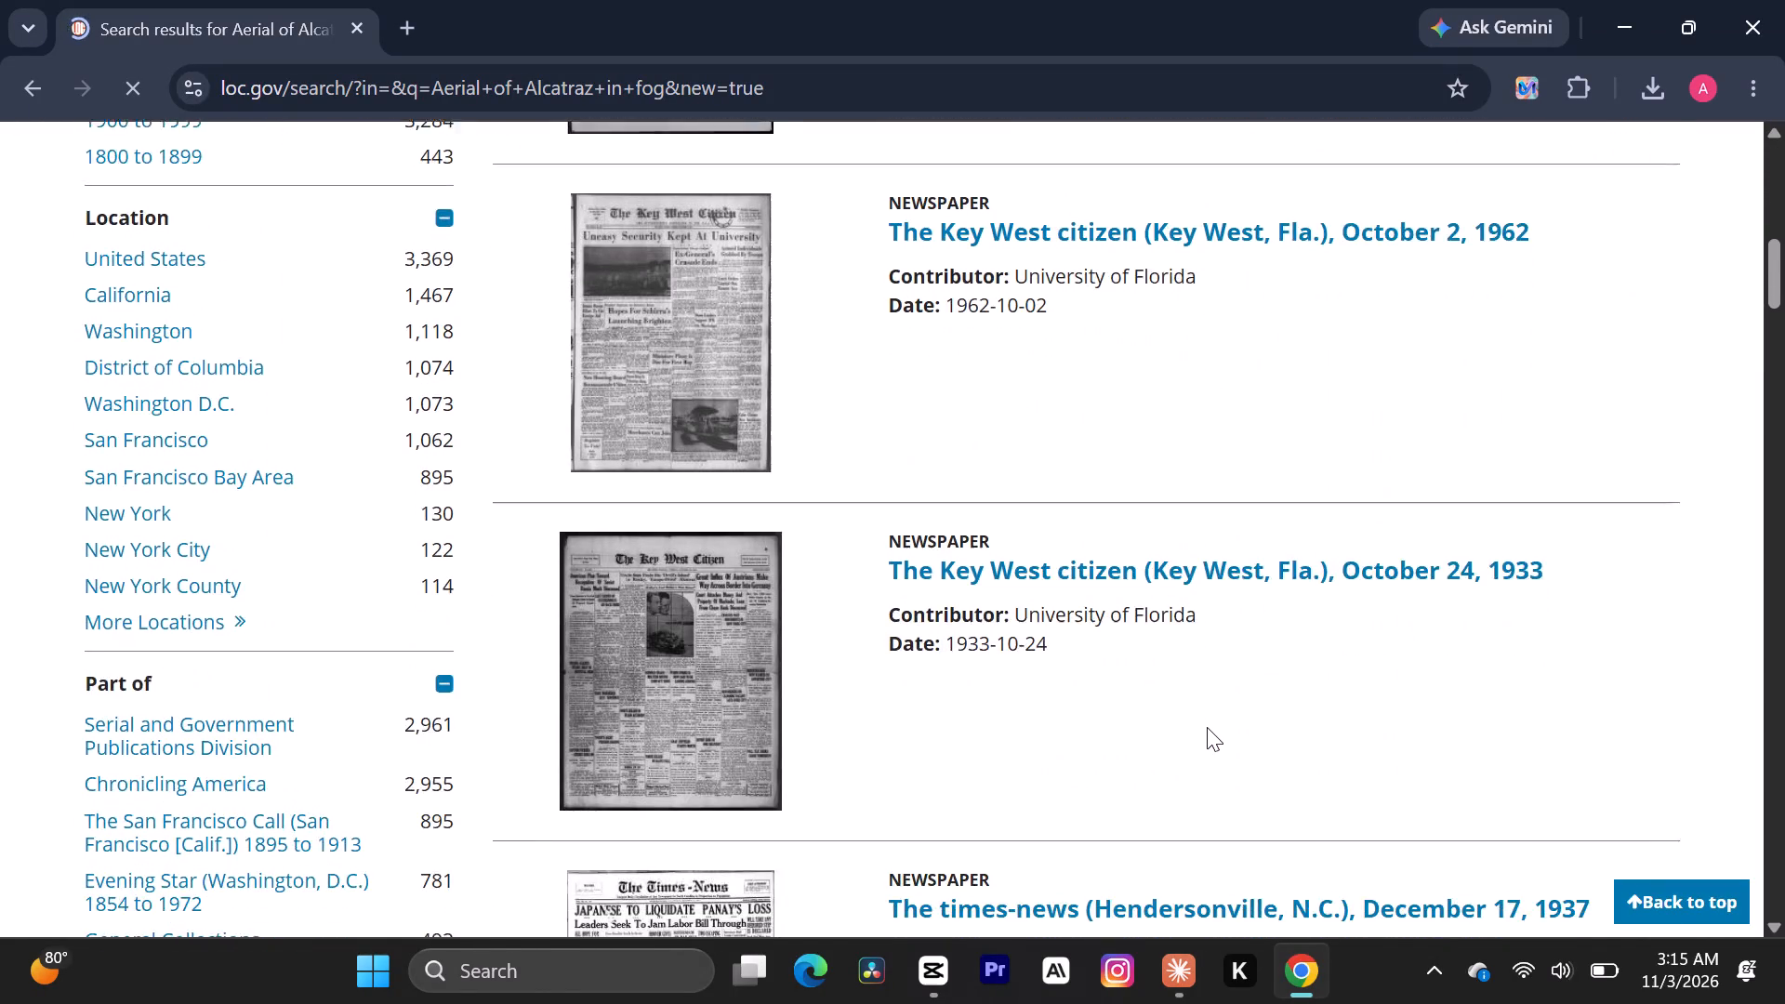
scroll(1207, 727, "down", 1)
scroll(1207, 727, "up", 5)
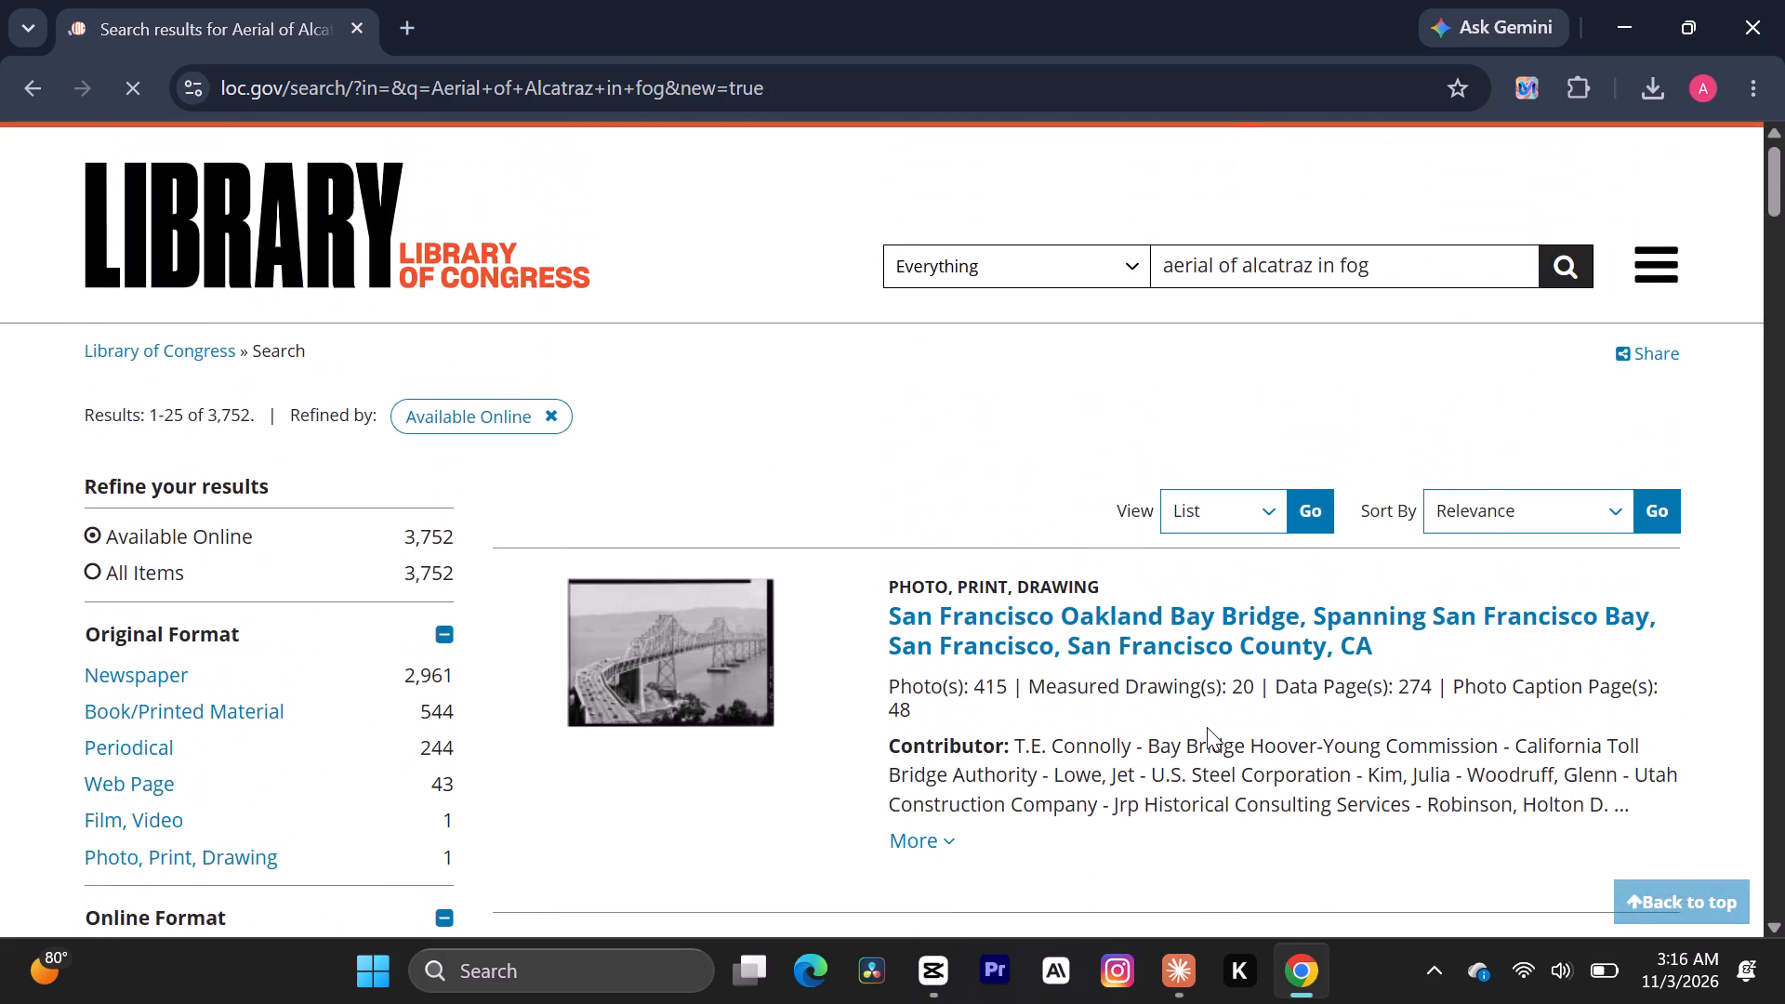
left_click_drag(1207, 727, 1302, 395)
left_click(1302, 395)
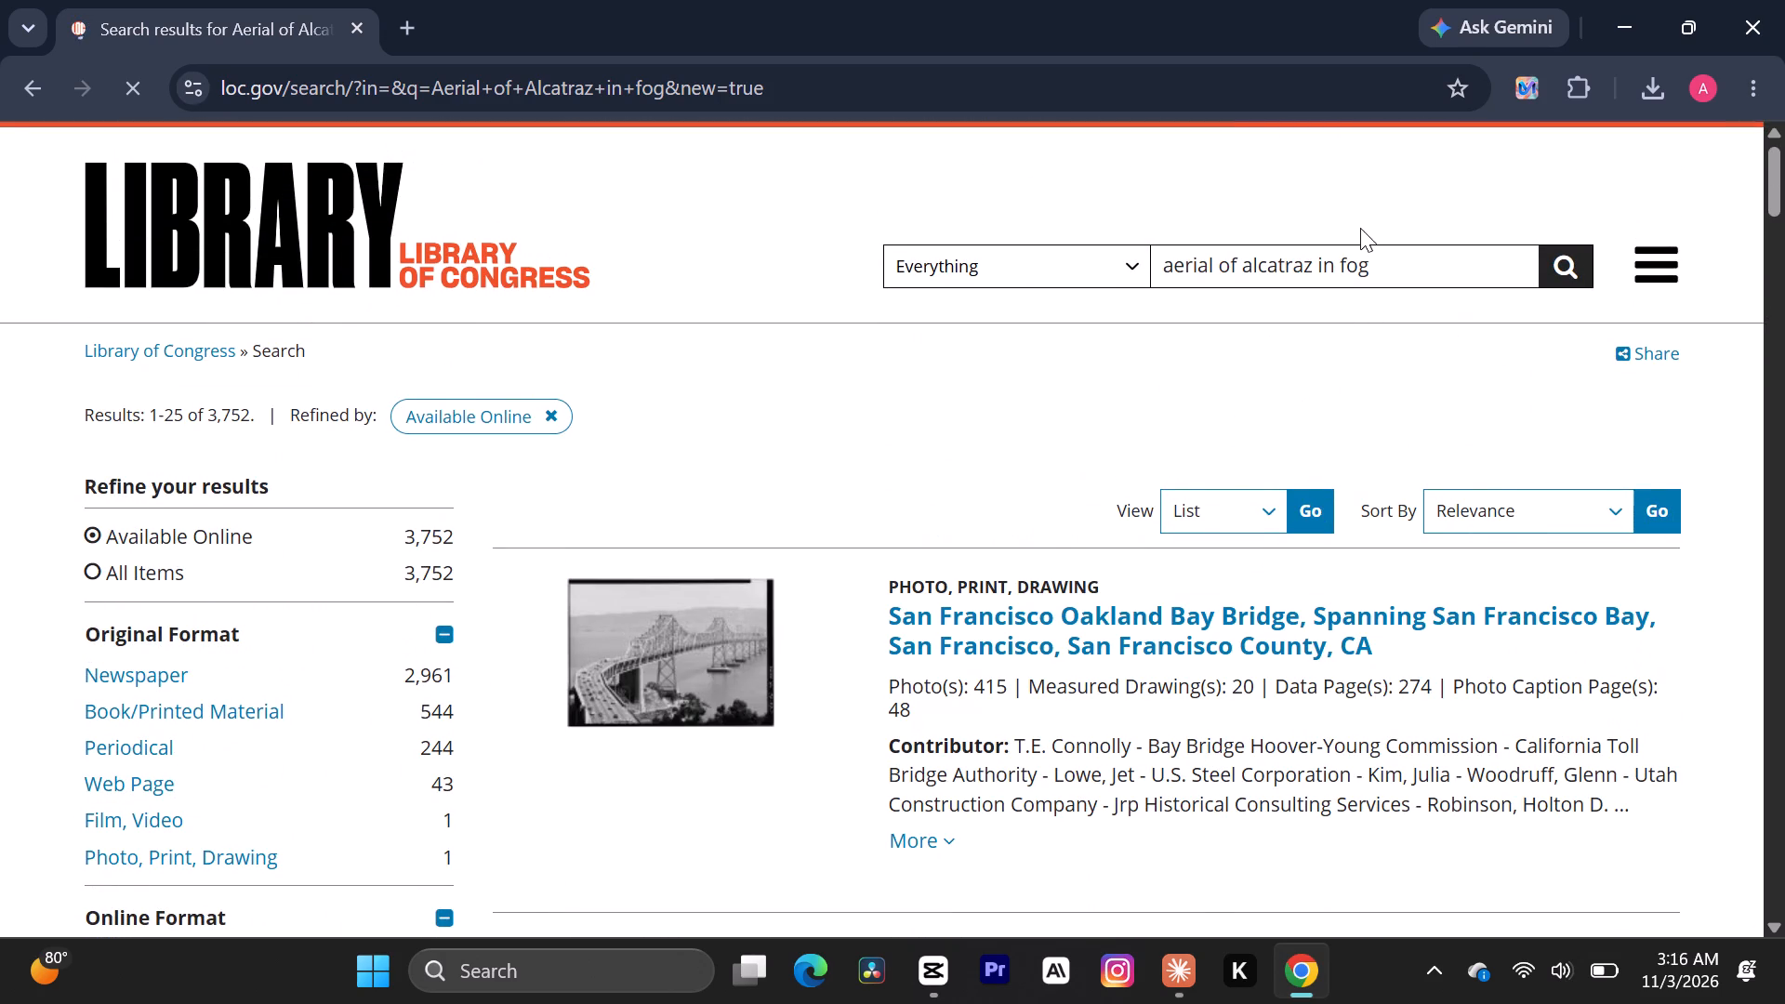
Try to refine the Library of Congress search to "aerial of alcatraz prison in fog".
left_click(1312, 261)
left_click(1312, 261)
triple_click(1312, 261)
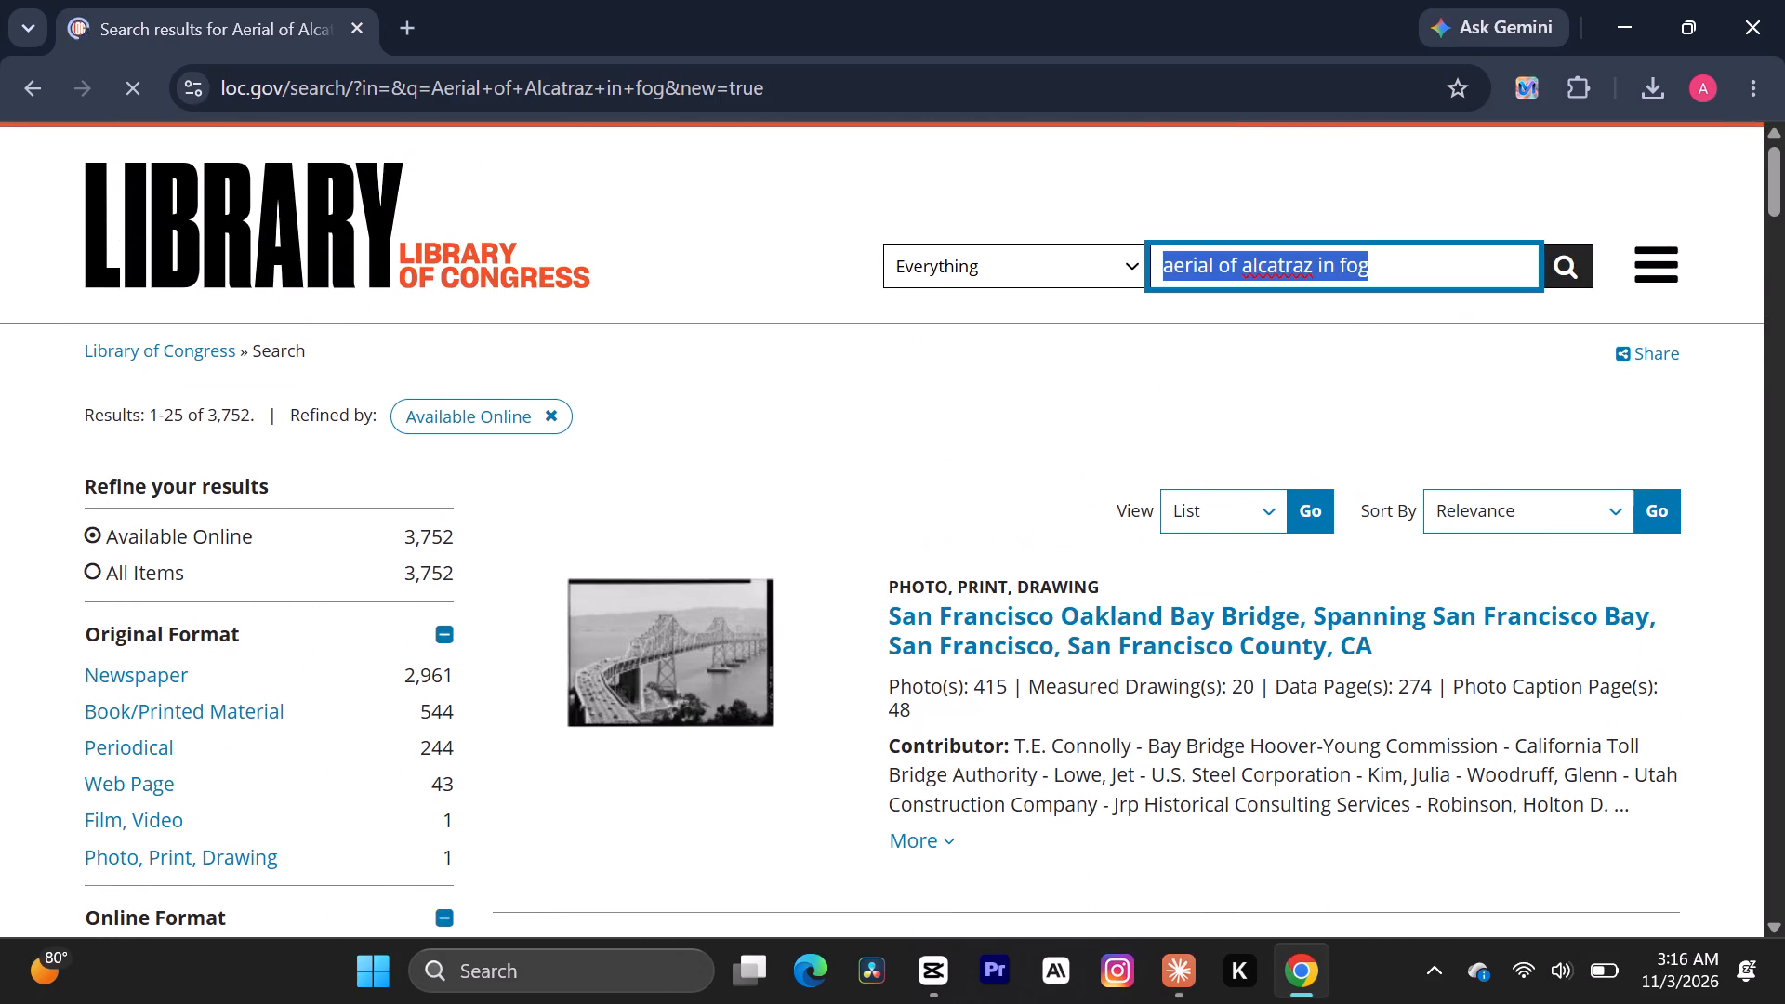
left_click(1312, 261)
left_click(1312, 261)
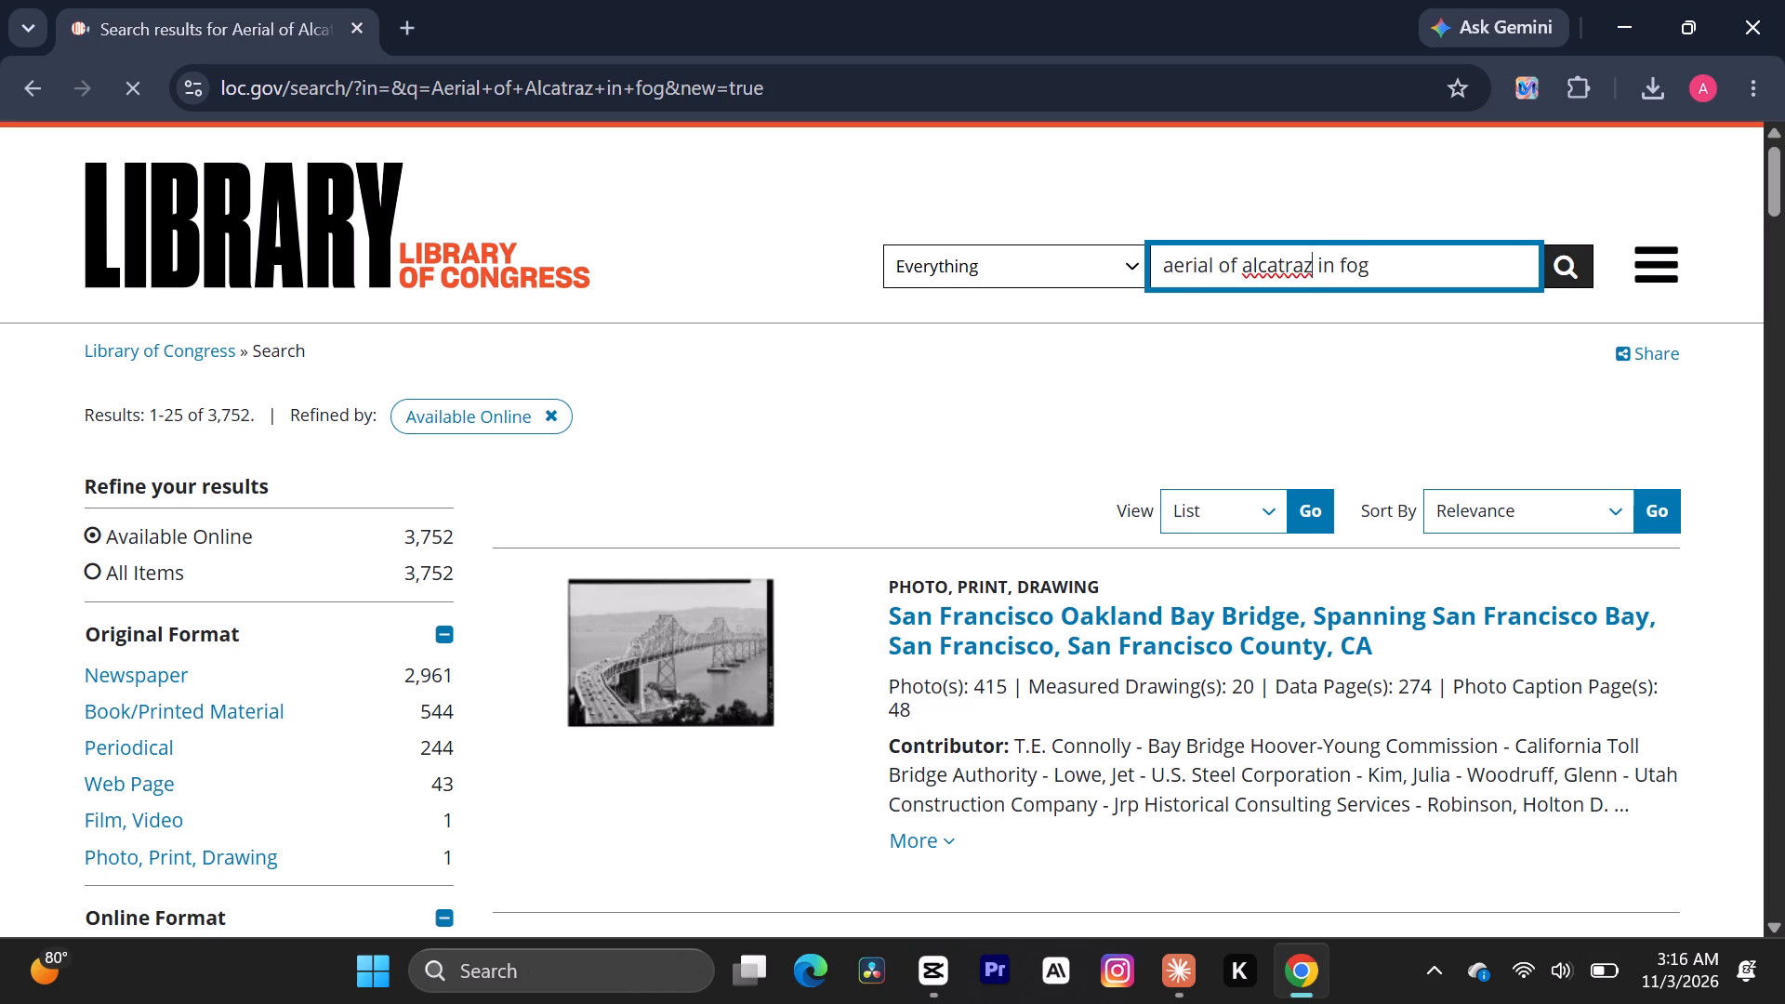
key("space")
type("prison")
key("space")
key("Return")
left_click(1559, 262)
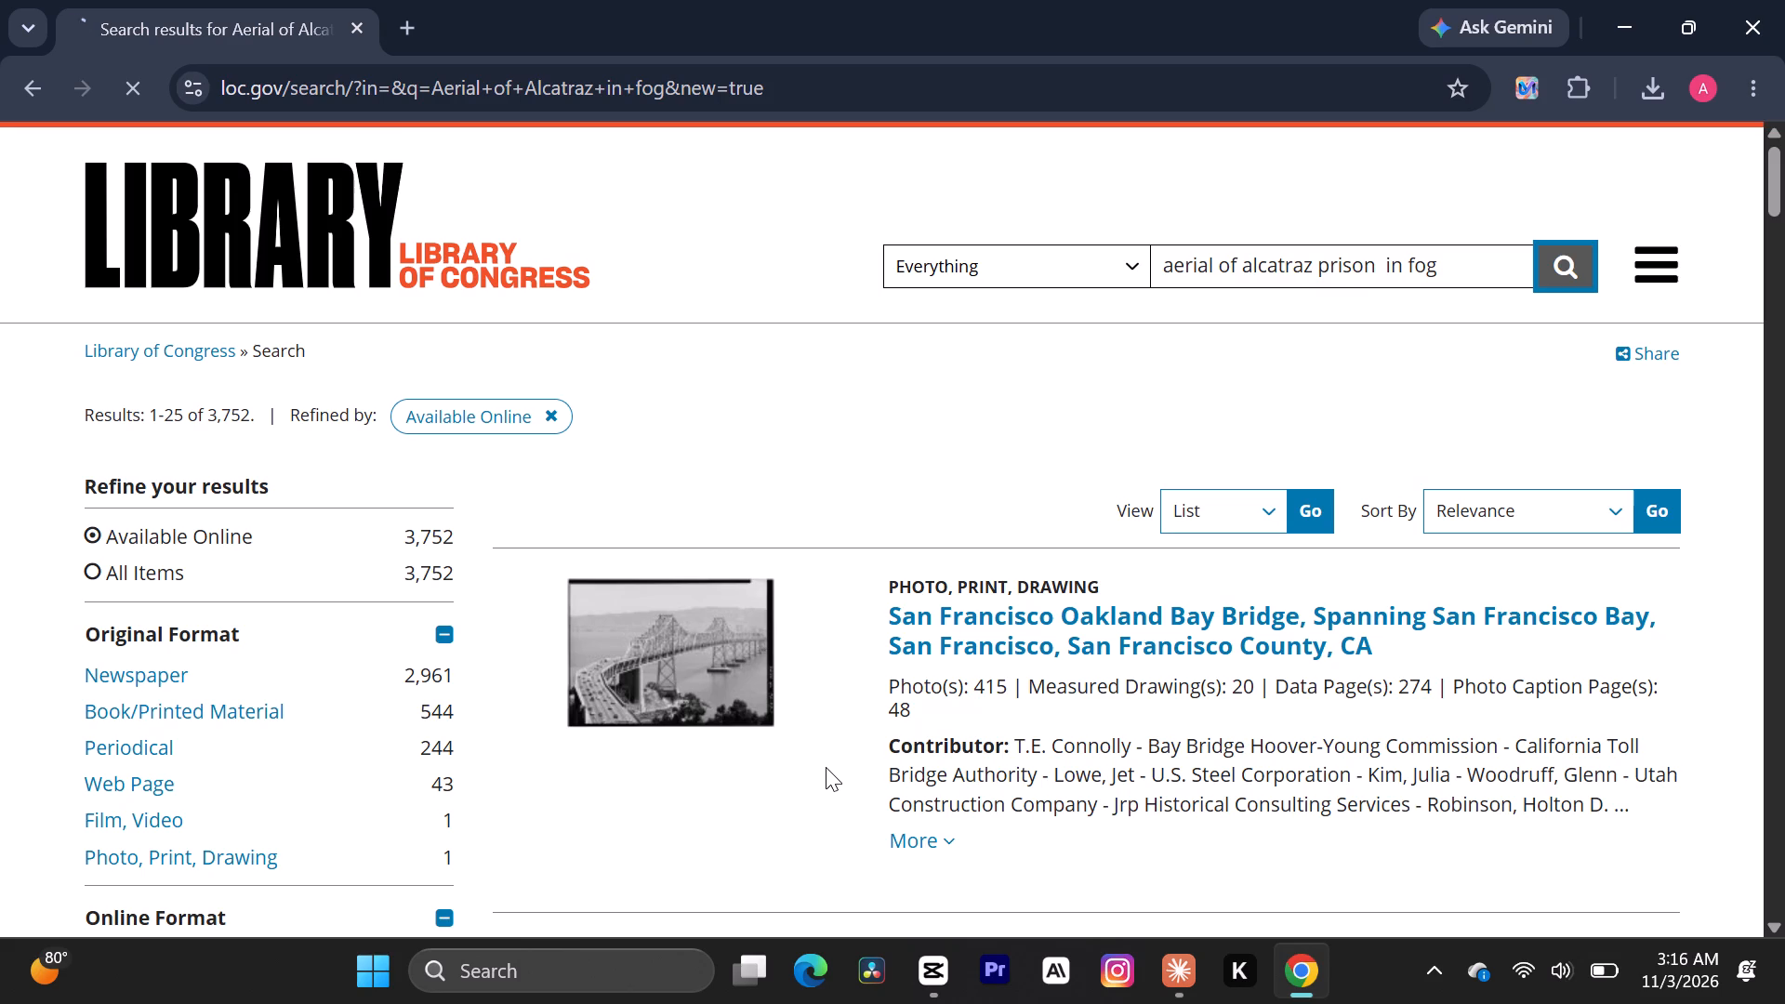
Look through the whole first page of listed results for Alcatraz photos or film.
scroll(826, 767, "down", 8)
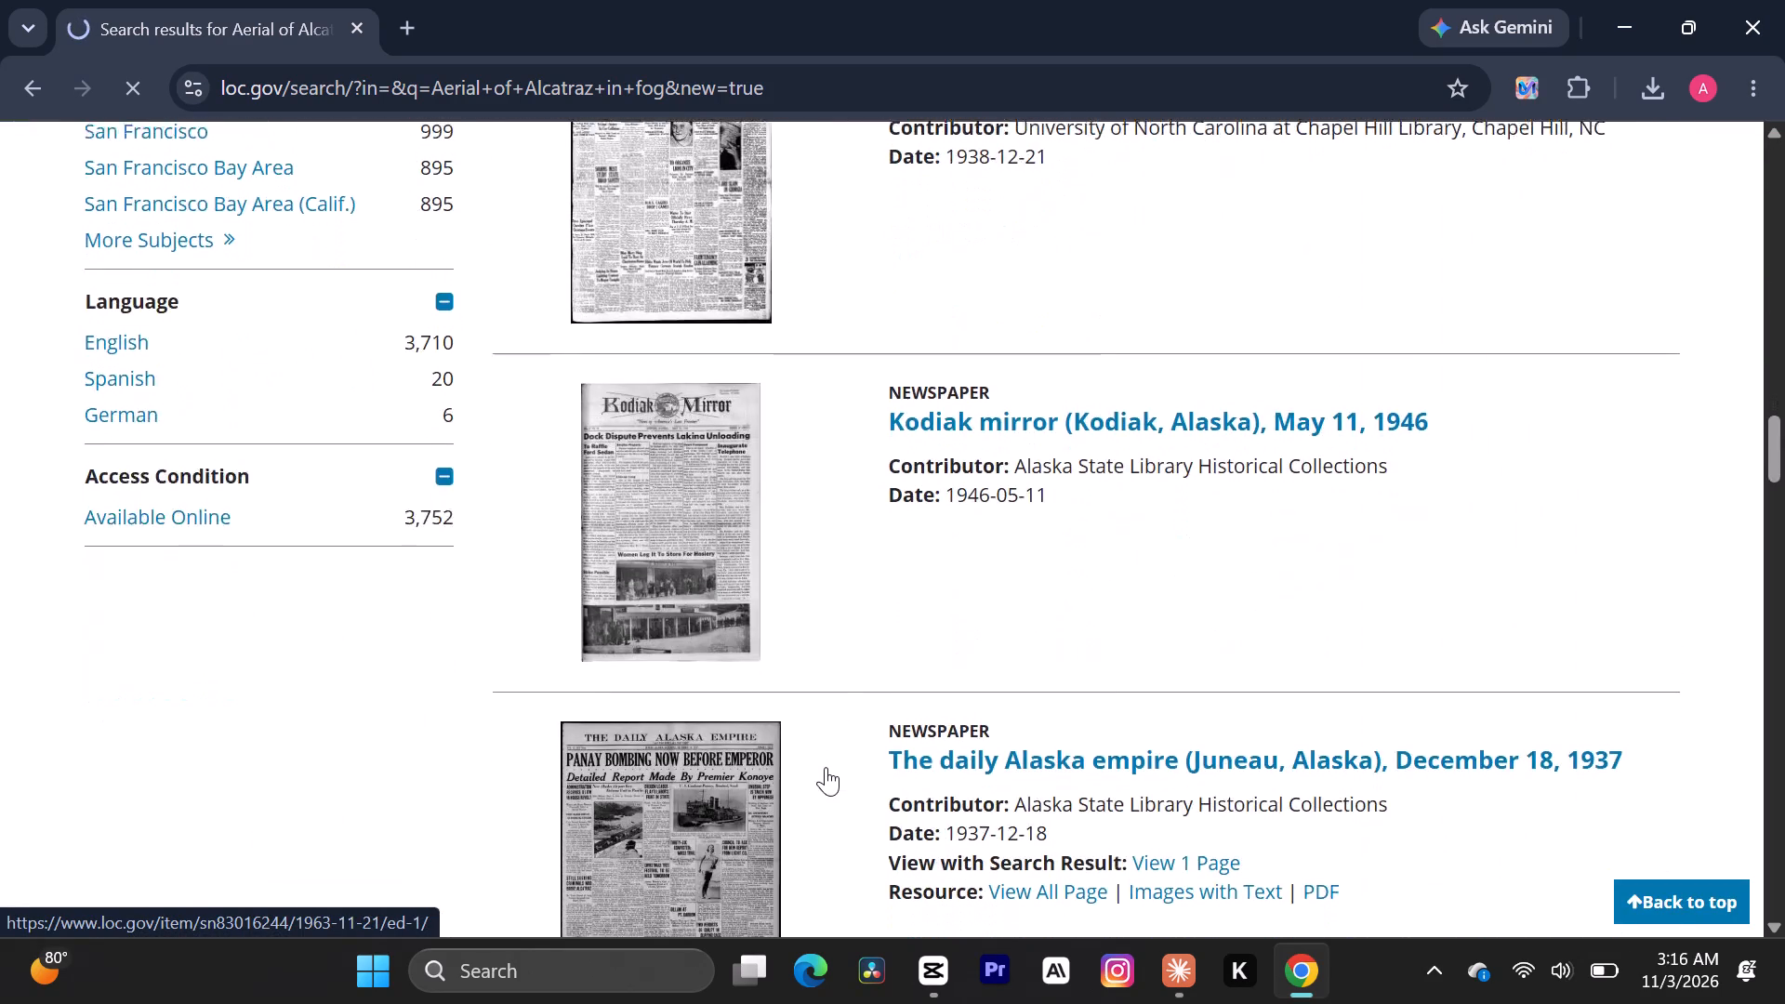
scroll(826, 767, "down", 6)
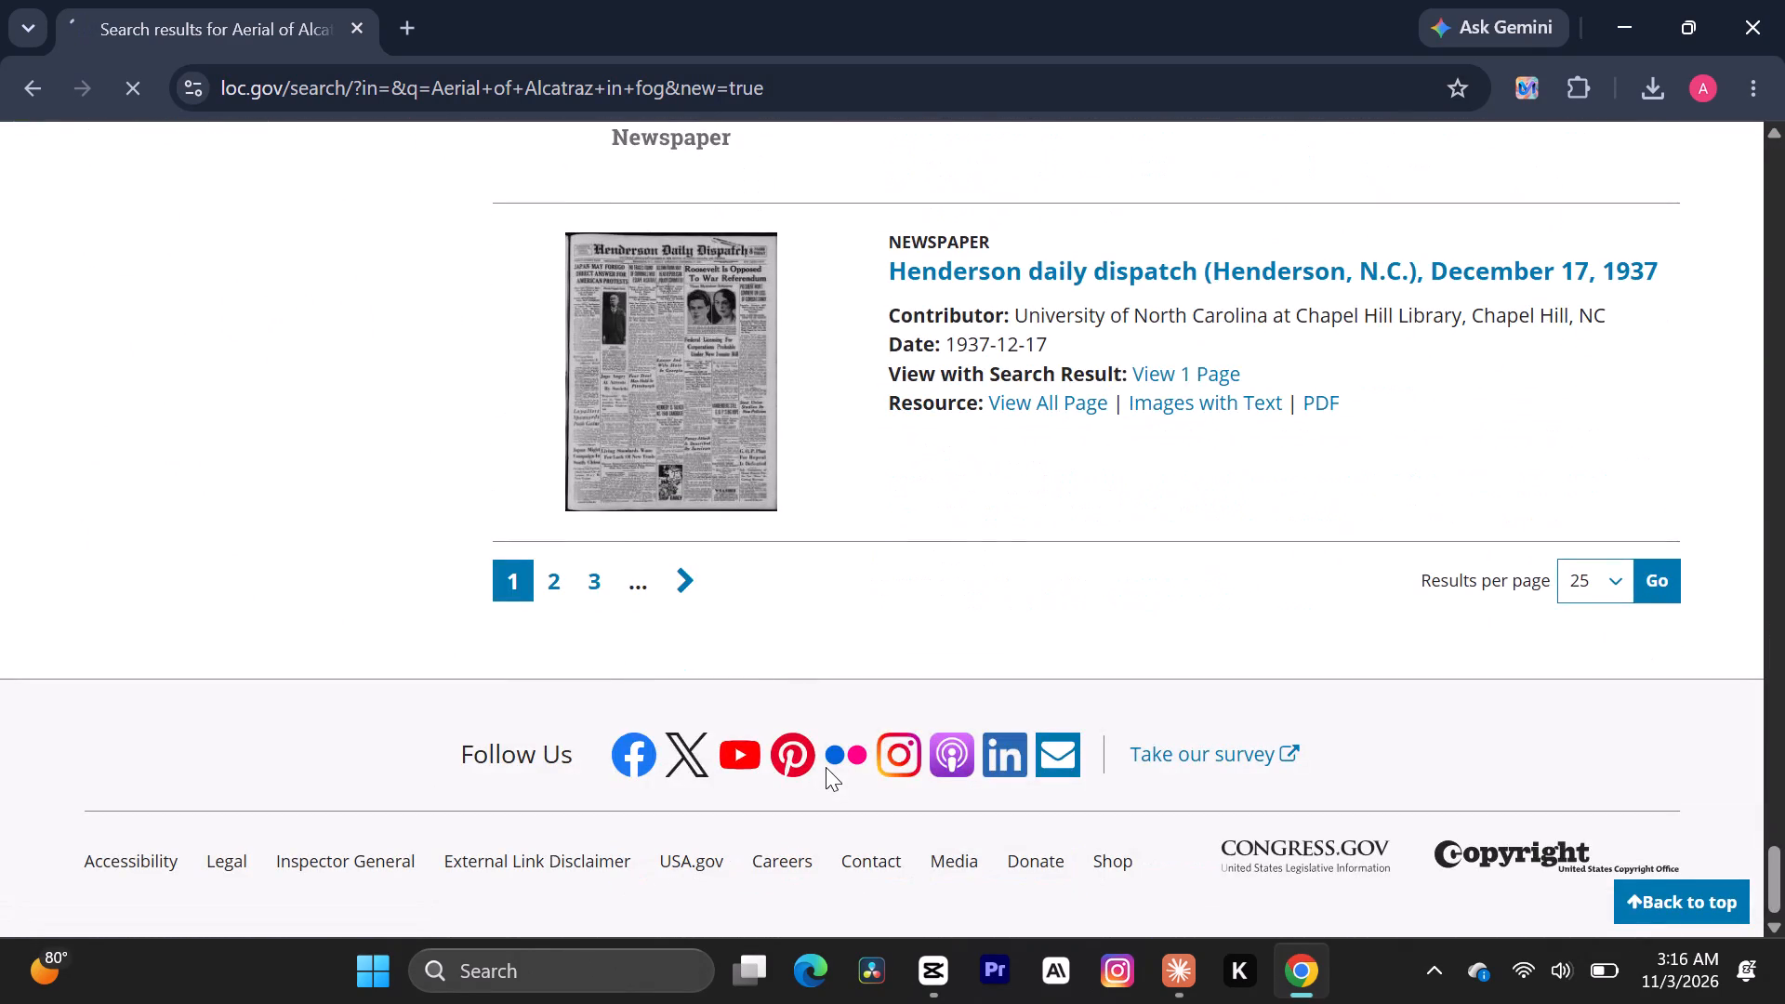
scroll(826, 767, "up", 2)
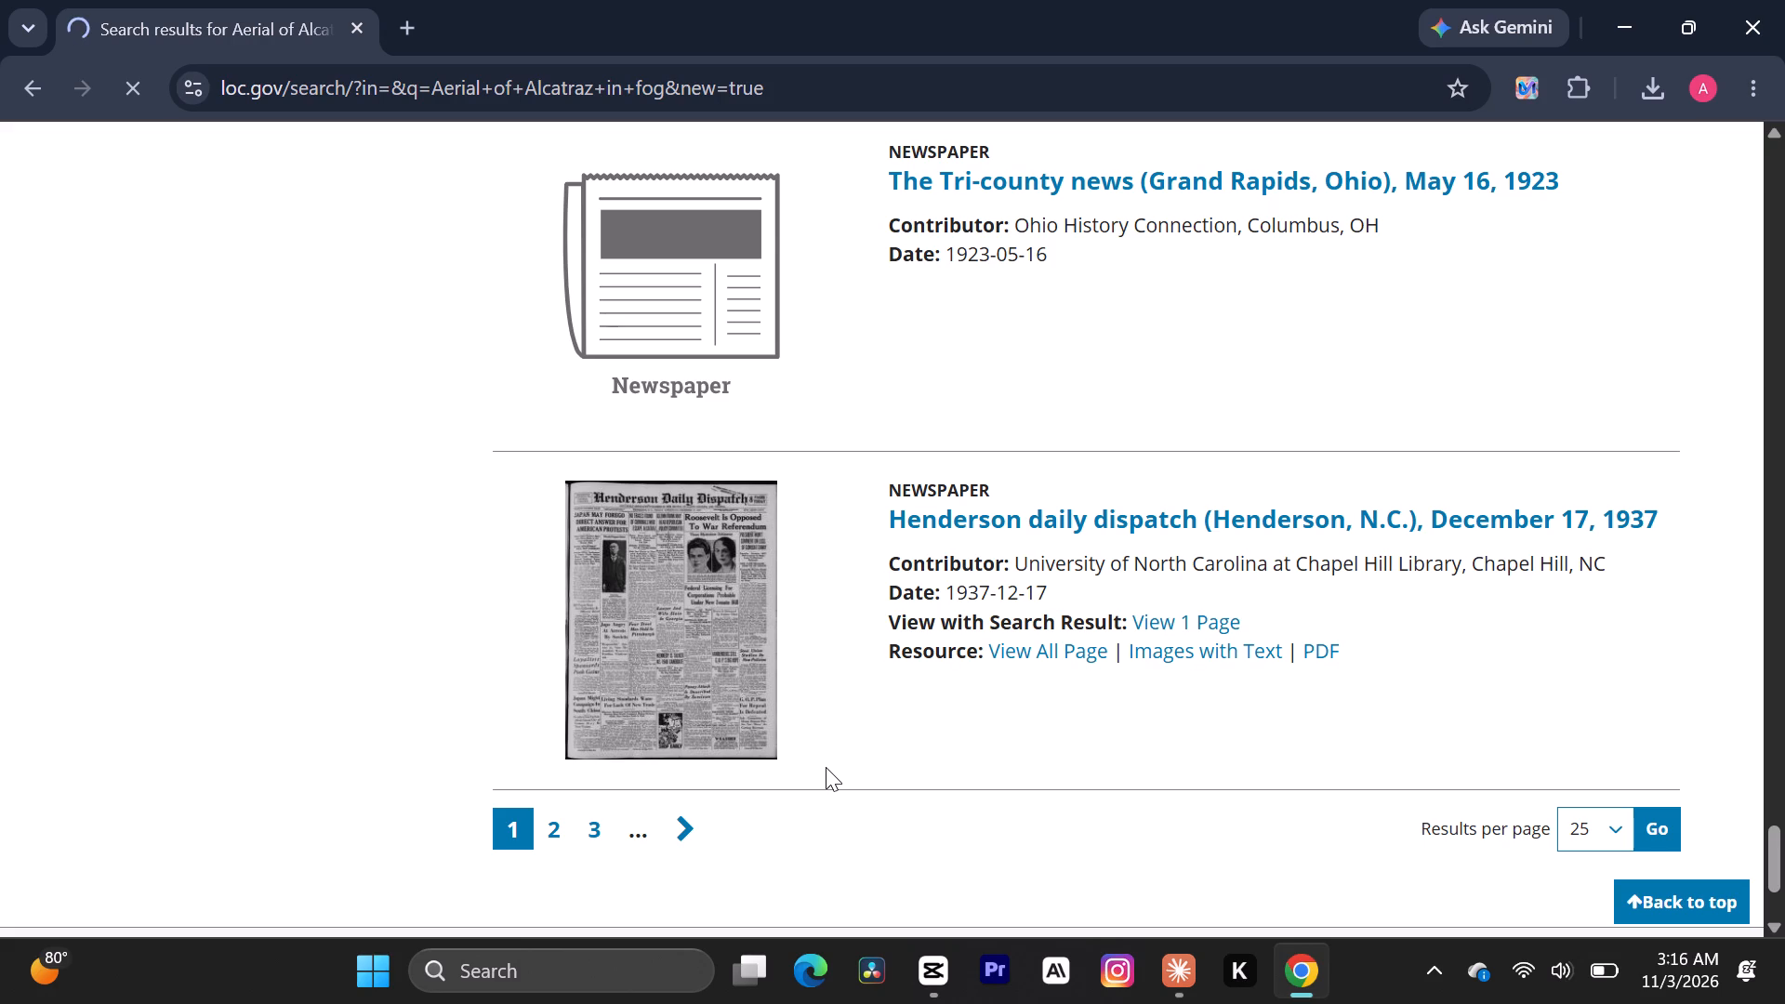
scroll(826, 767, "up", 3)
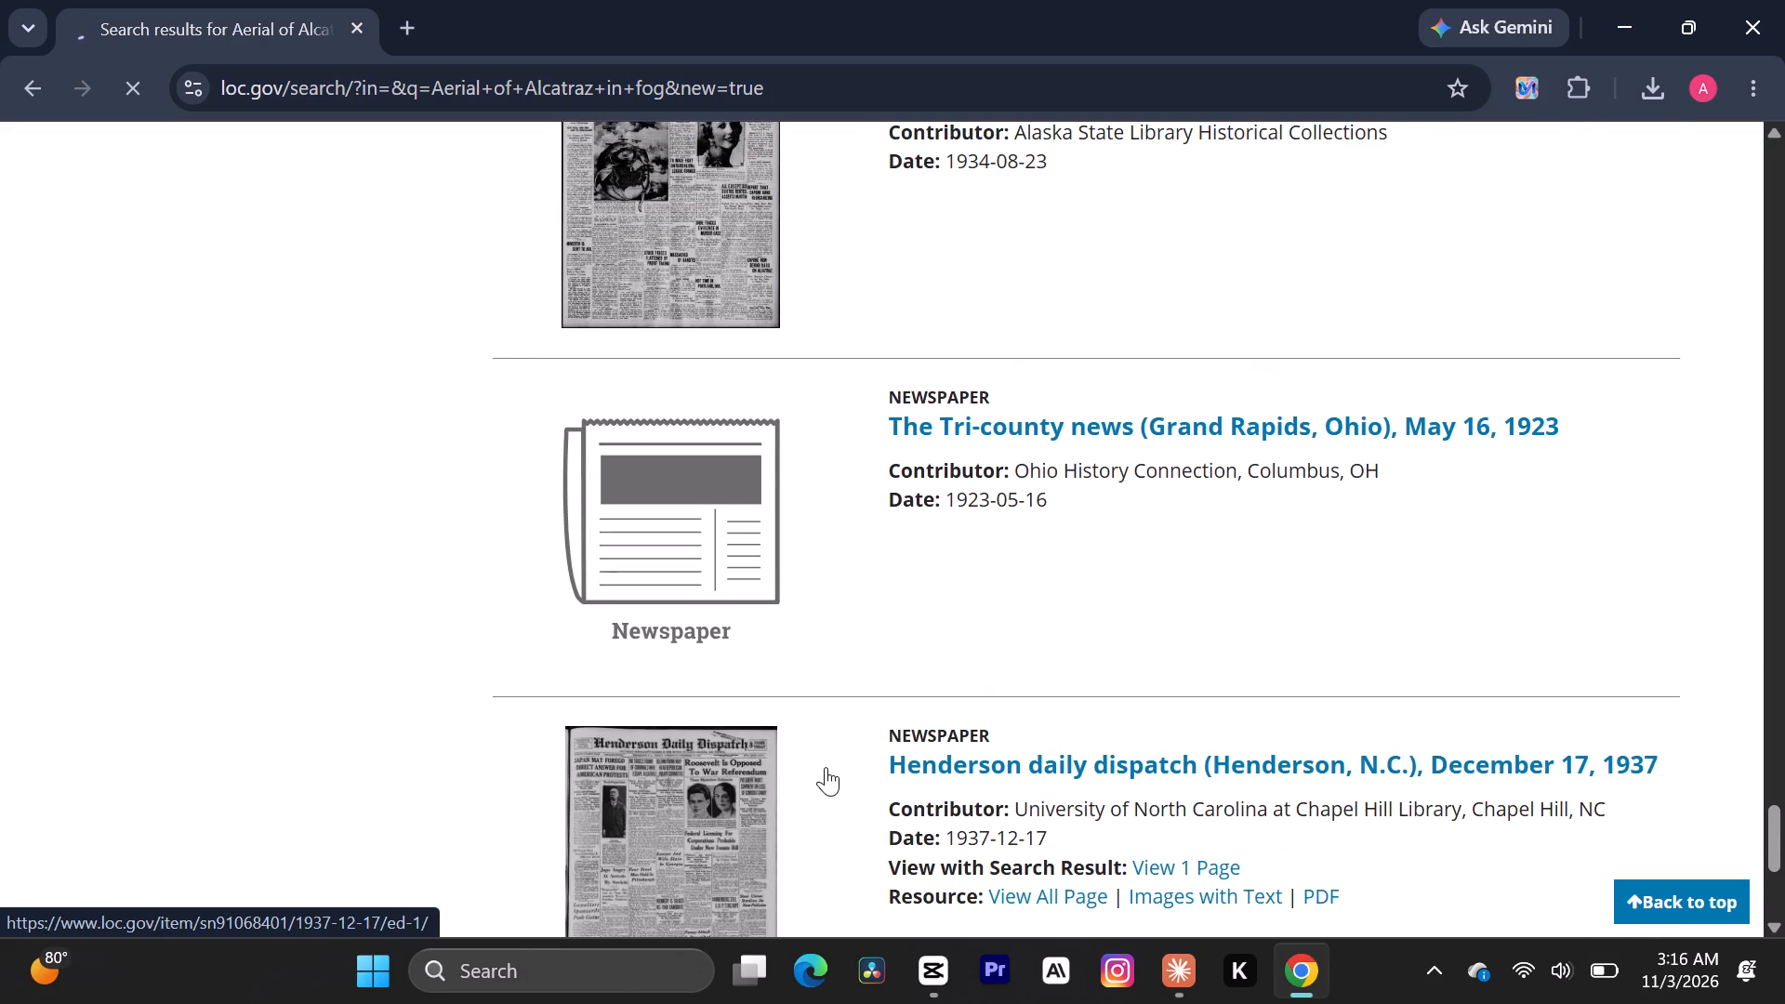
scroll(826, 767, "up", 3)
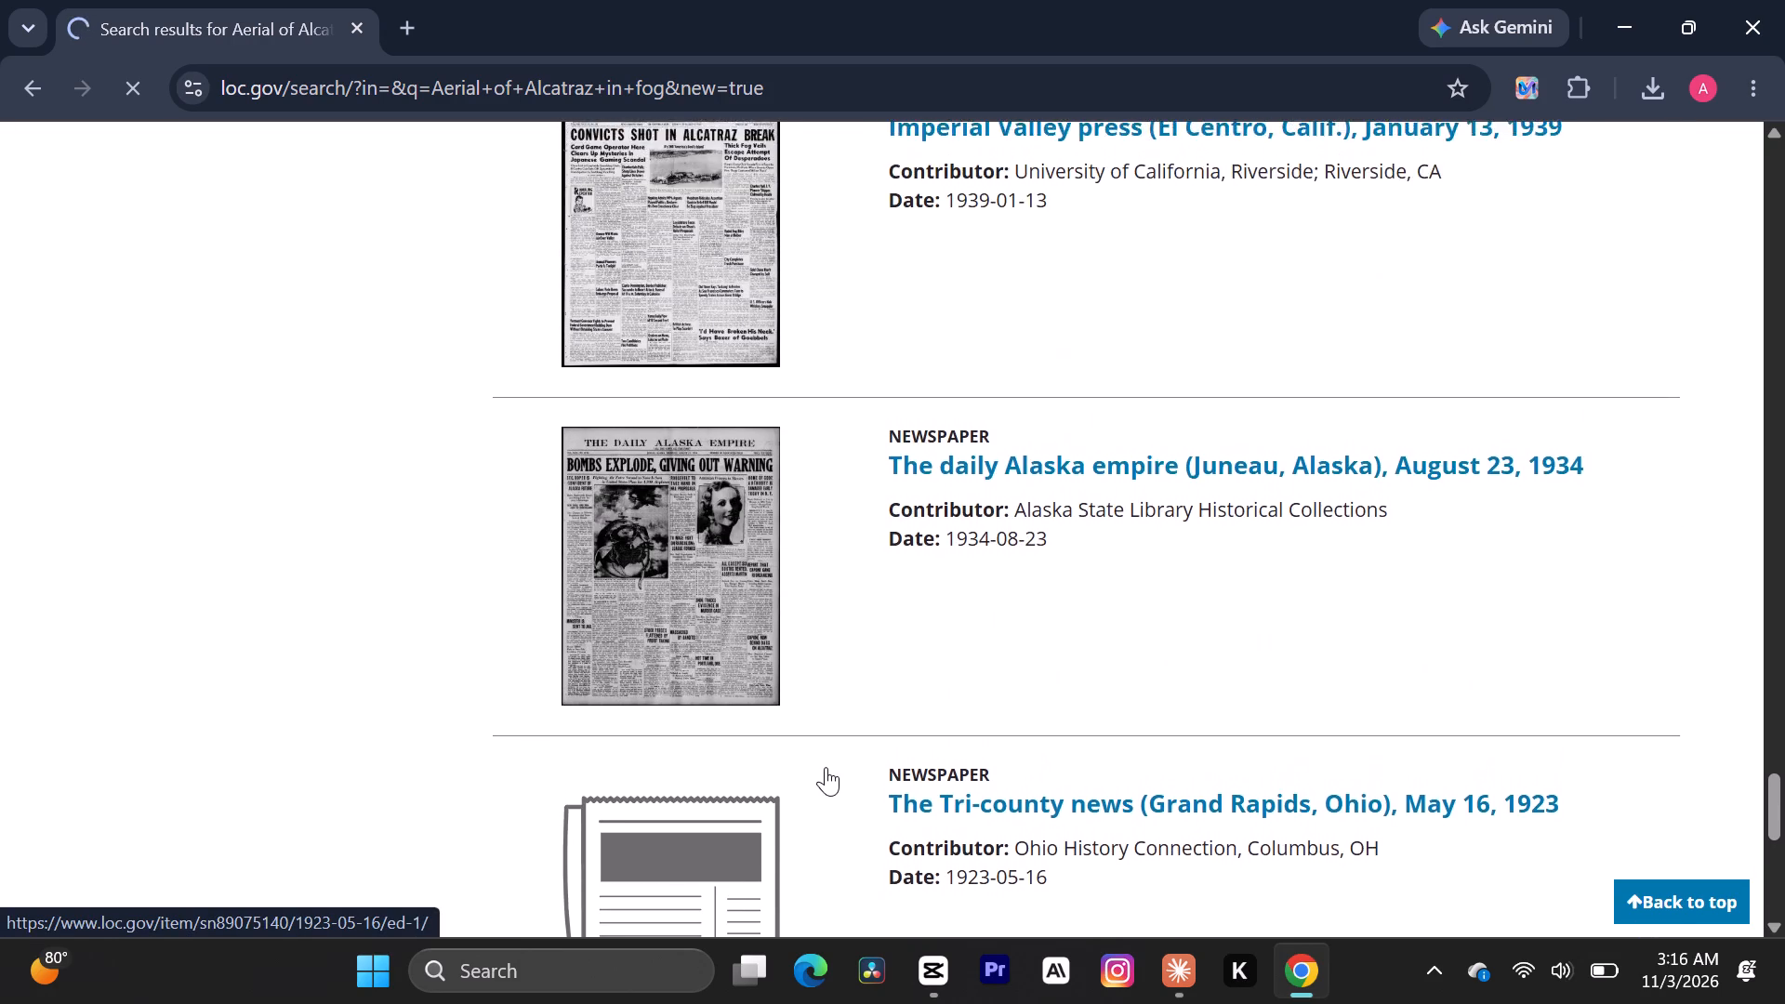
scroll(826, 767, "up", 5)
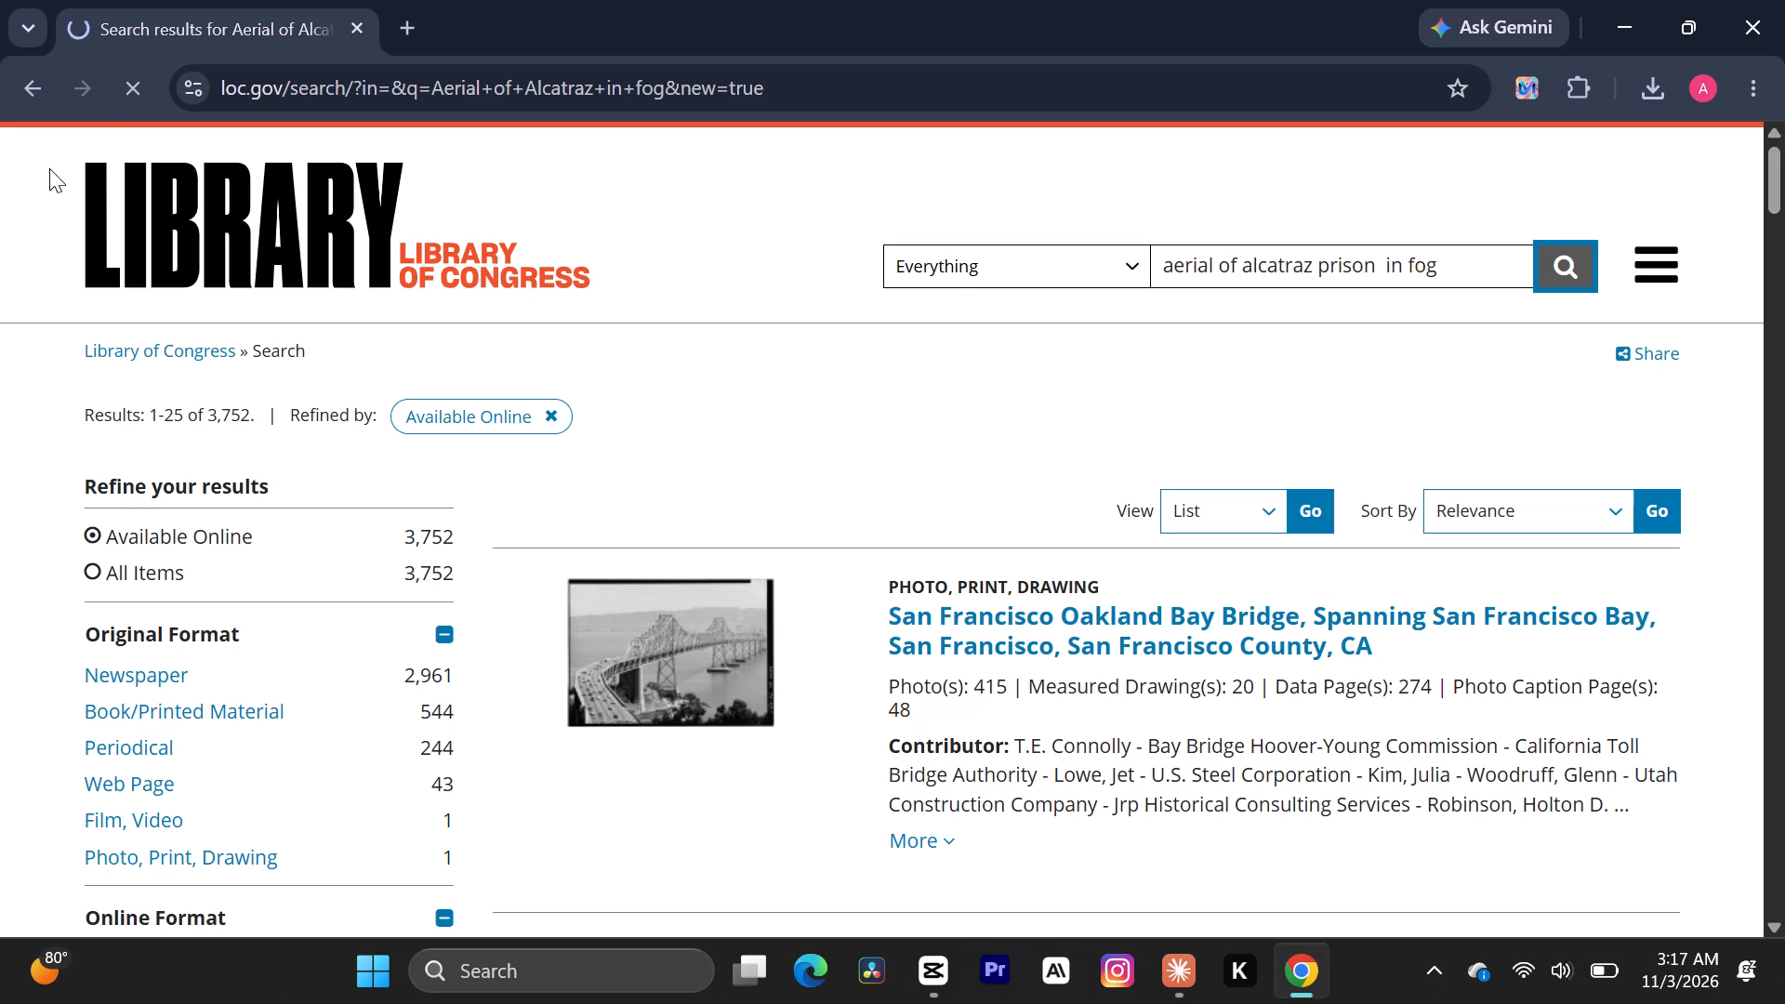
Stop the page from loading and reload the search results, agreeing to resubmit the form.
left_click(118, 93)
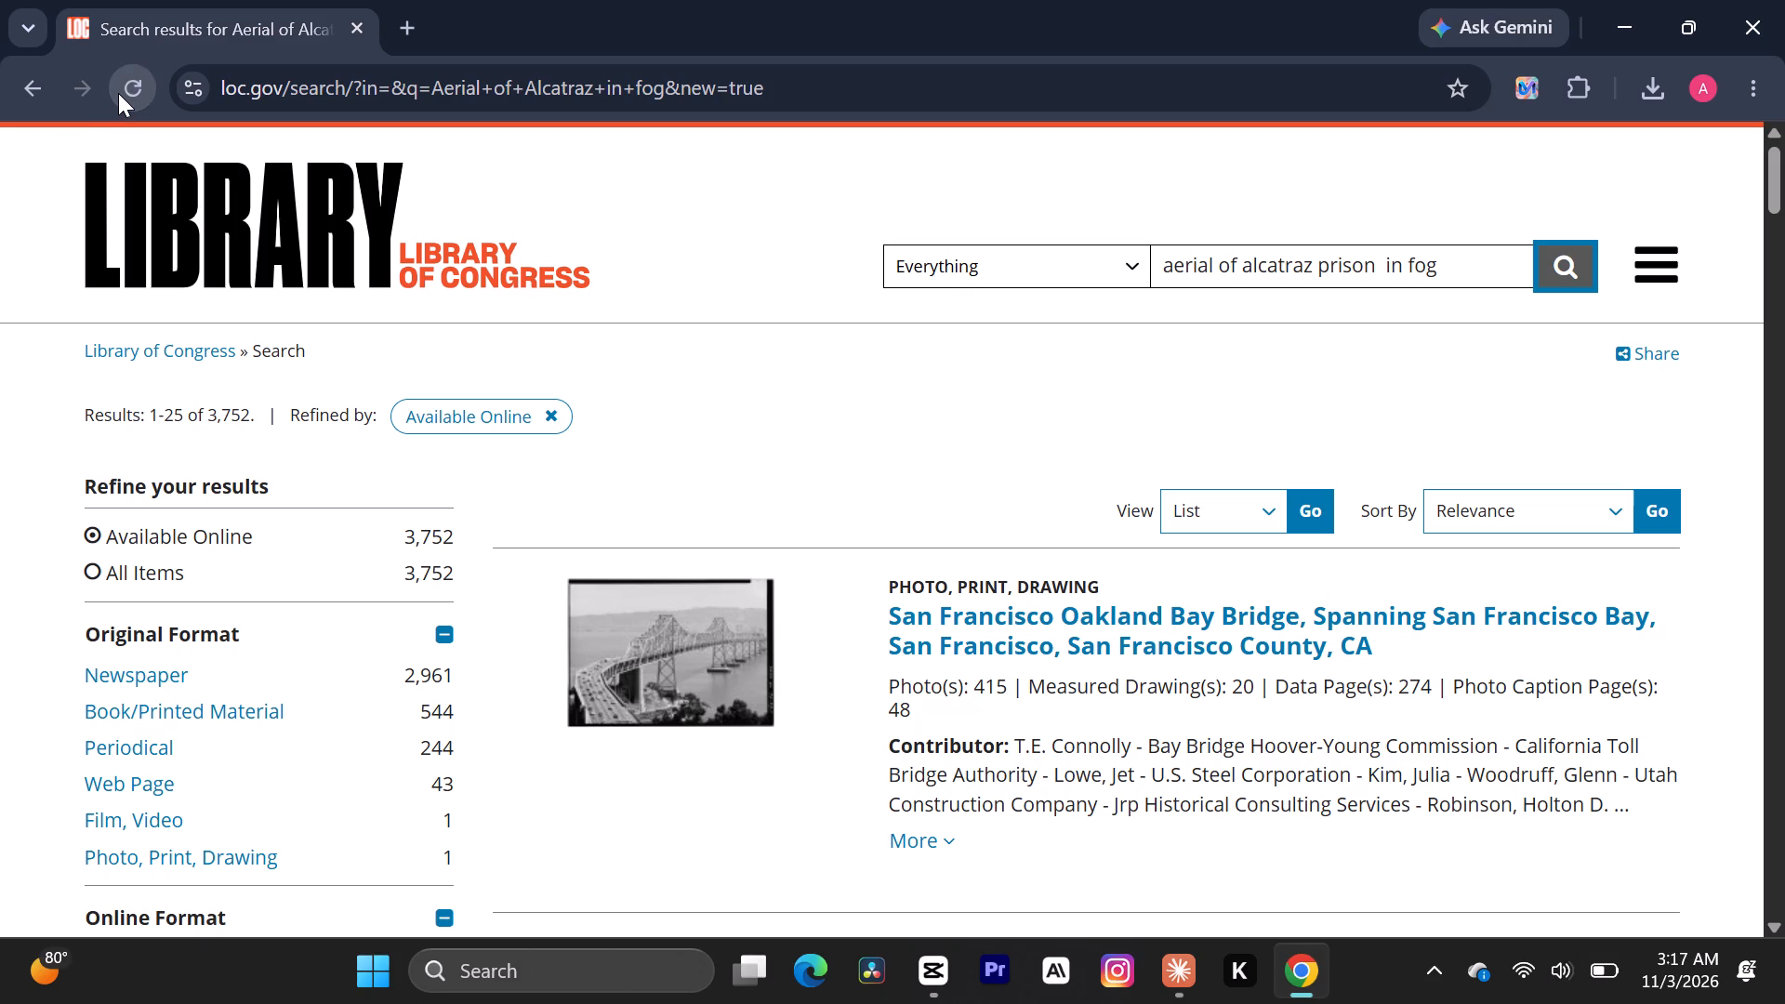
left_click(118, 93)
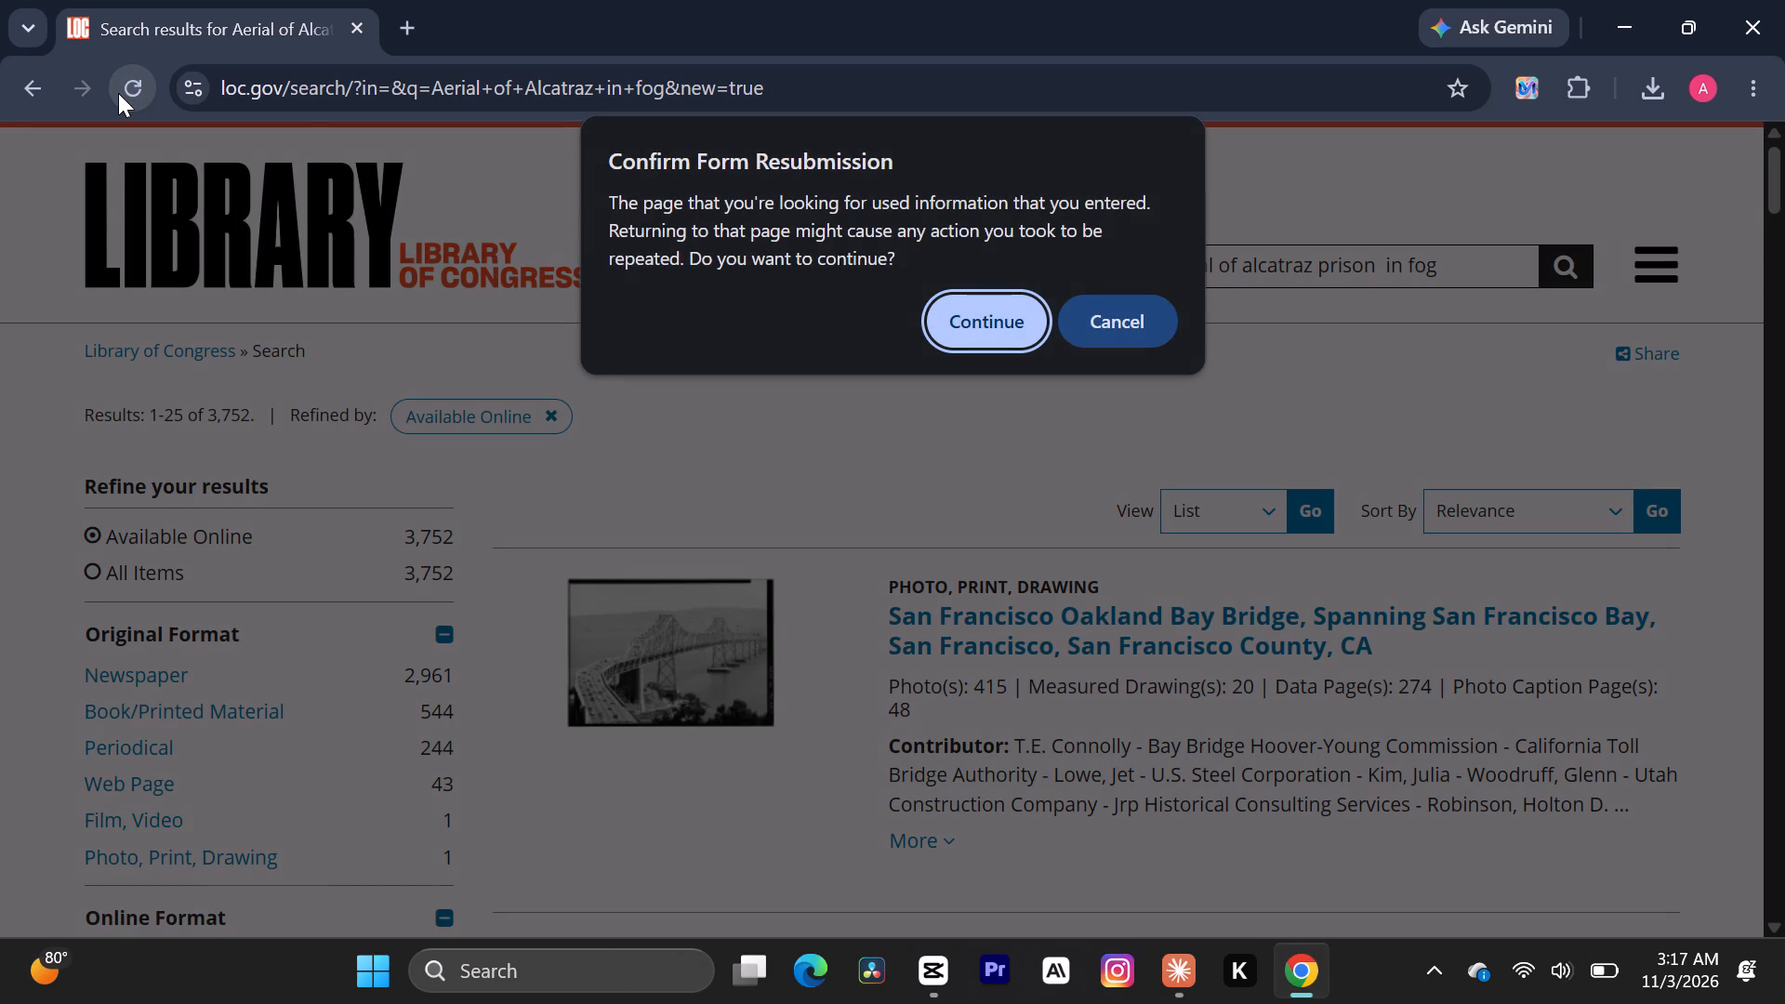
left_click(980, 314)
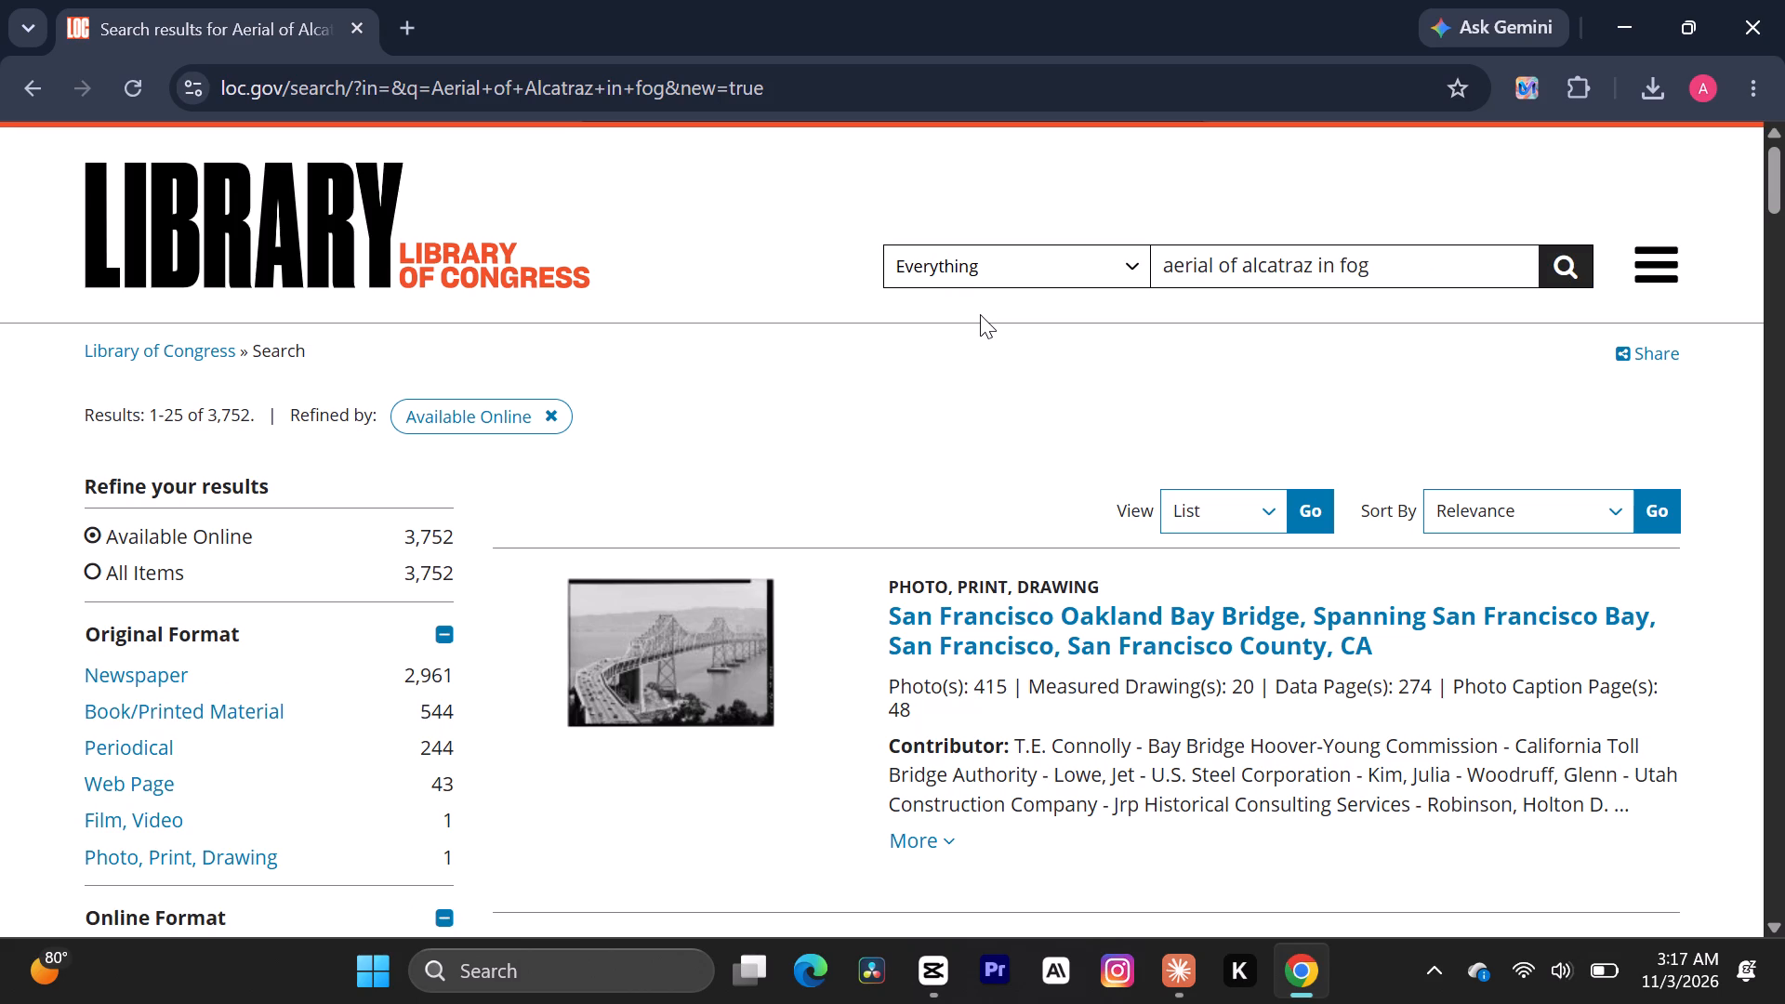
Add the word "prison" after "alcatraz" in the site search query and run the search.
left_click(1313, 273)
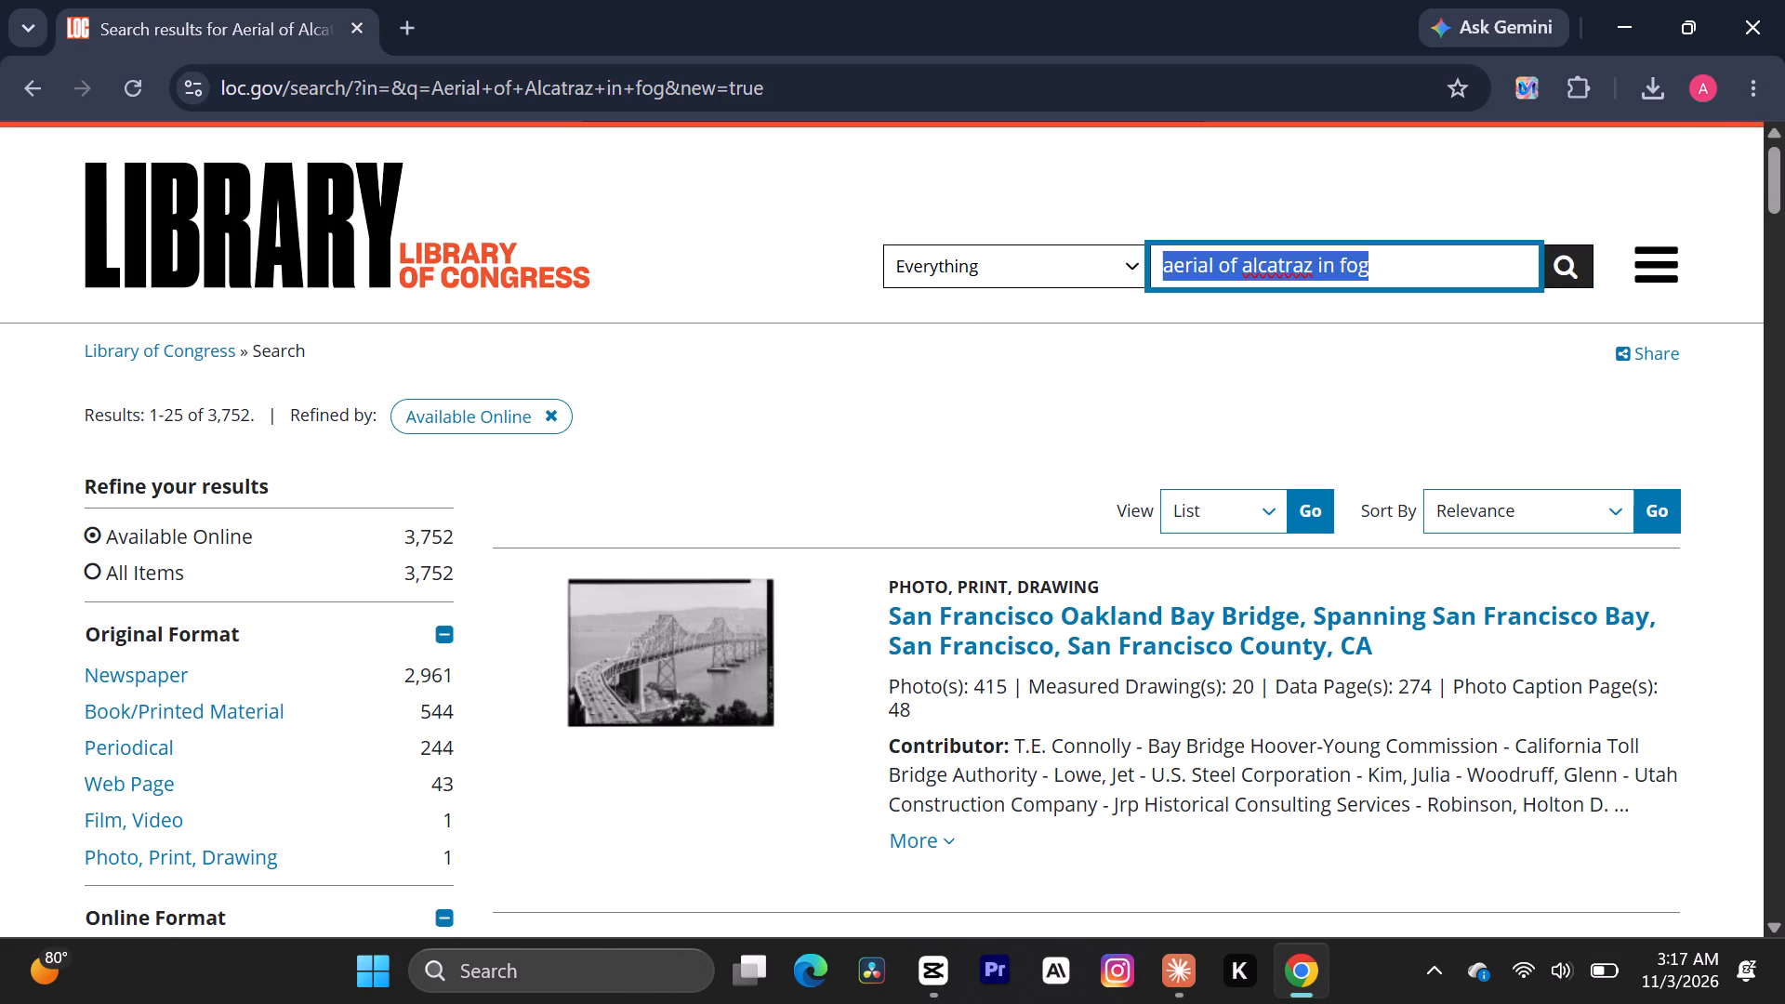
triple_click(1313, 273)
left_click(1317, 269)
key("space")
type("pro")
key("BackSpace")
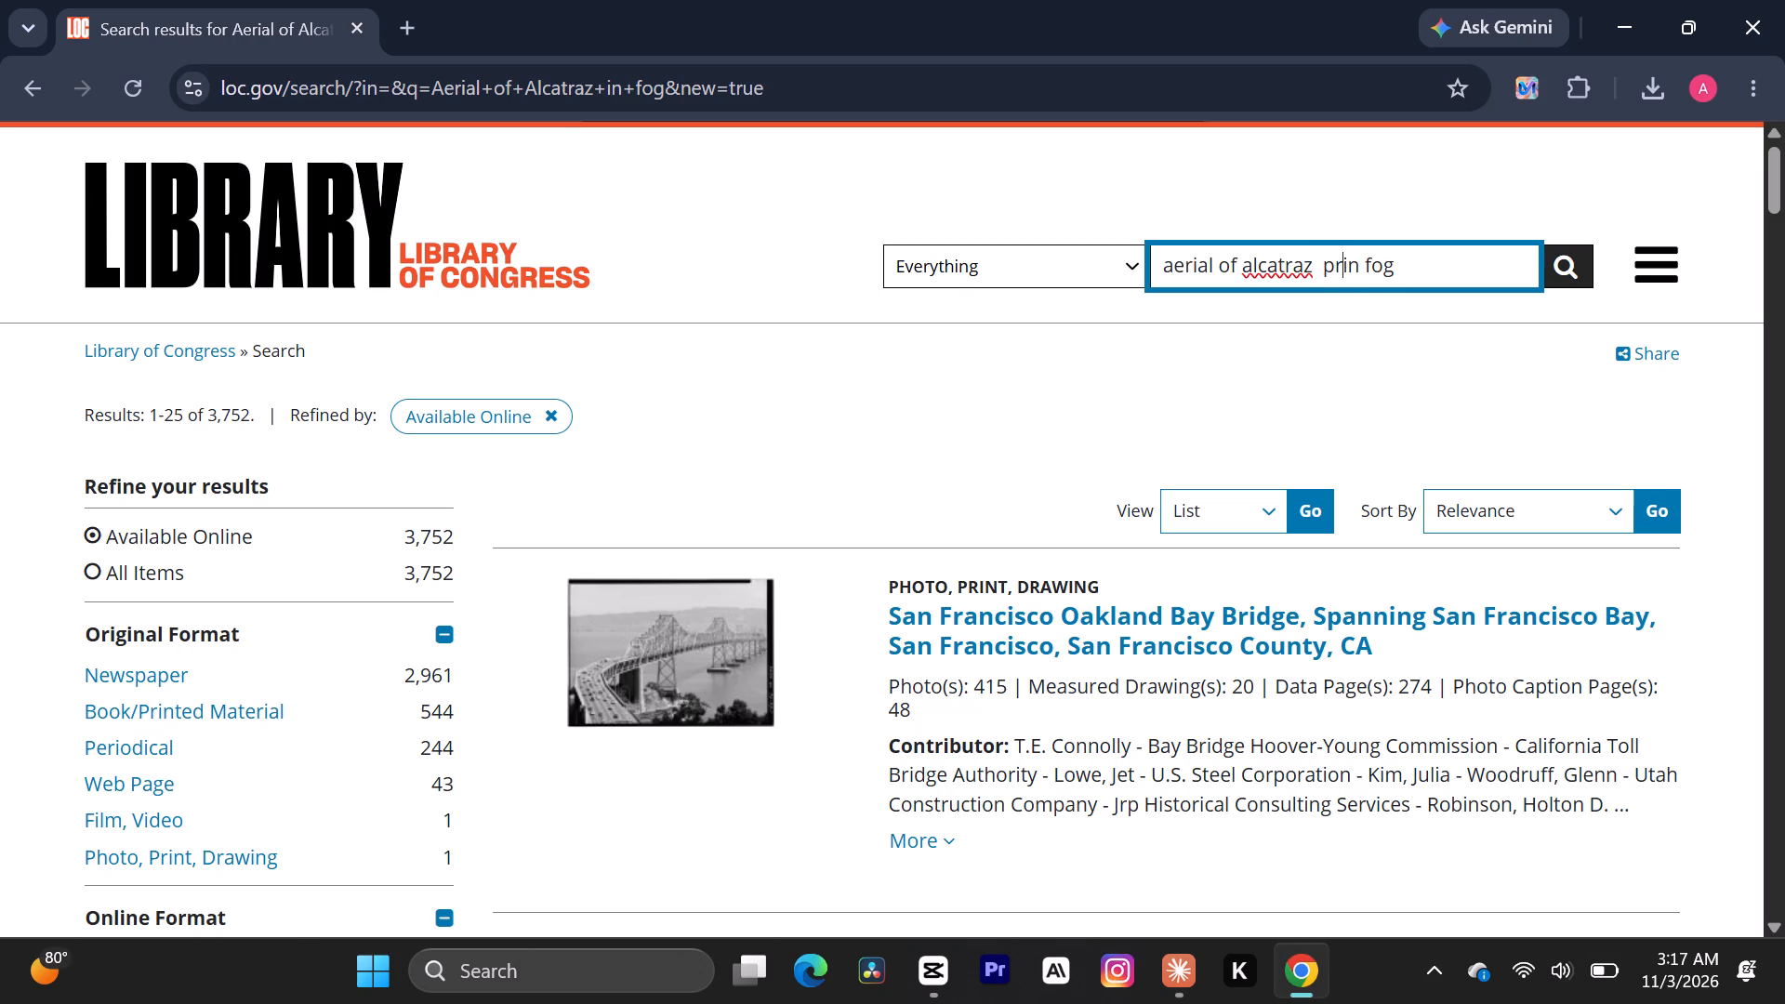
type("ison")
key("space")
key("Return")
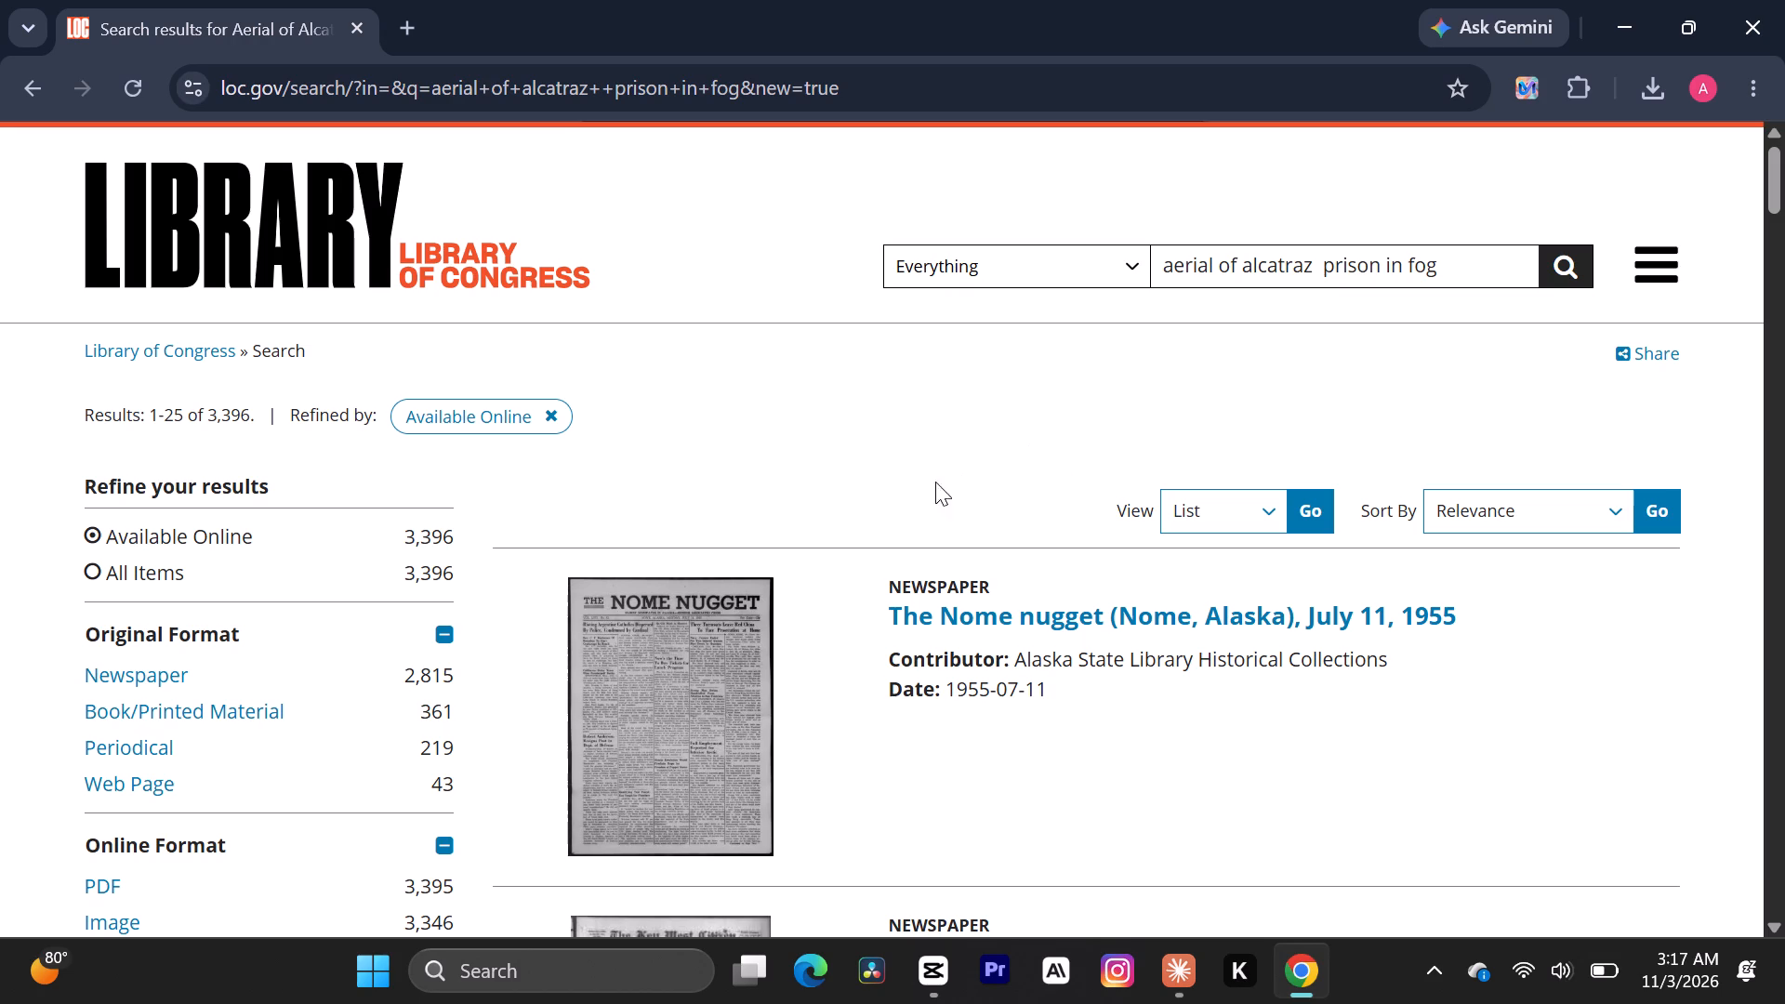
Examine the refined search results and the format filters for Alcatraz prison images or video.
scroll(903, 442, "down", 1)
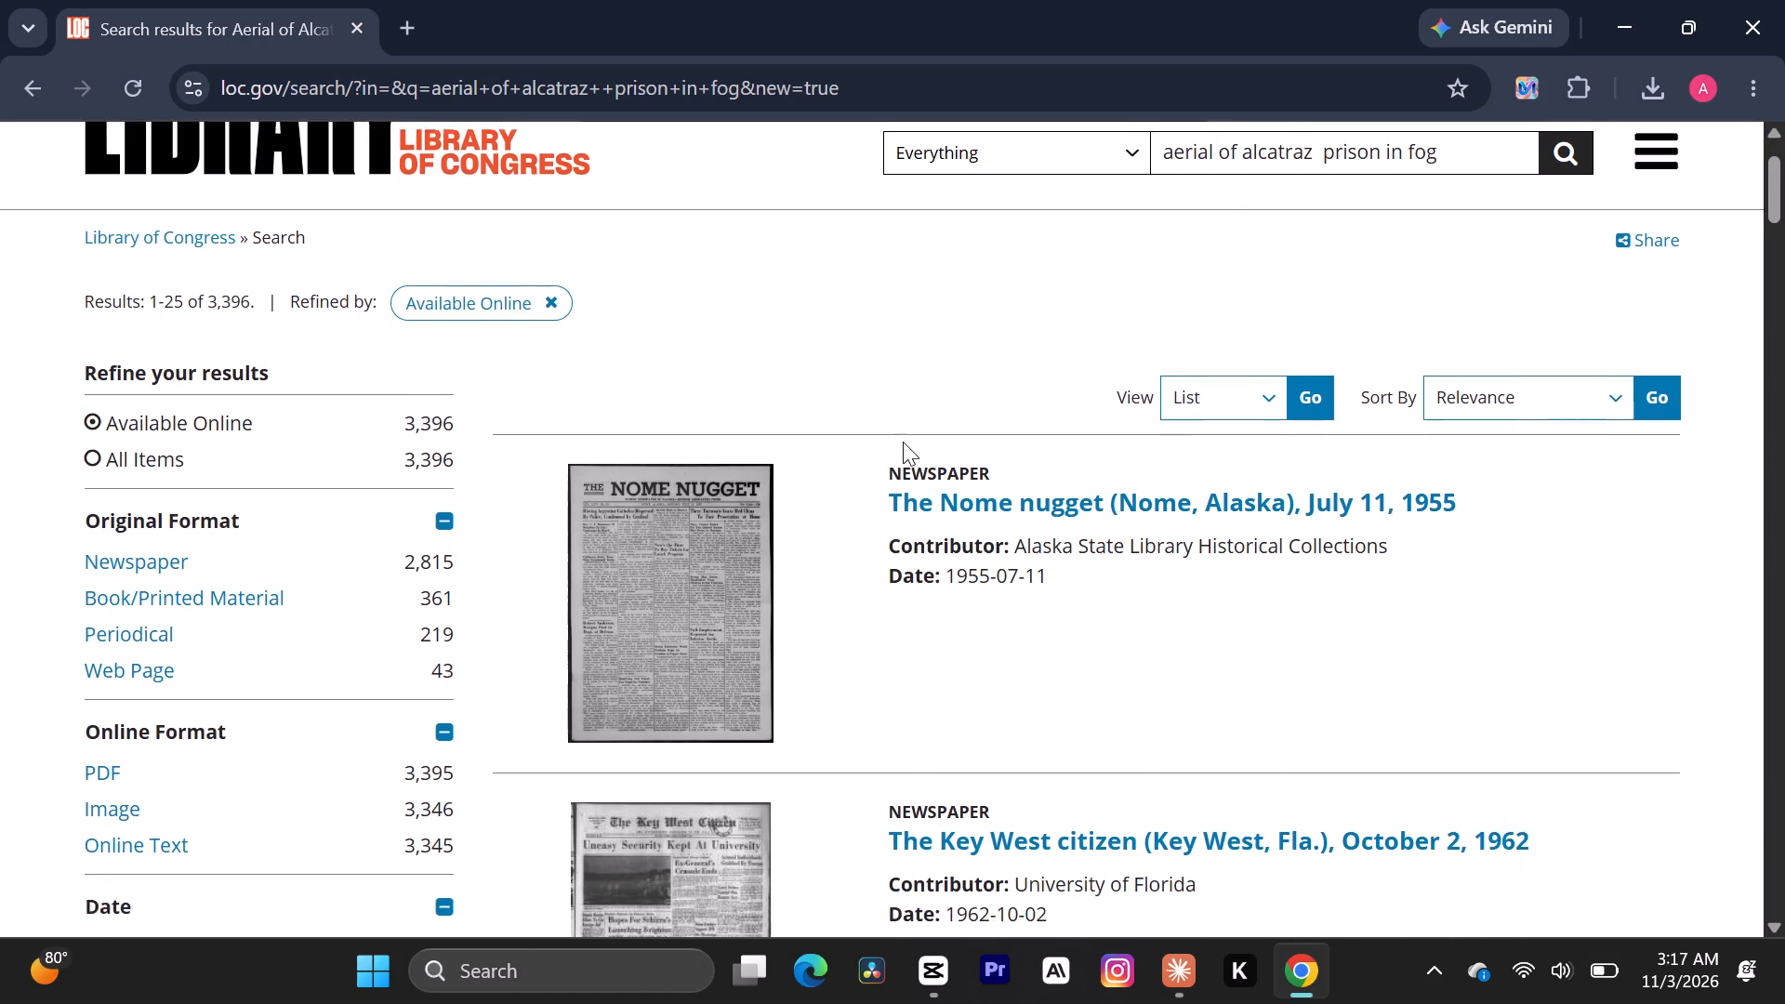
scroll(903, 442, "down", 2)
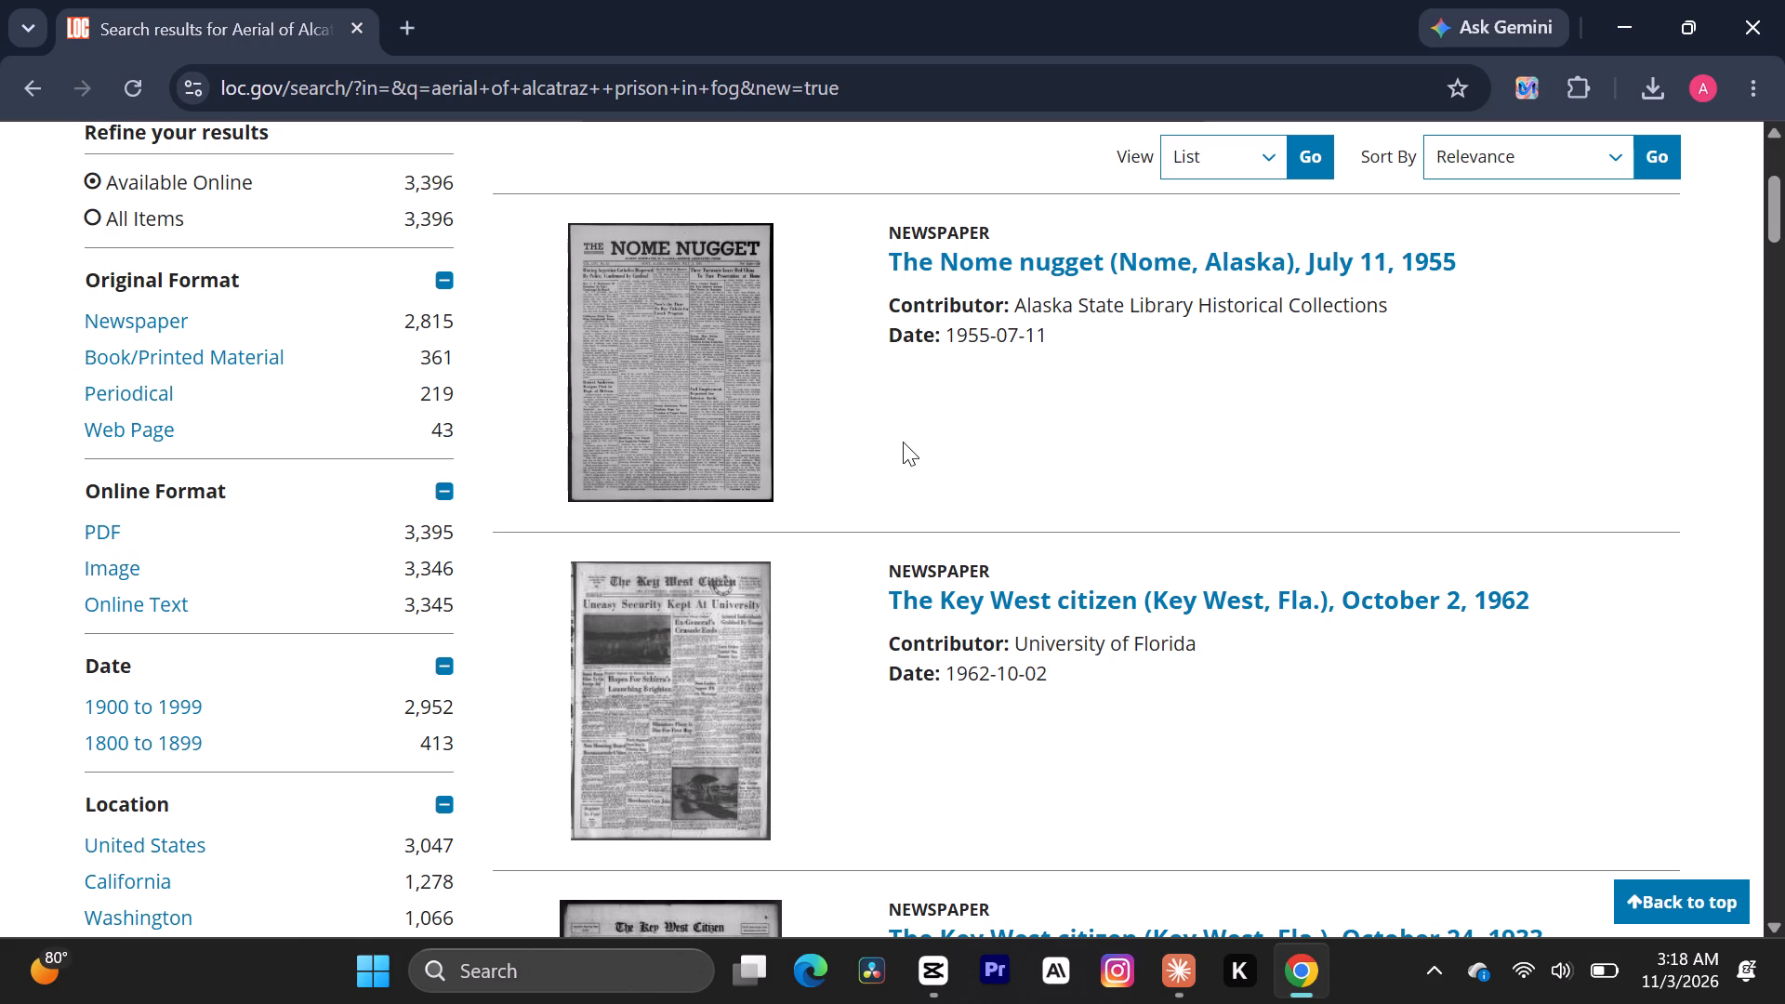
scroll(903, 442, "down", 2)
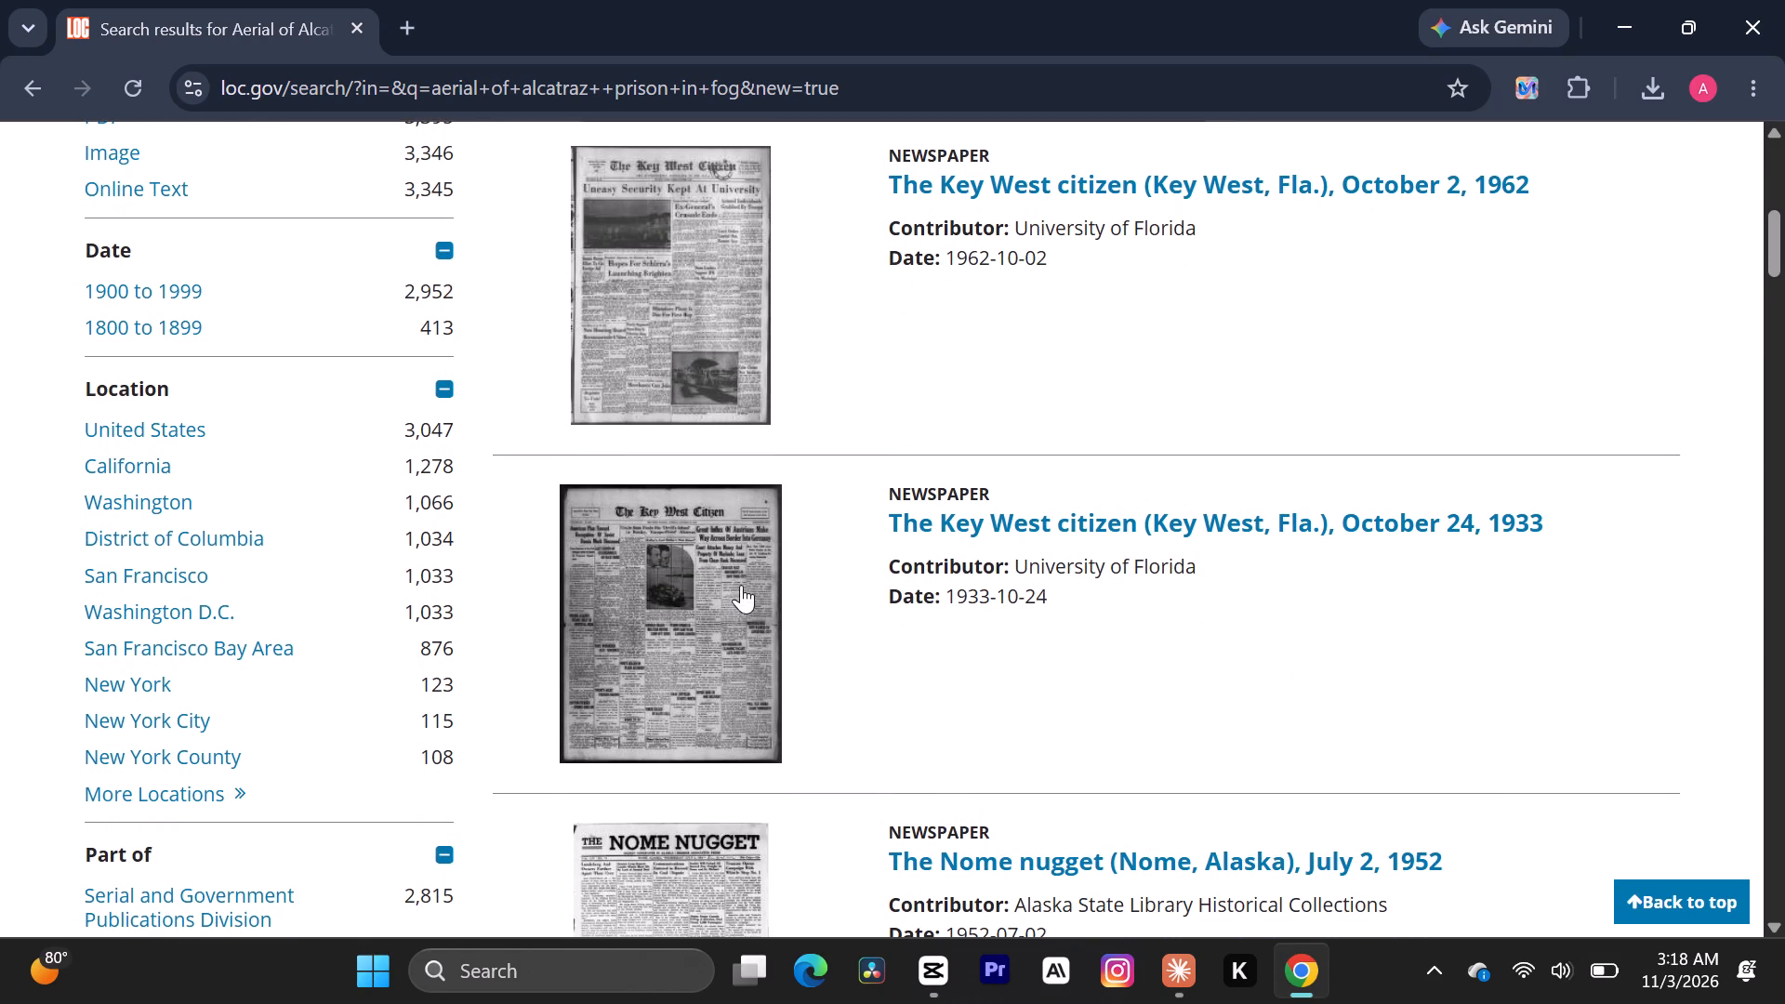
scroll(927, 638, "down", 3)
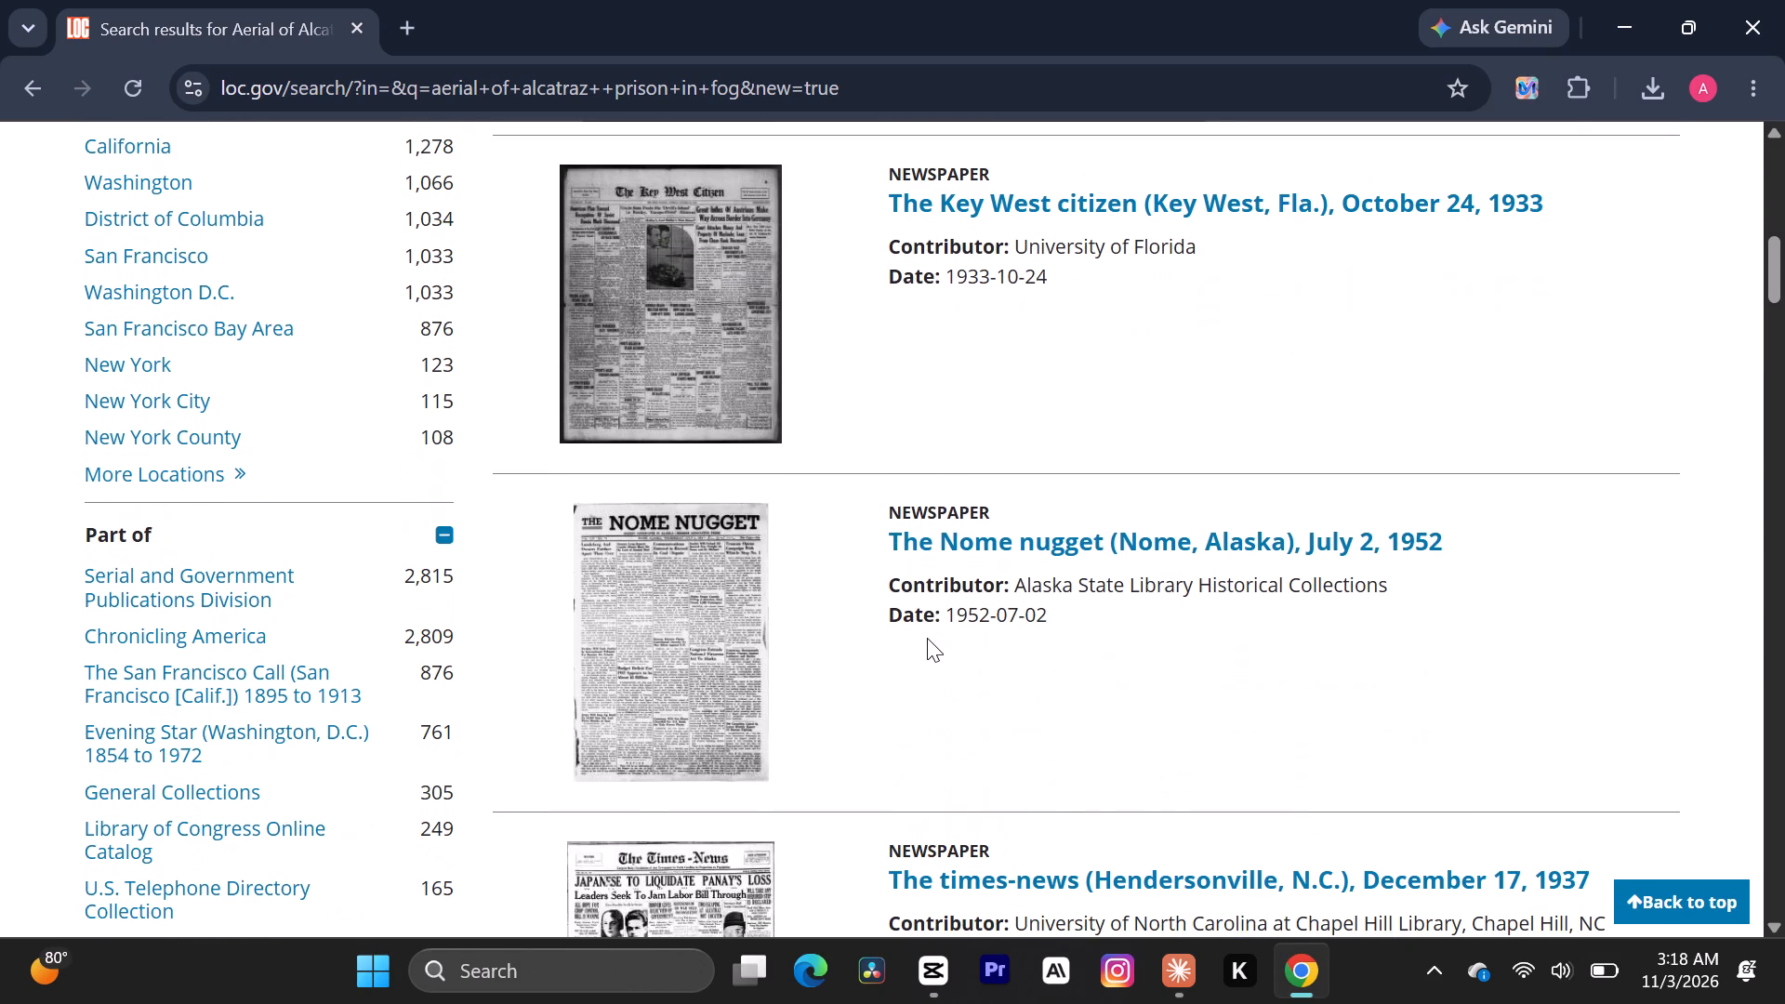
scroll(769, 669, "down", 2)
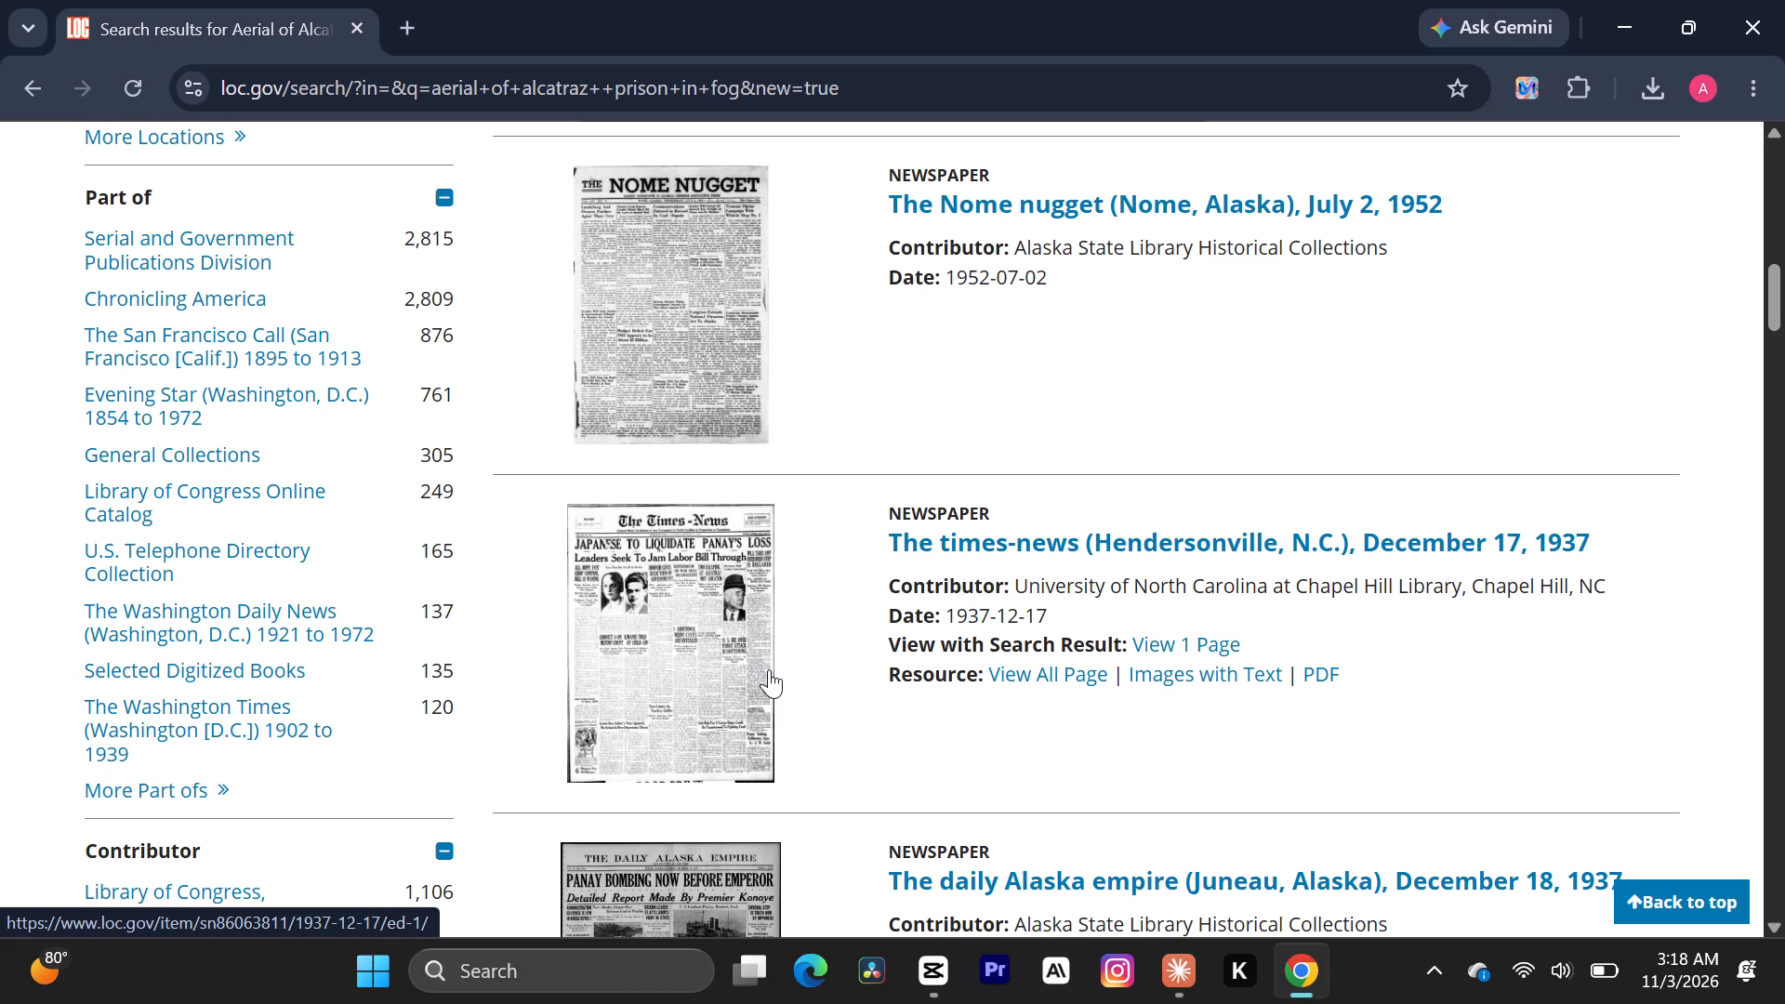
scroll(769, 669, "down", 1)
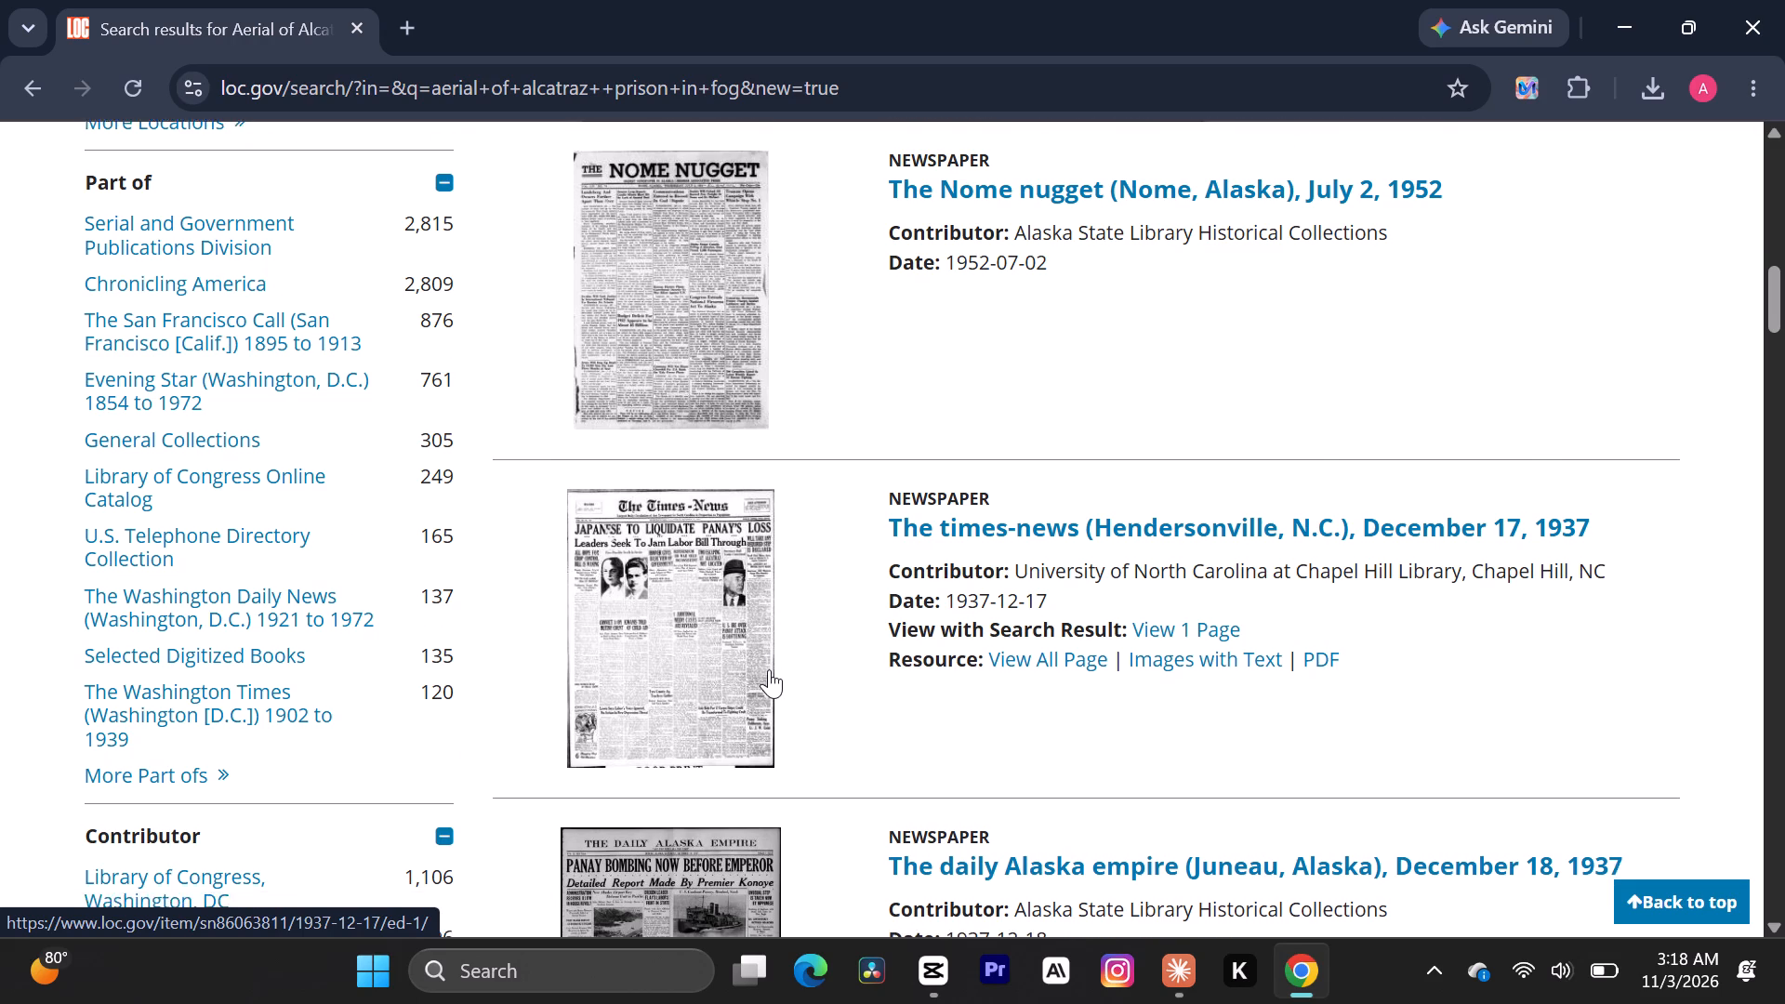
scroll(769, 669, "down", 4)
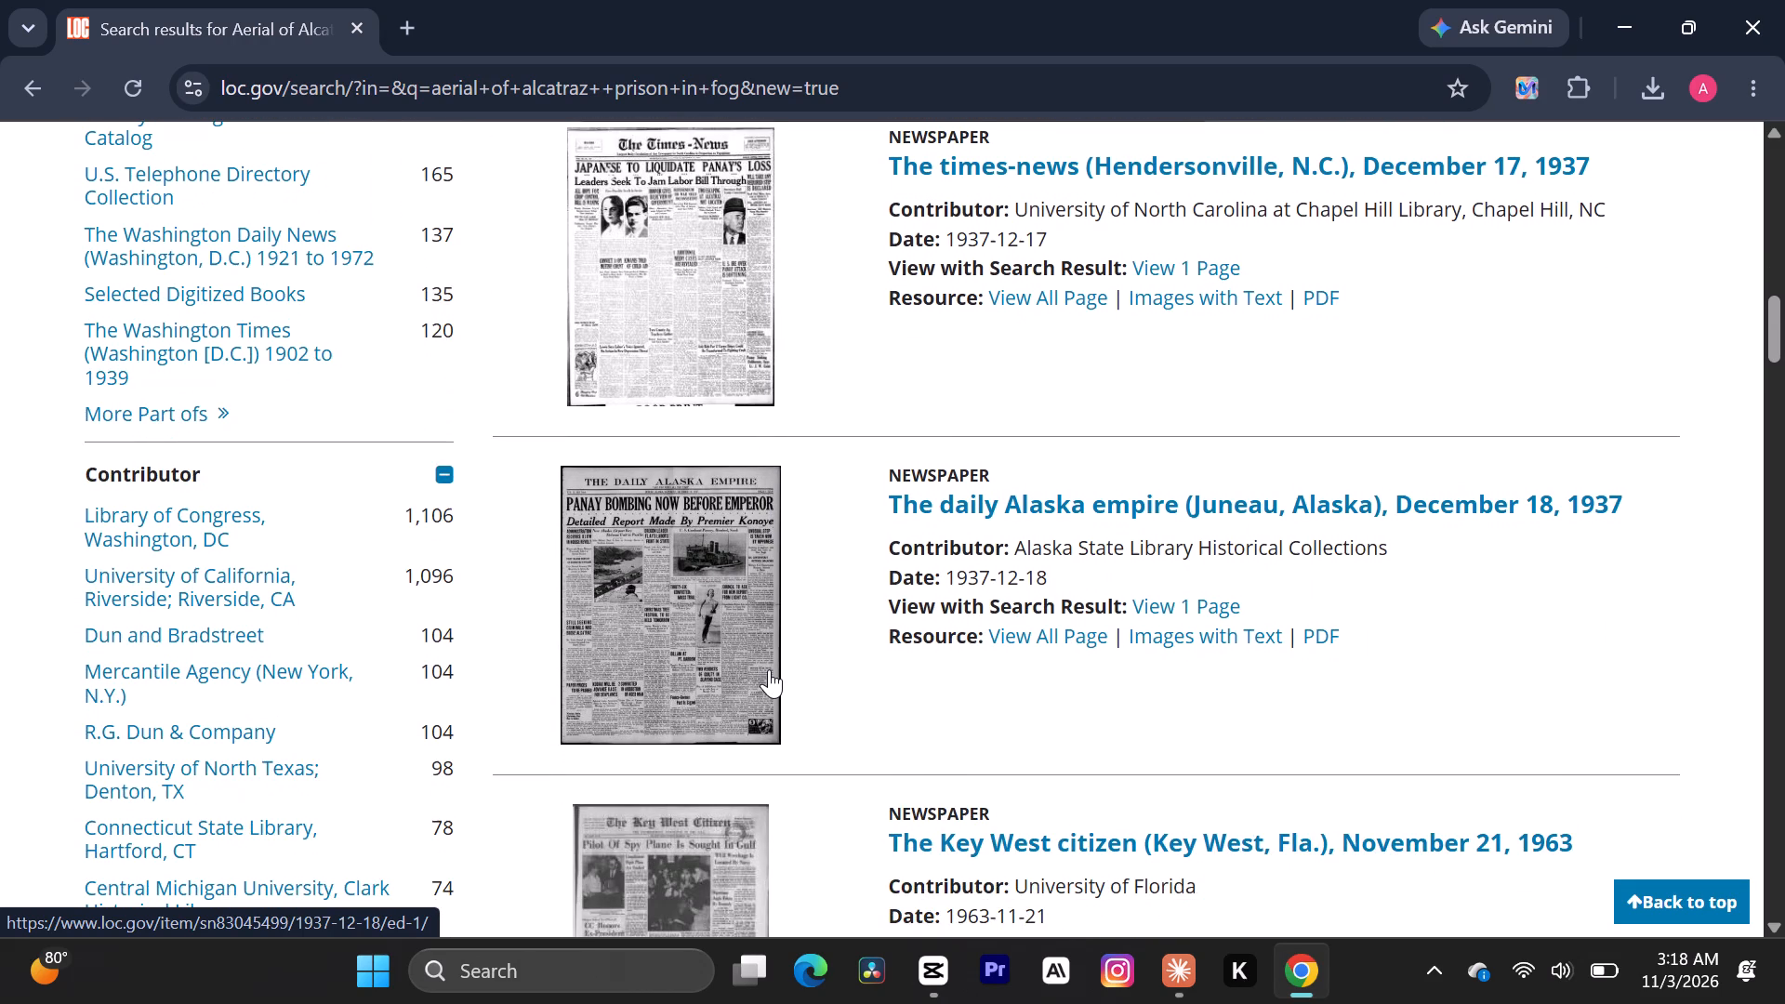
scroll(769, 669, "down", 1)
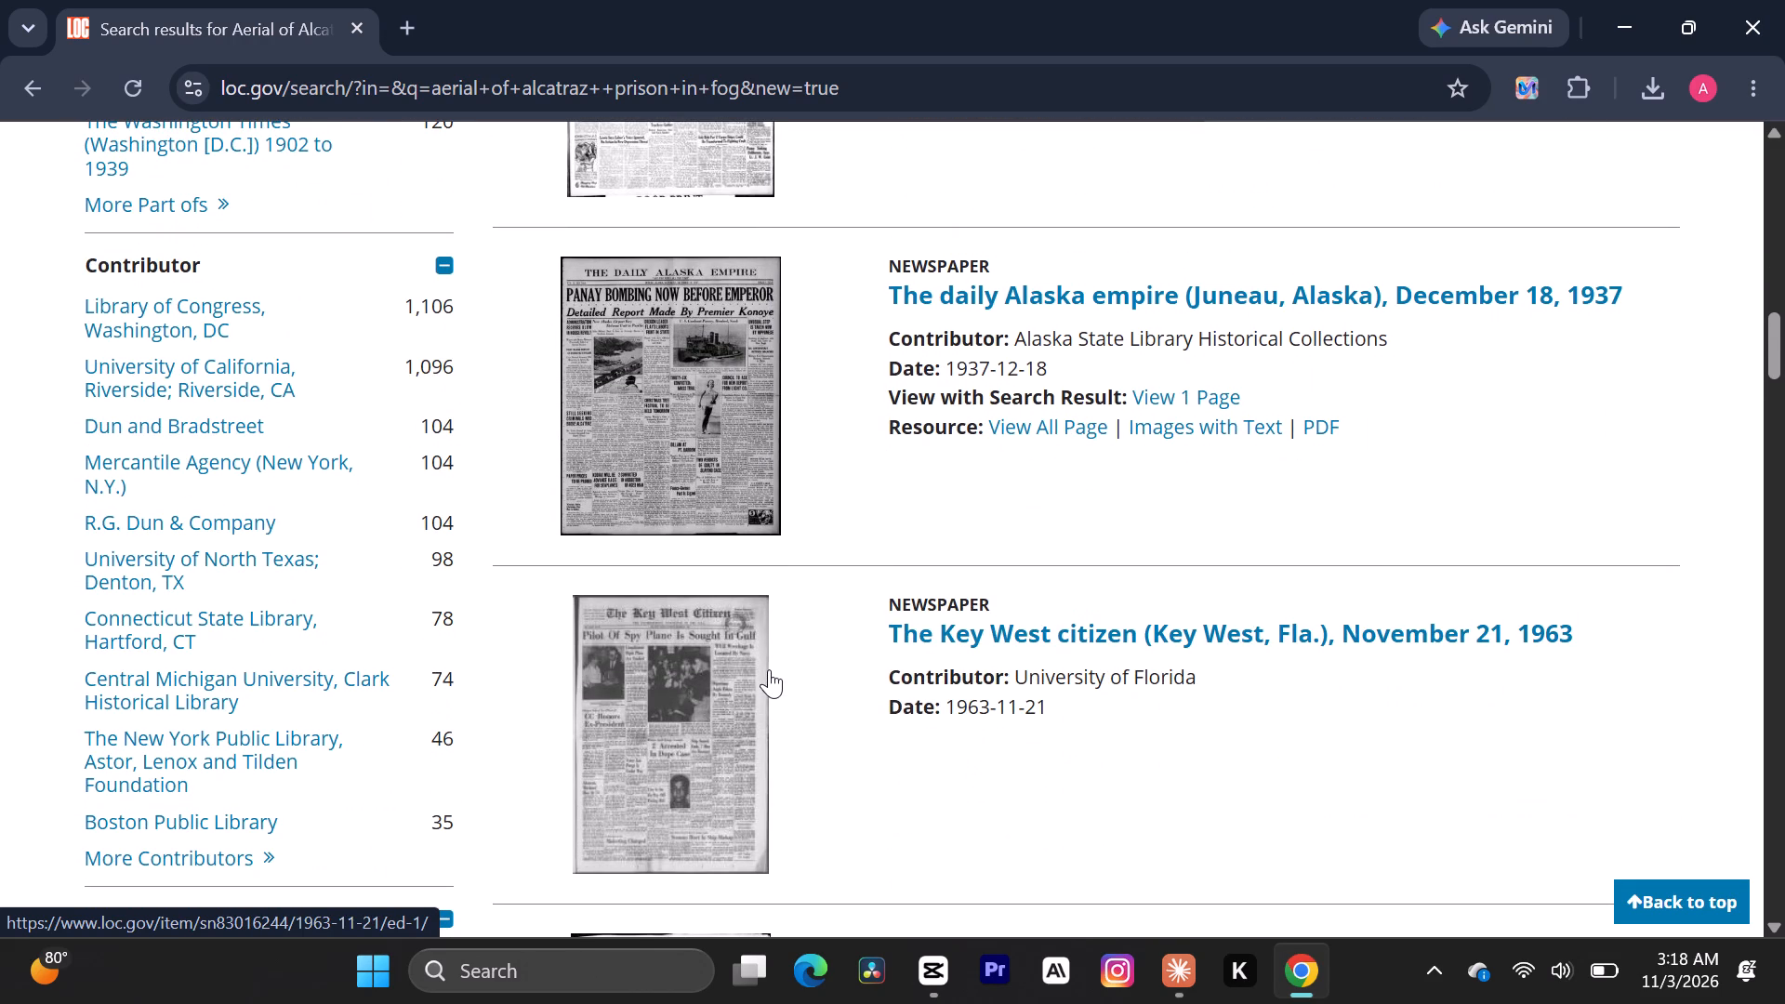
scroll(769, 669, "up", 8)
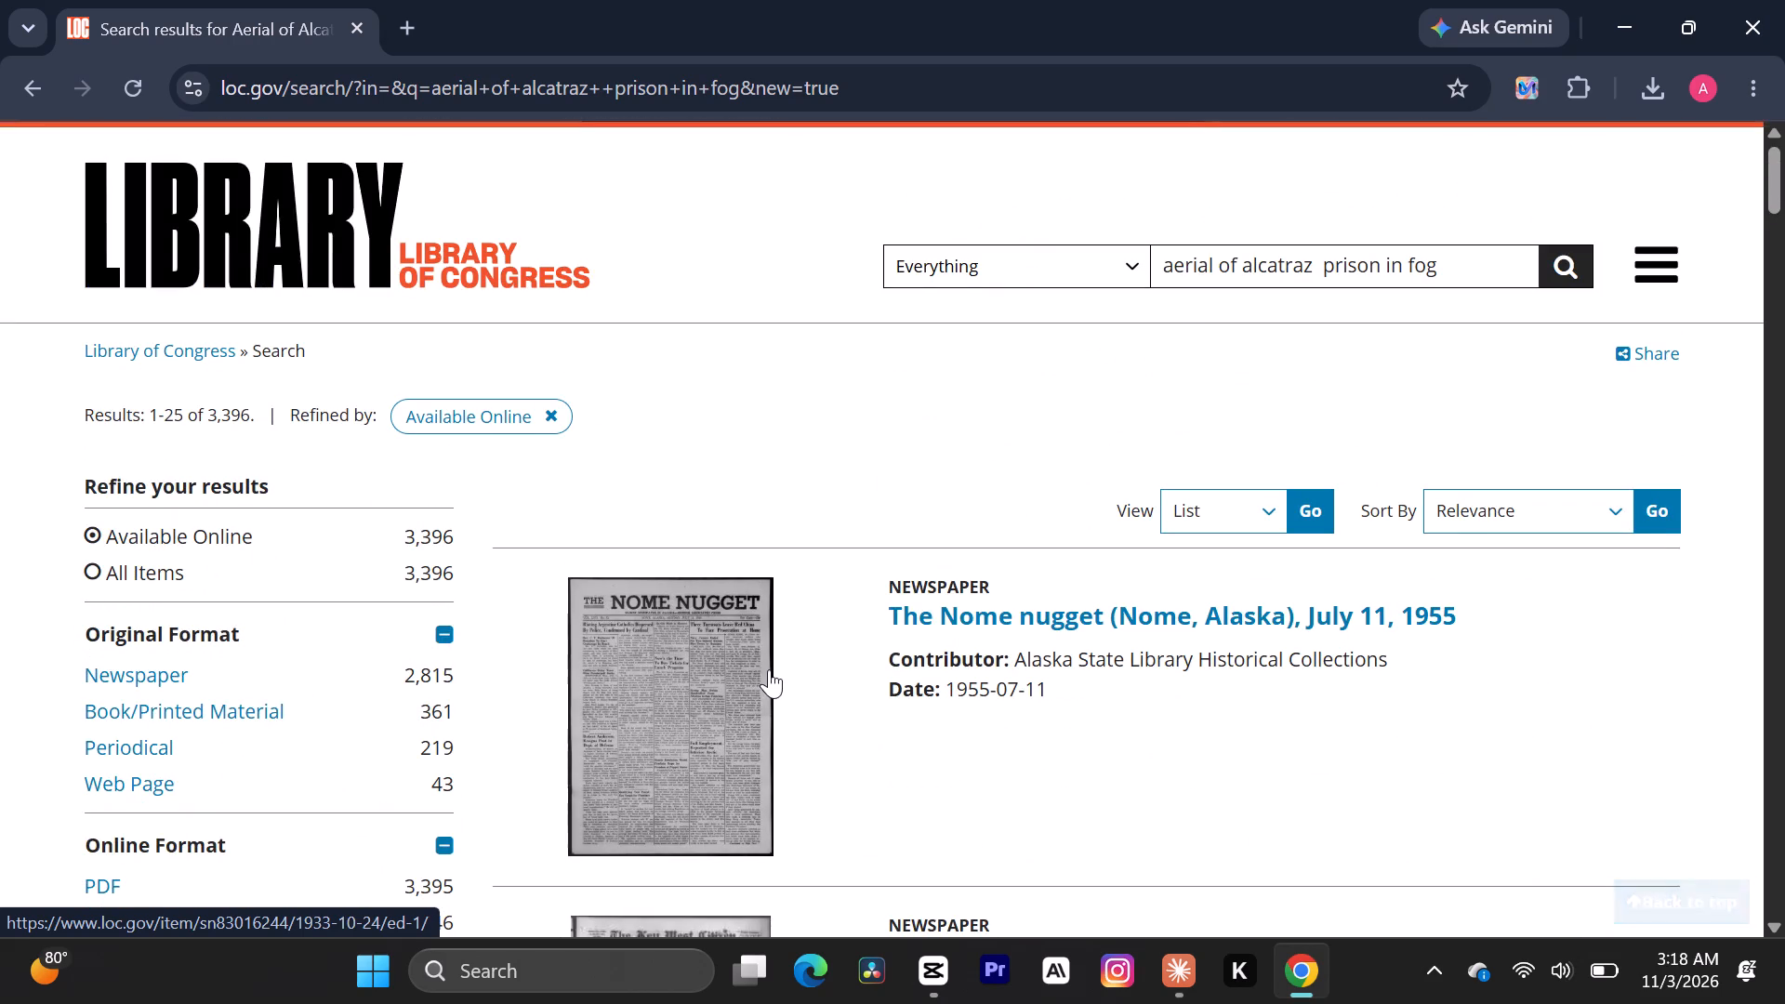
scroll(769, 669, "down", 3)
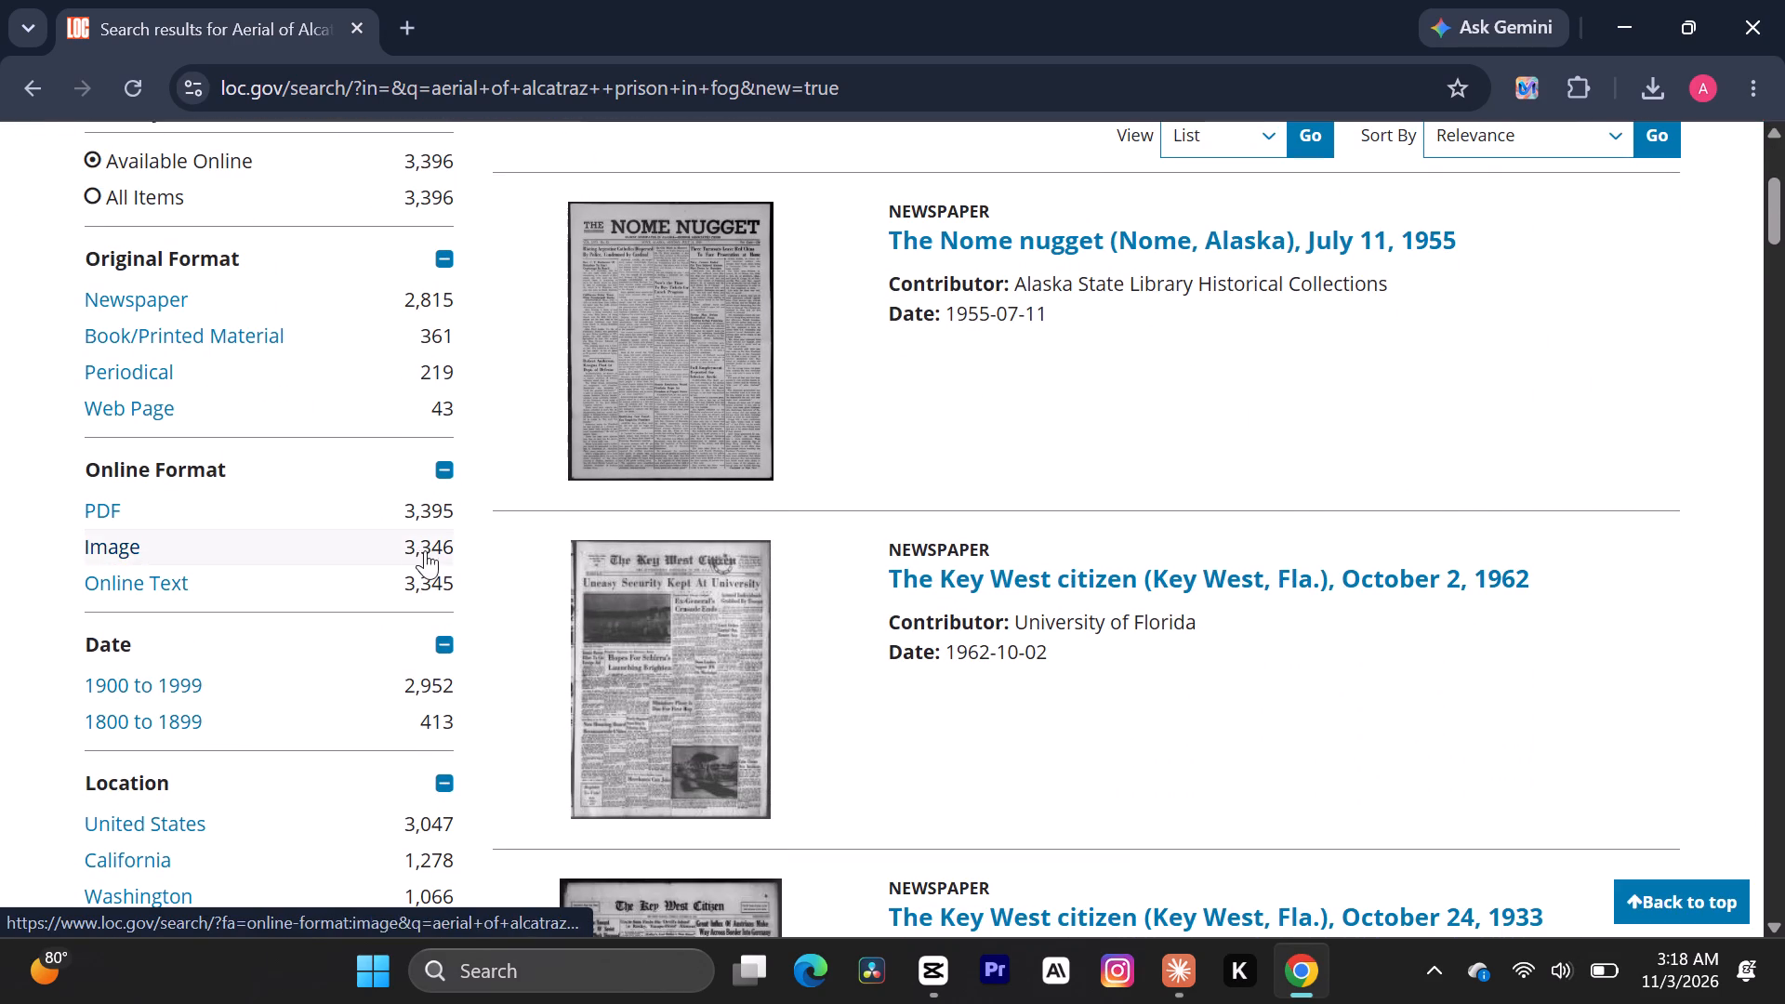
scroll(364, 482, "right", 1)
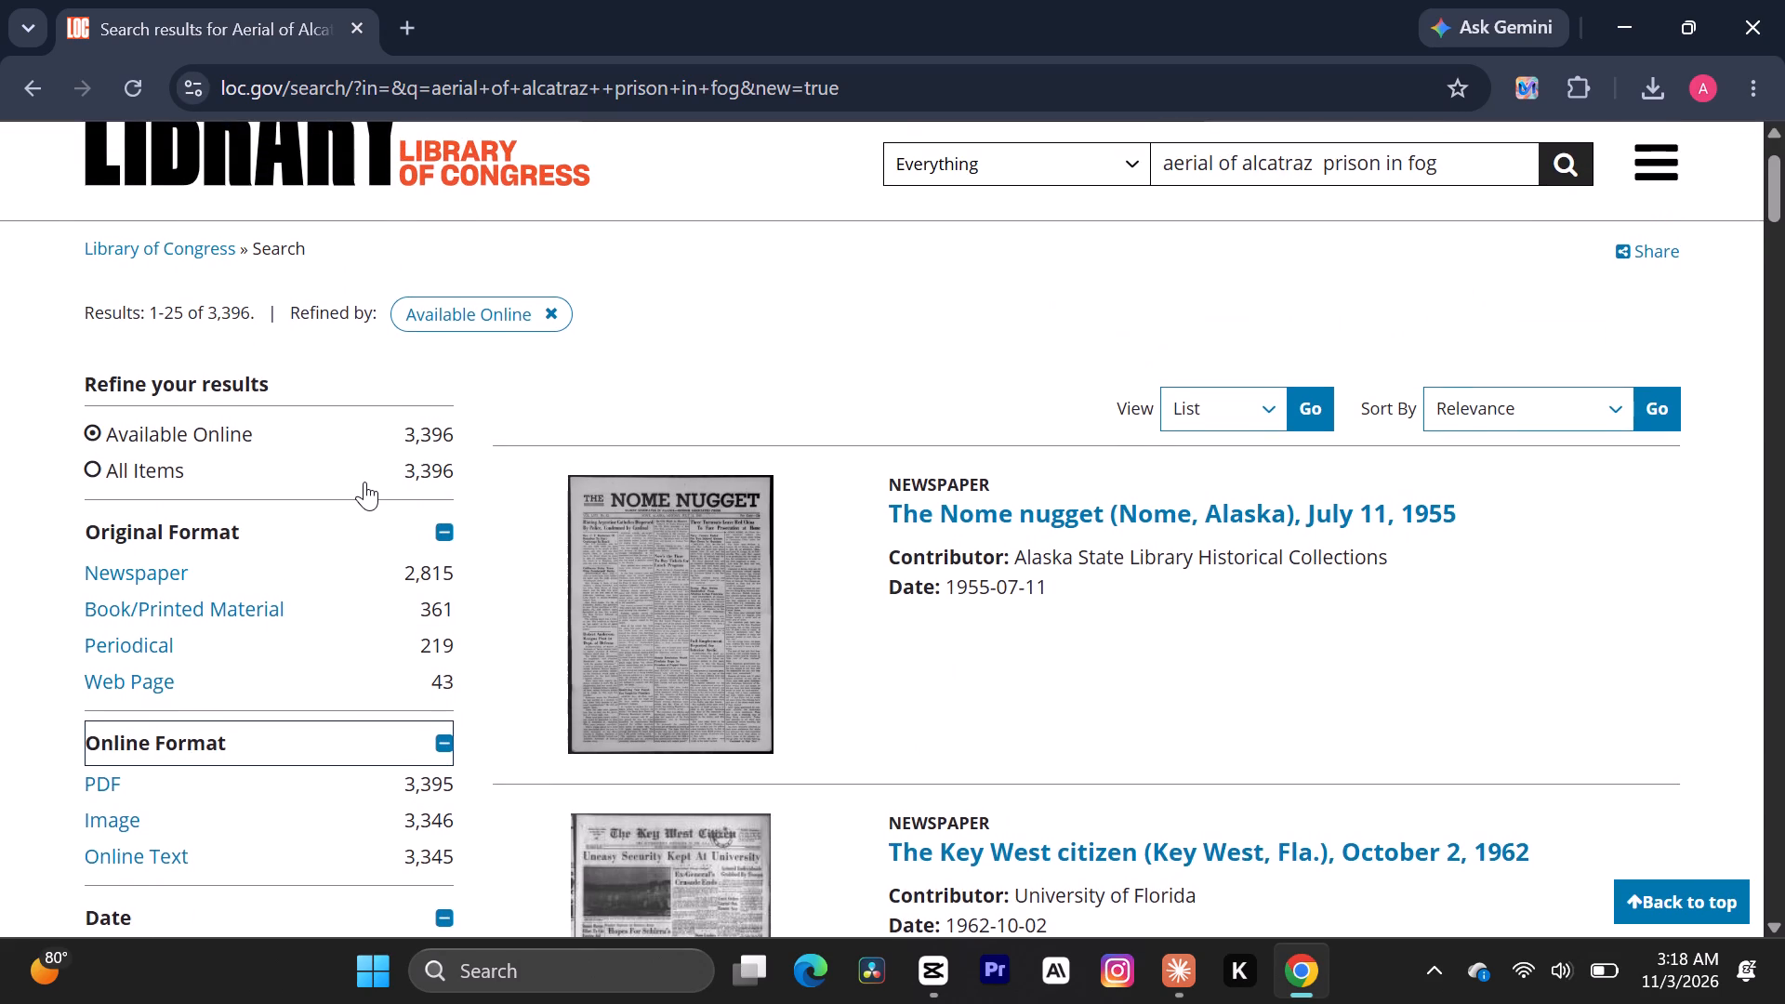
scroll(364, 482, "right", 1)
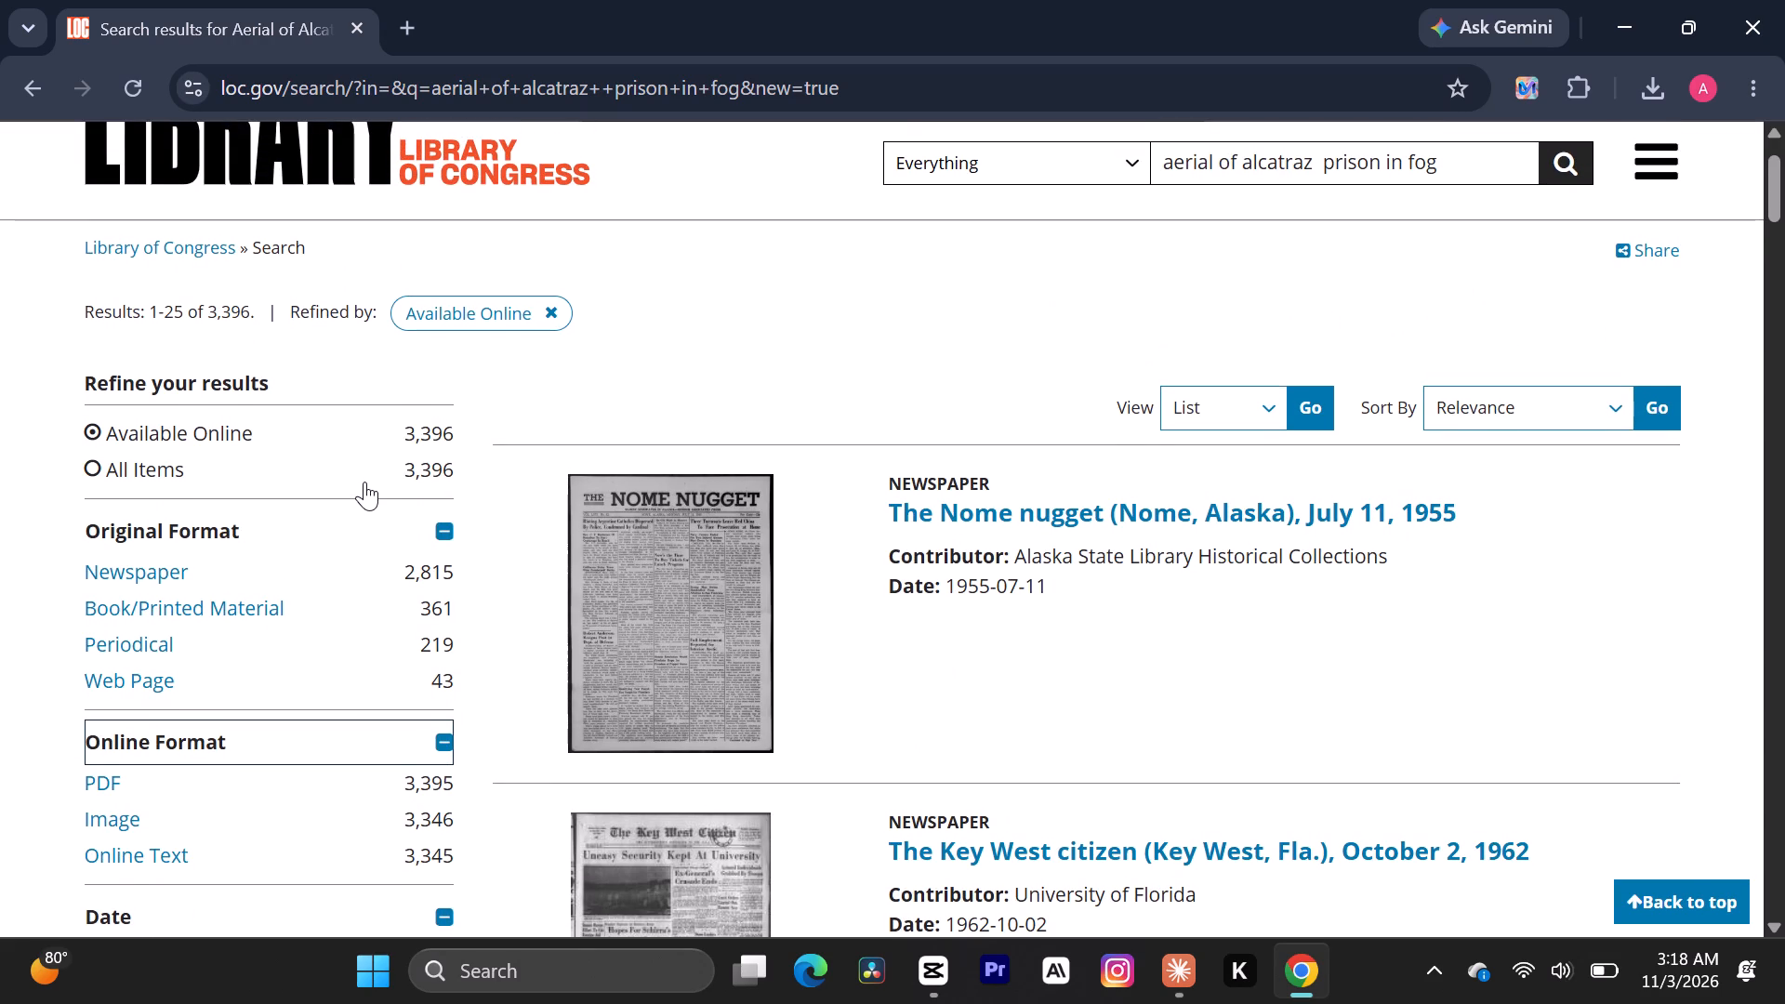
scroll(364, 482, "right", 2)
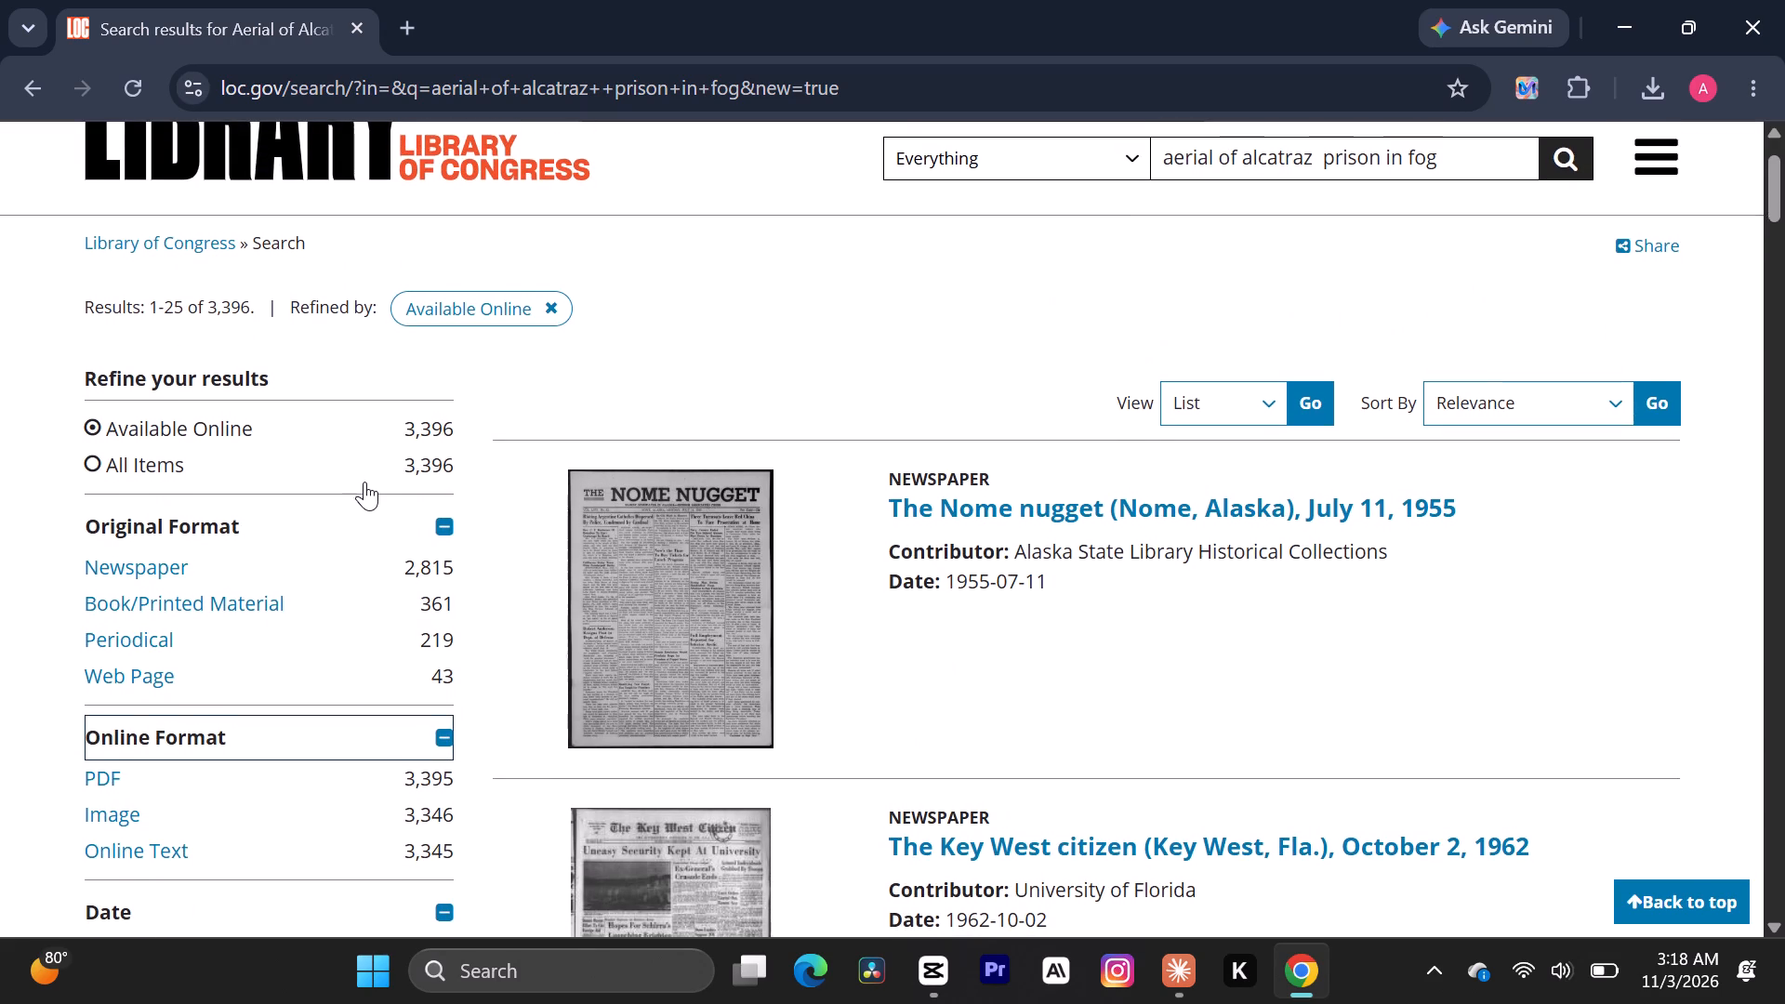
Narrow the Library of Congress results to the Image online format.
scroll(364, 482, "right", 2)
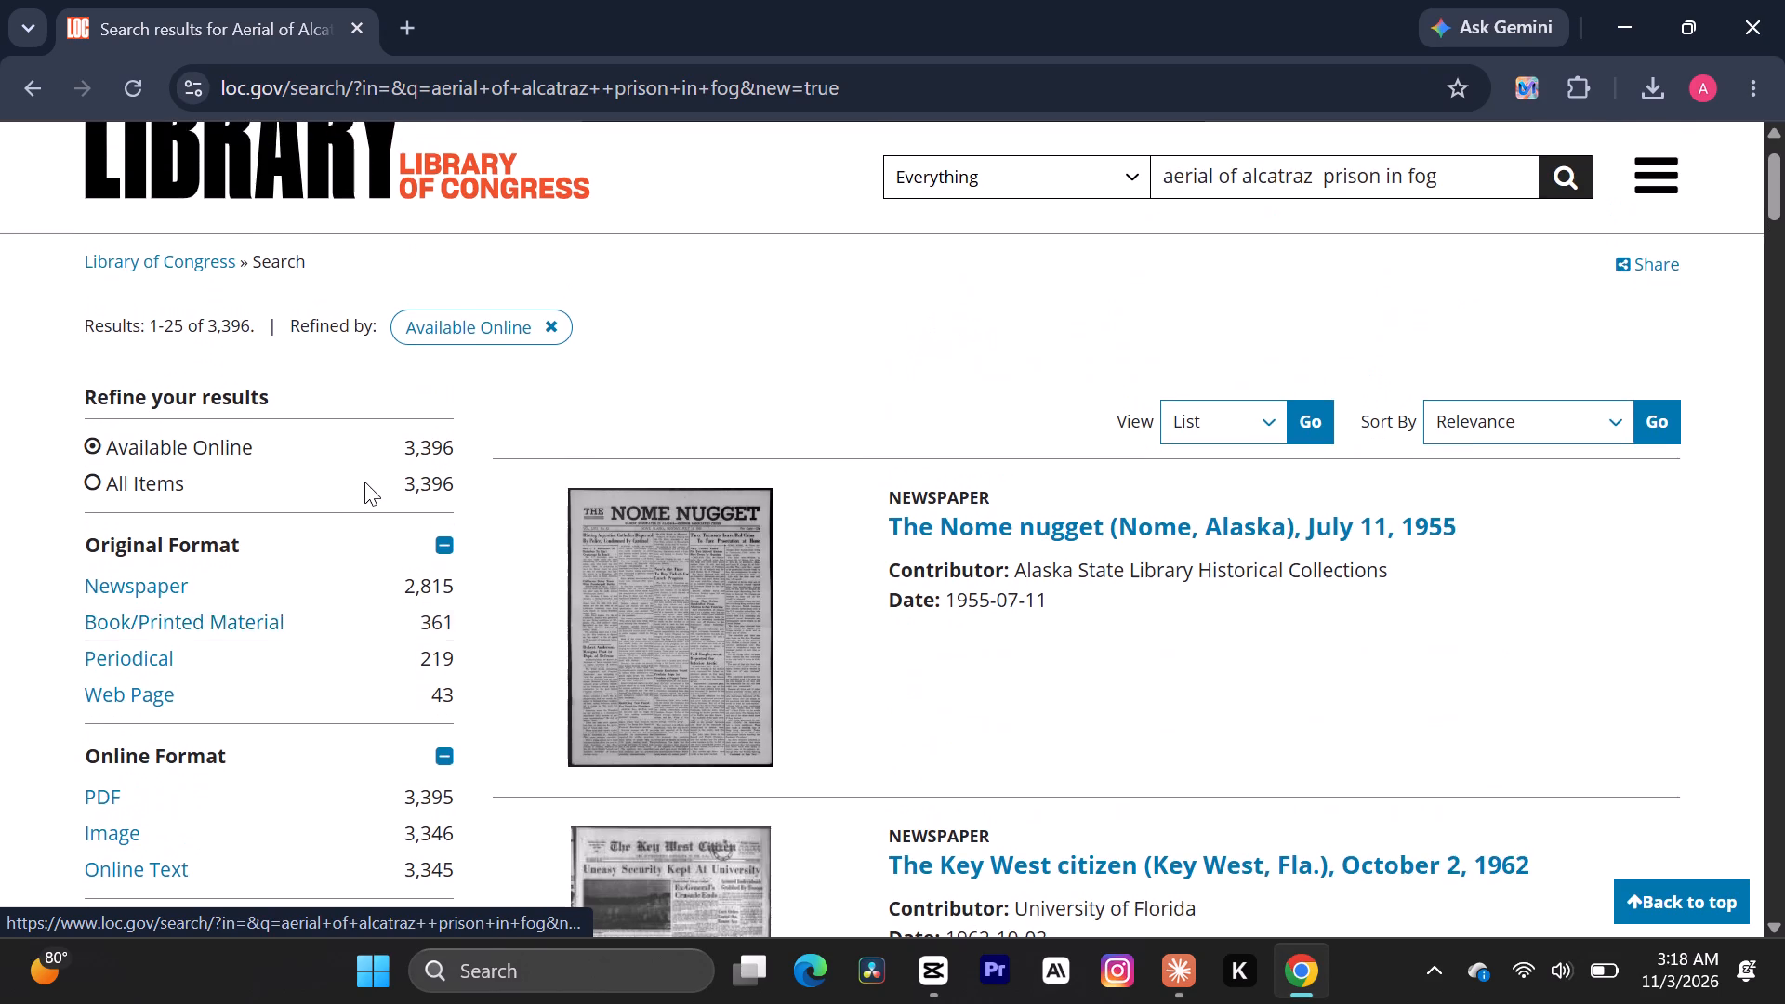
scroll(364, 482, "up", 2)
scroll(364, 482, "down", 1)
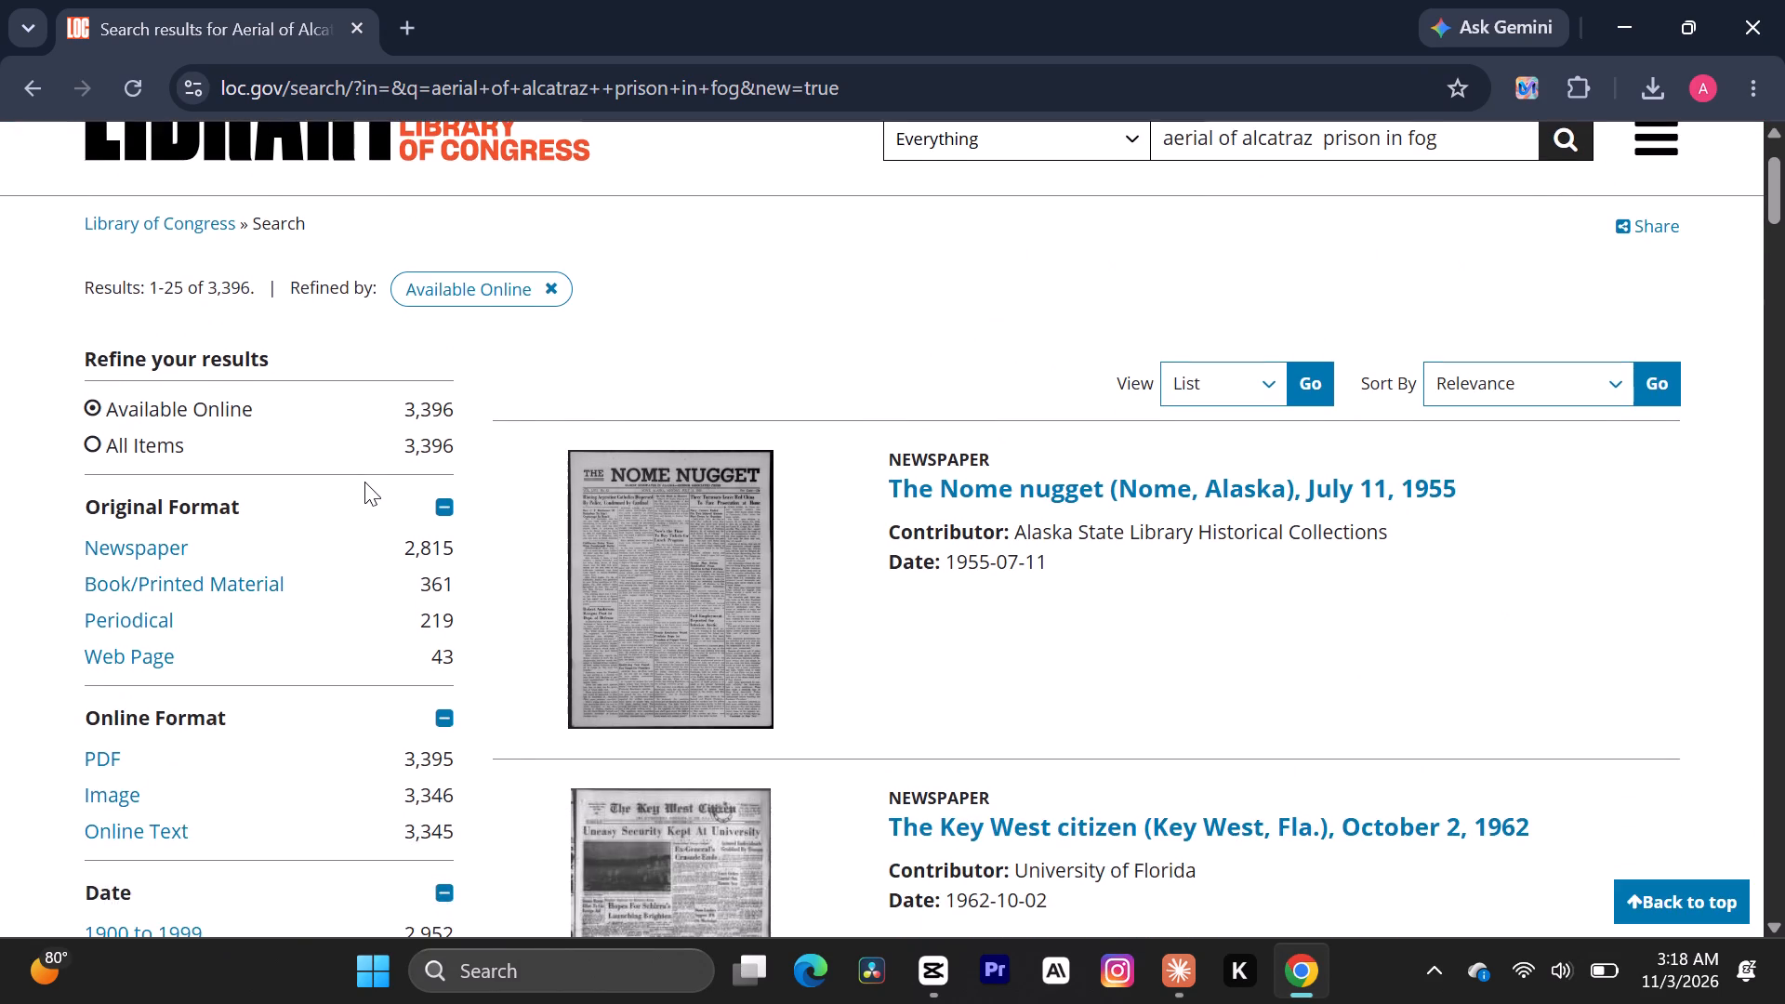
scroll(364, 482, "down", 1)
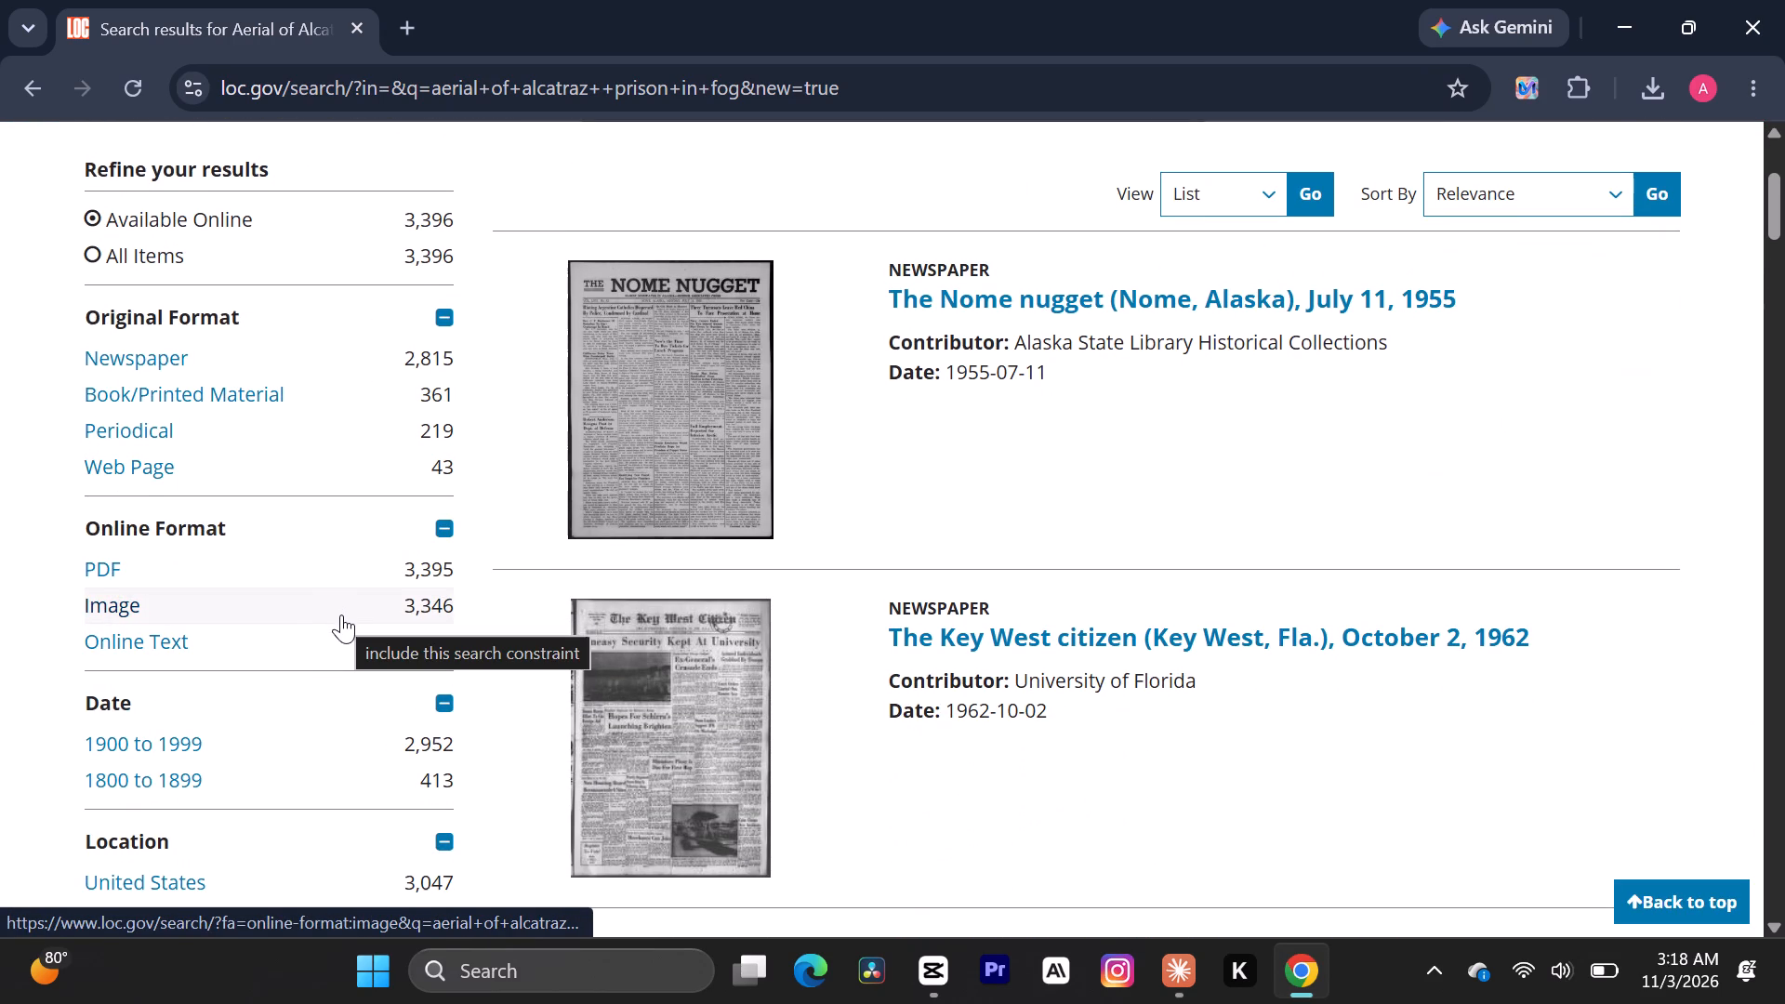
scroll(341, 614, "down", 1)
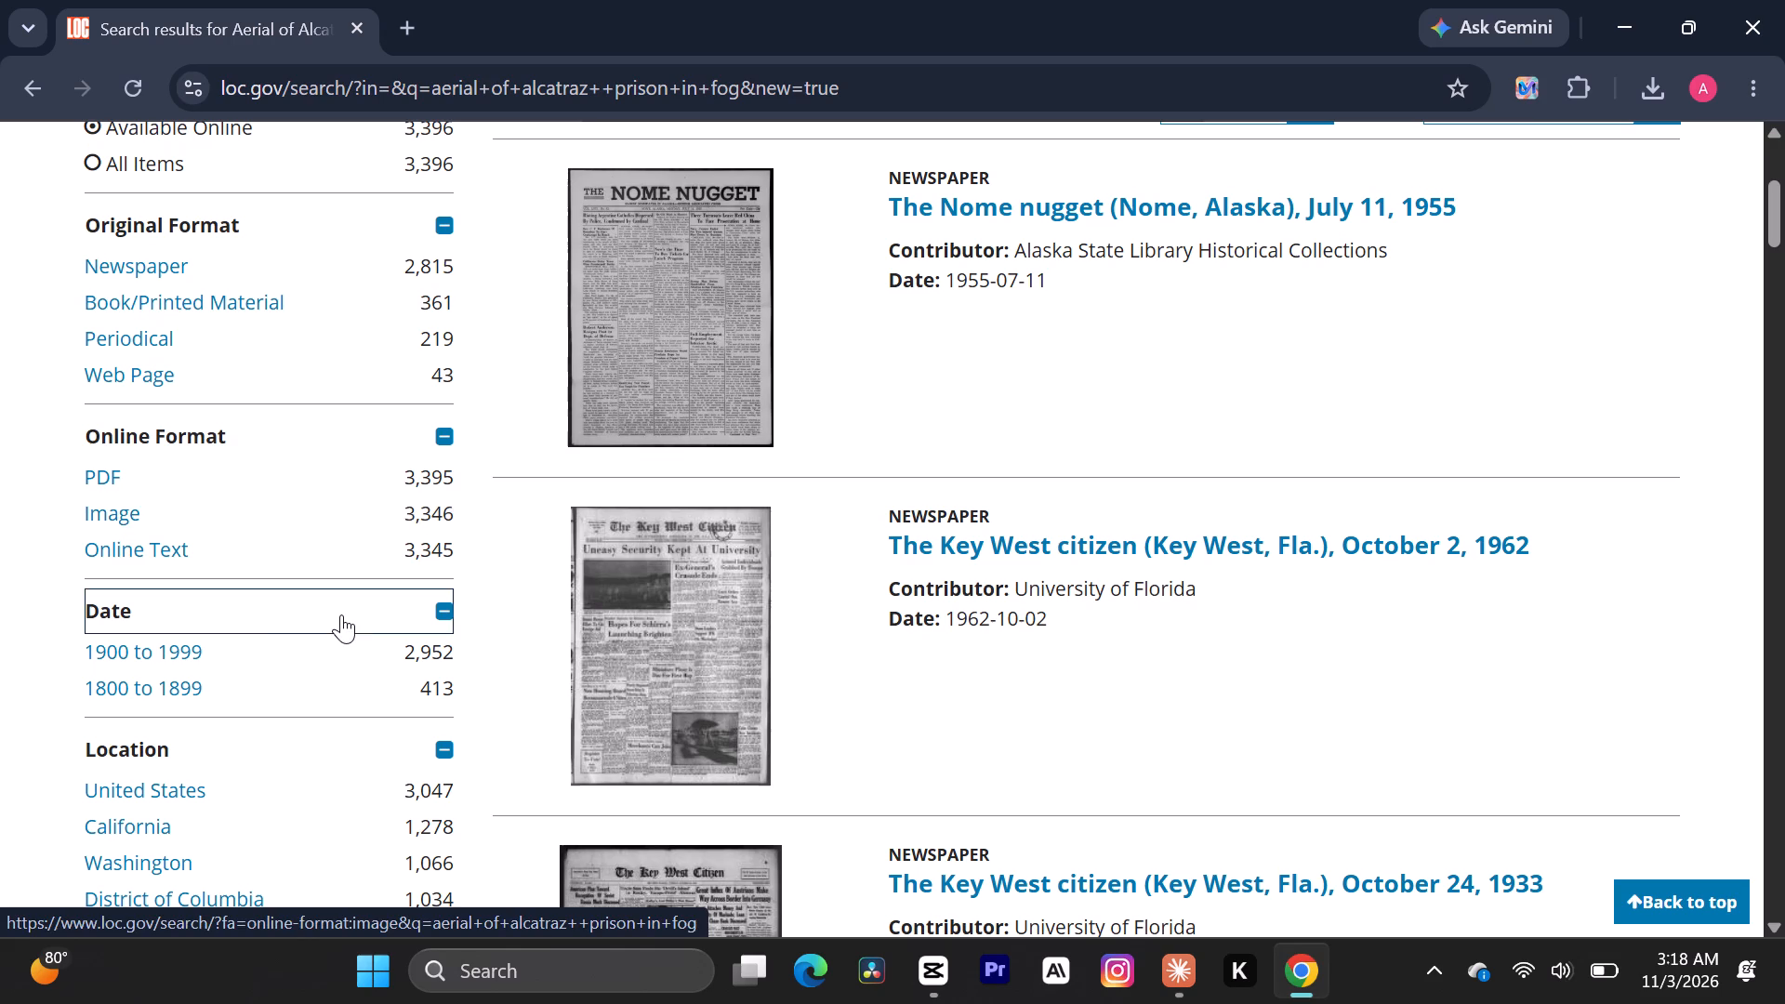
left_click(229, 526)
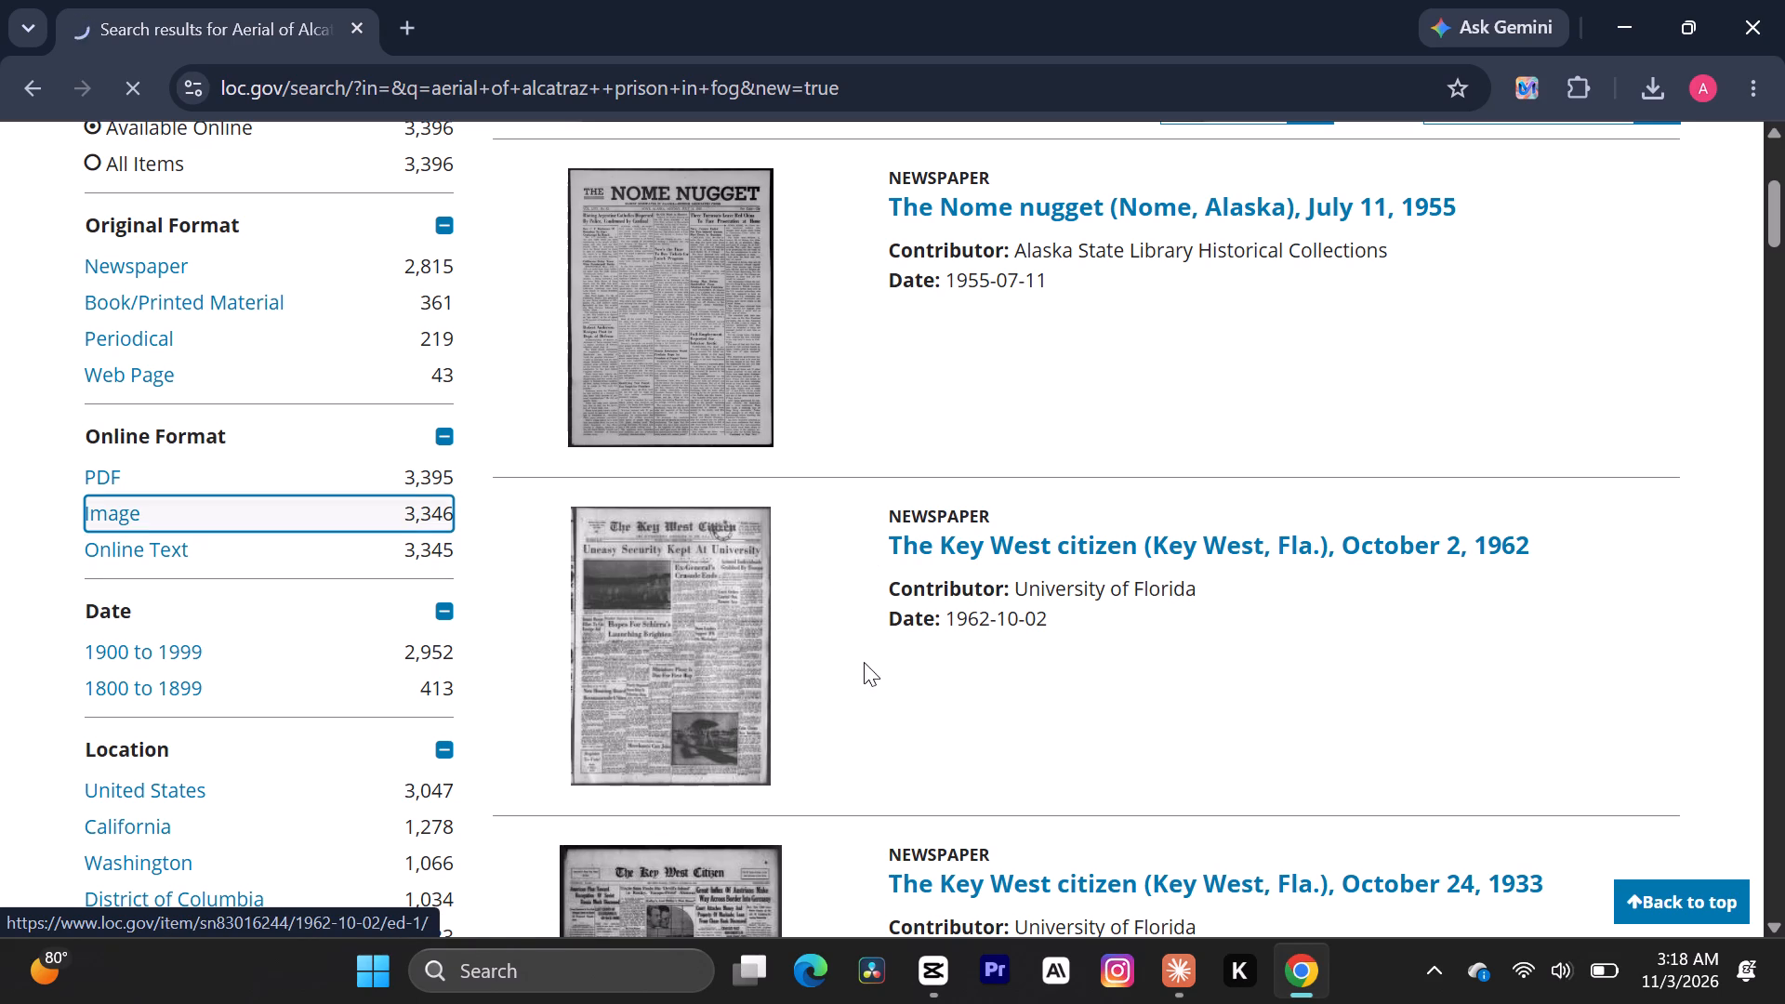
Look through the first page of image-filtered results for Alcatraz shots and go on to the following results page.
scroll(867, 710, "down", 6)
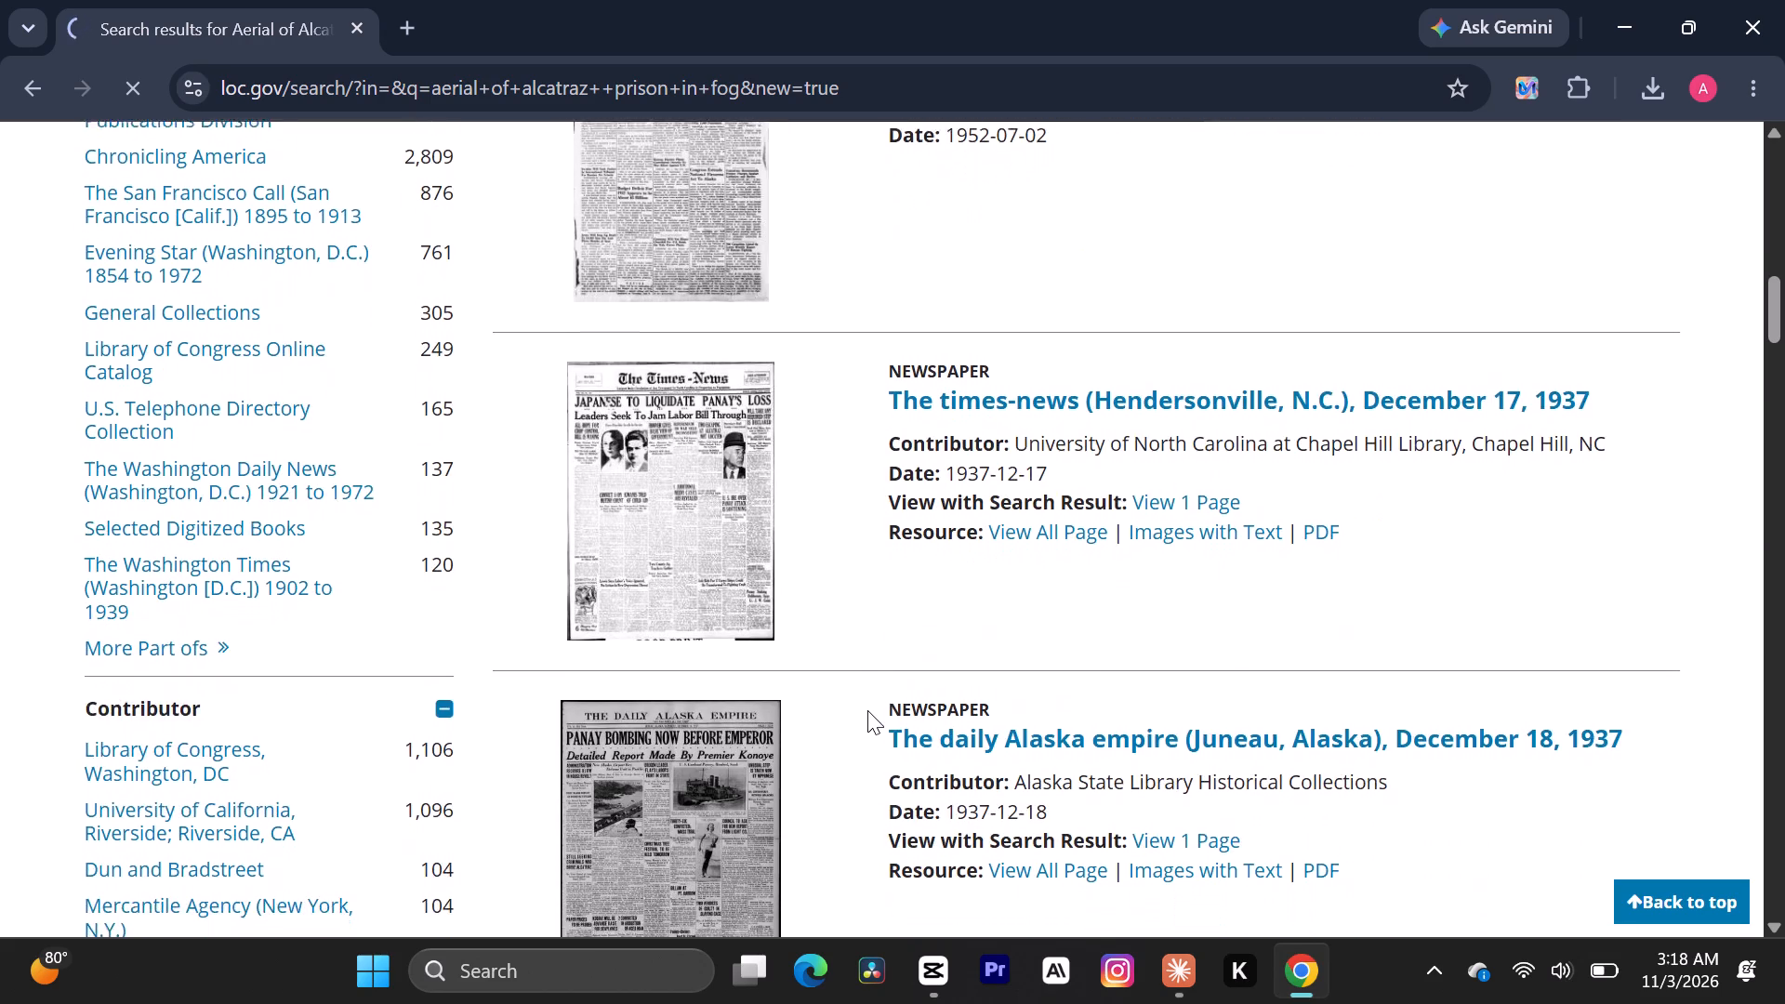
scroll(867, 710, "down", 2)
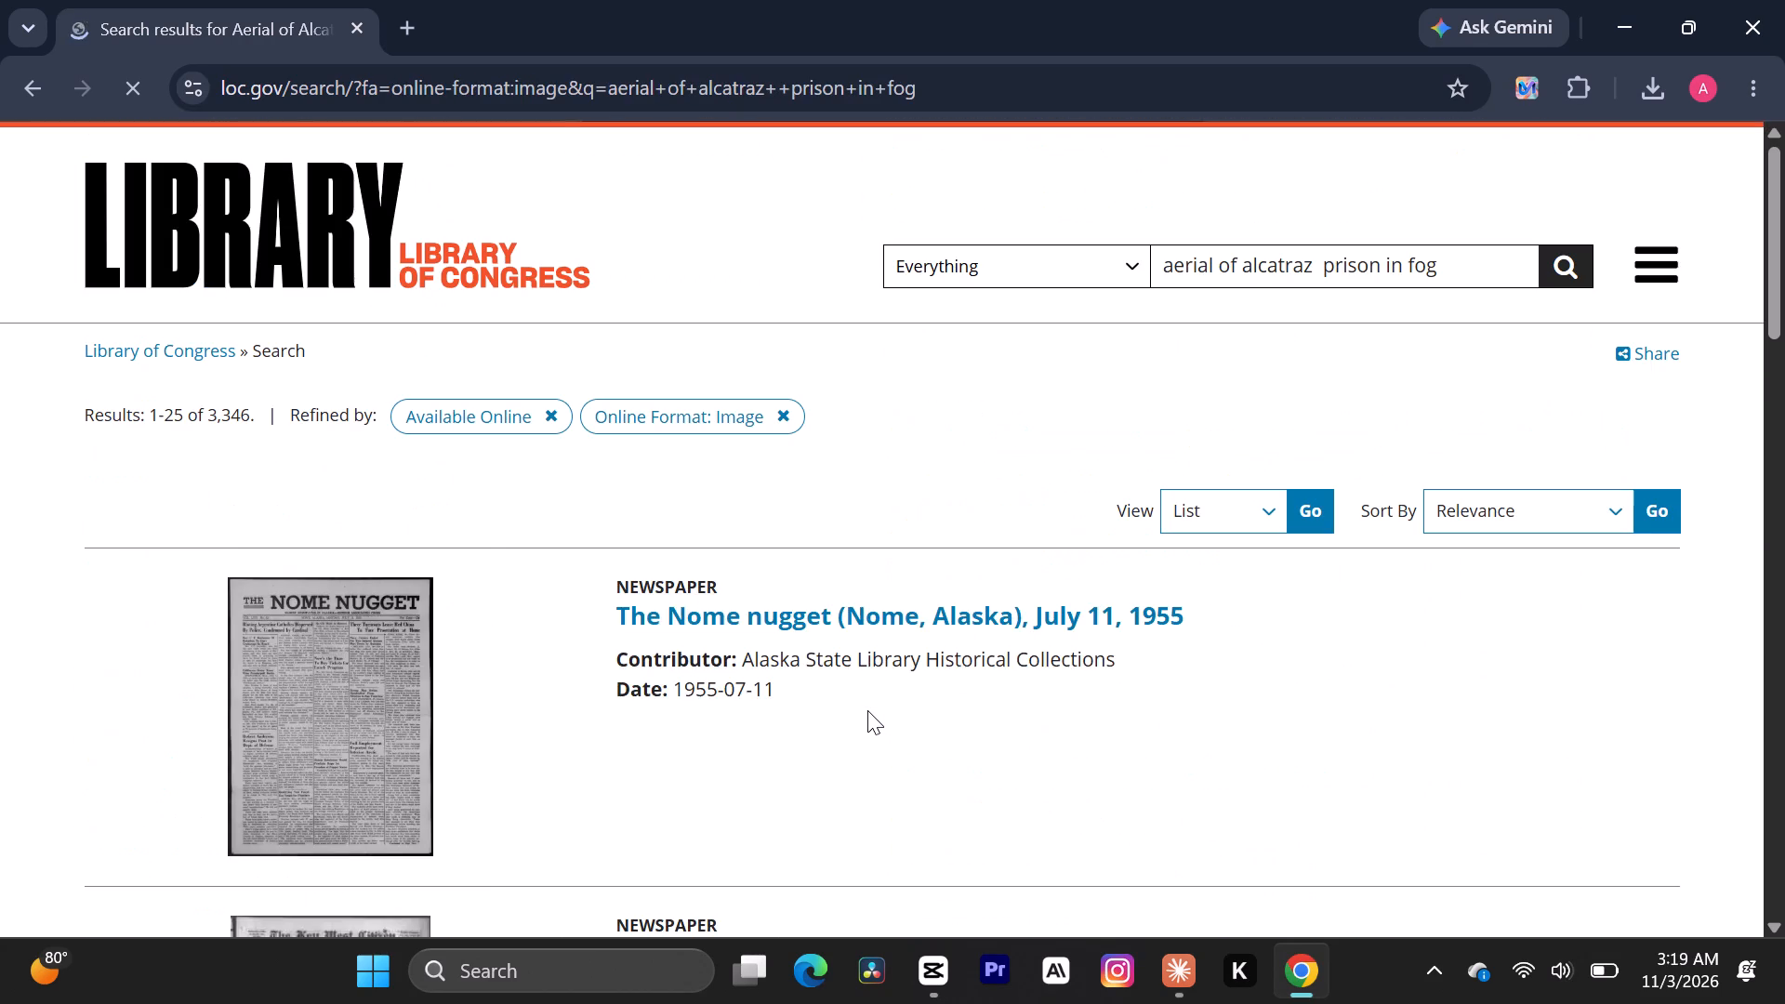
scroll(867, 710, "down", 5)
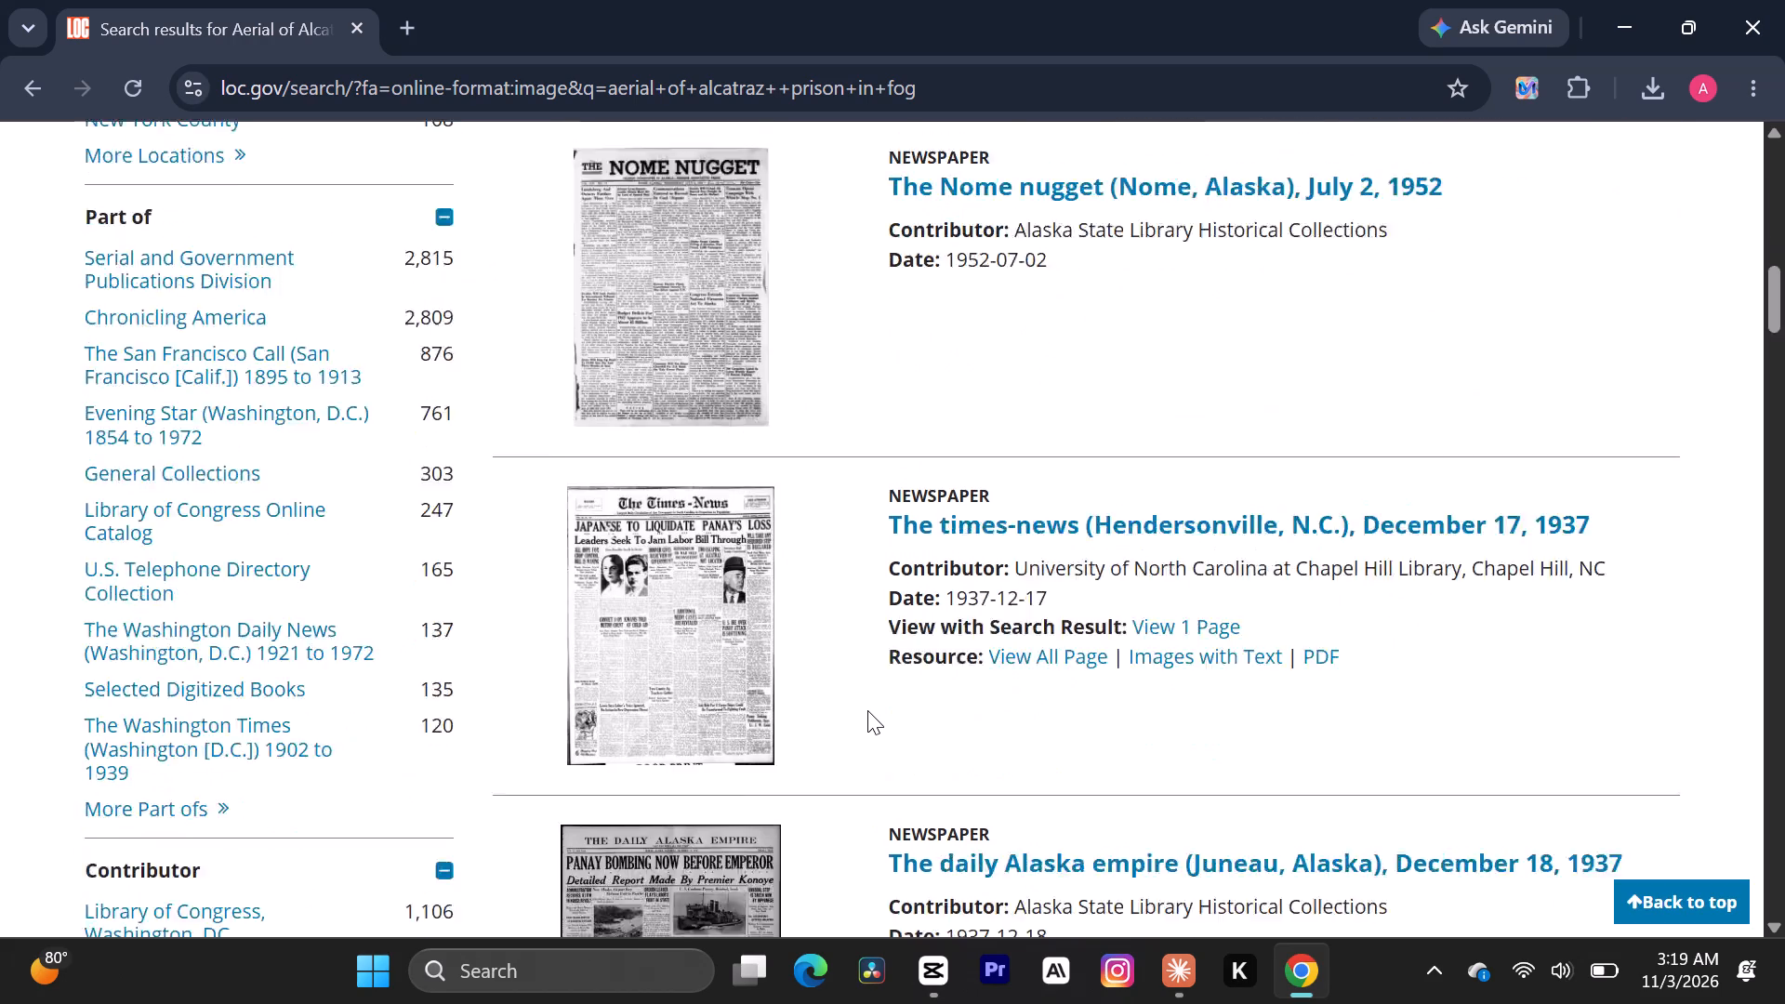
scroll(867, 710, "down", 18)
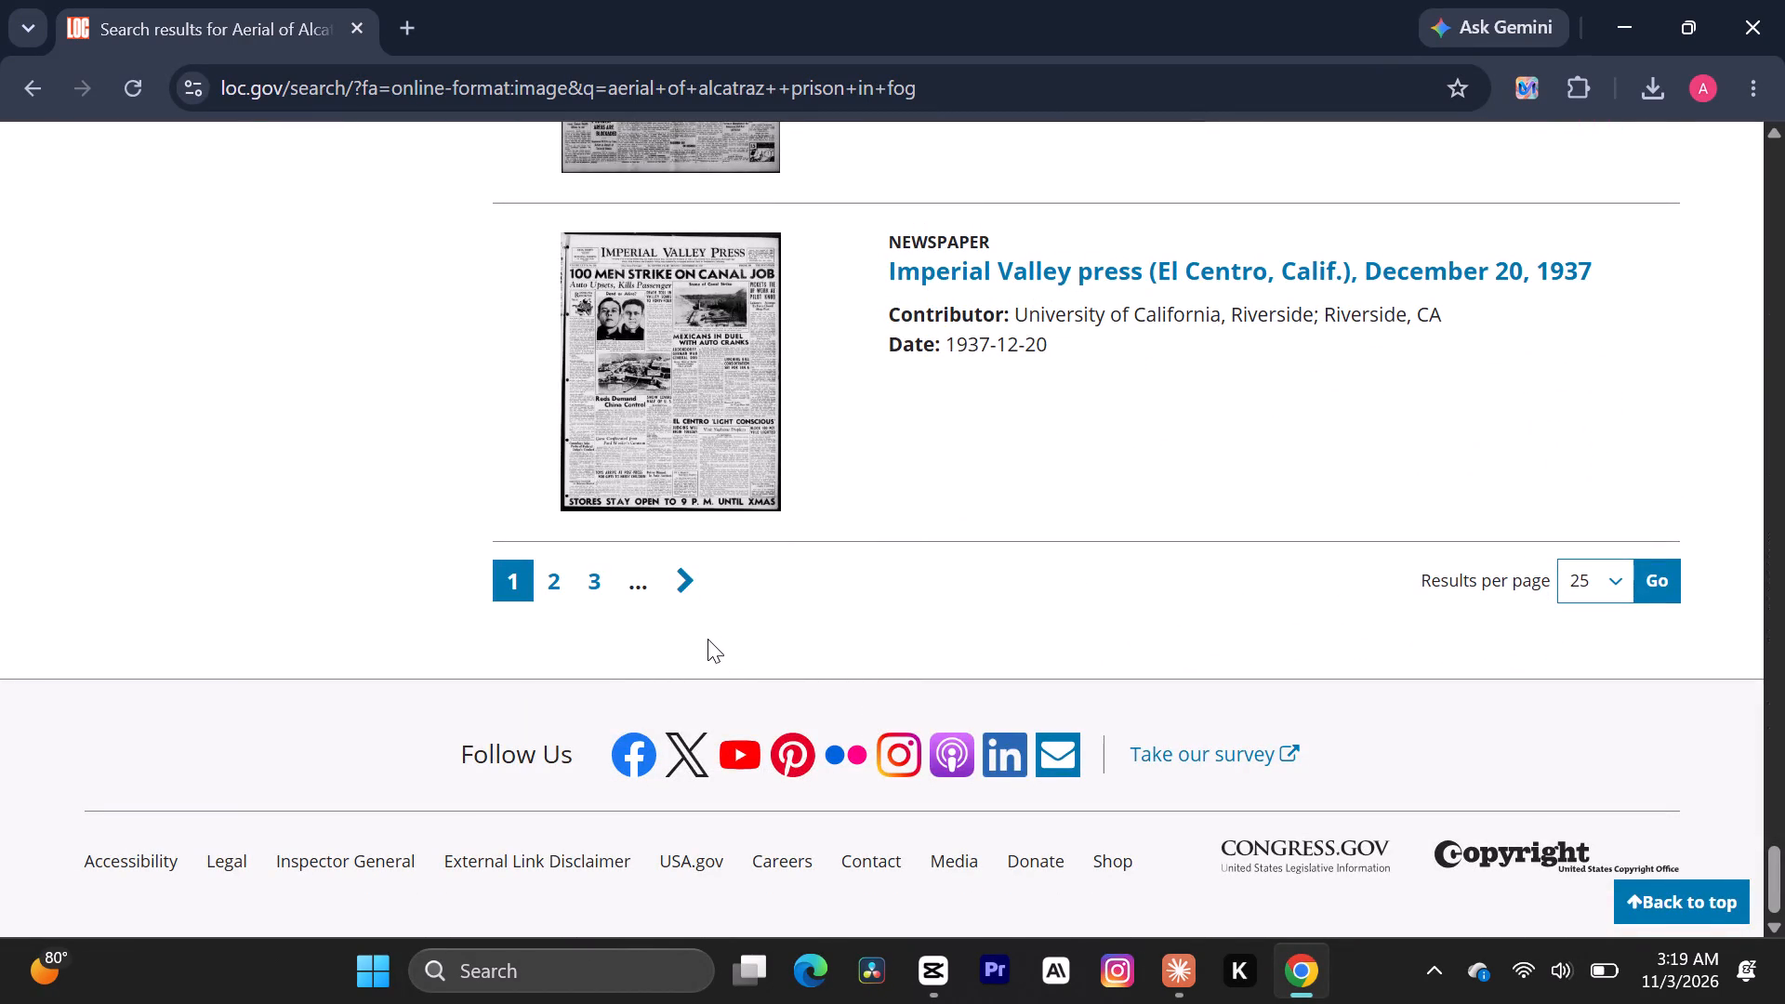
left_click(681, 577)
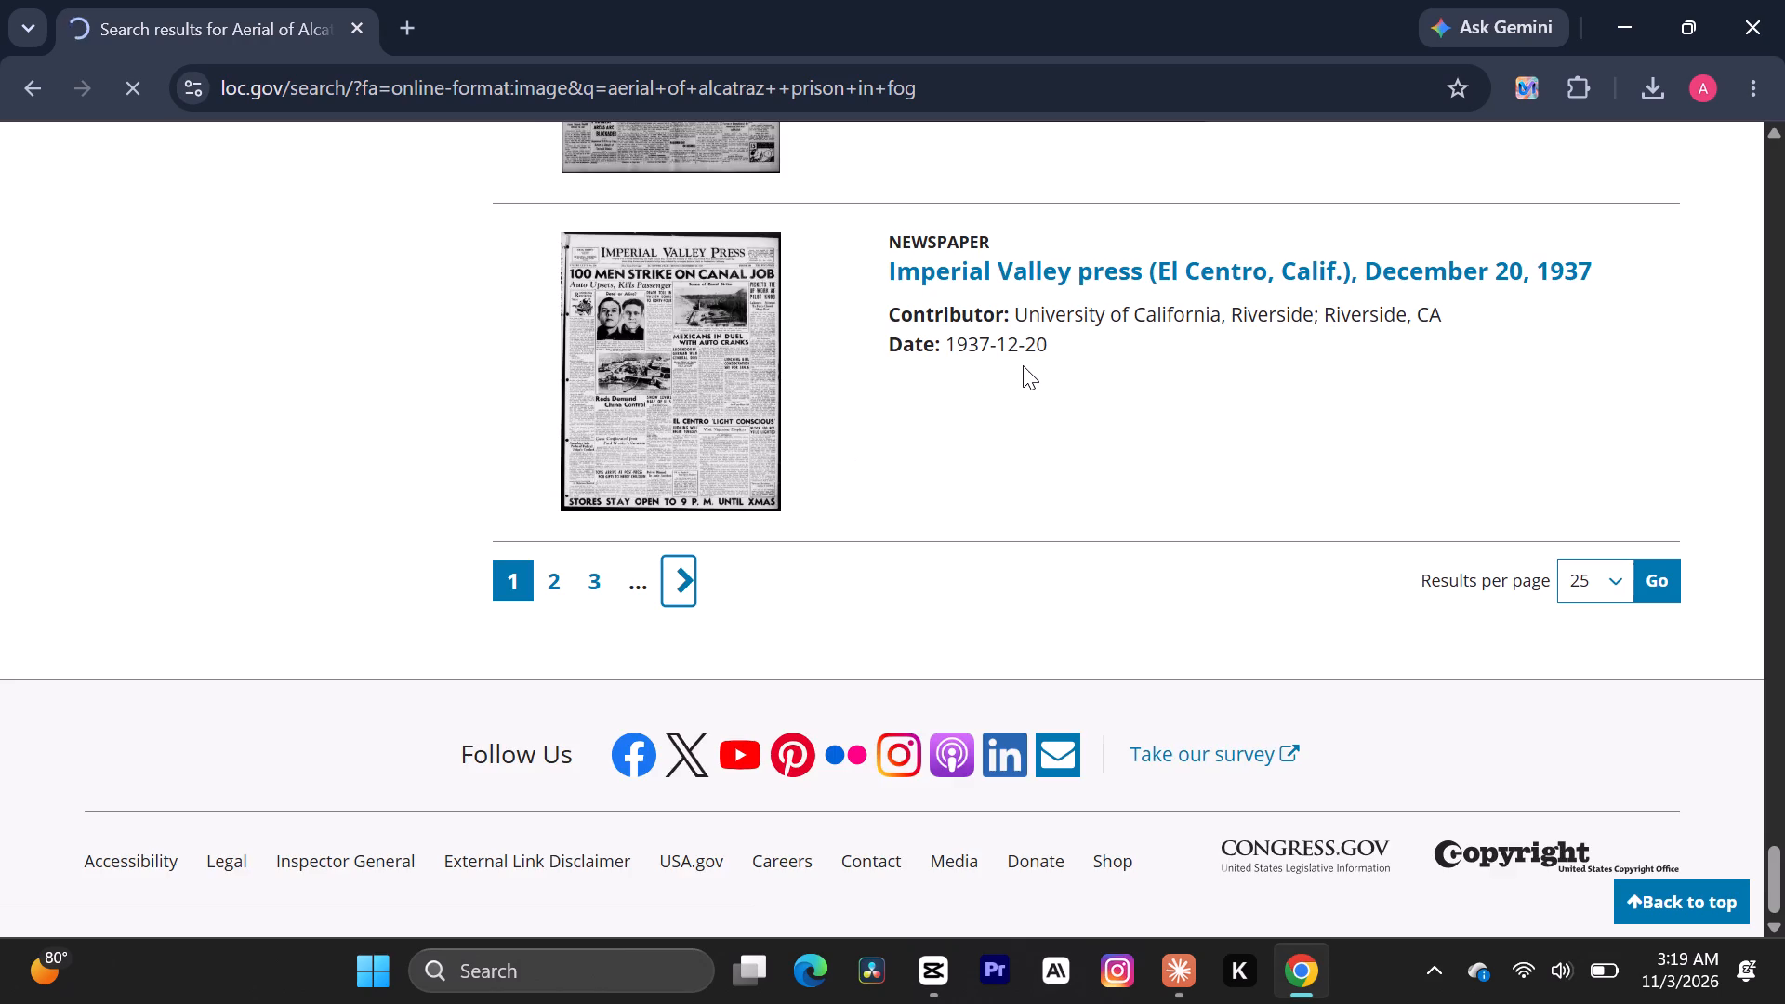
Choose Gallery as the results view and check the sorting options, keeping Relevance.
scroll(1023, 365, "up", 16)
scroll(1023, 365, "up", 7)
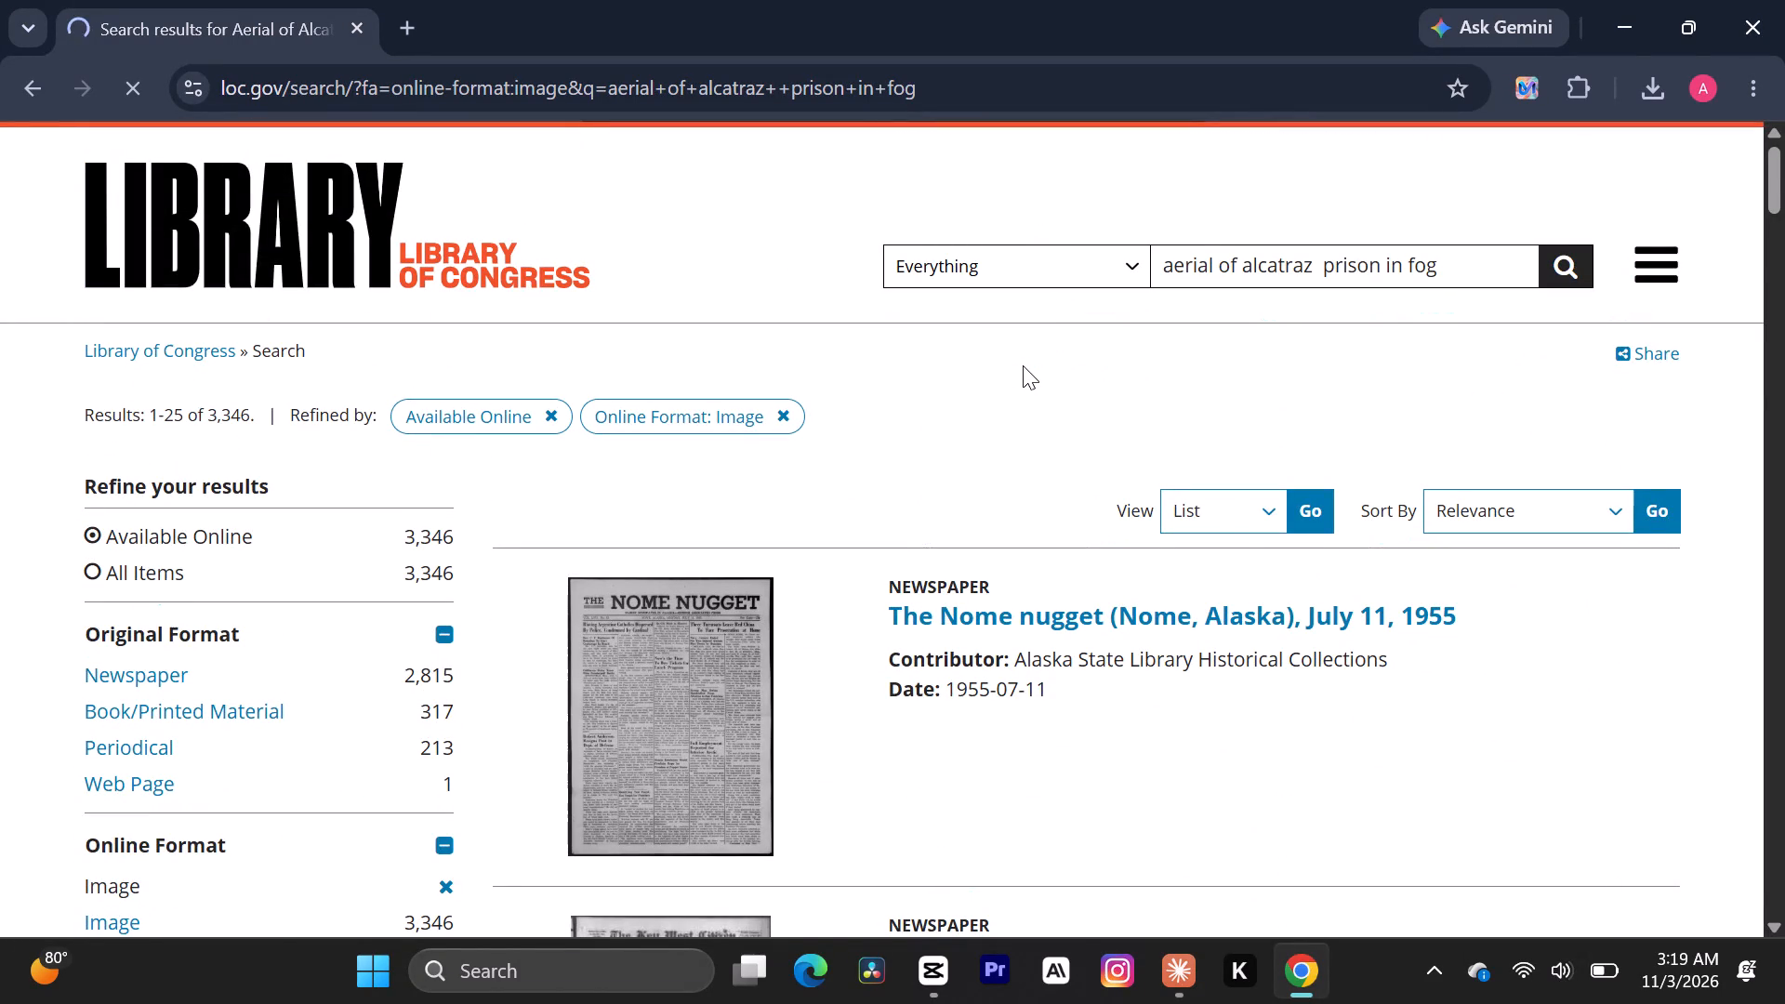
left_click(1239, 502)
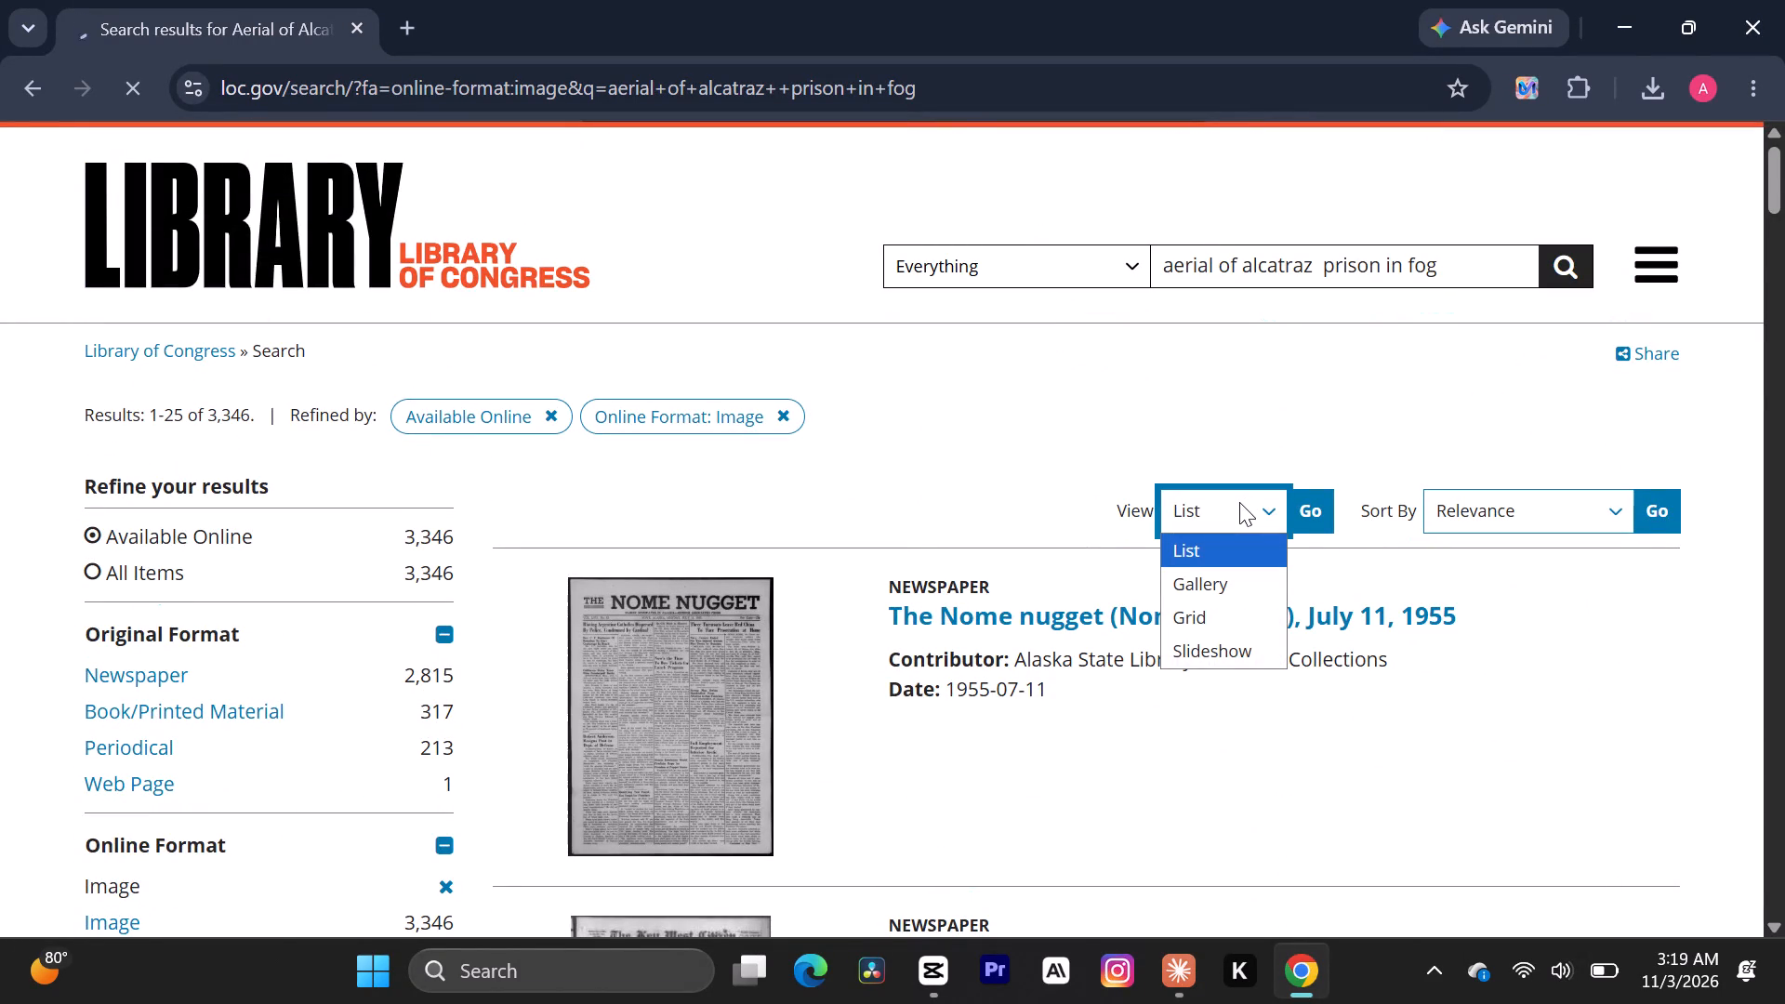
left_click(1236, 594)
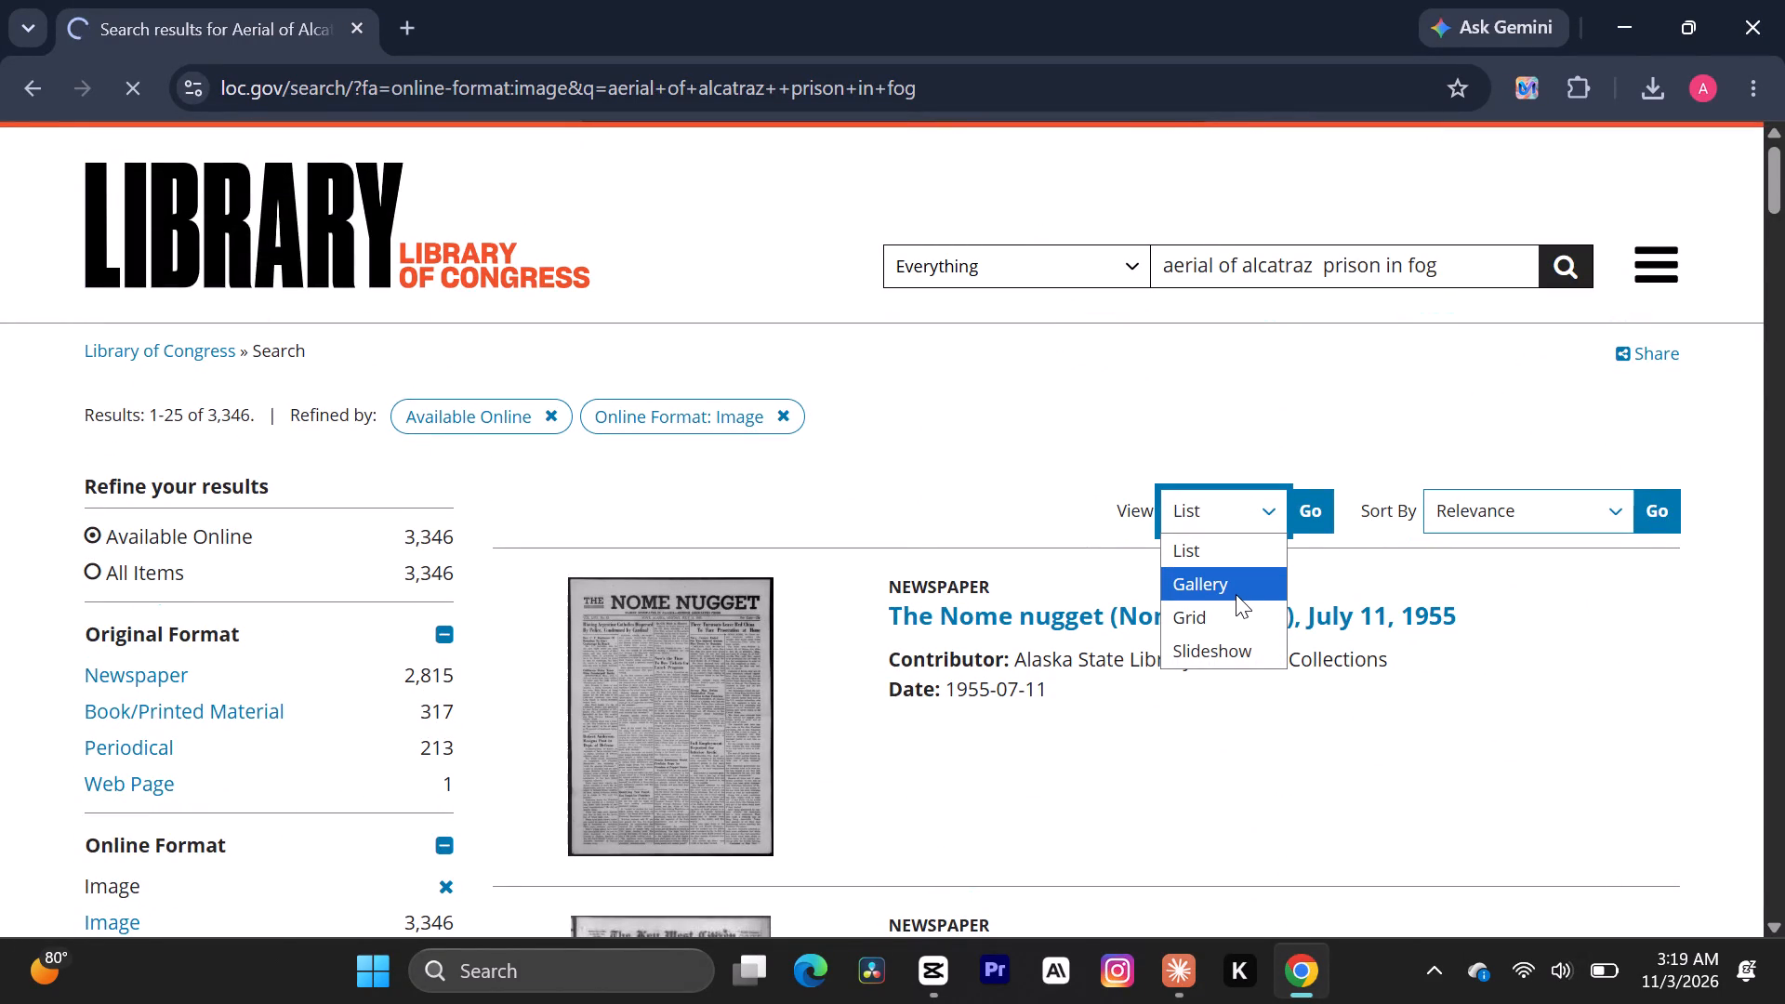
left_click(1551, 518)
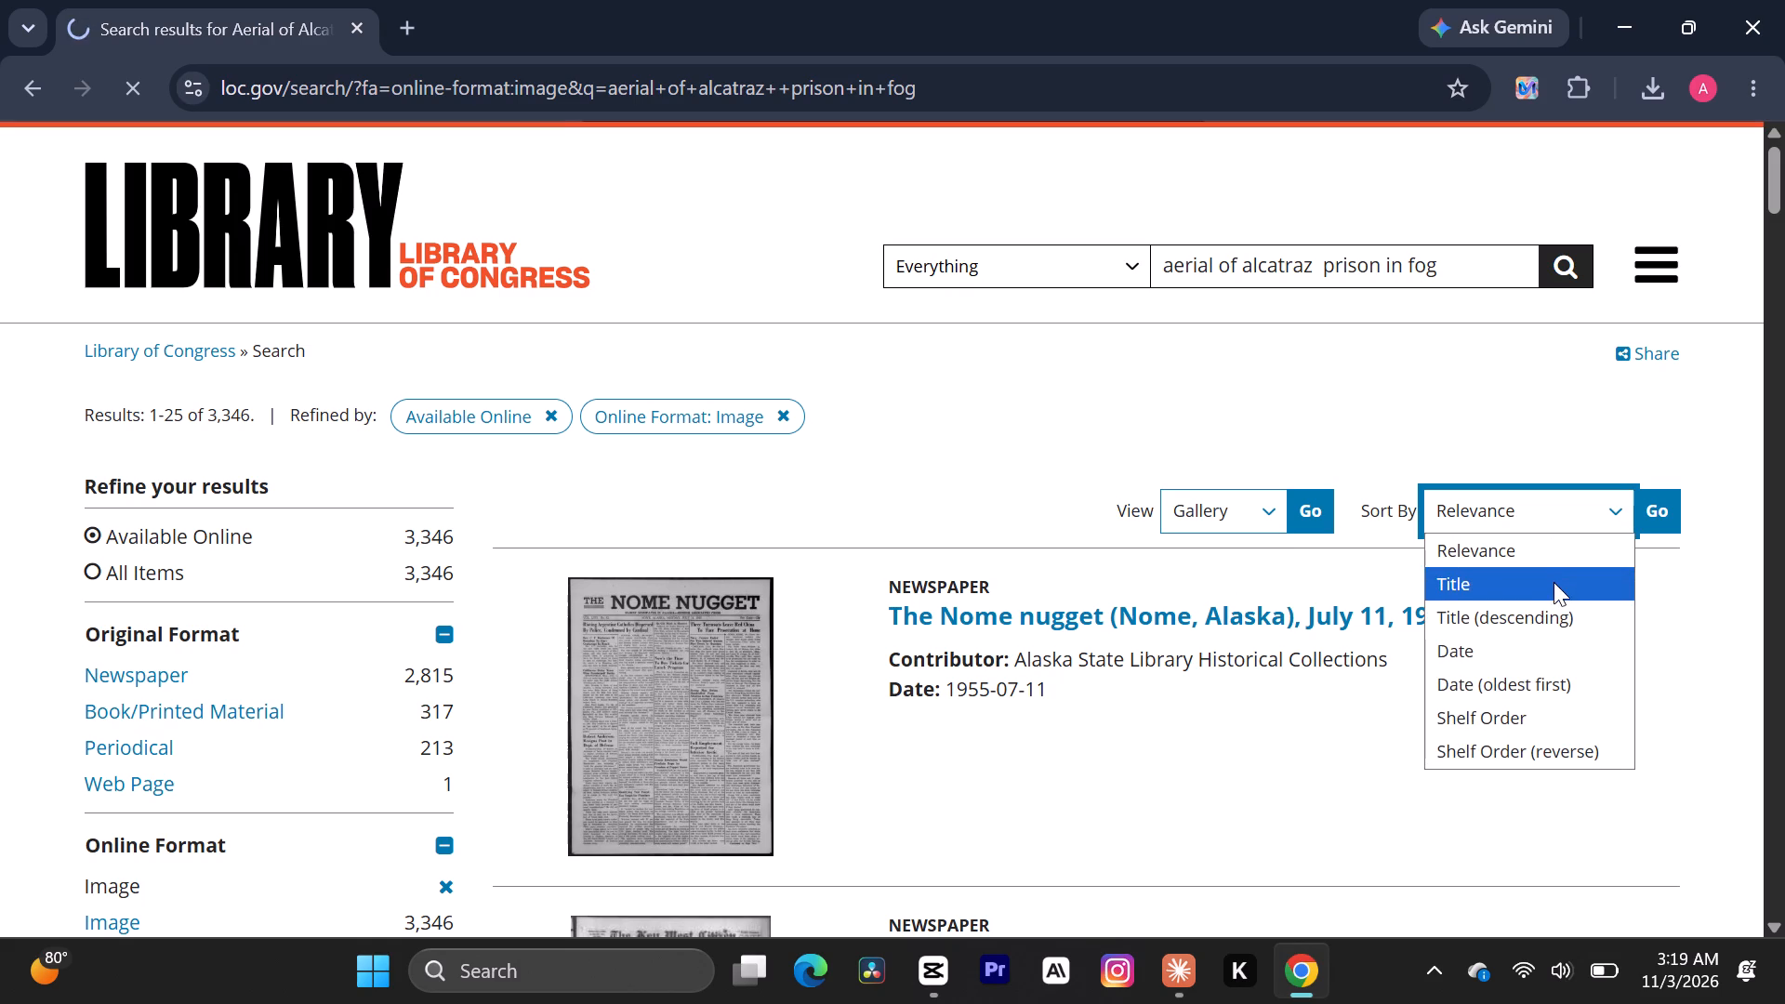
left_click(1579, 506)
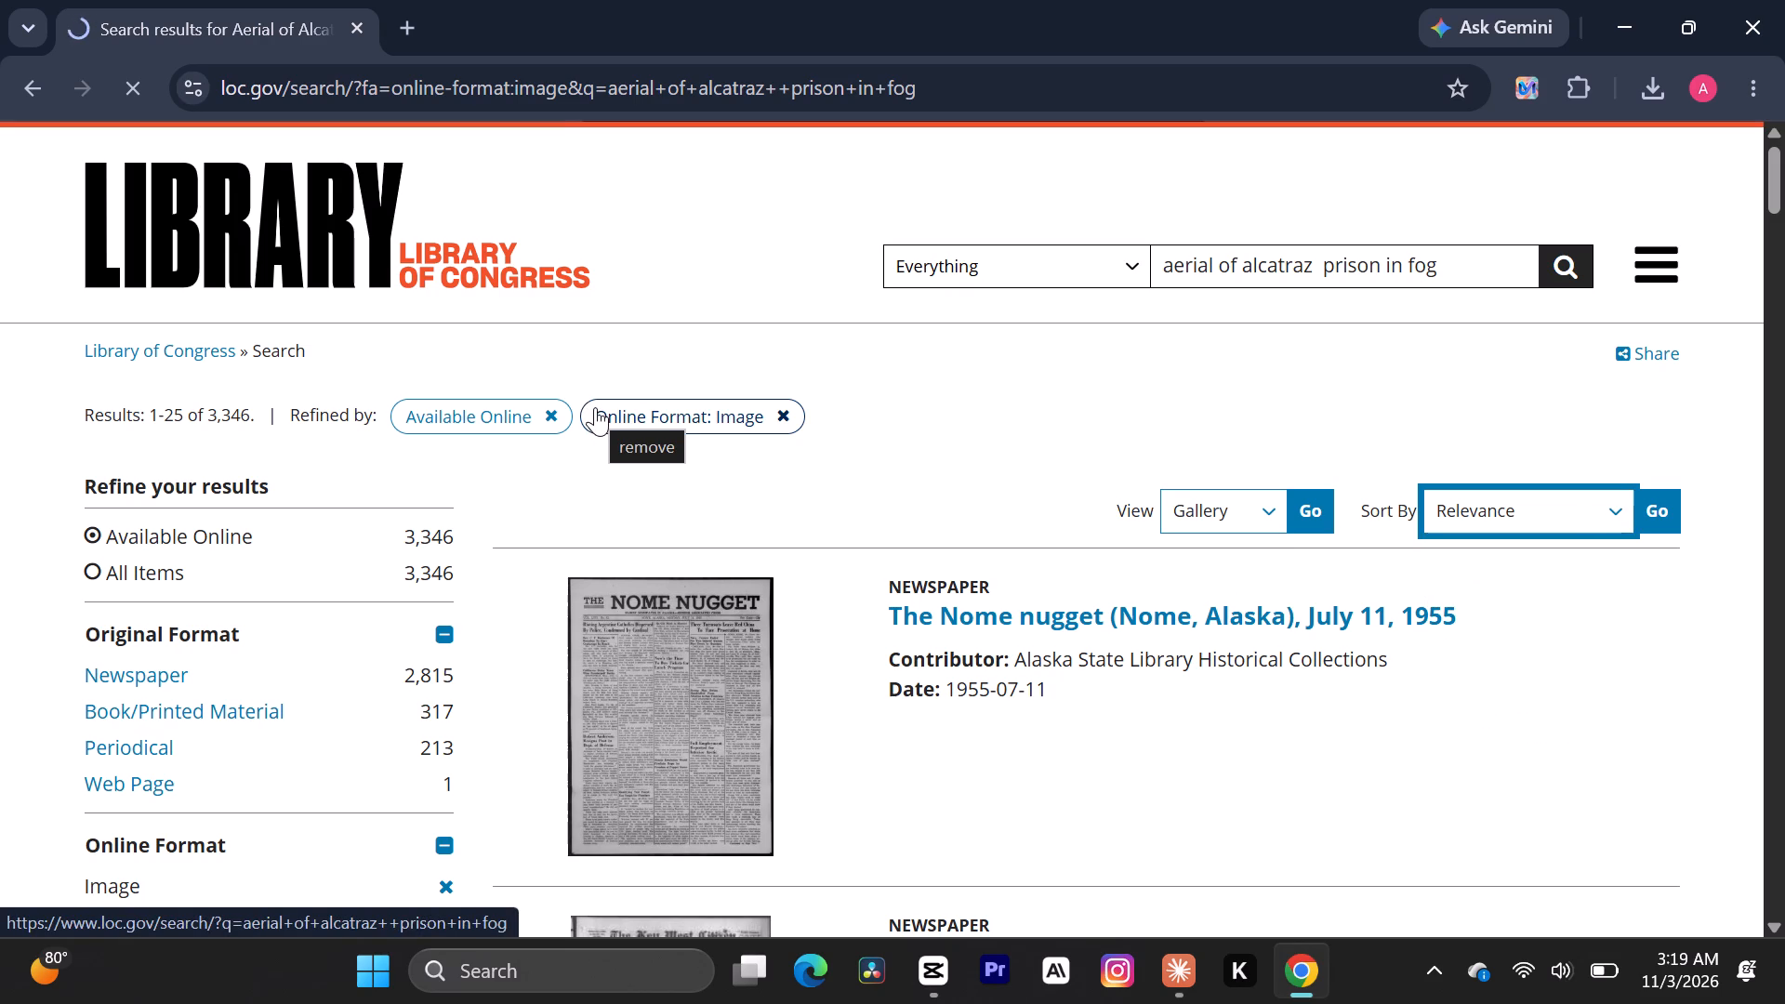
Look through the listed image results and remaining filters again for usable Alcatraz footage.
scroll(595, 407, "down", 9)
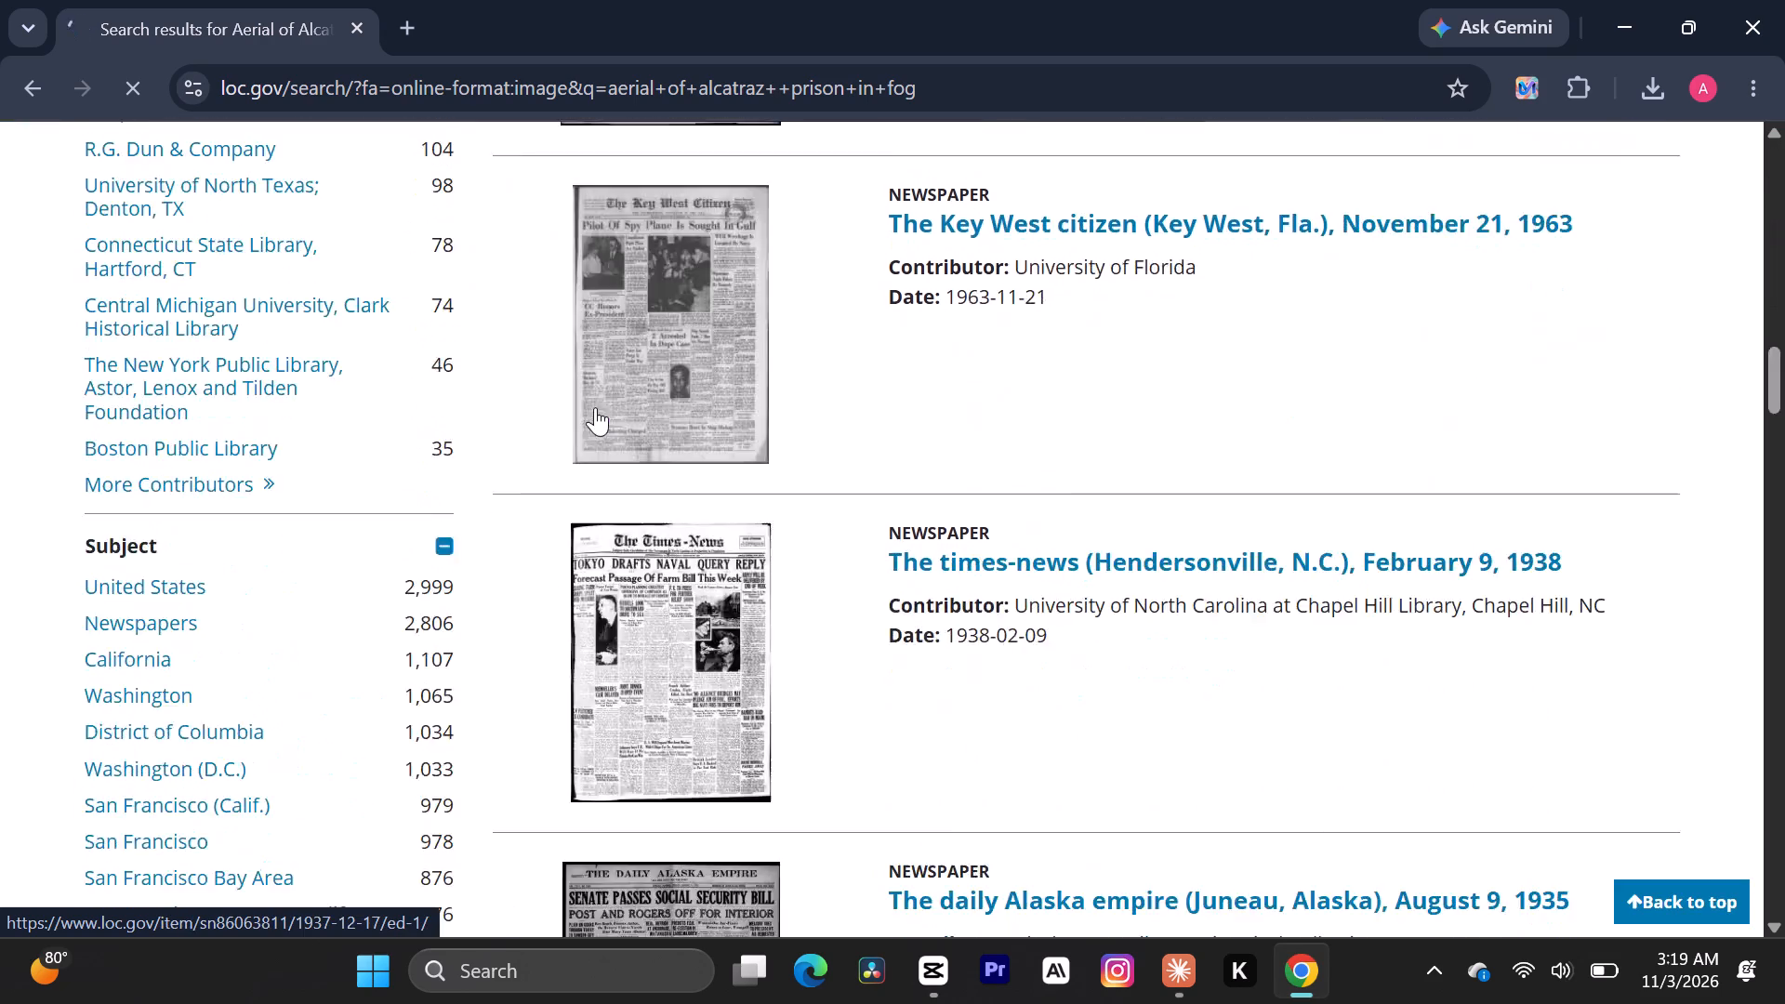
scroll(595, 407, "down", 2)
scroll(595, 407, "up", 1)
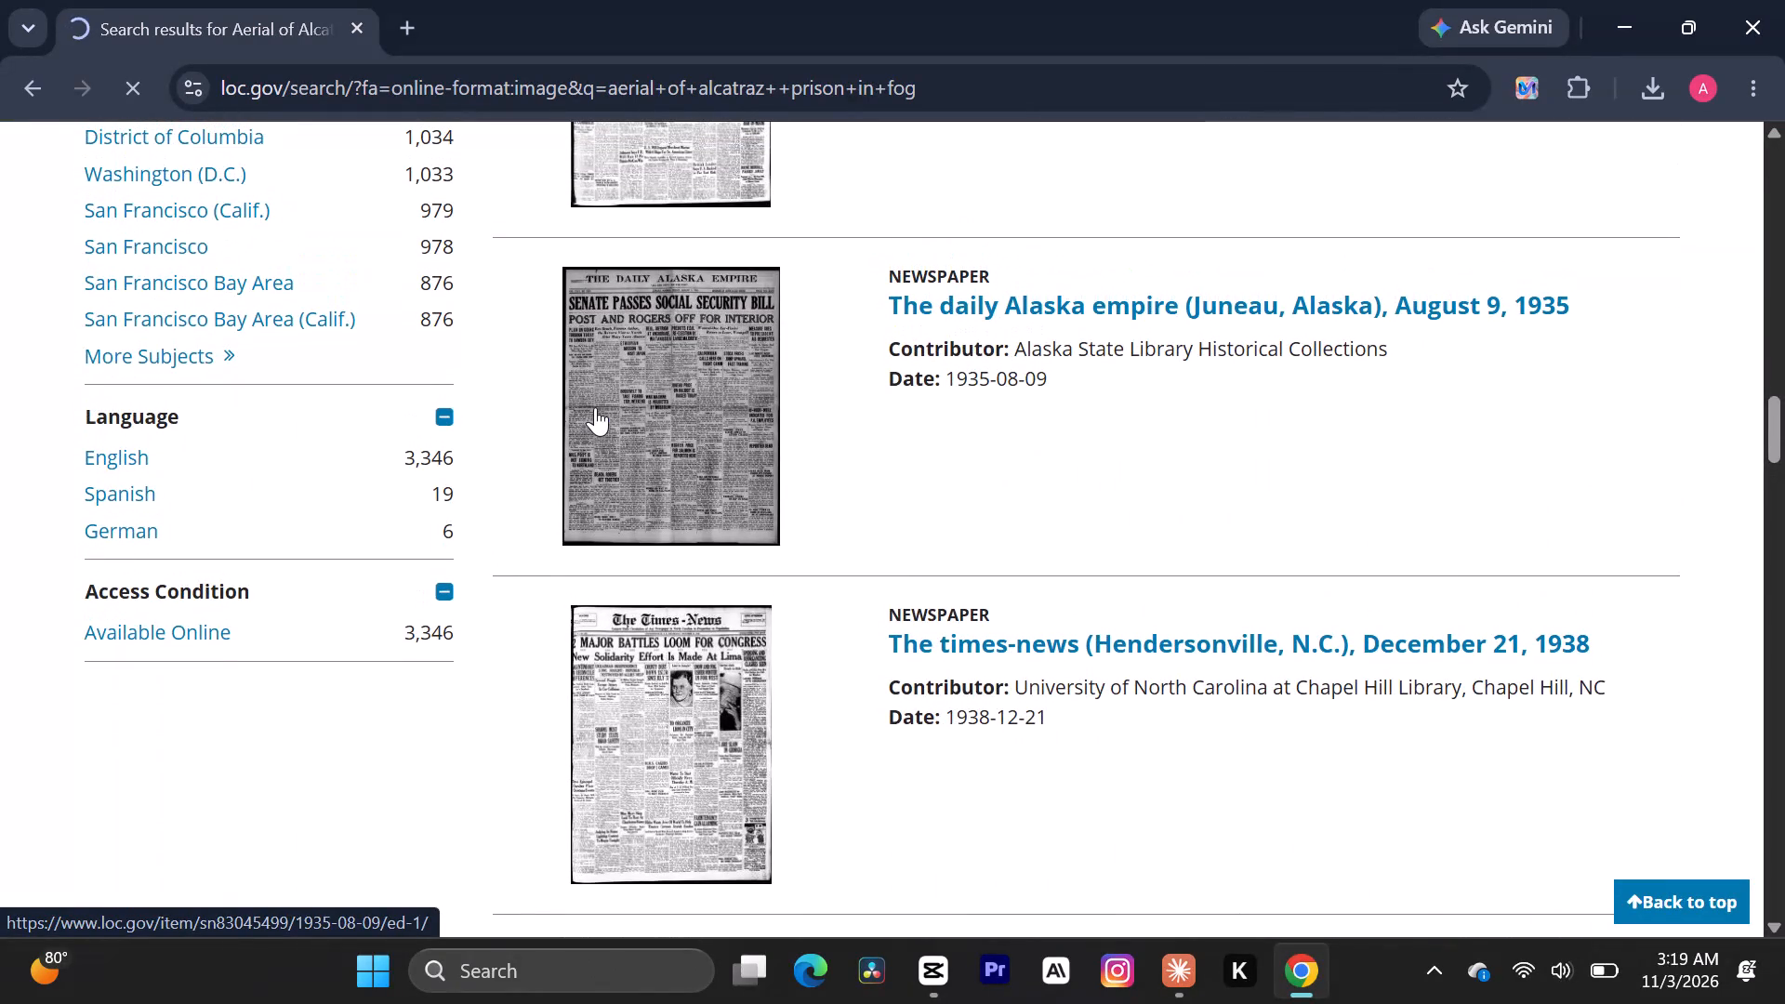
scroll(595, 407, "up", 5)
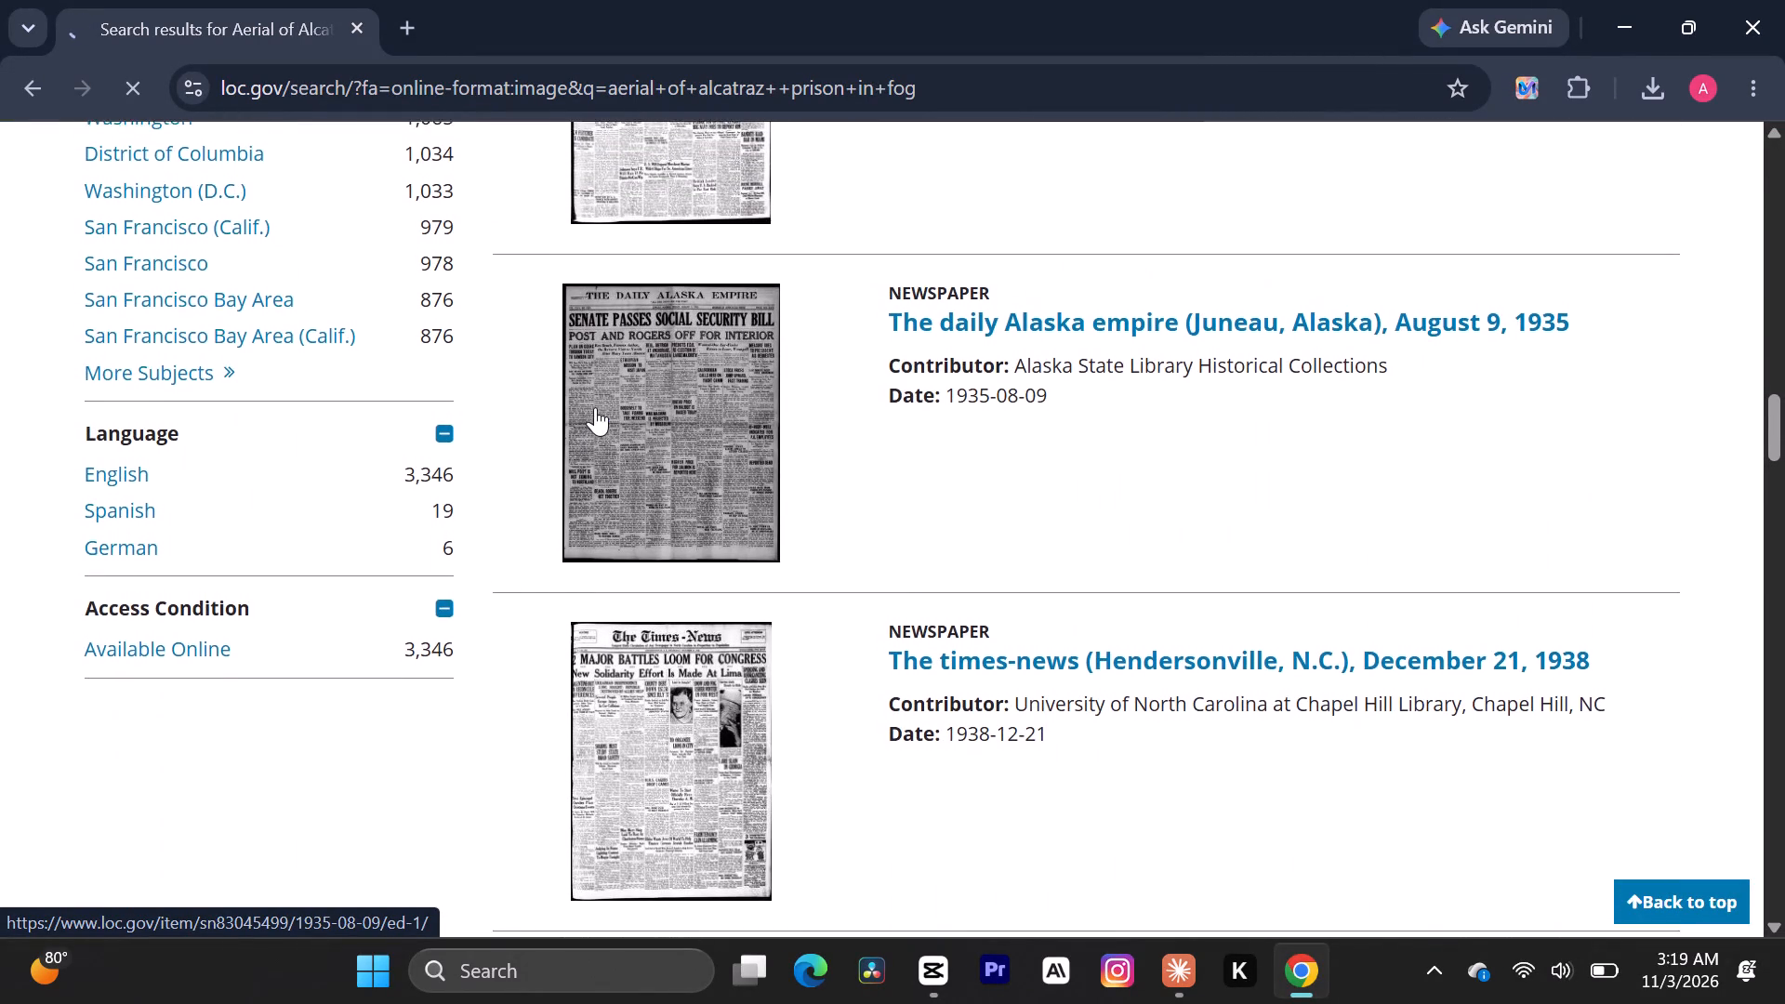
scroll(595, 407, "up", 10)
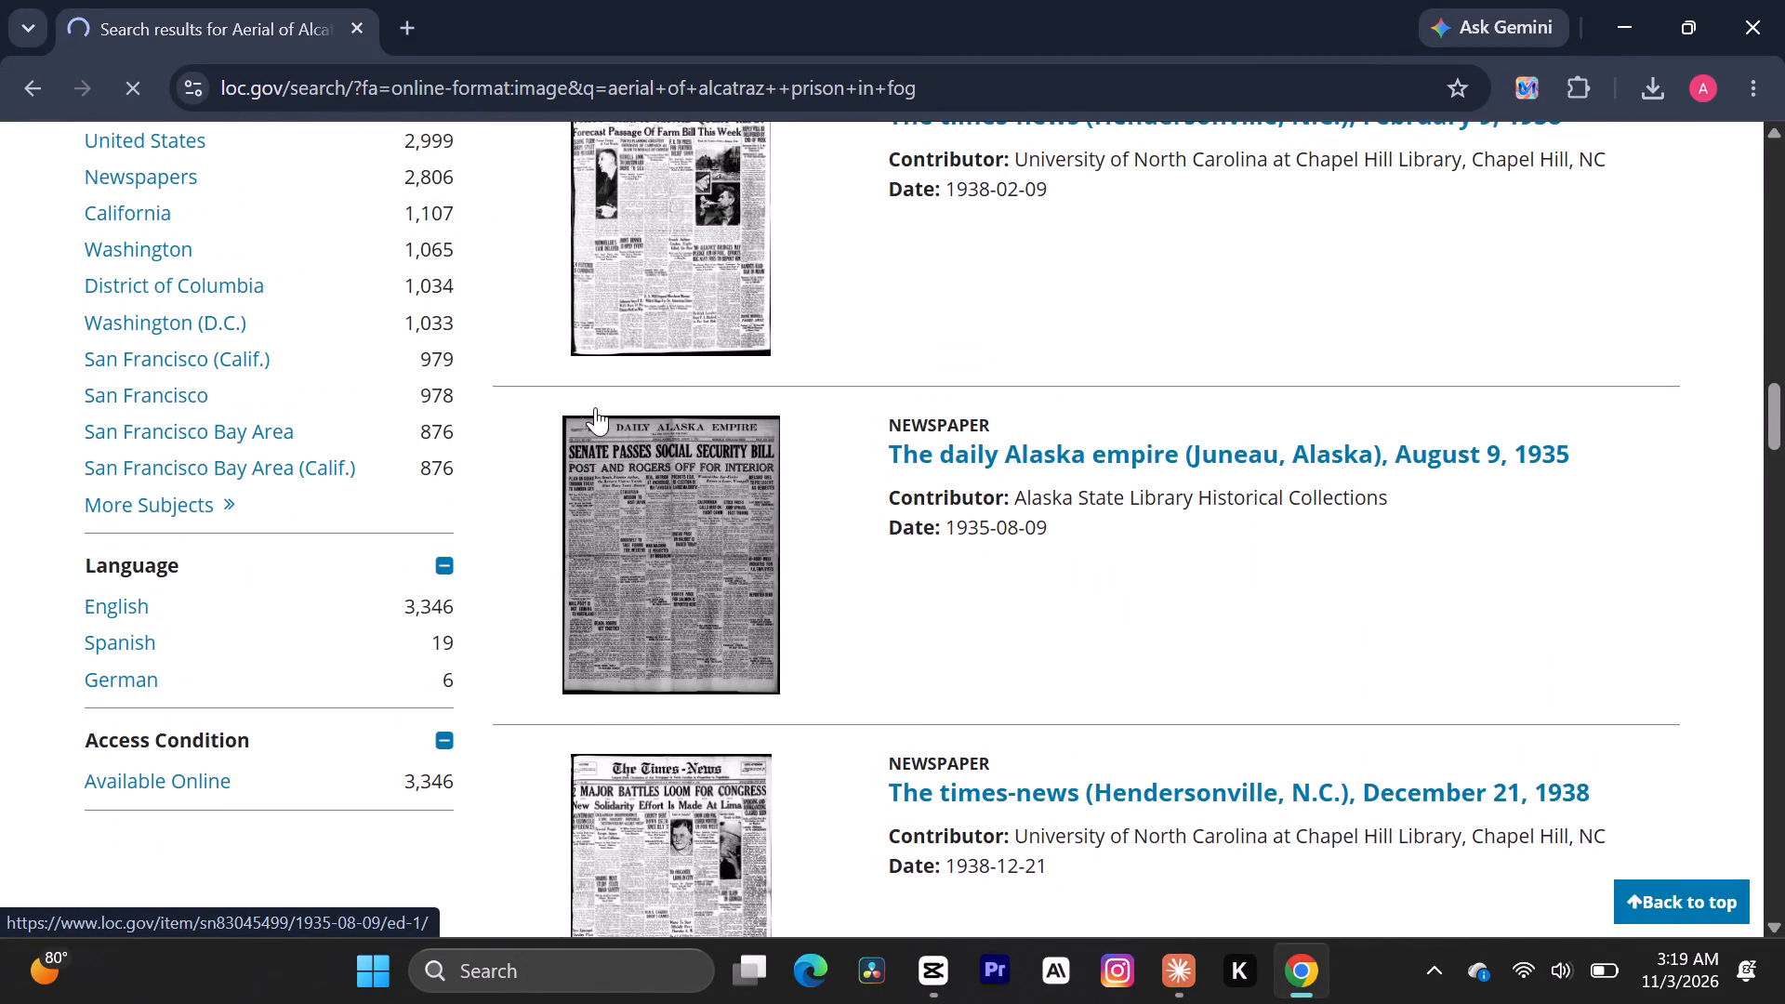
scroll(595, 407, "up", 11)
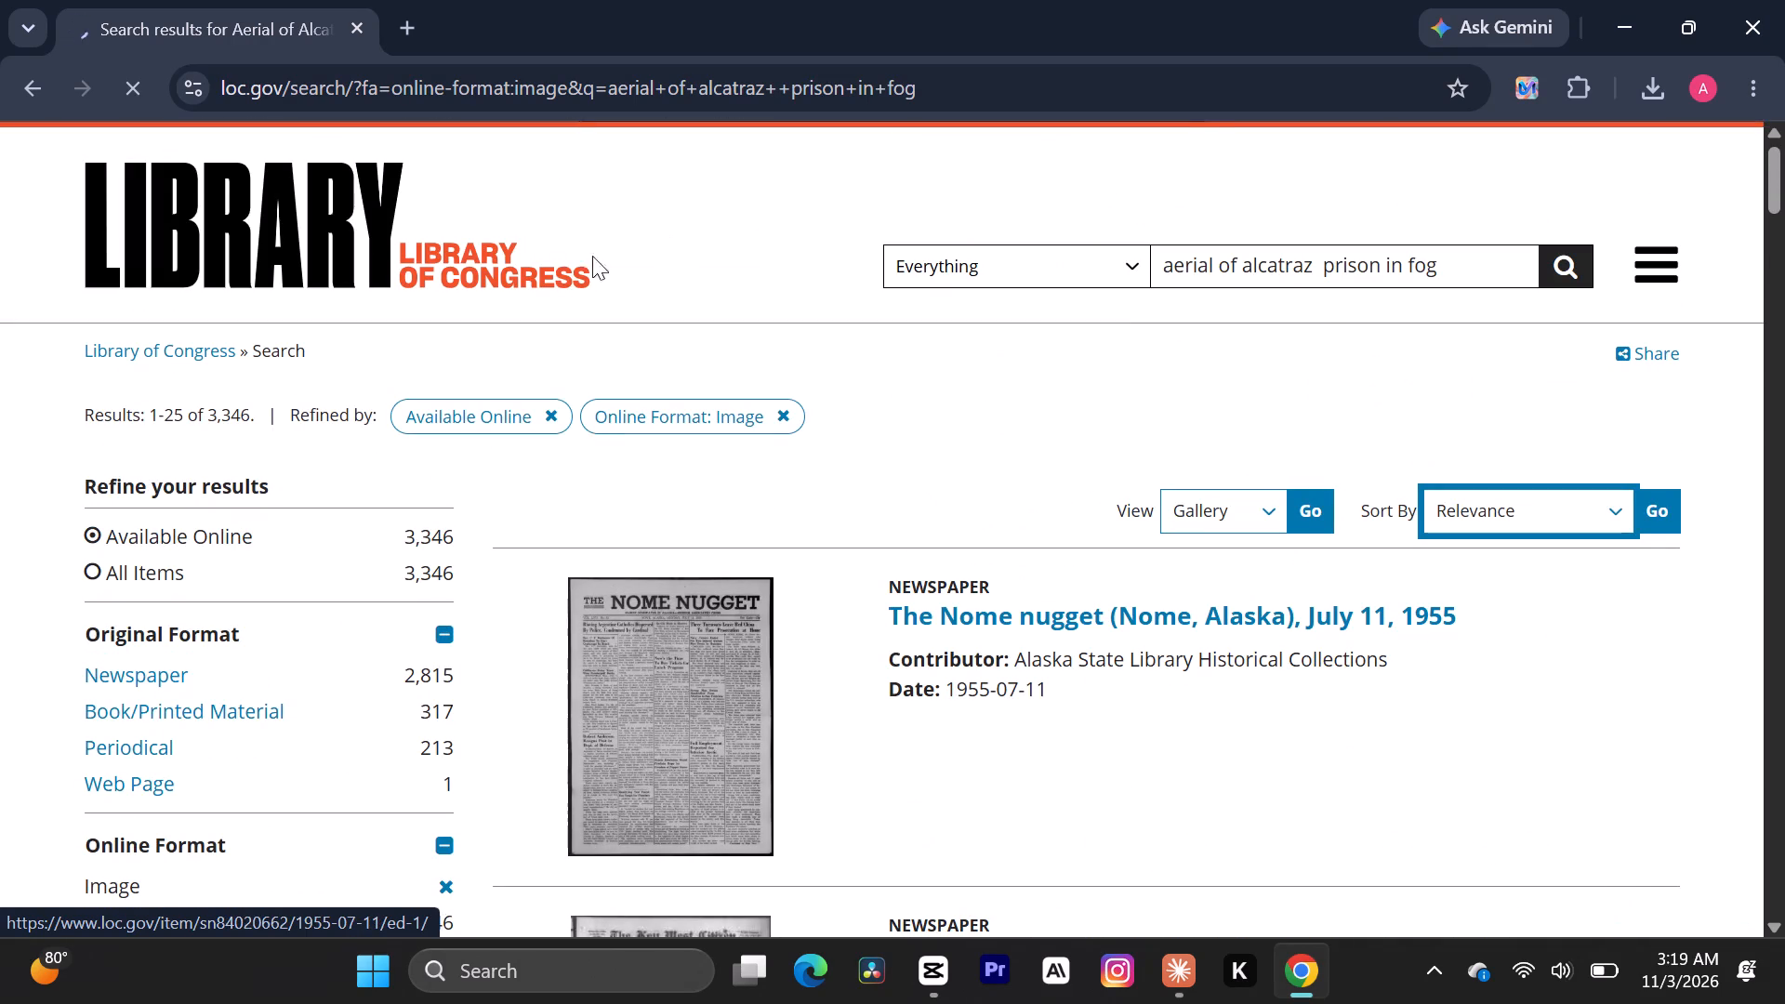
Search Google in a new tab for "Aerial of Alcatraz prison in fog".
left_click(399, 23)
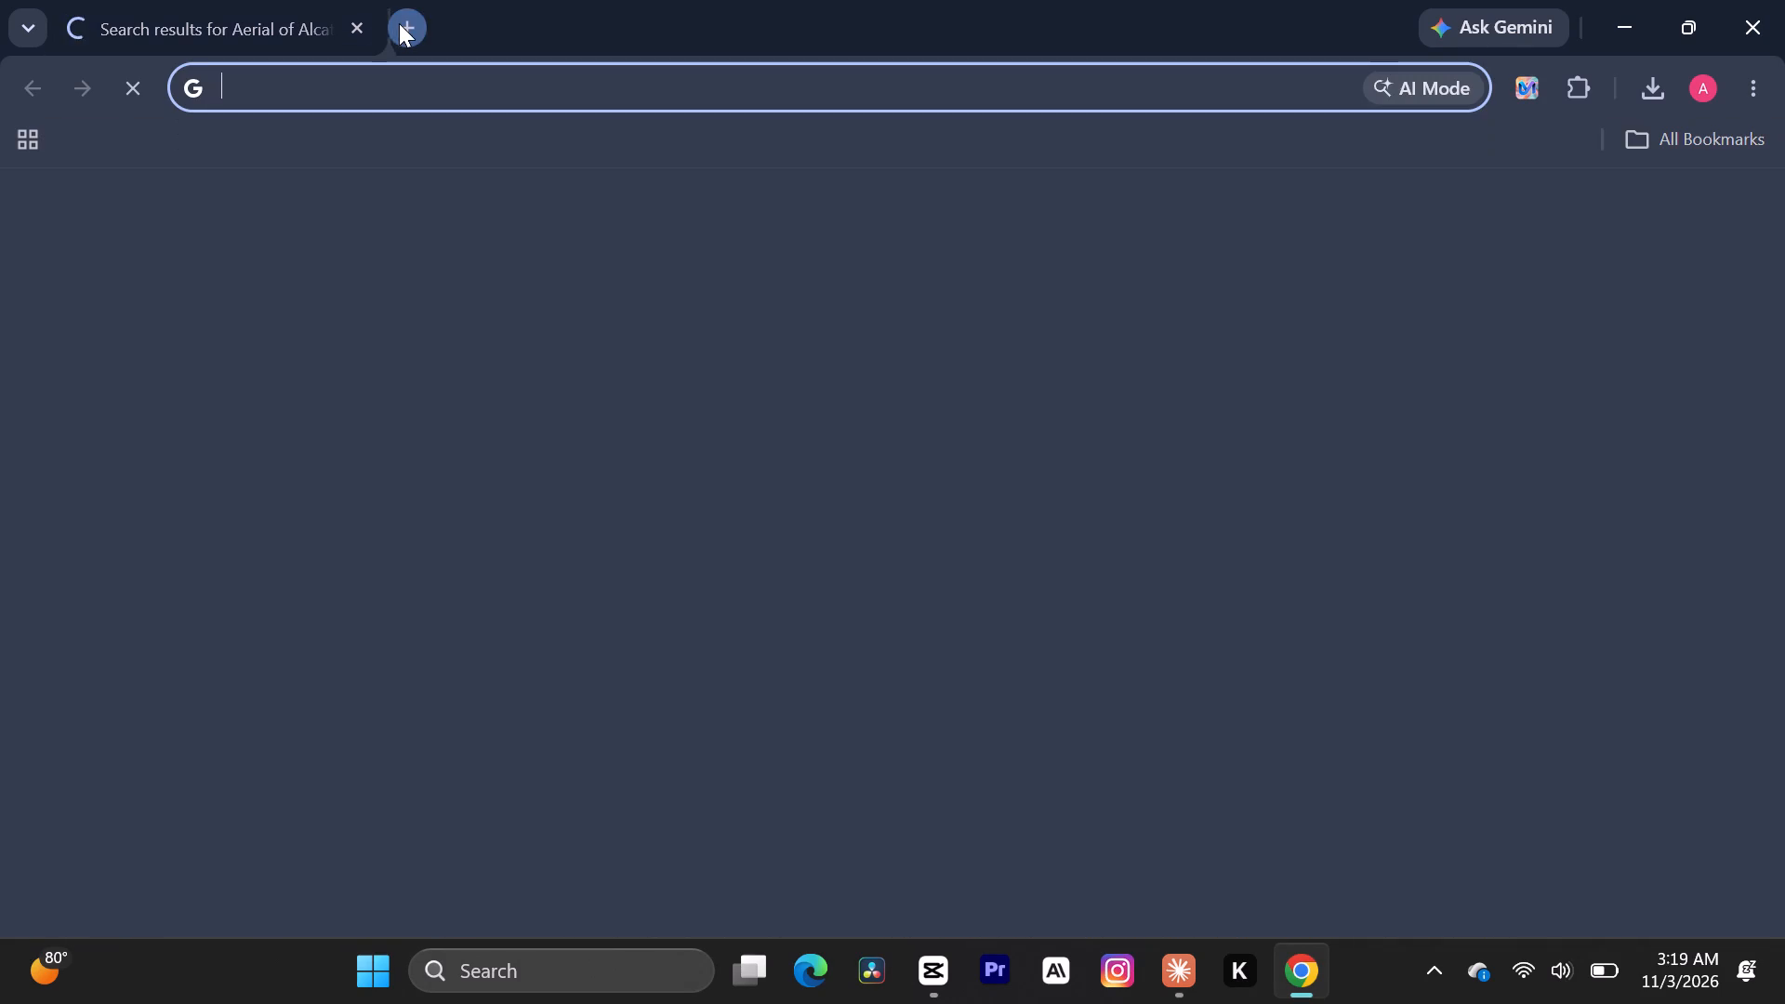
left_click(493, 605)
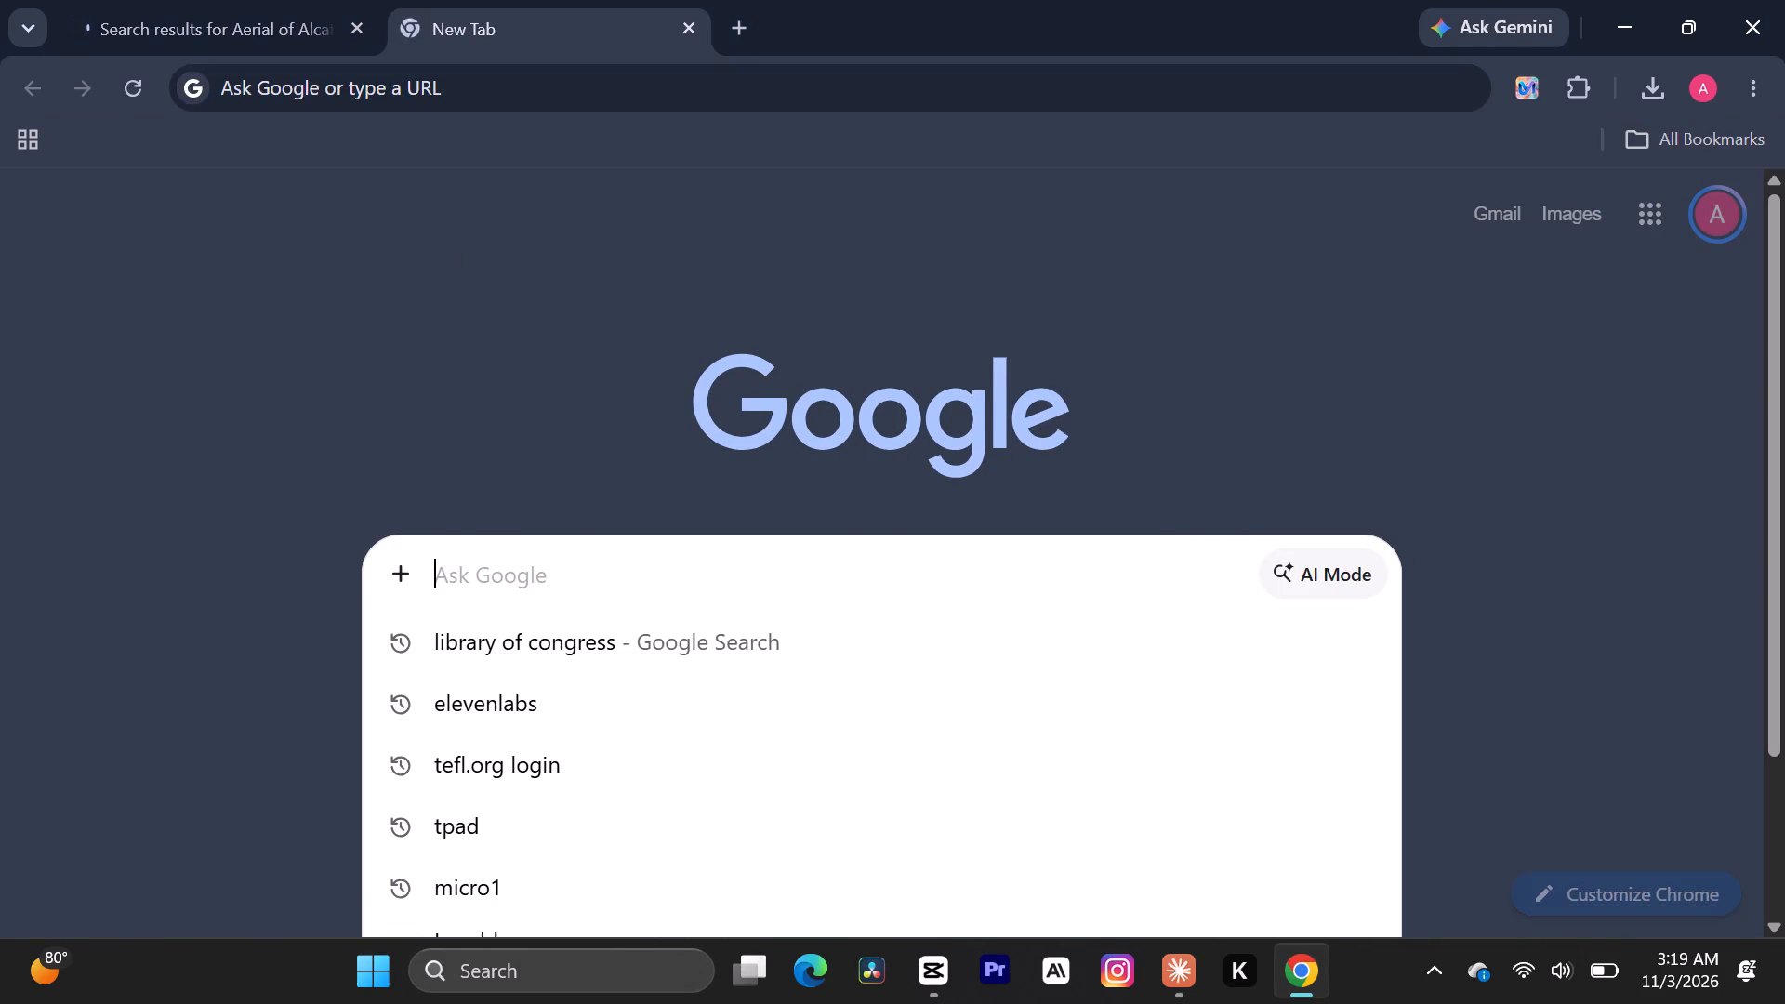
key("ctrl+v")
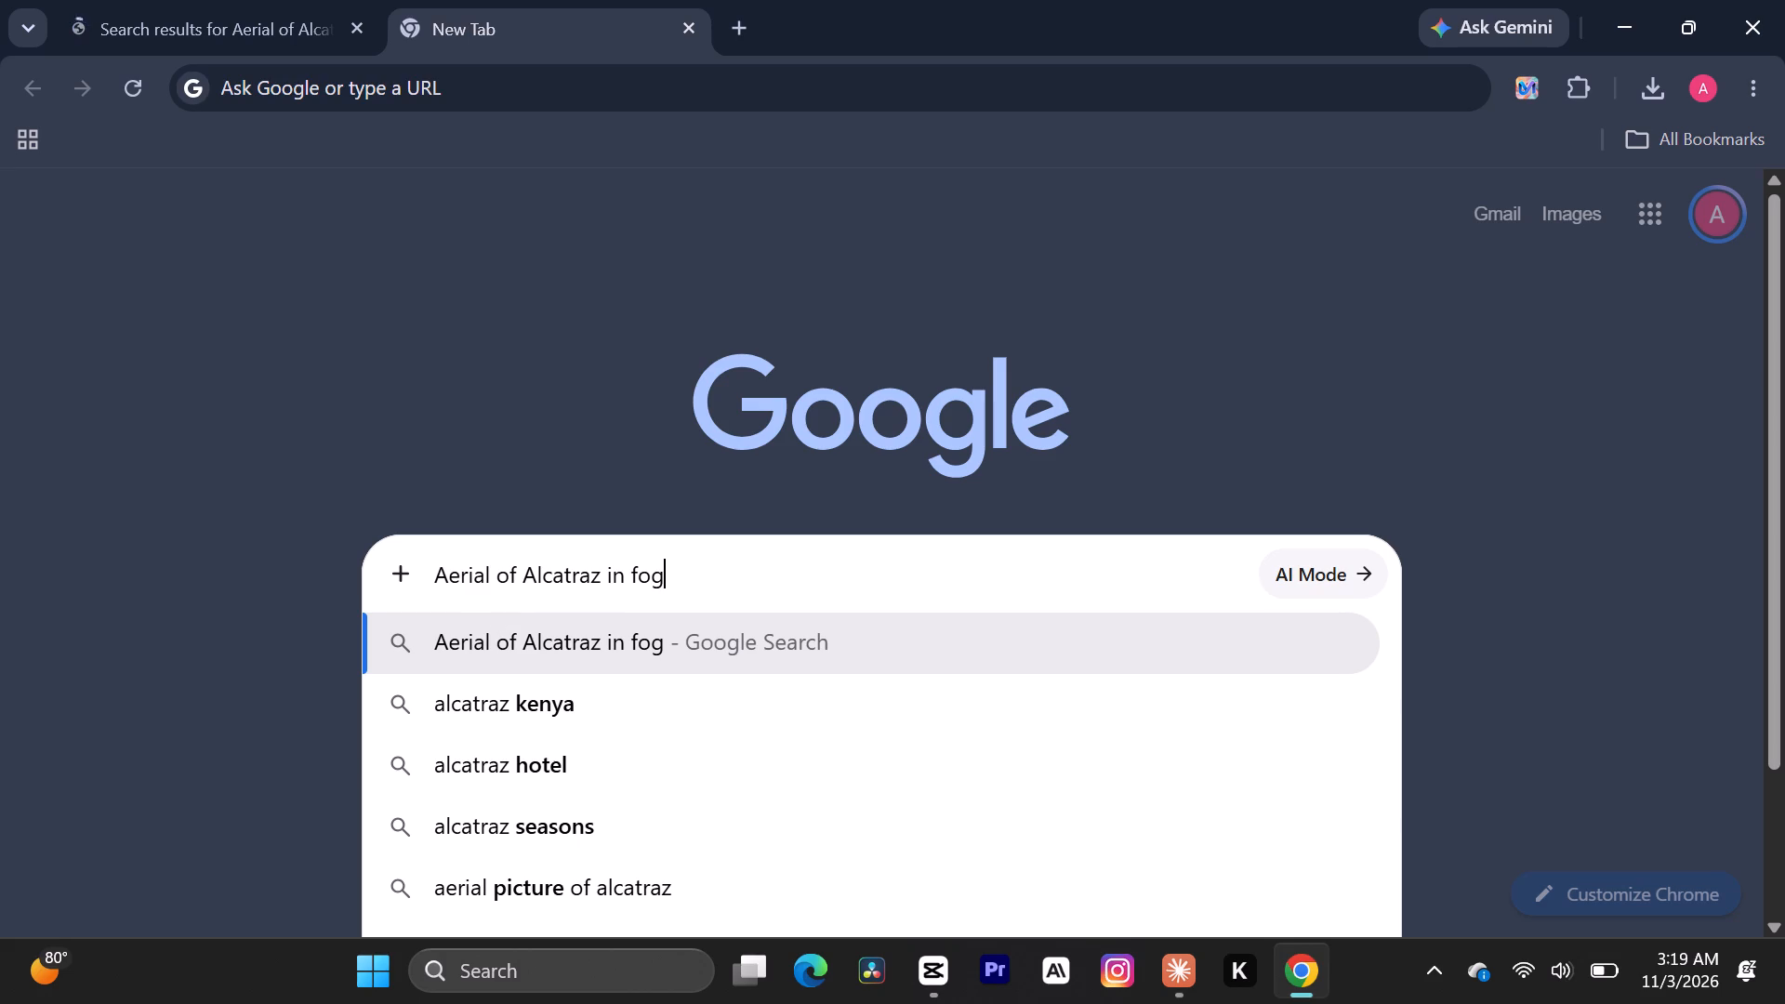
left_click(606, 578)
key("space")
type("pri")
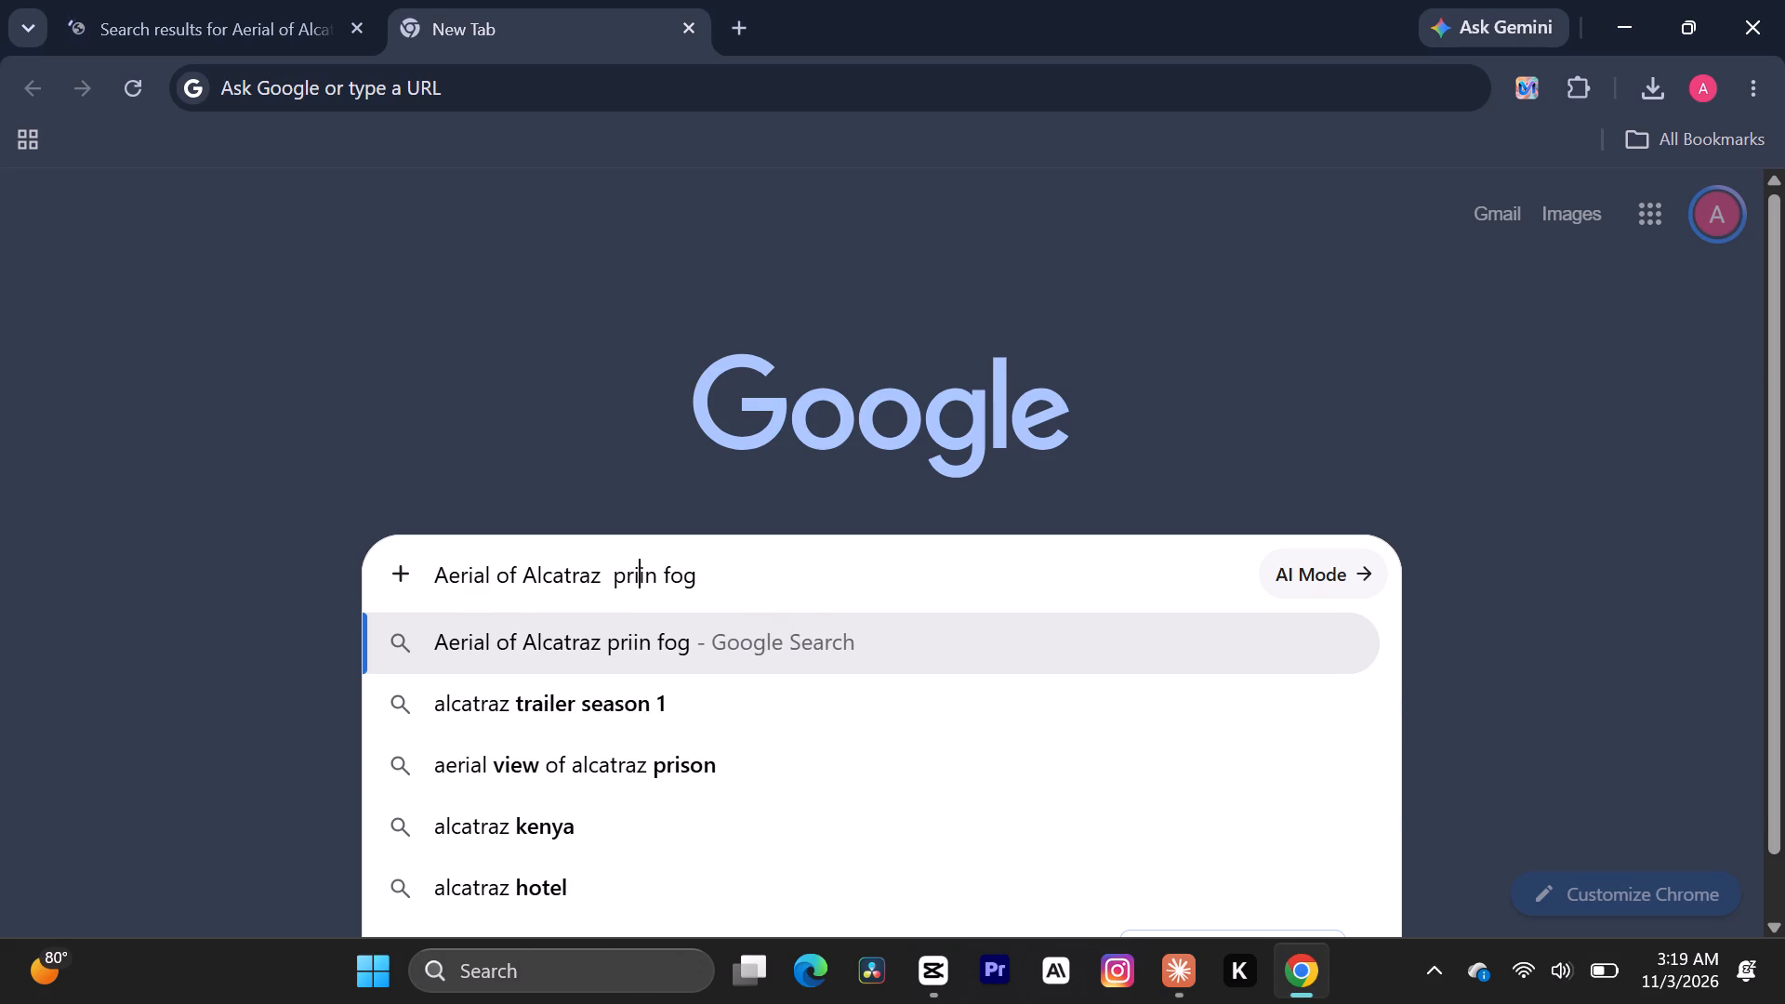
type("son")
key("space")
key("Return")
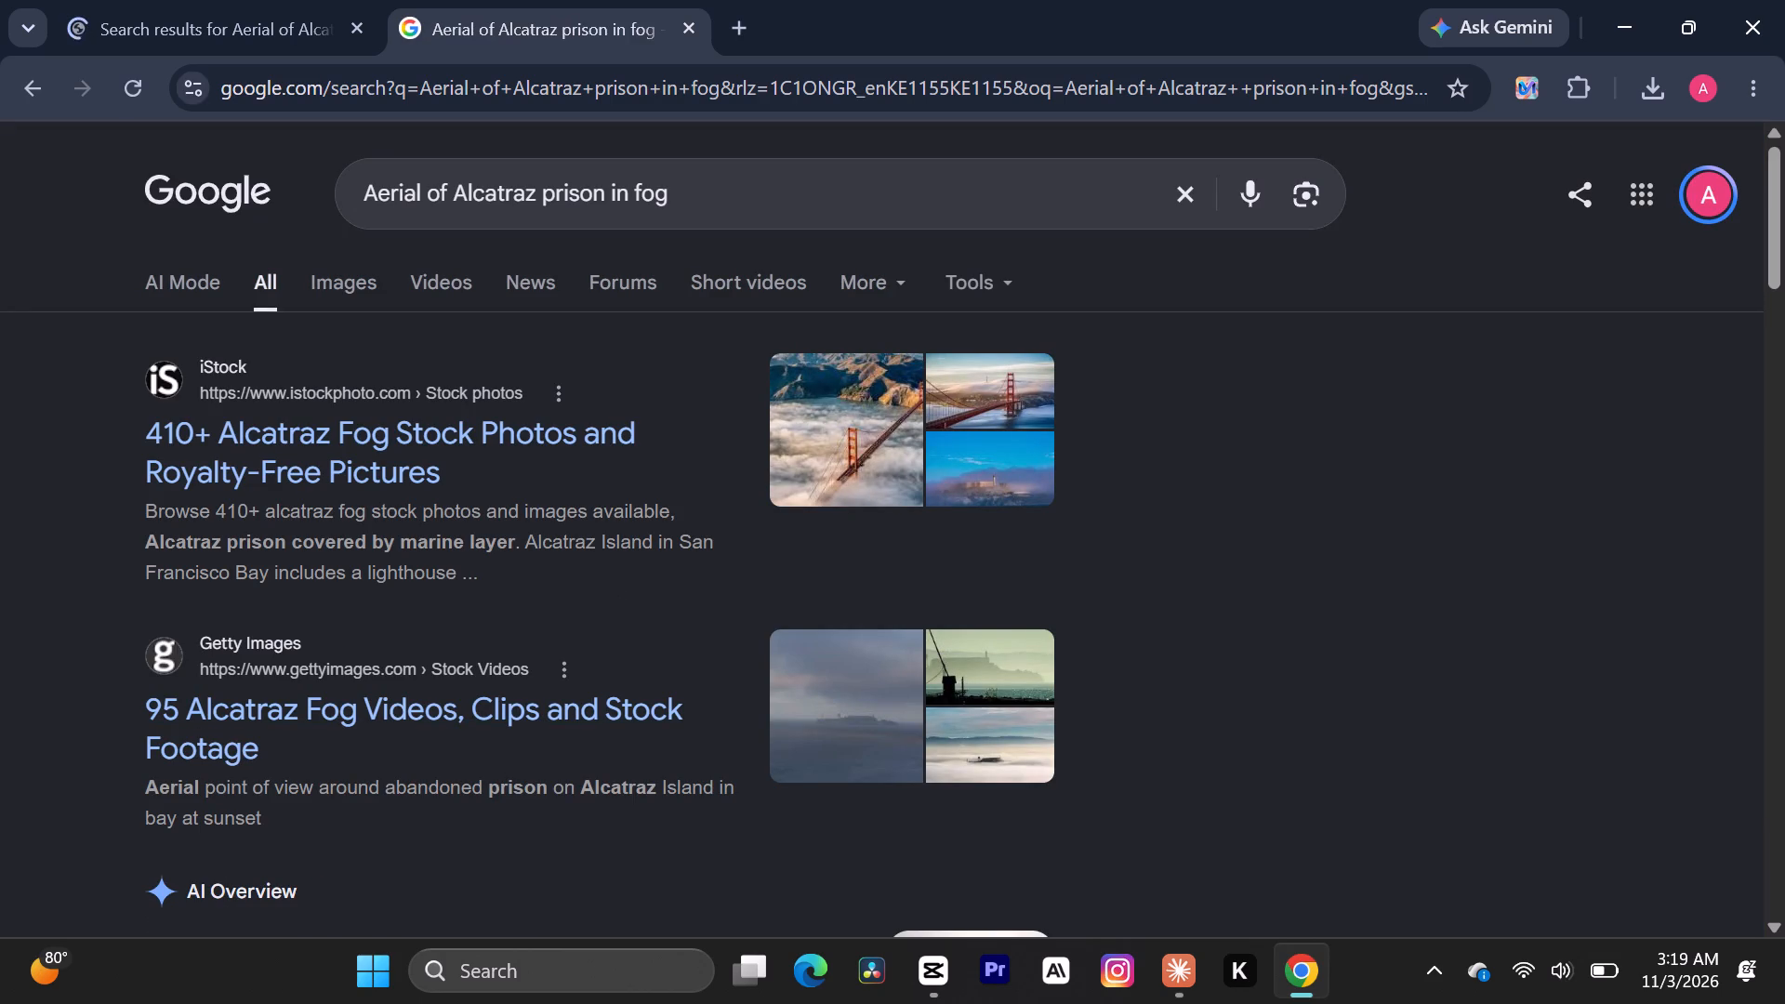
Open the iStock Alcatraz fog stock photos result, dismiss its pop-up and browse the pictures.
left_click(520, 420)
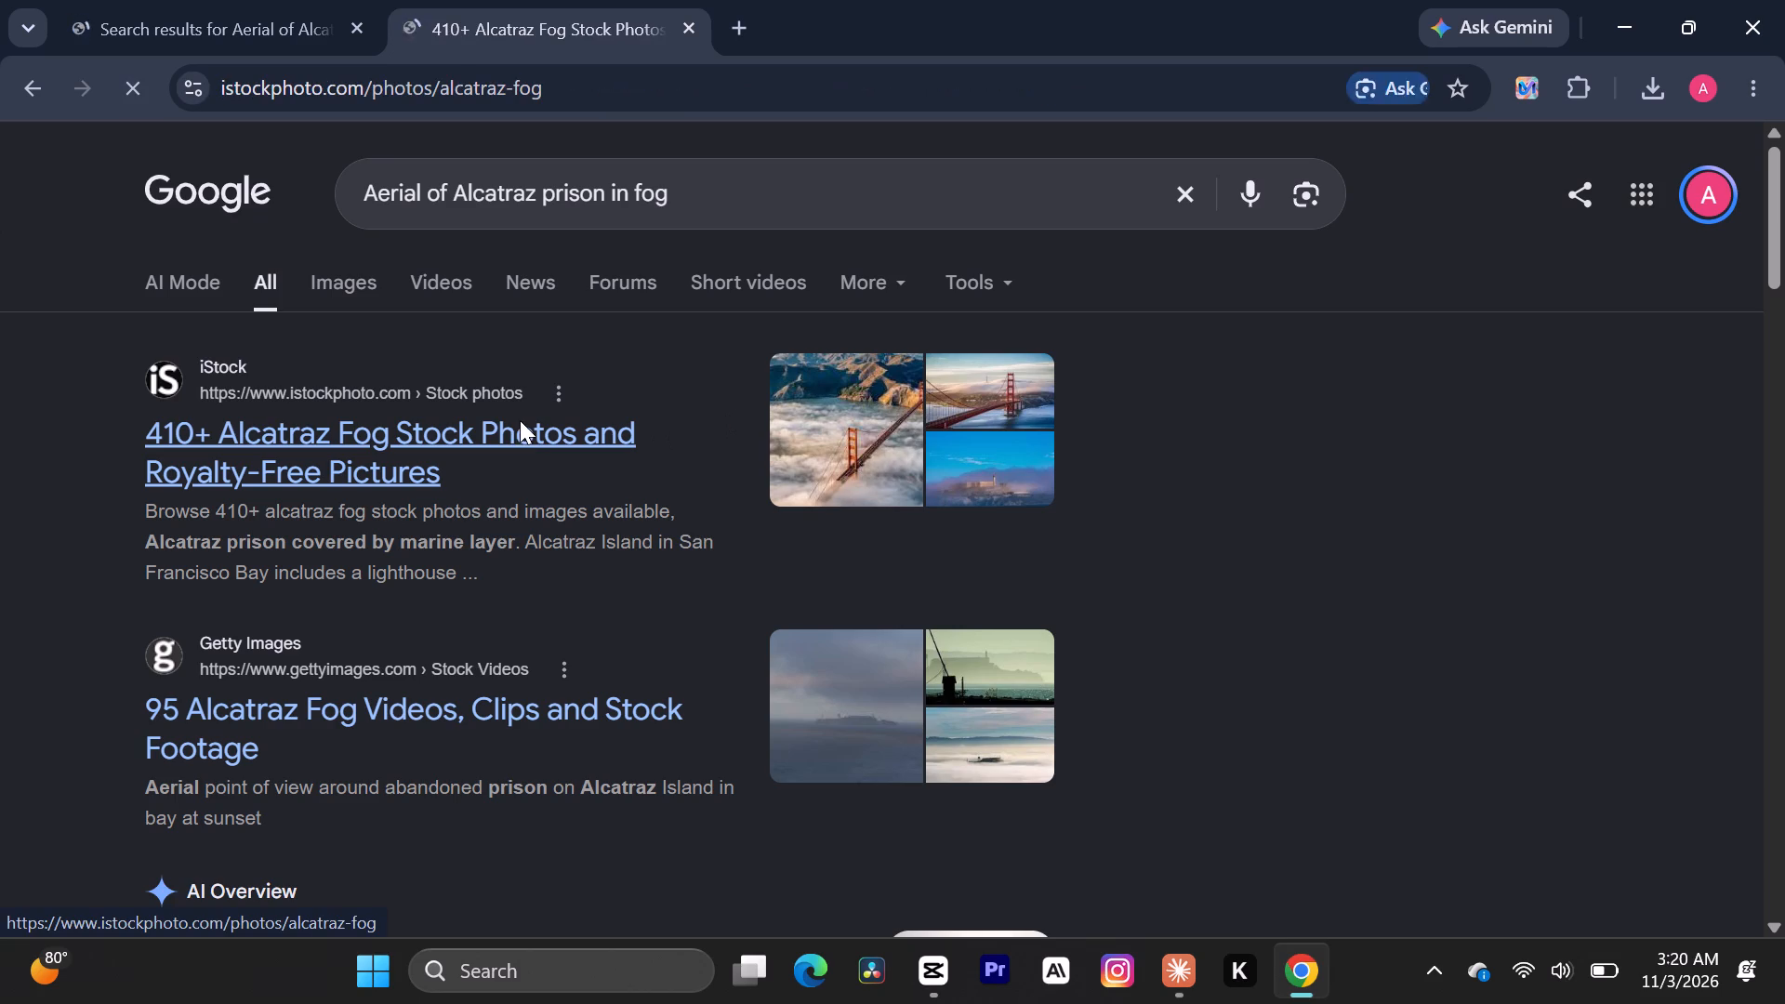
scroll(710, 742, "down", 3)
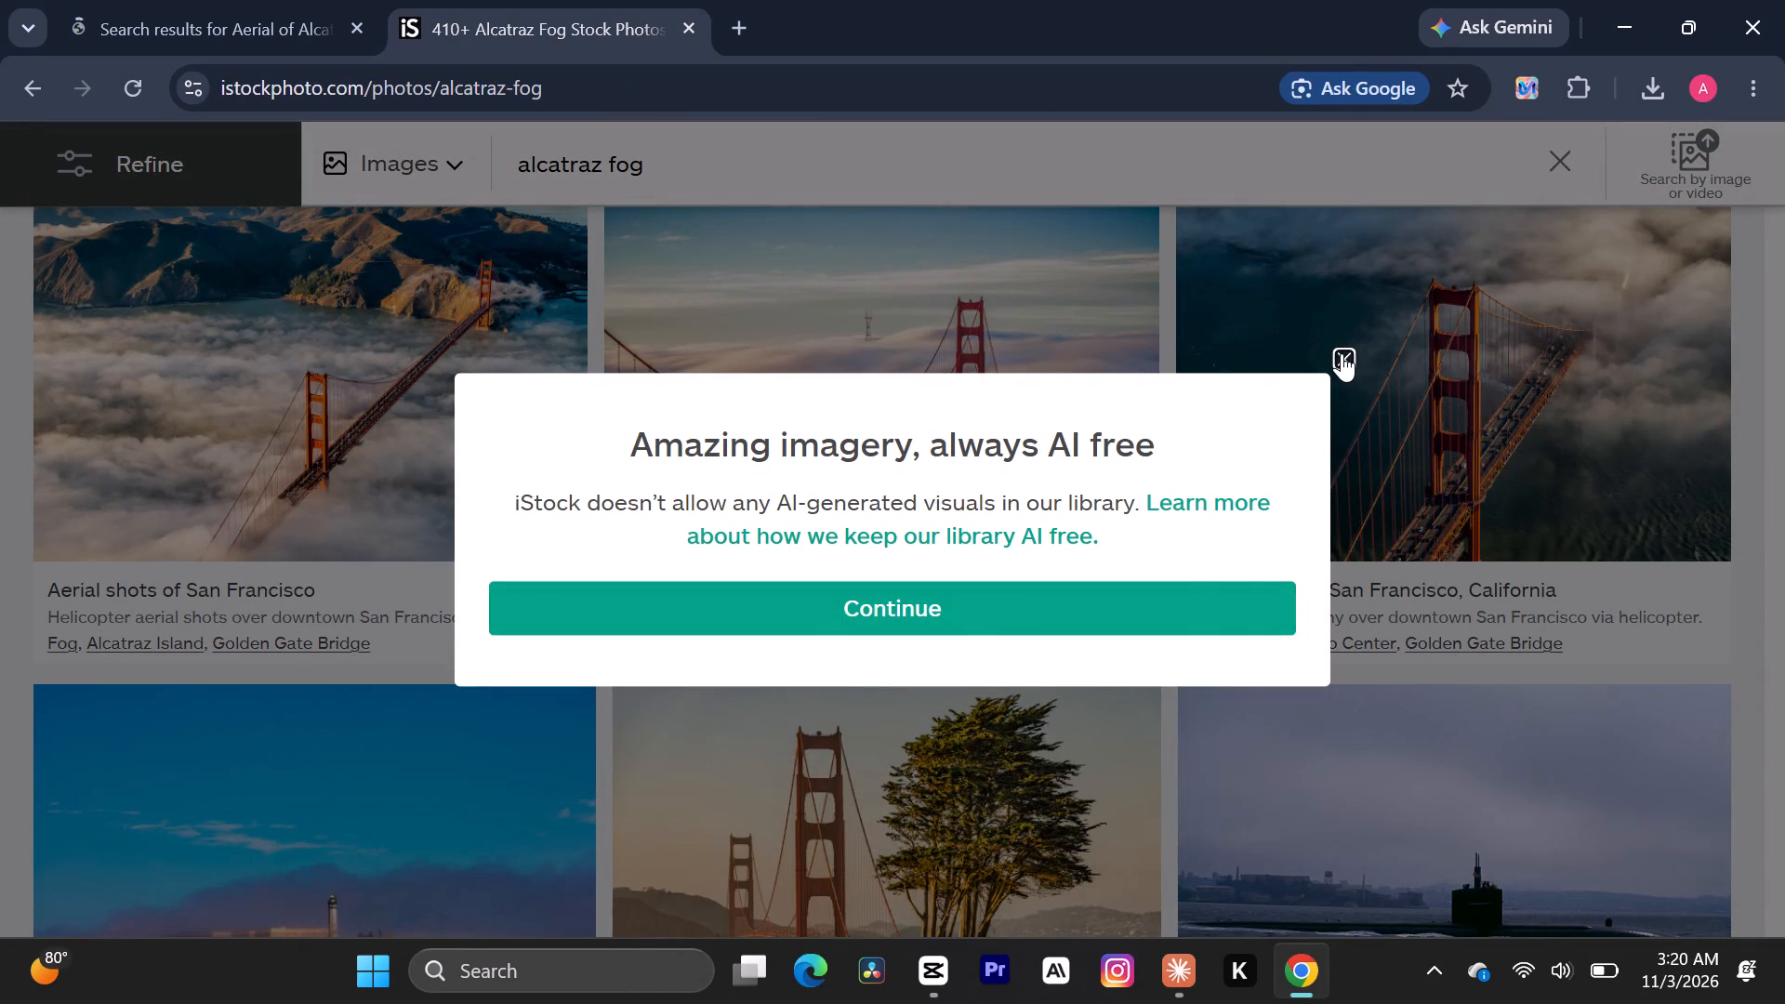
left_click(1342, 353)
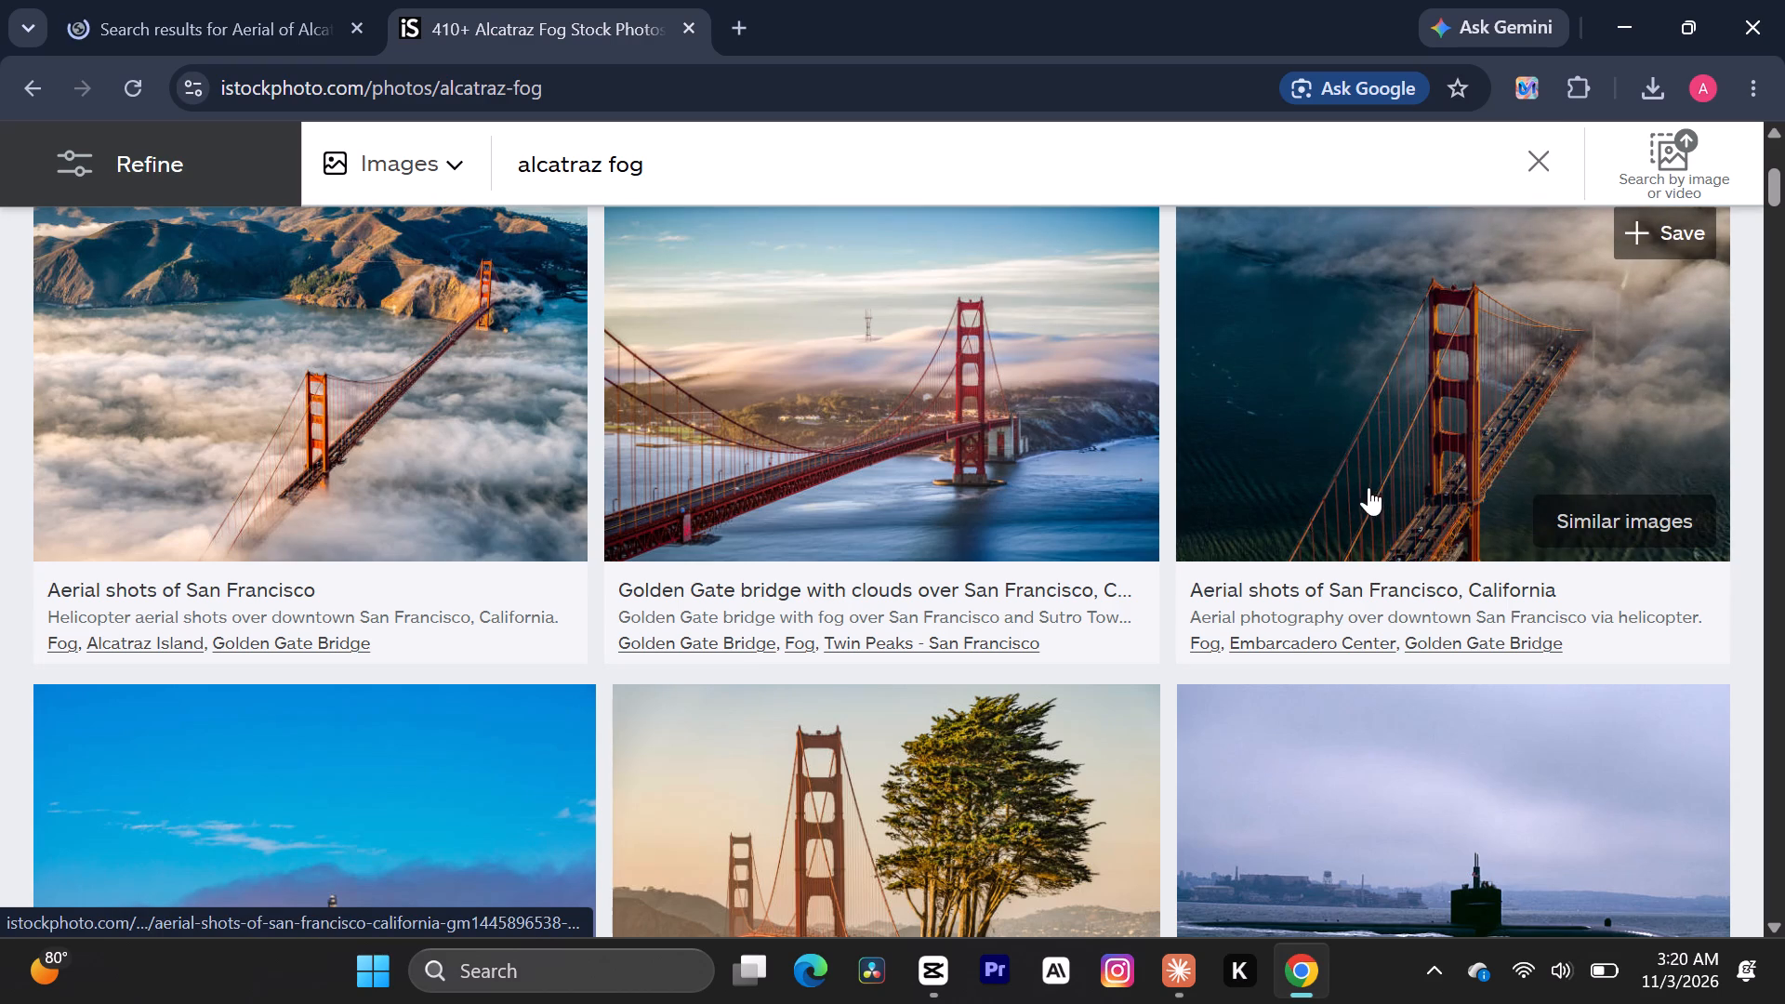
scroll(1012, 701, "down", 3)
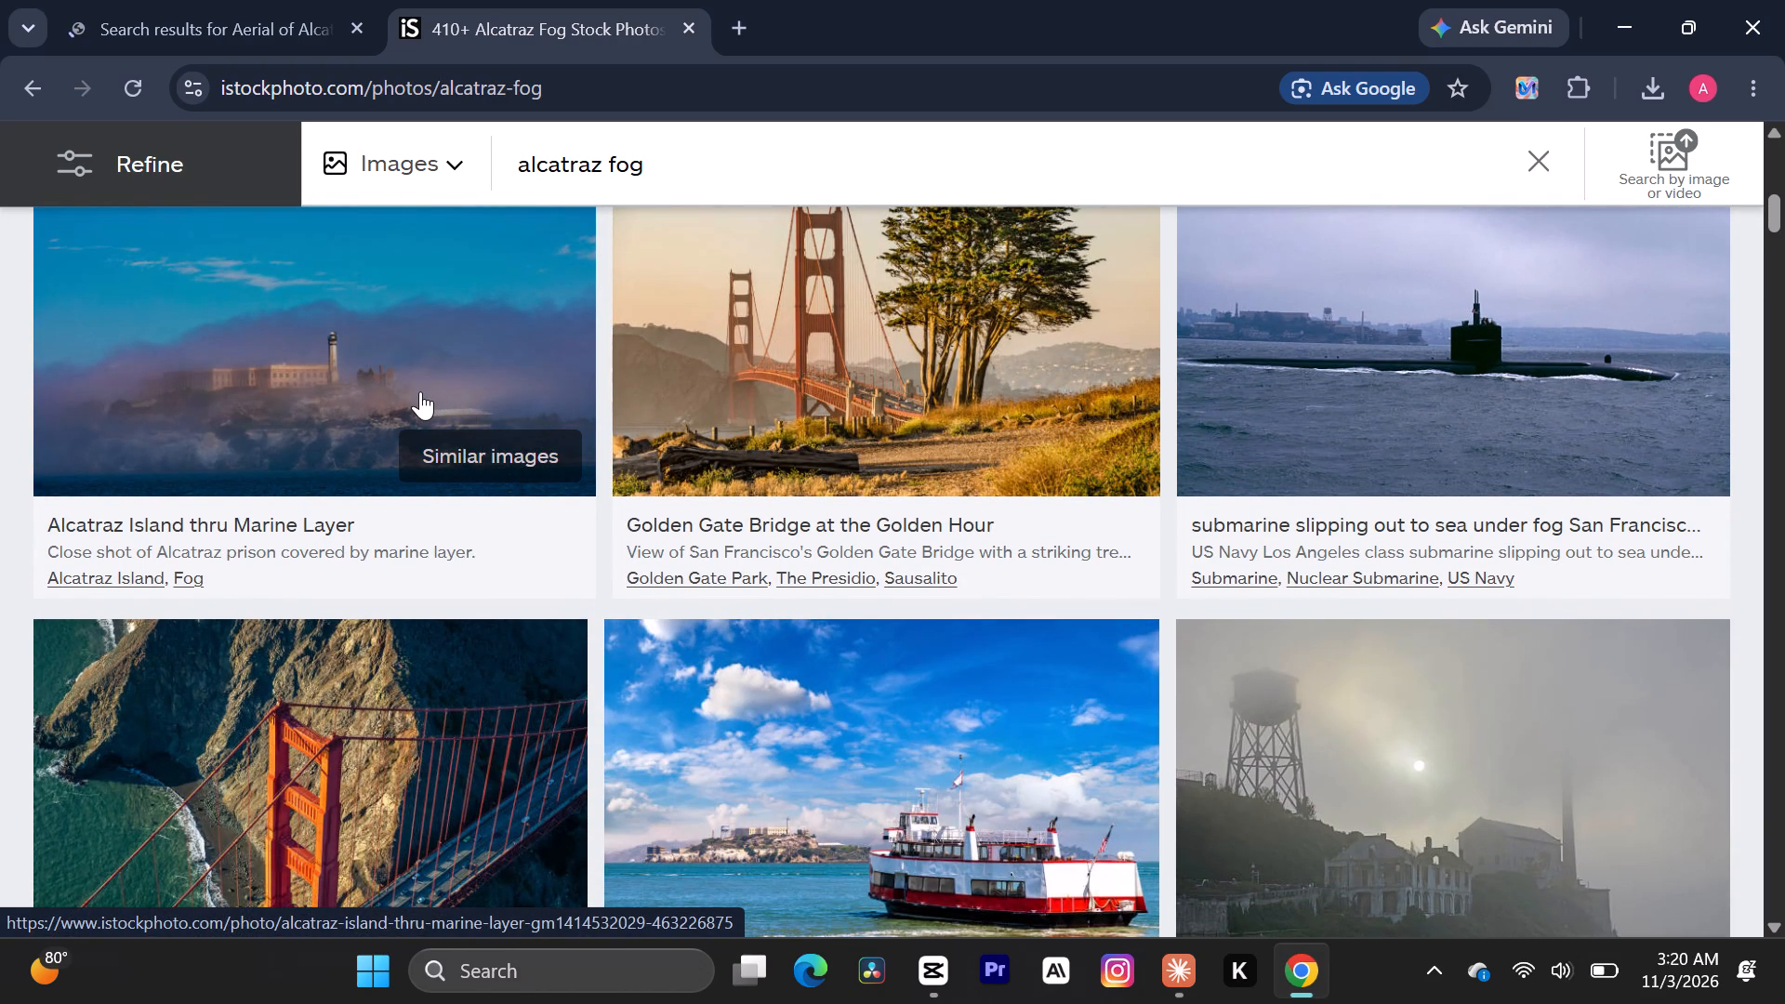
Open the stock photo of the submarine slipping out to sea under fog and examine its preview and purchase options.
left_click(1501, 312)
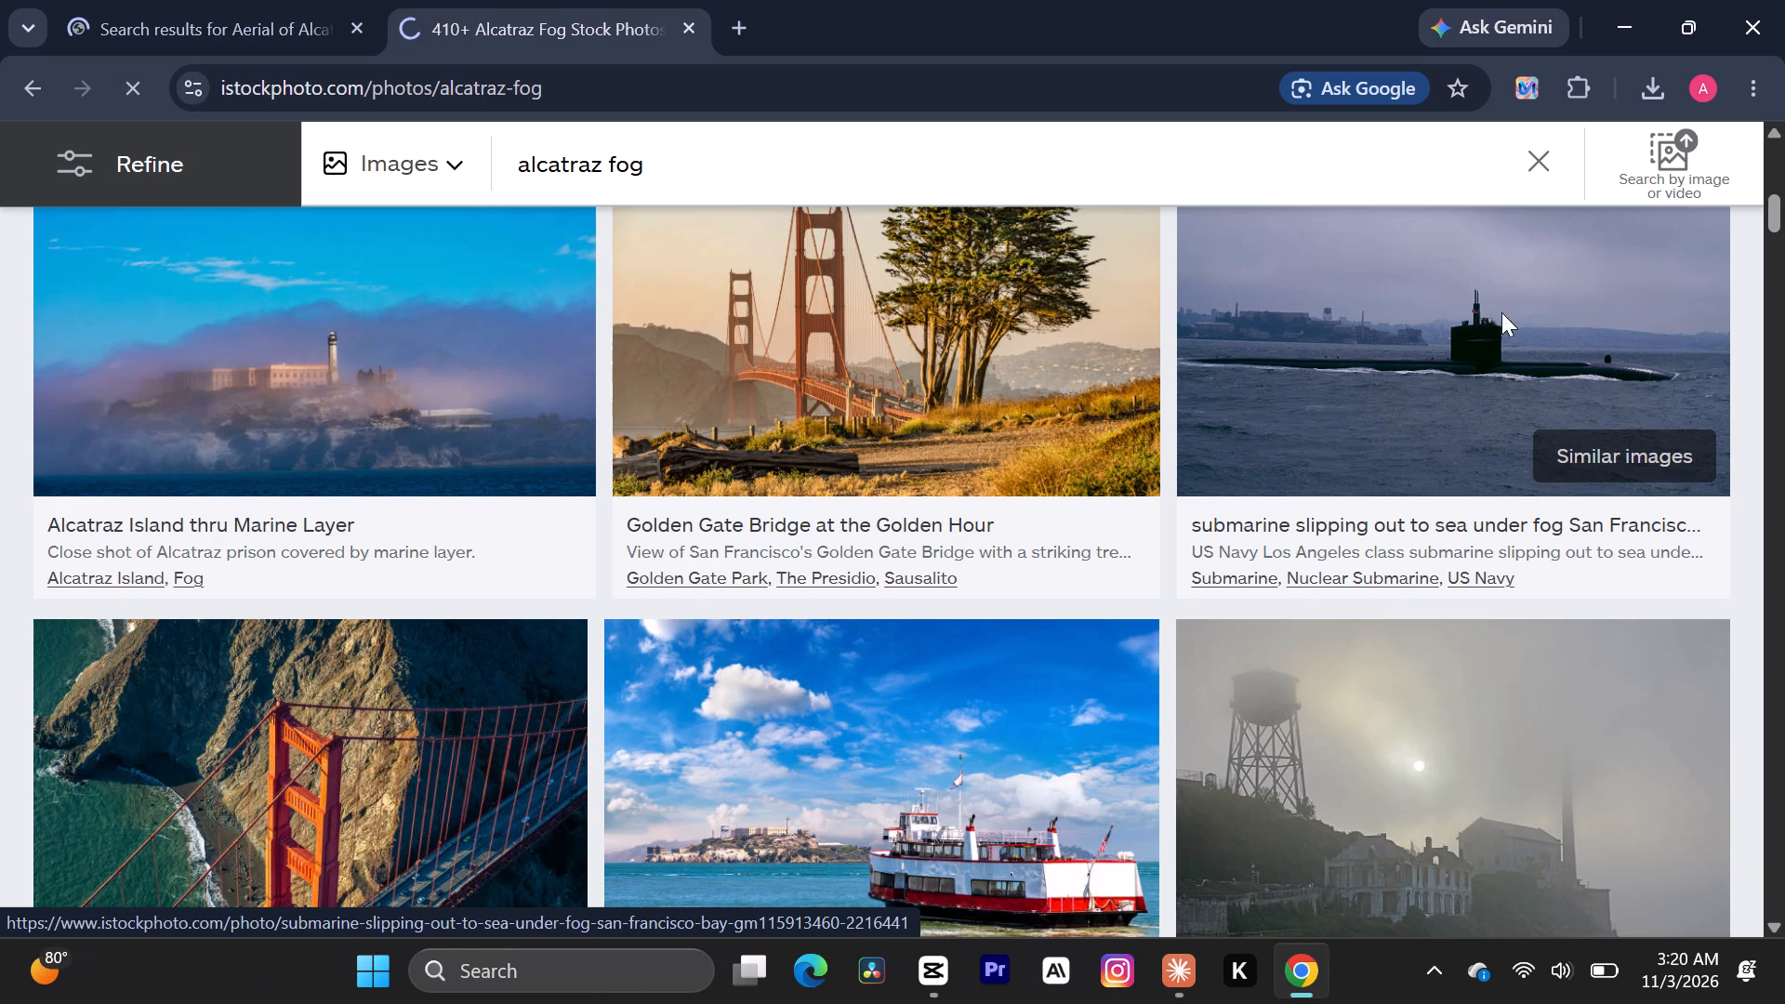
scroll(934, 606, "down", 2)
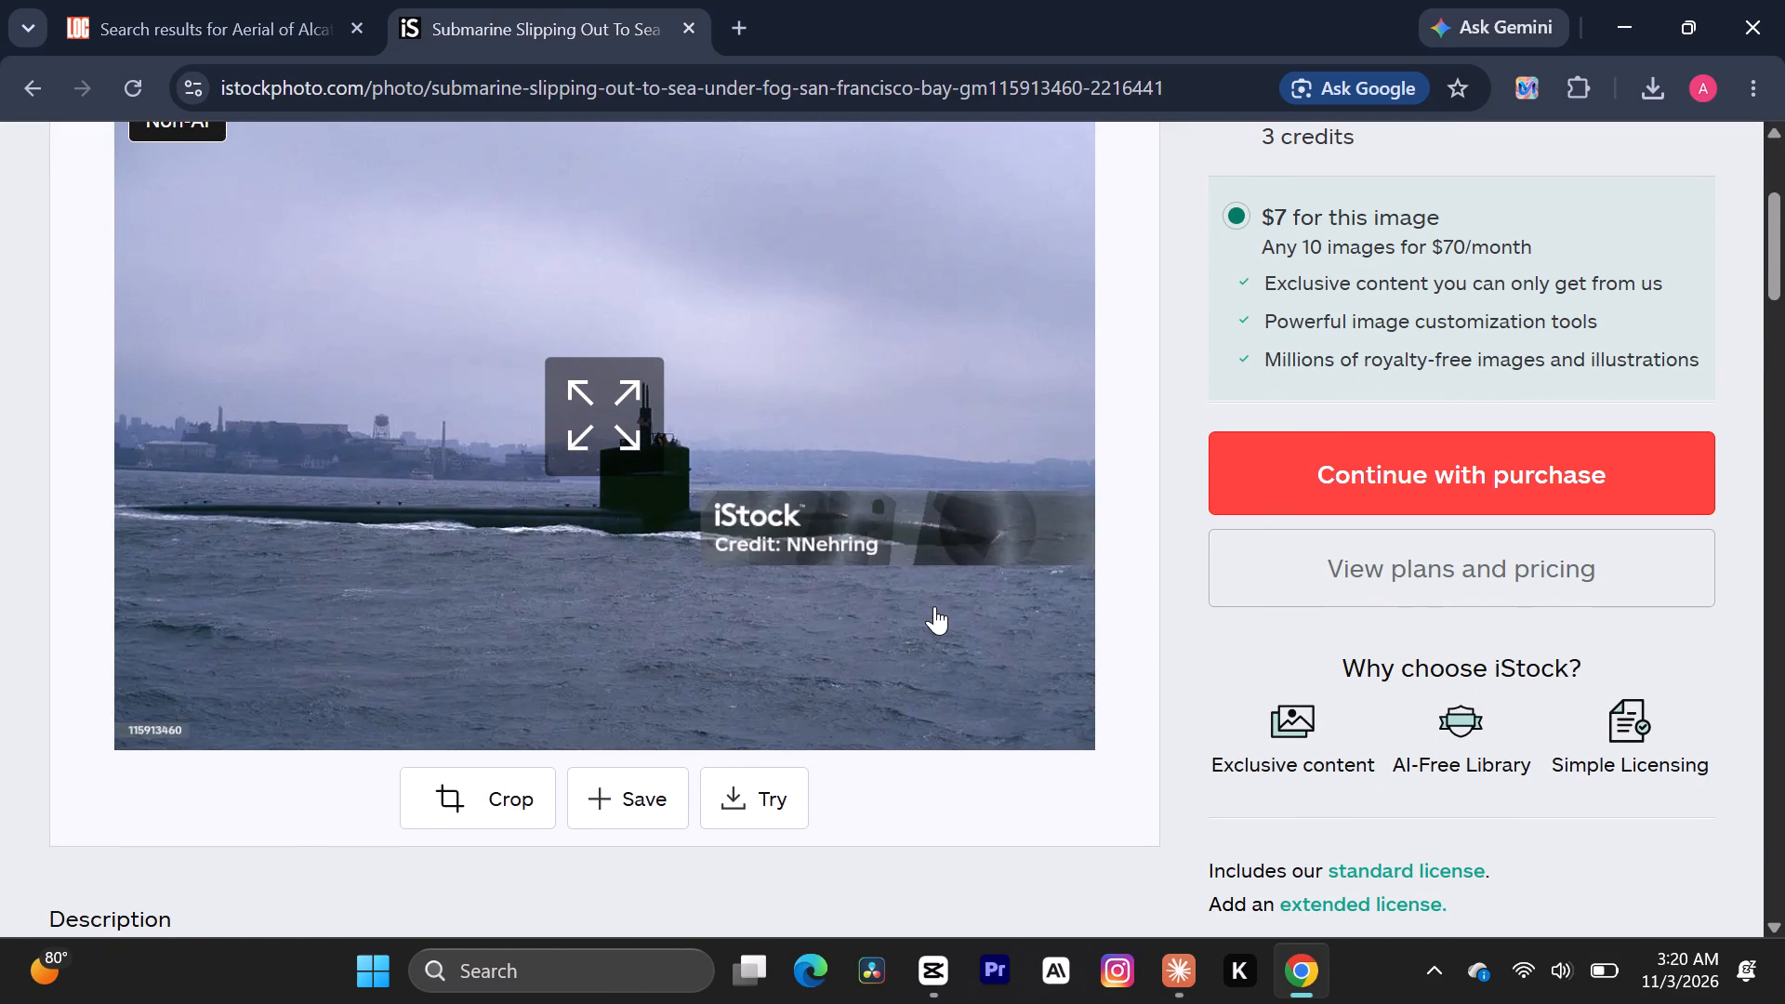
scroll(934, 606, "up", 2)
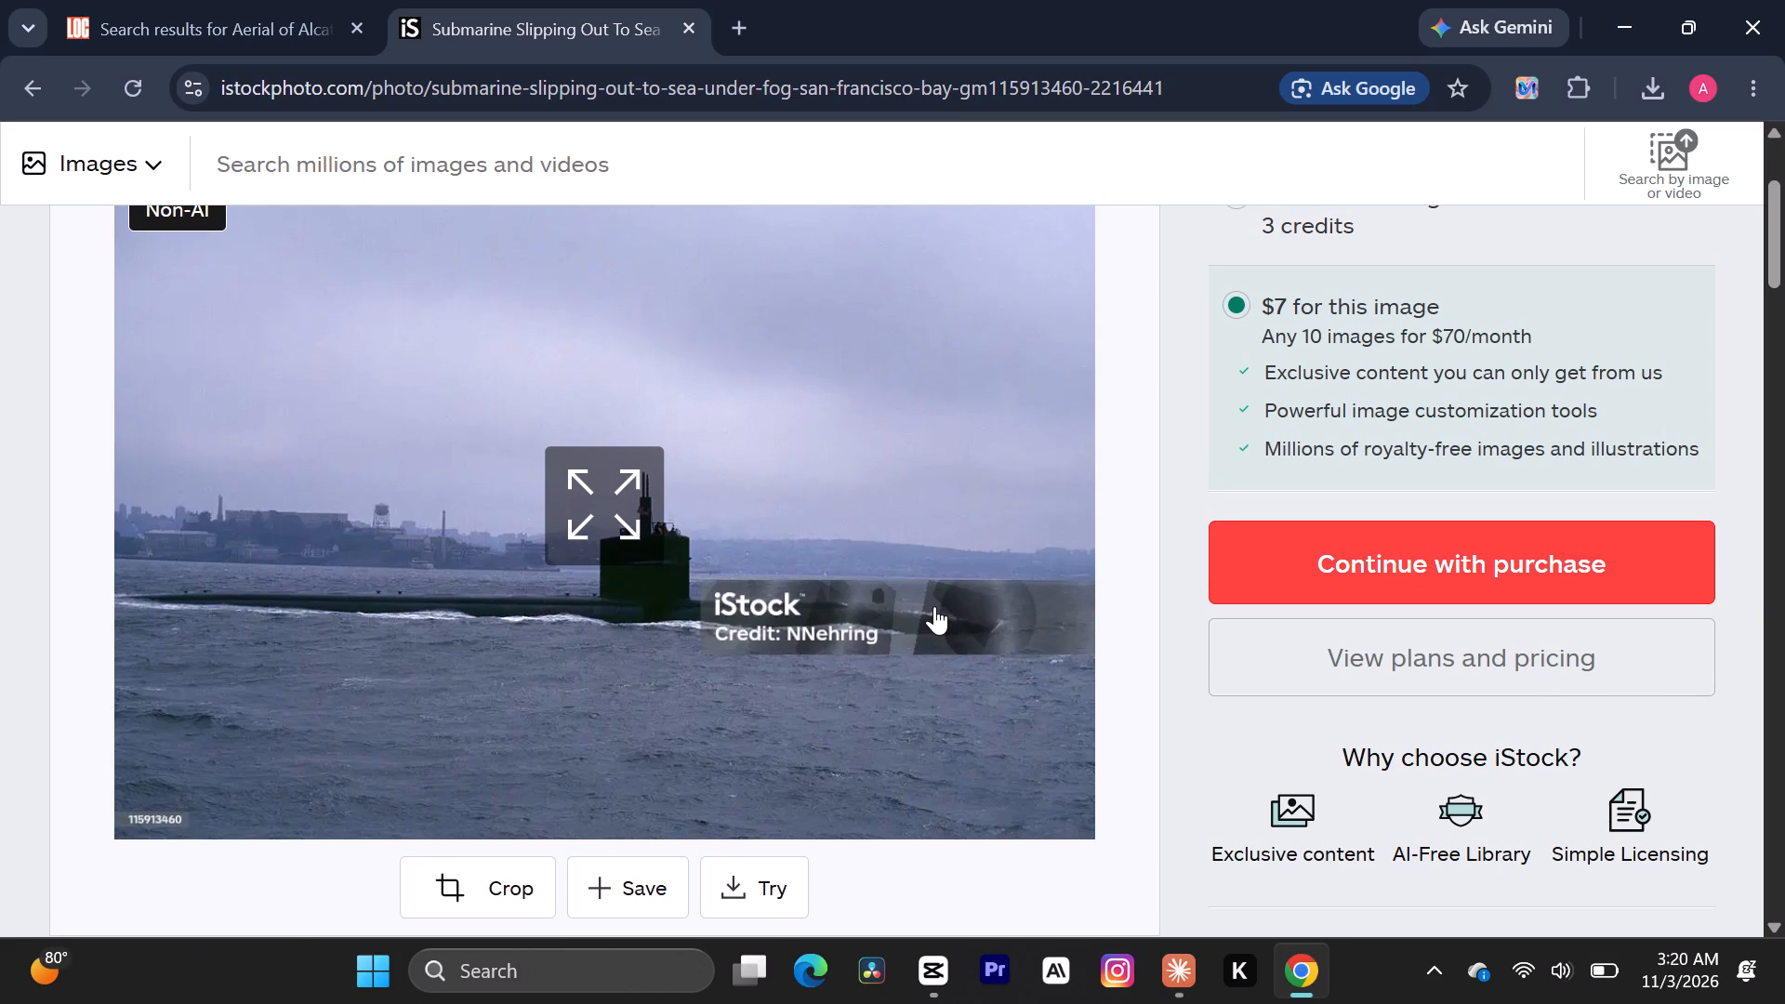
scroll(934, 606, "up", 2)
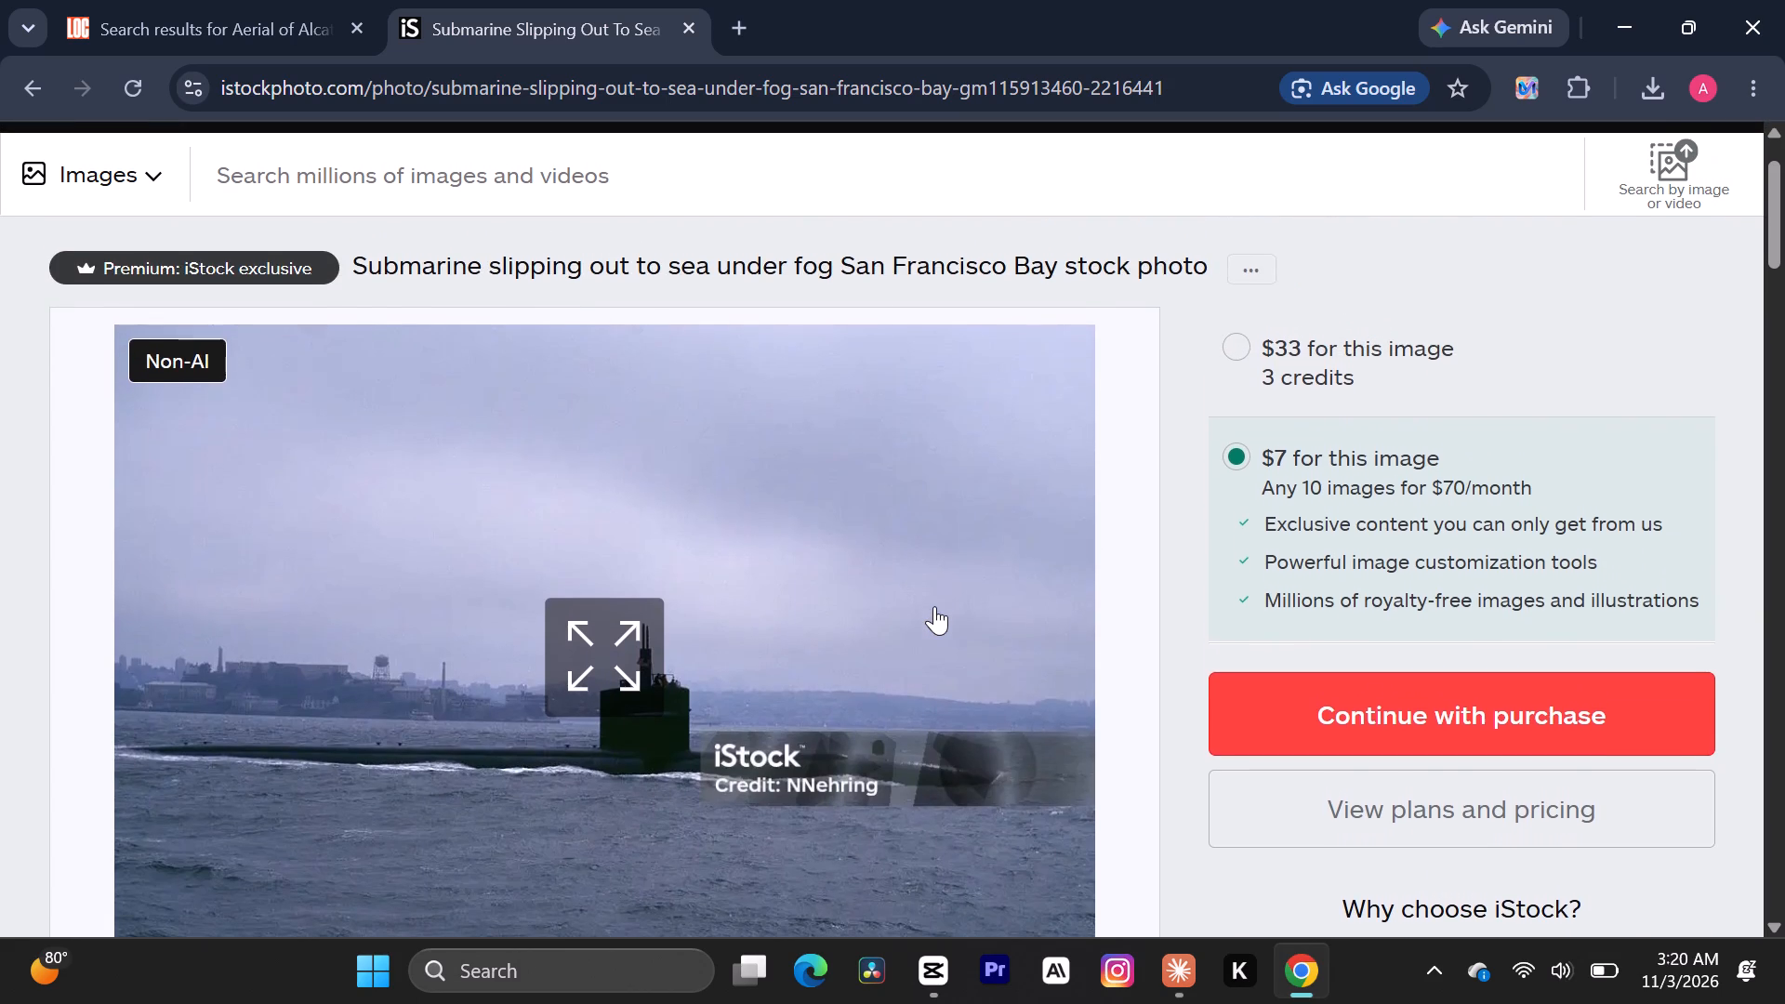
scroll(934, 606, "up", 1)
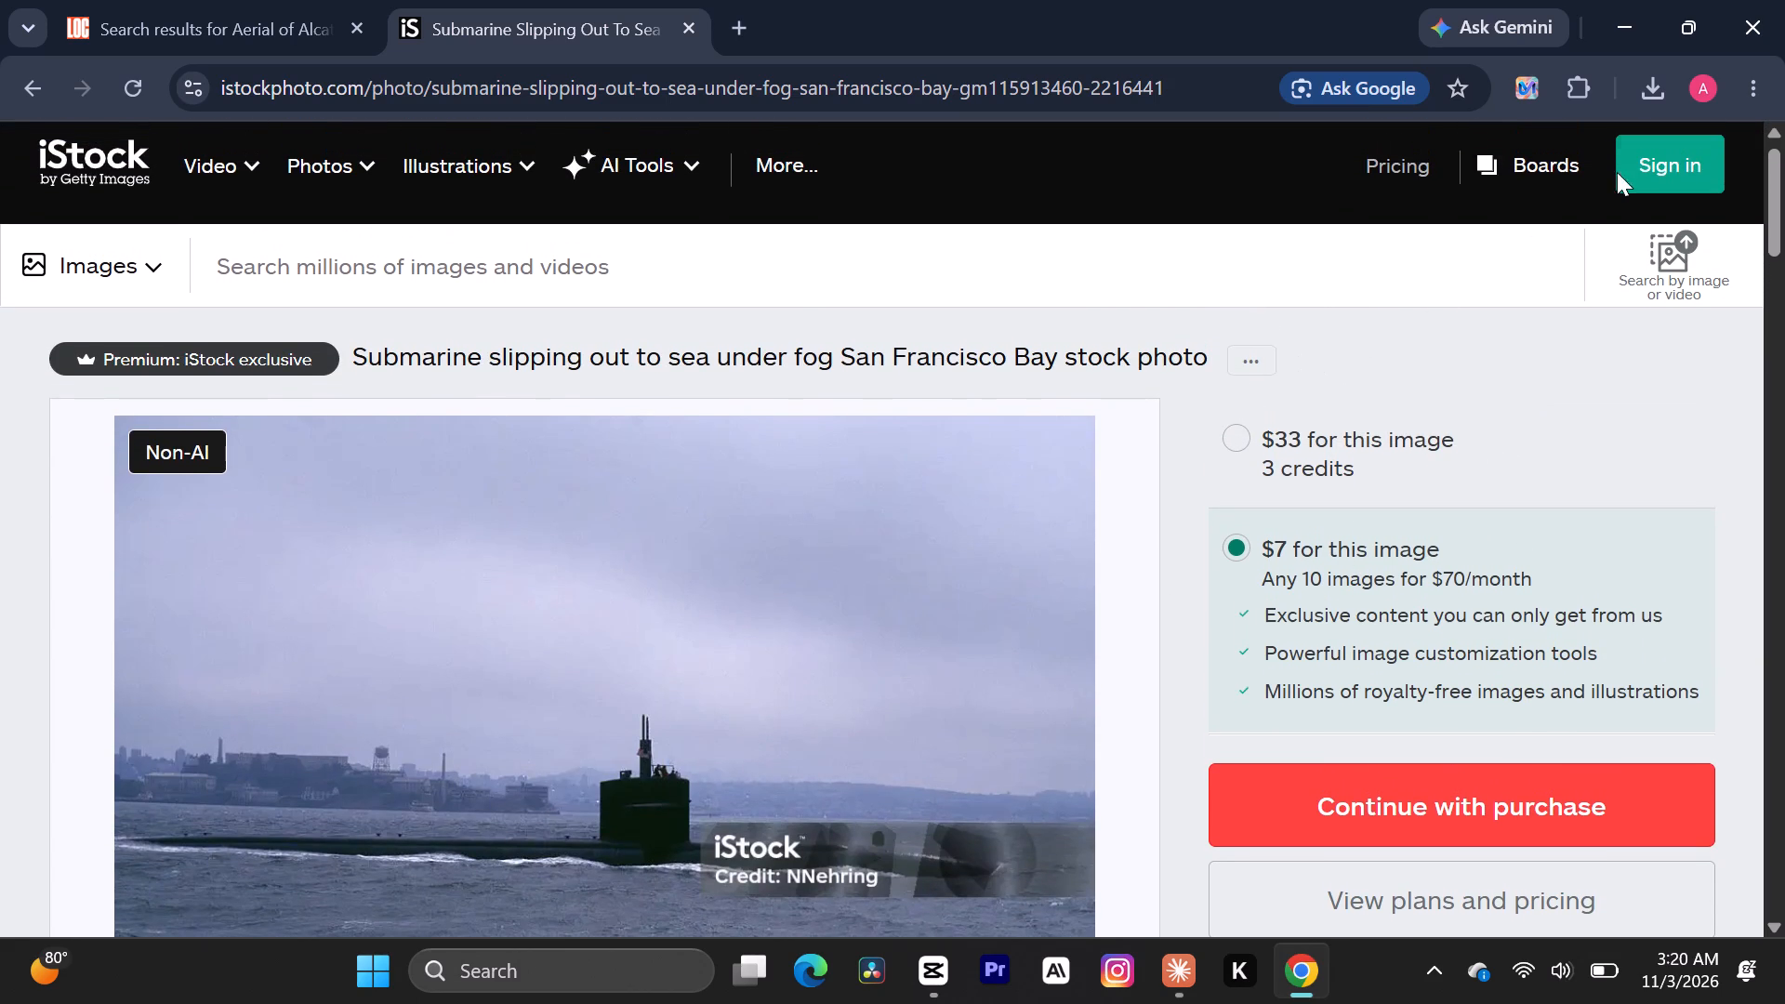
Return to the iStock Alcatraz fog results, open the Eerie Alcatraz stock photo and examine its preview, purchase options and description.
left_click(22, 90)
scroll(769, 523, "down", 4)
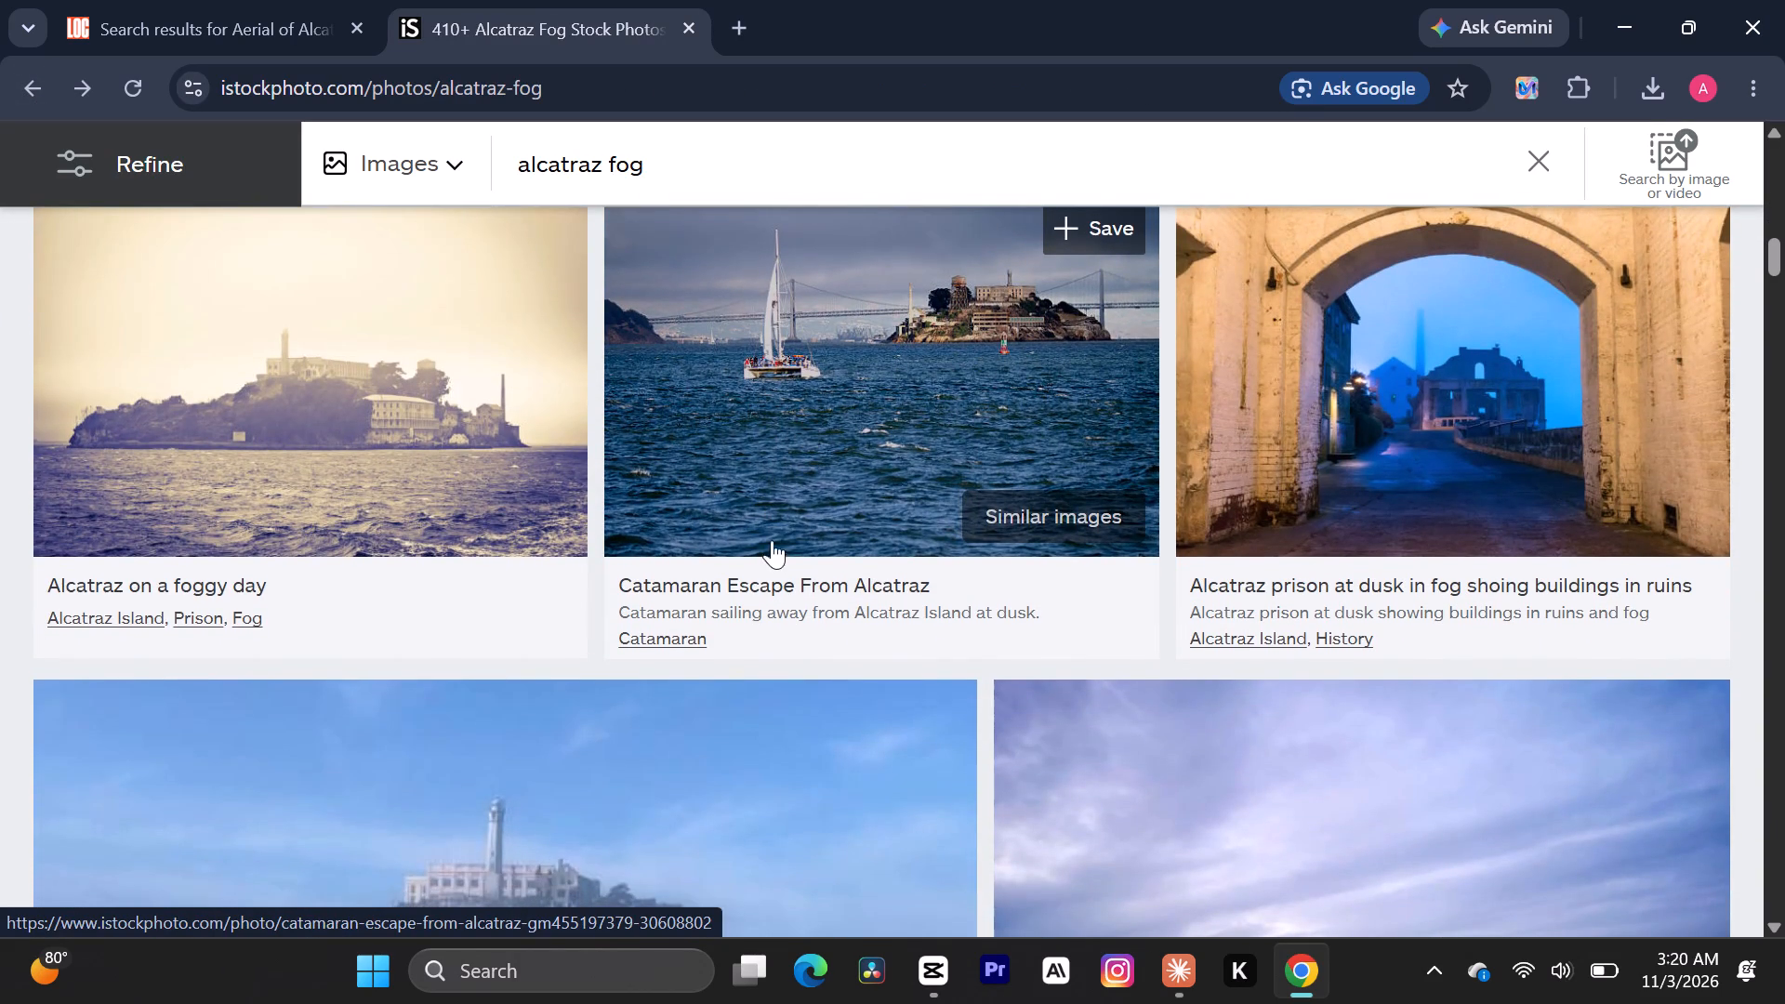
scroll(774, 548, "down", 2)
left_click(653, 561)
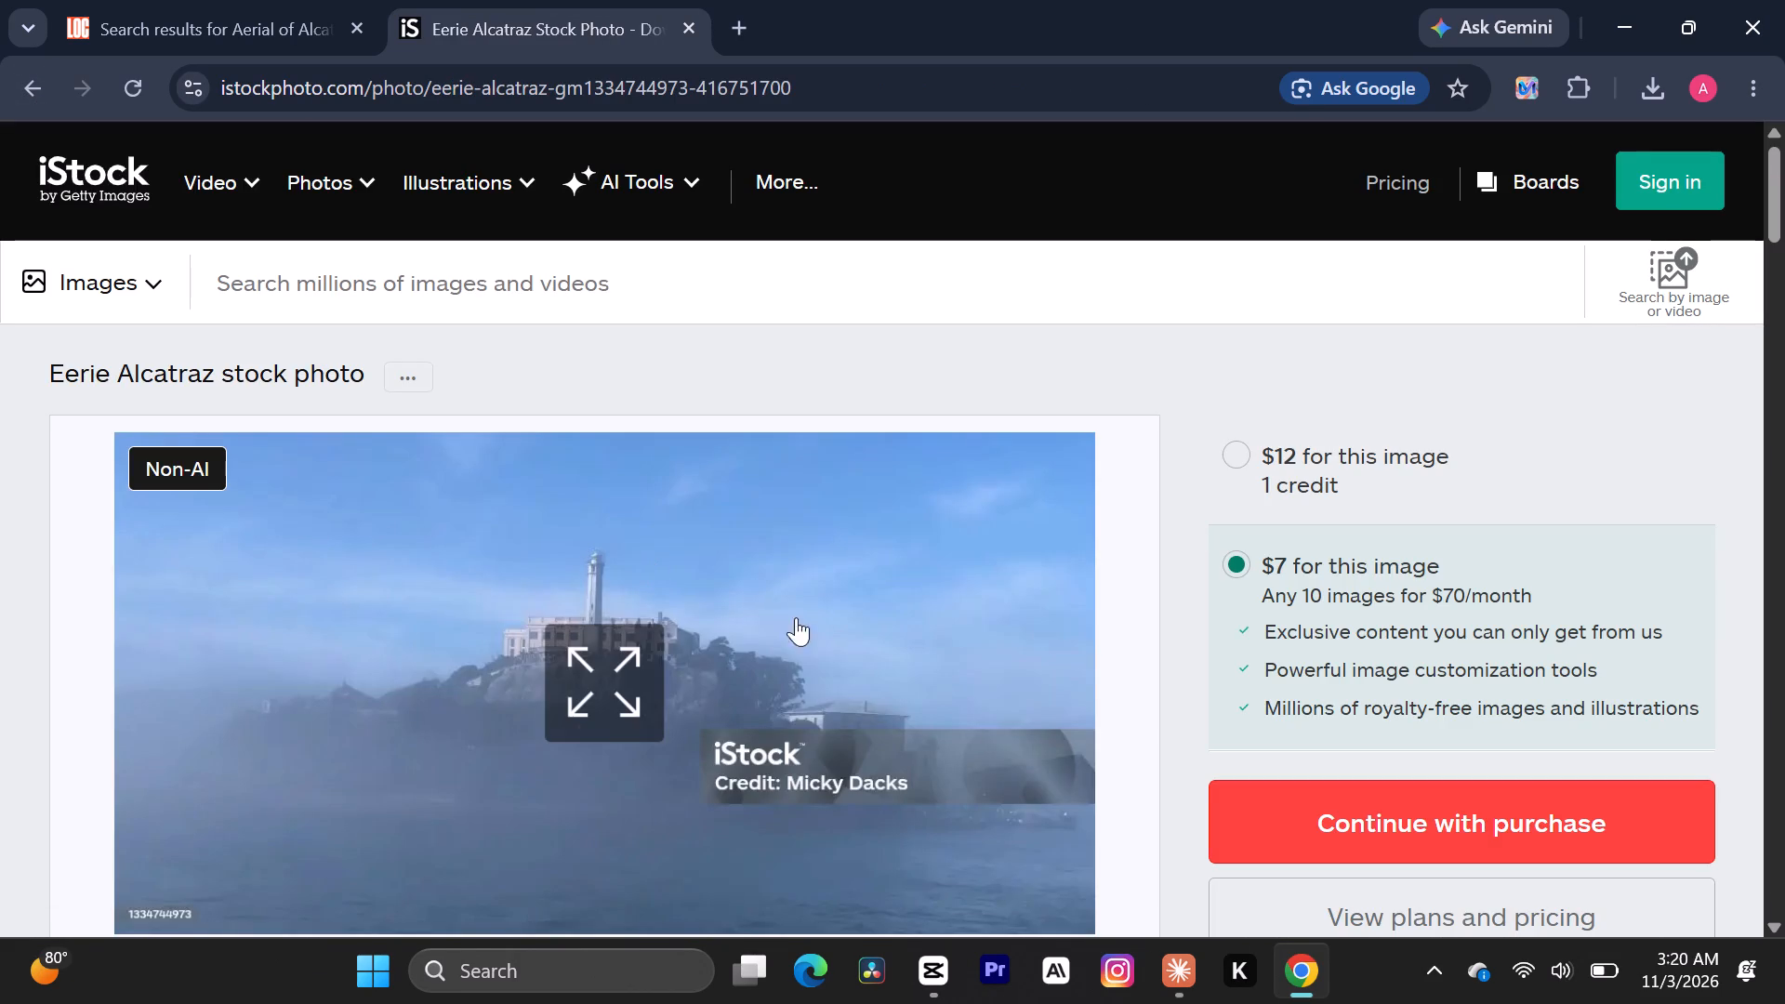
scroll(712, 673, "down", 2)
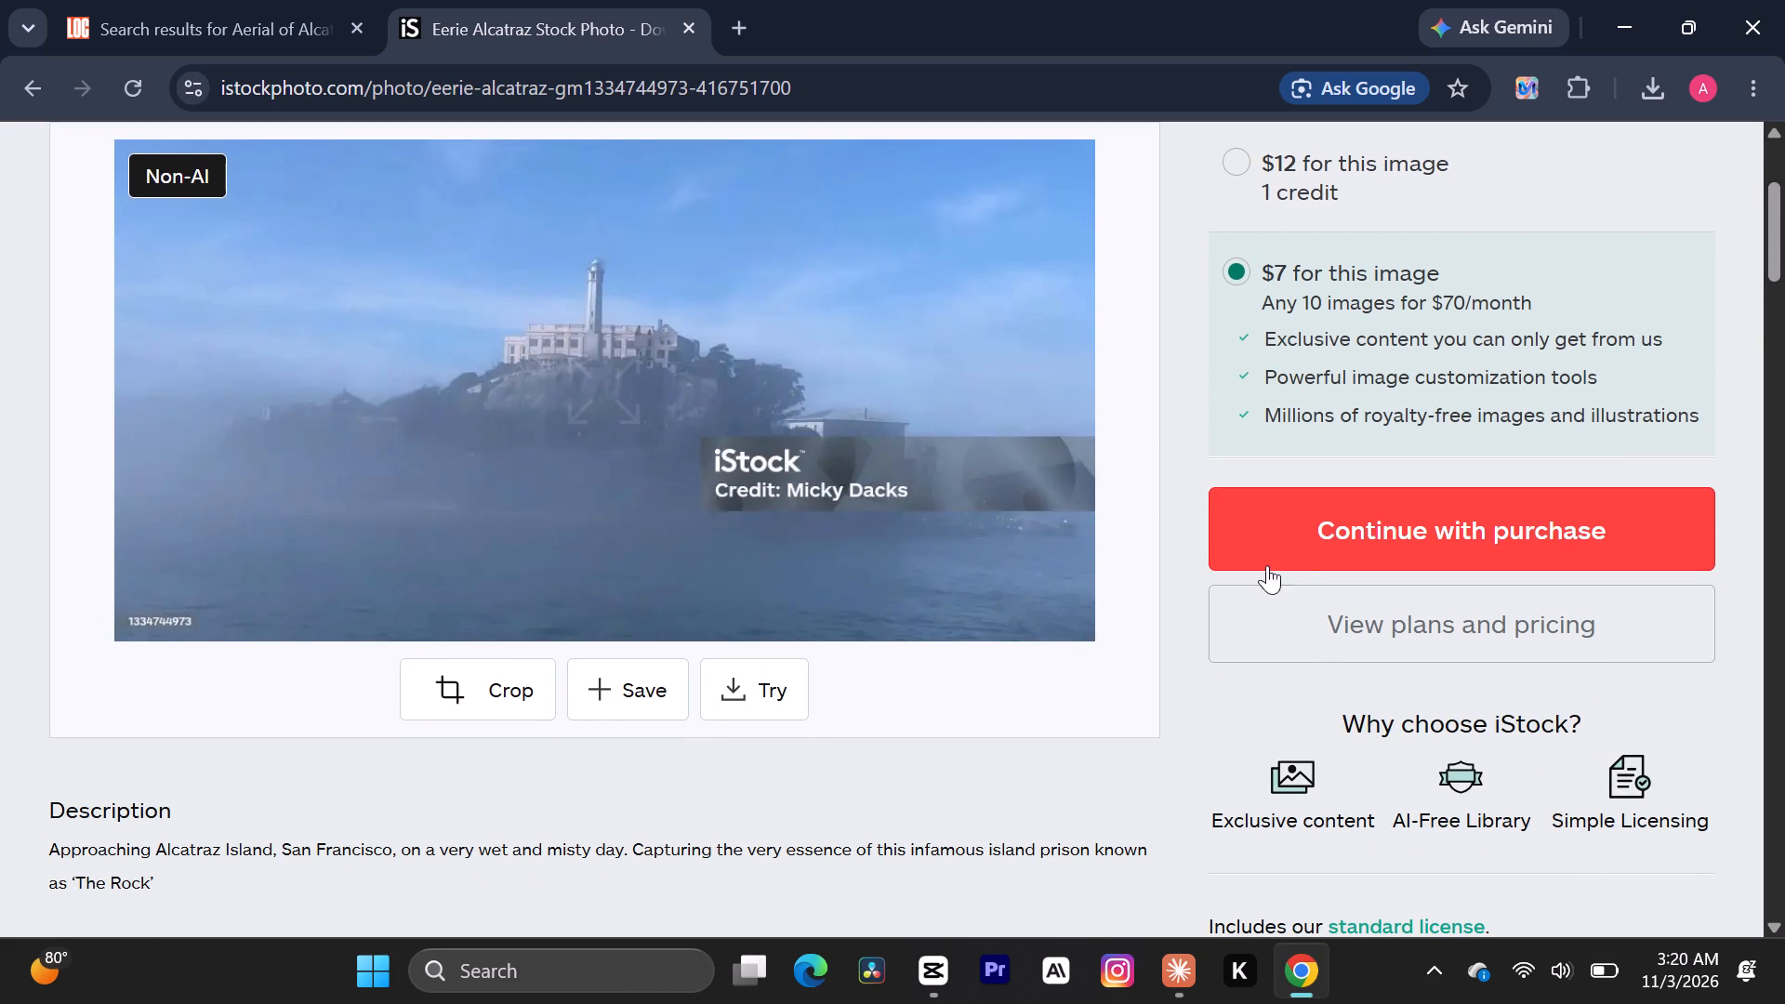
Return to the Google results, look through the images and open the Shutterstock Alcatraz fog result showing the island from the air.
left_click(4, 96)
left_click(4, 96)
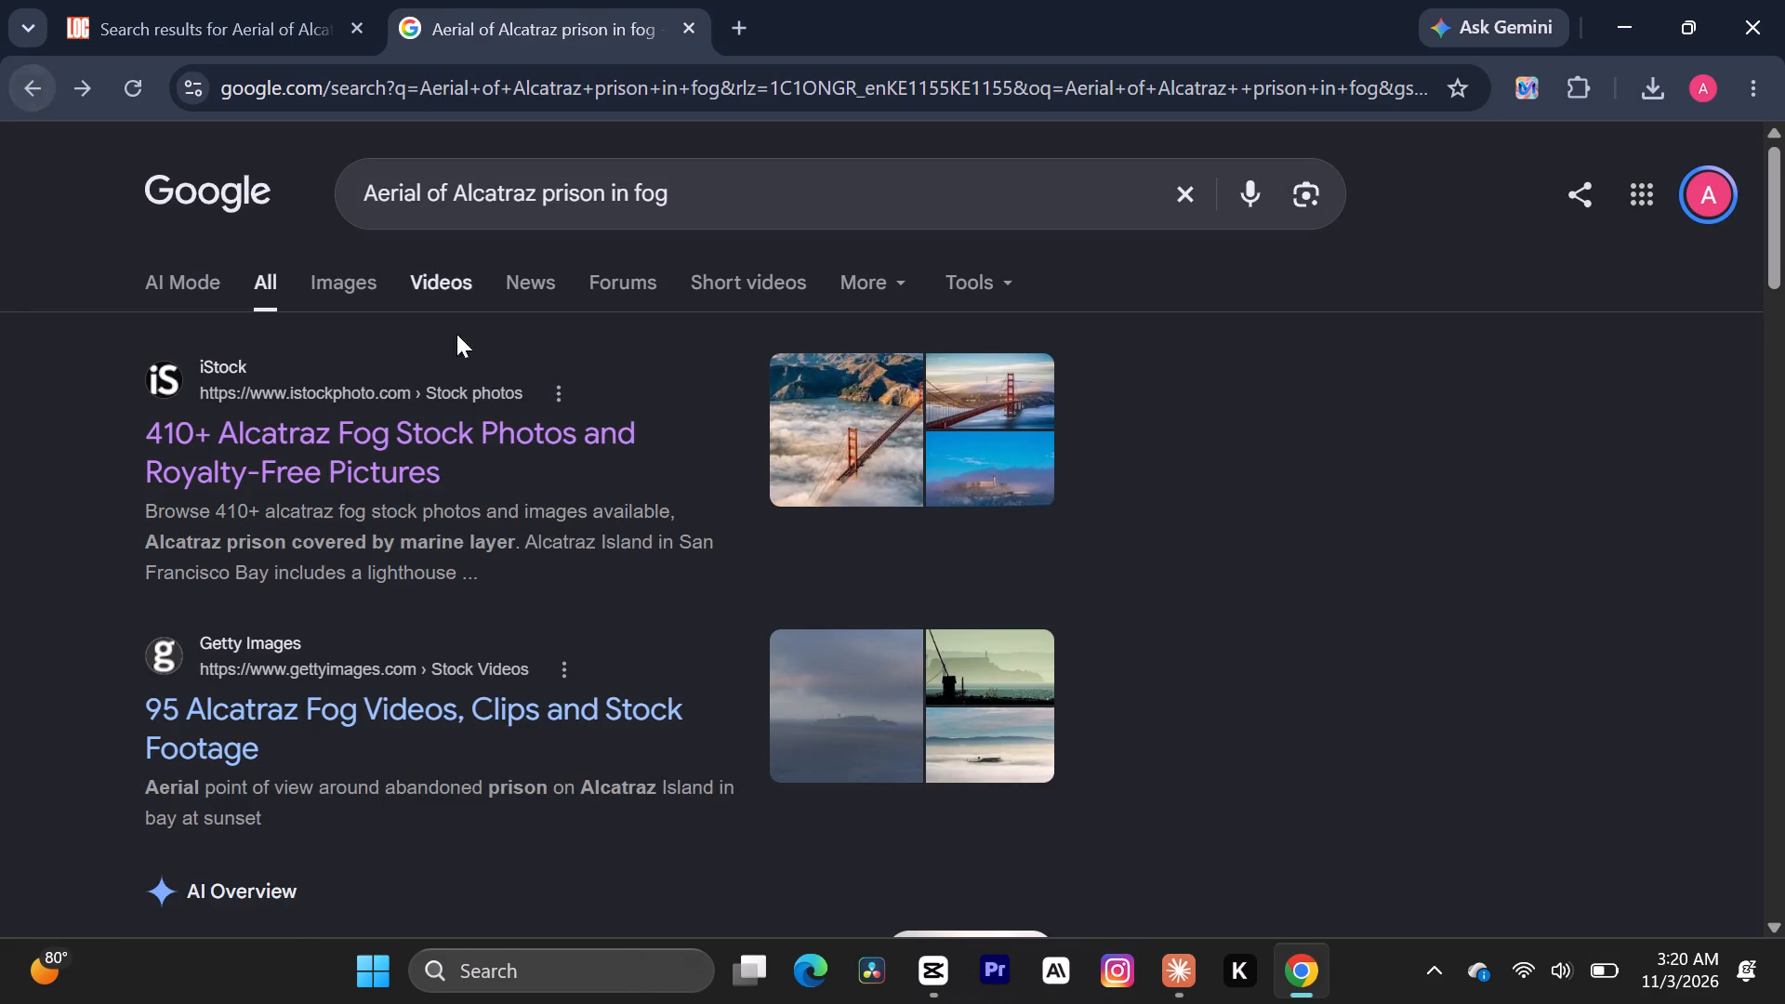
scroll(423, 425, "down", 4)
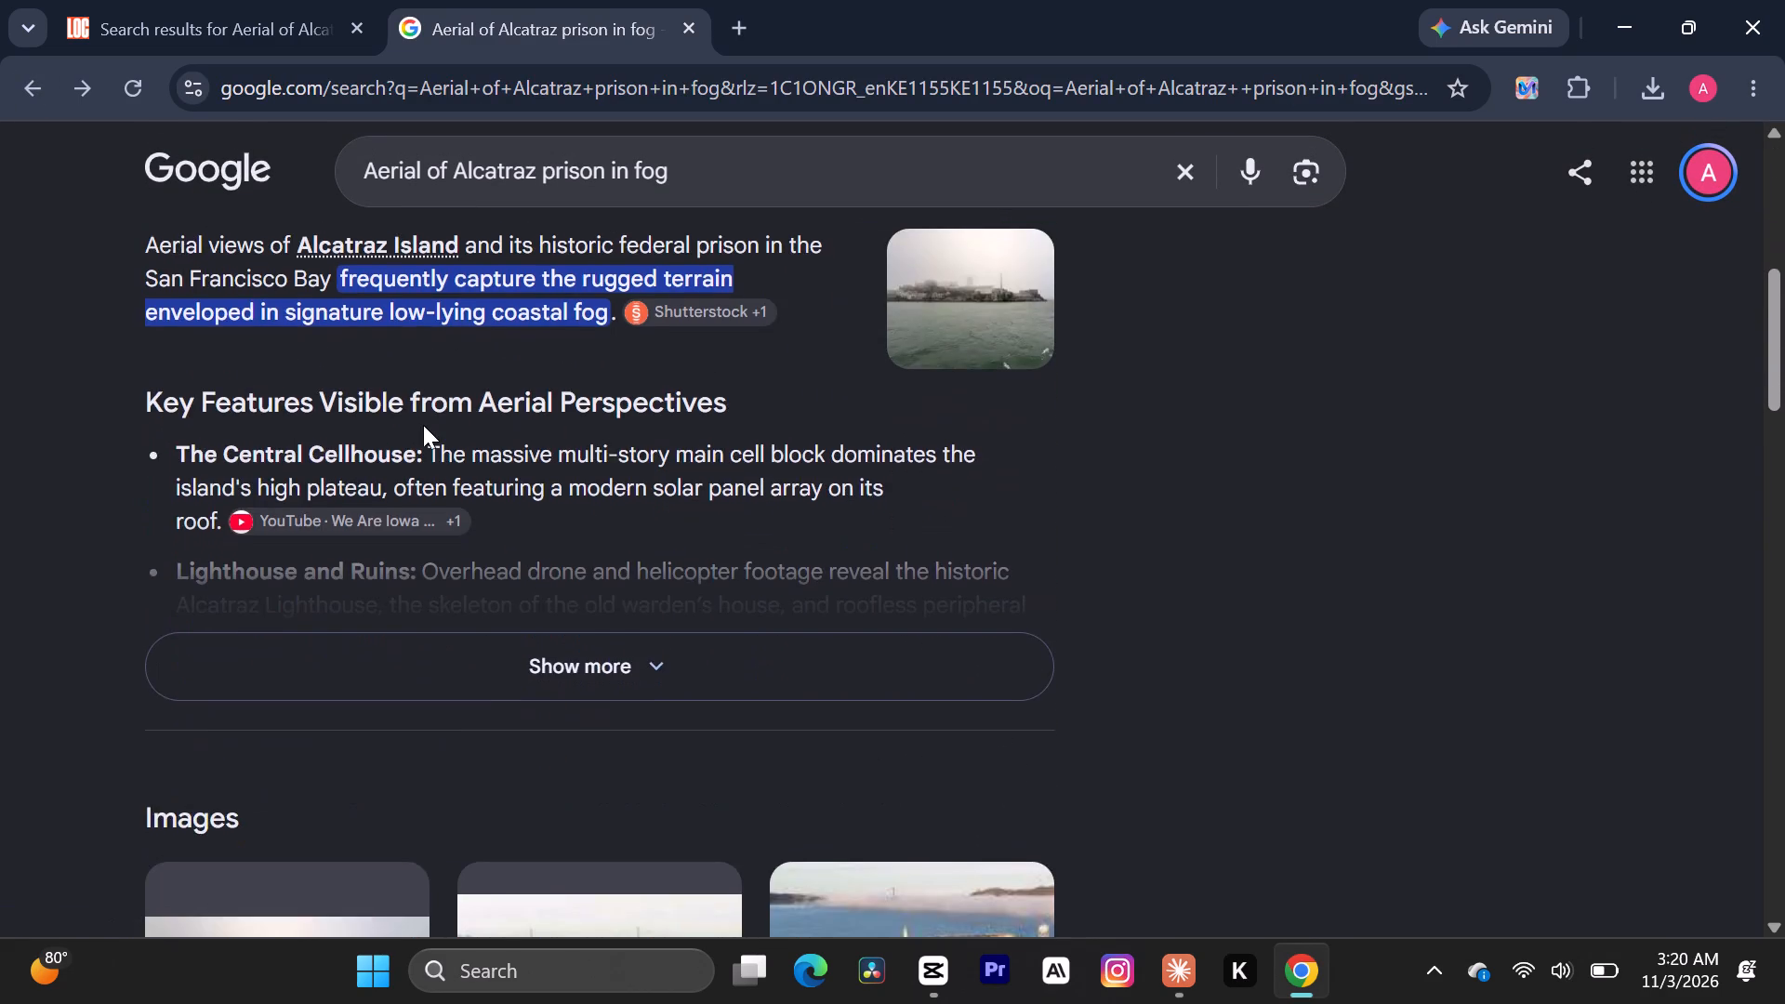
scroll(423, 425, "down", 1)
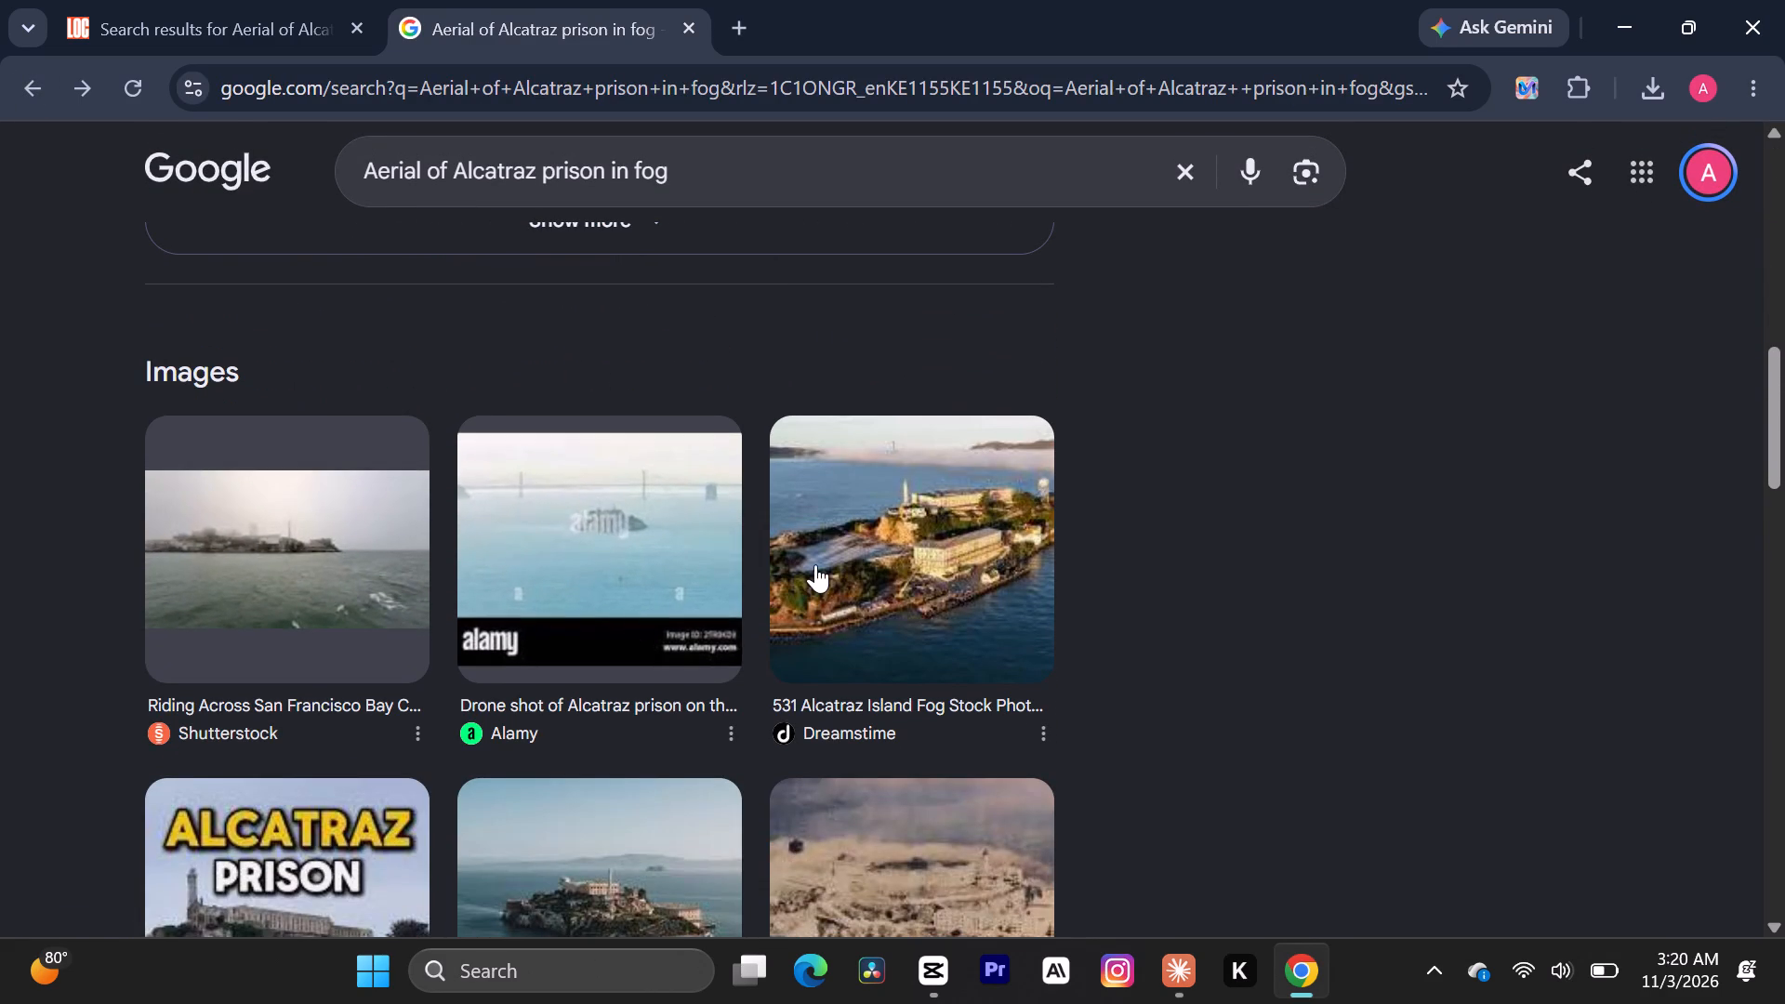
scroll(820, 564, "down", 1)
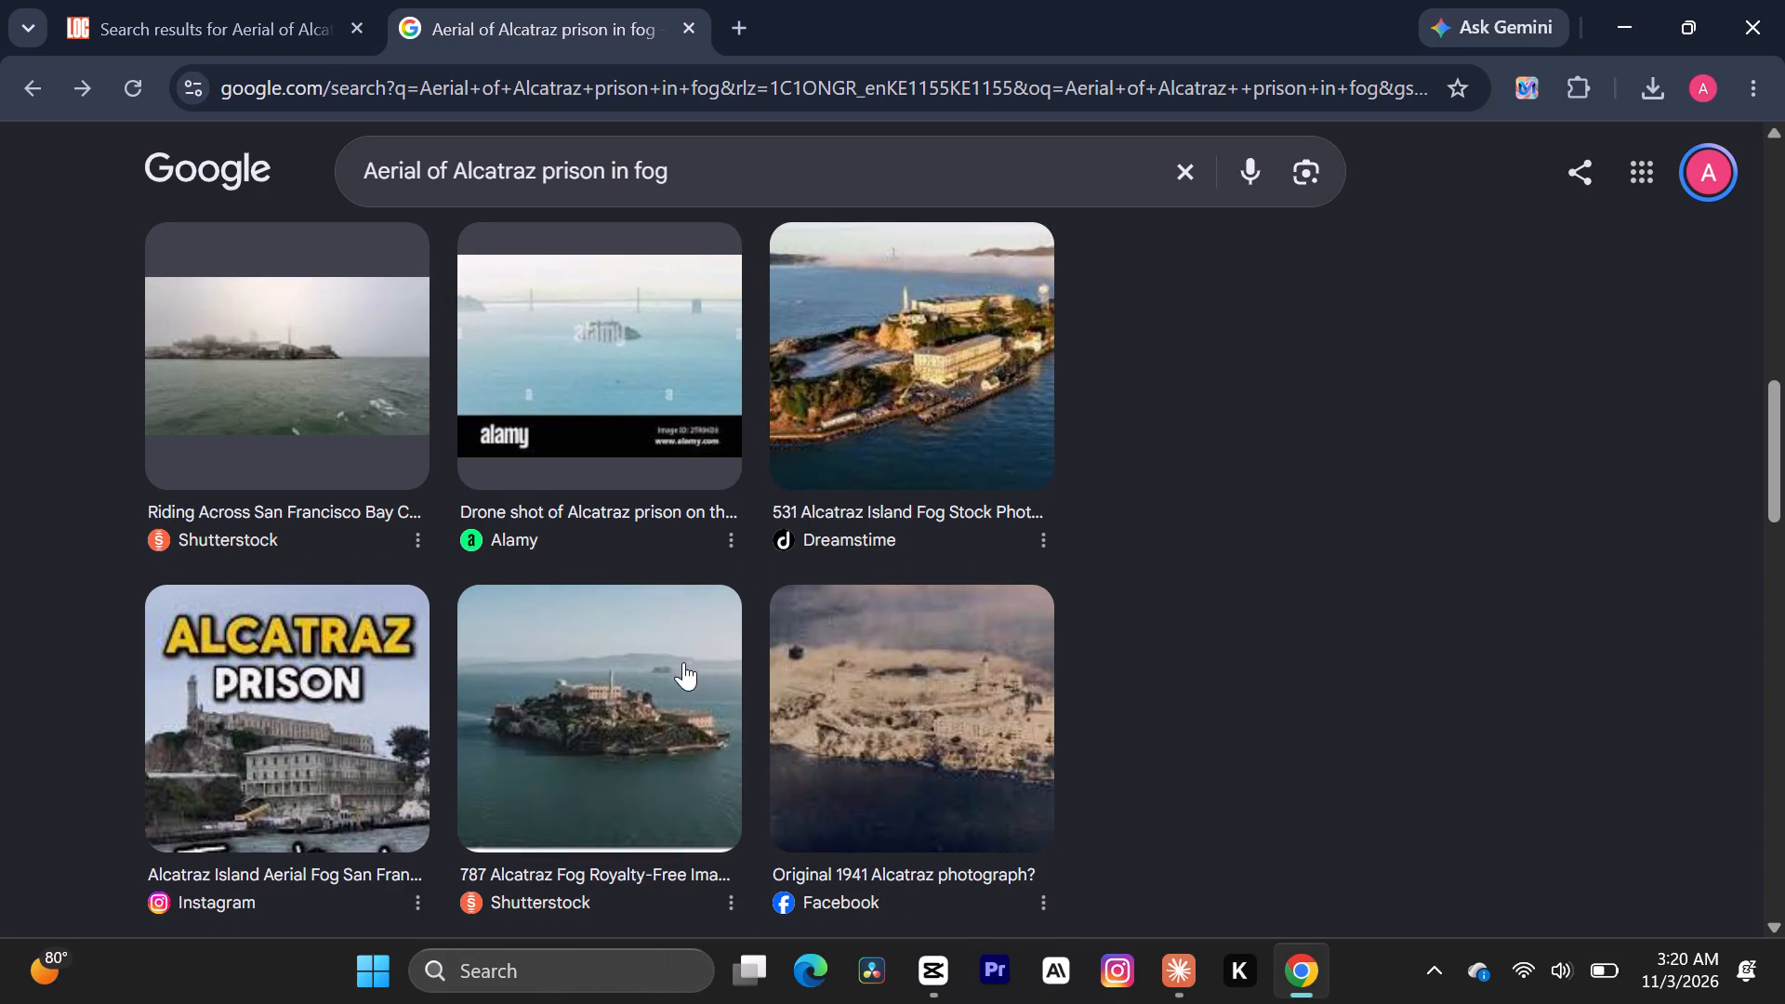
left_click(664, 677)
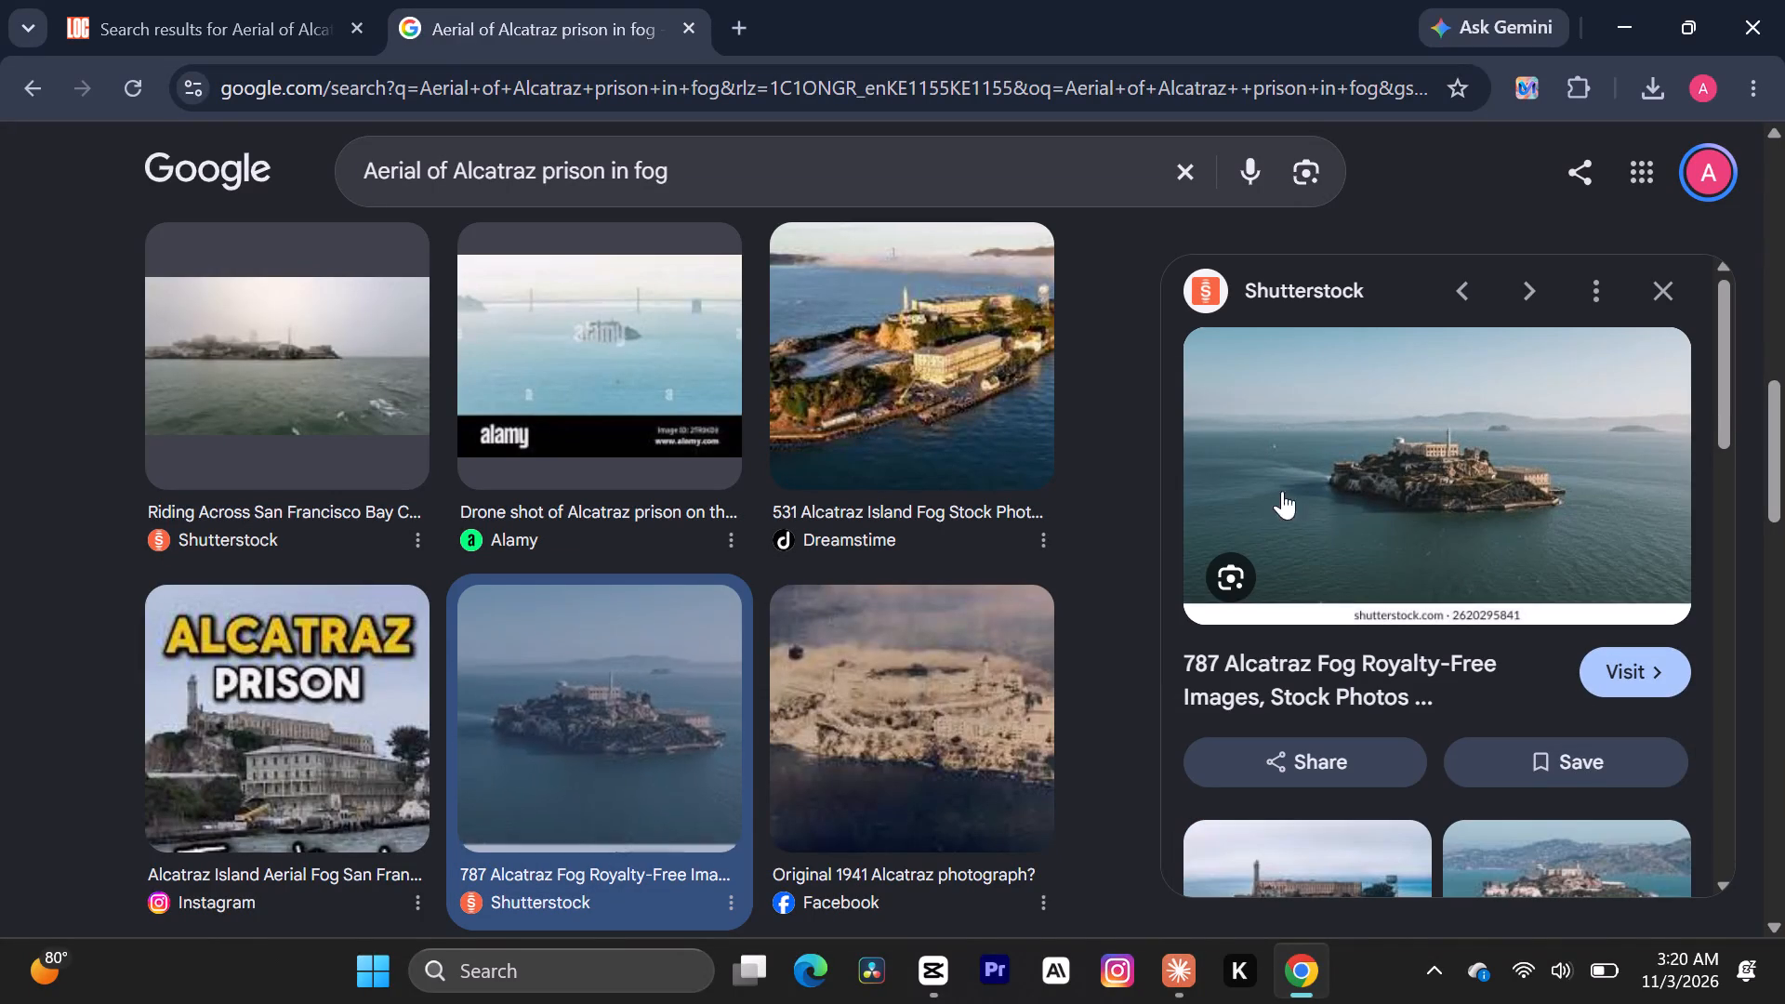
left_click(1422, 485)
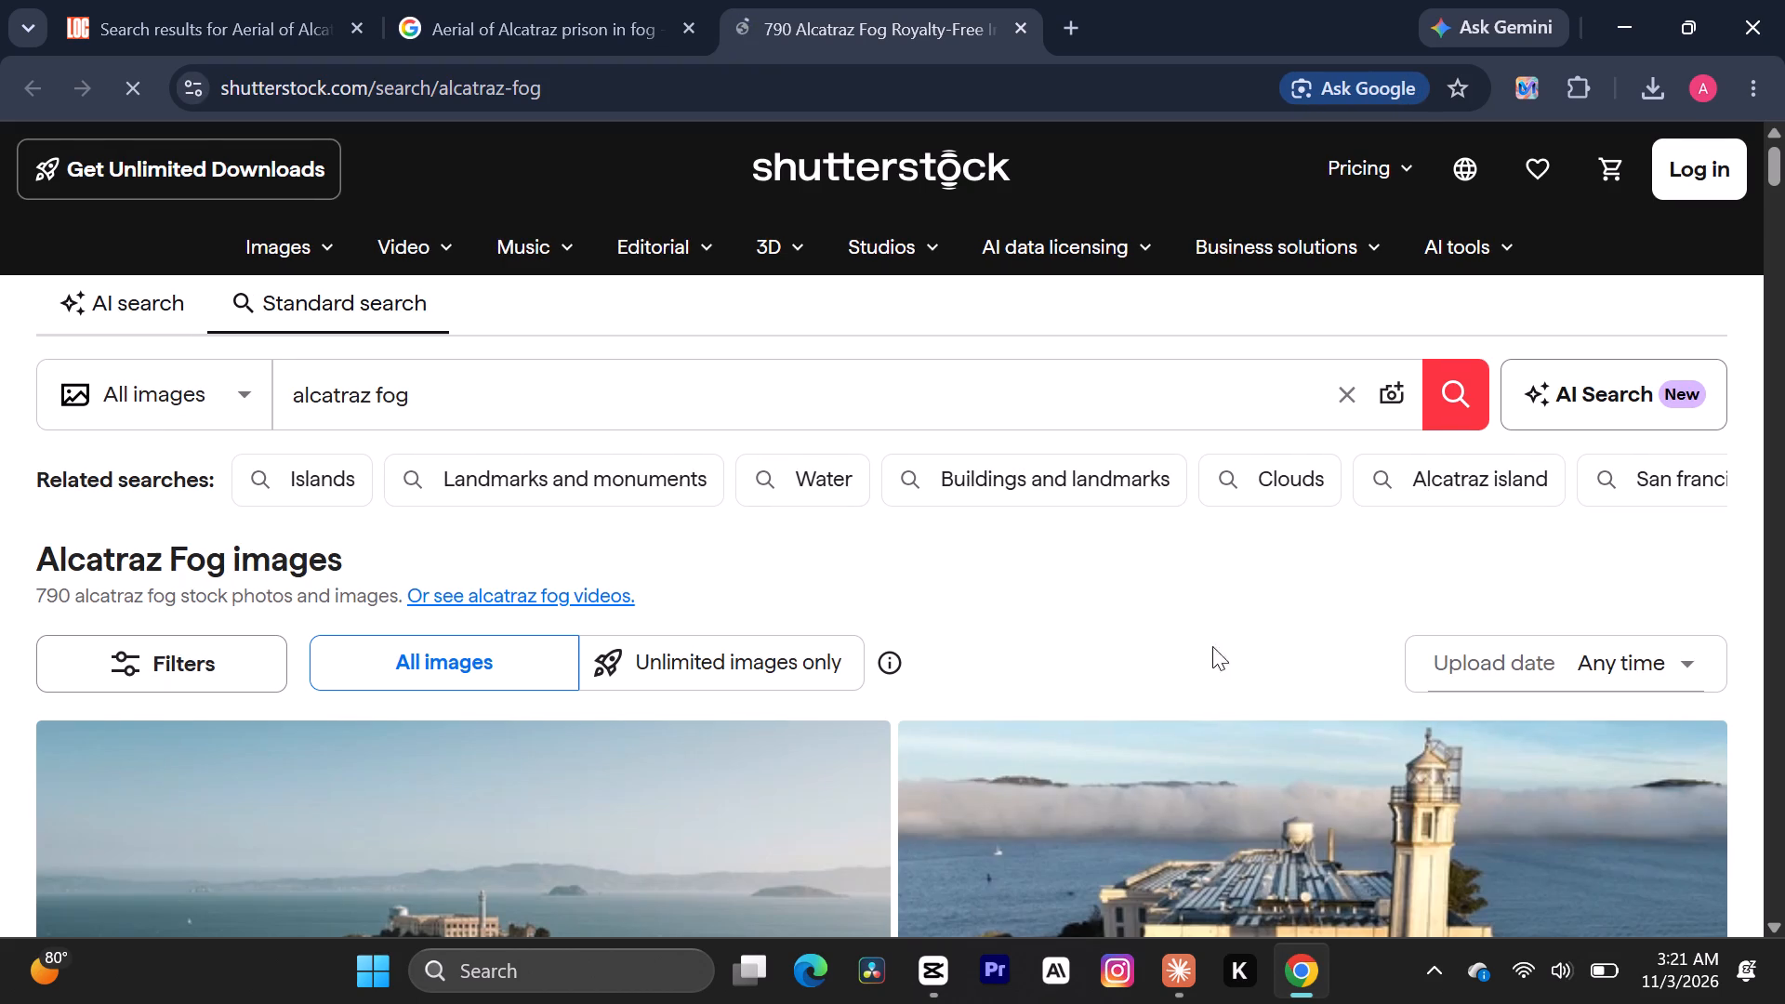
Open the Shutterstock photo of misty fog around Alcatraz Island and examine its preview and pricing options.
scroll(920, 826, "down", 3)
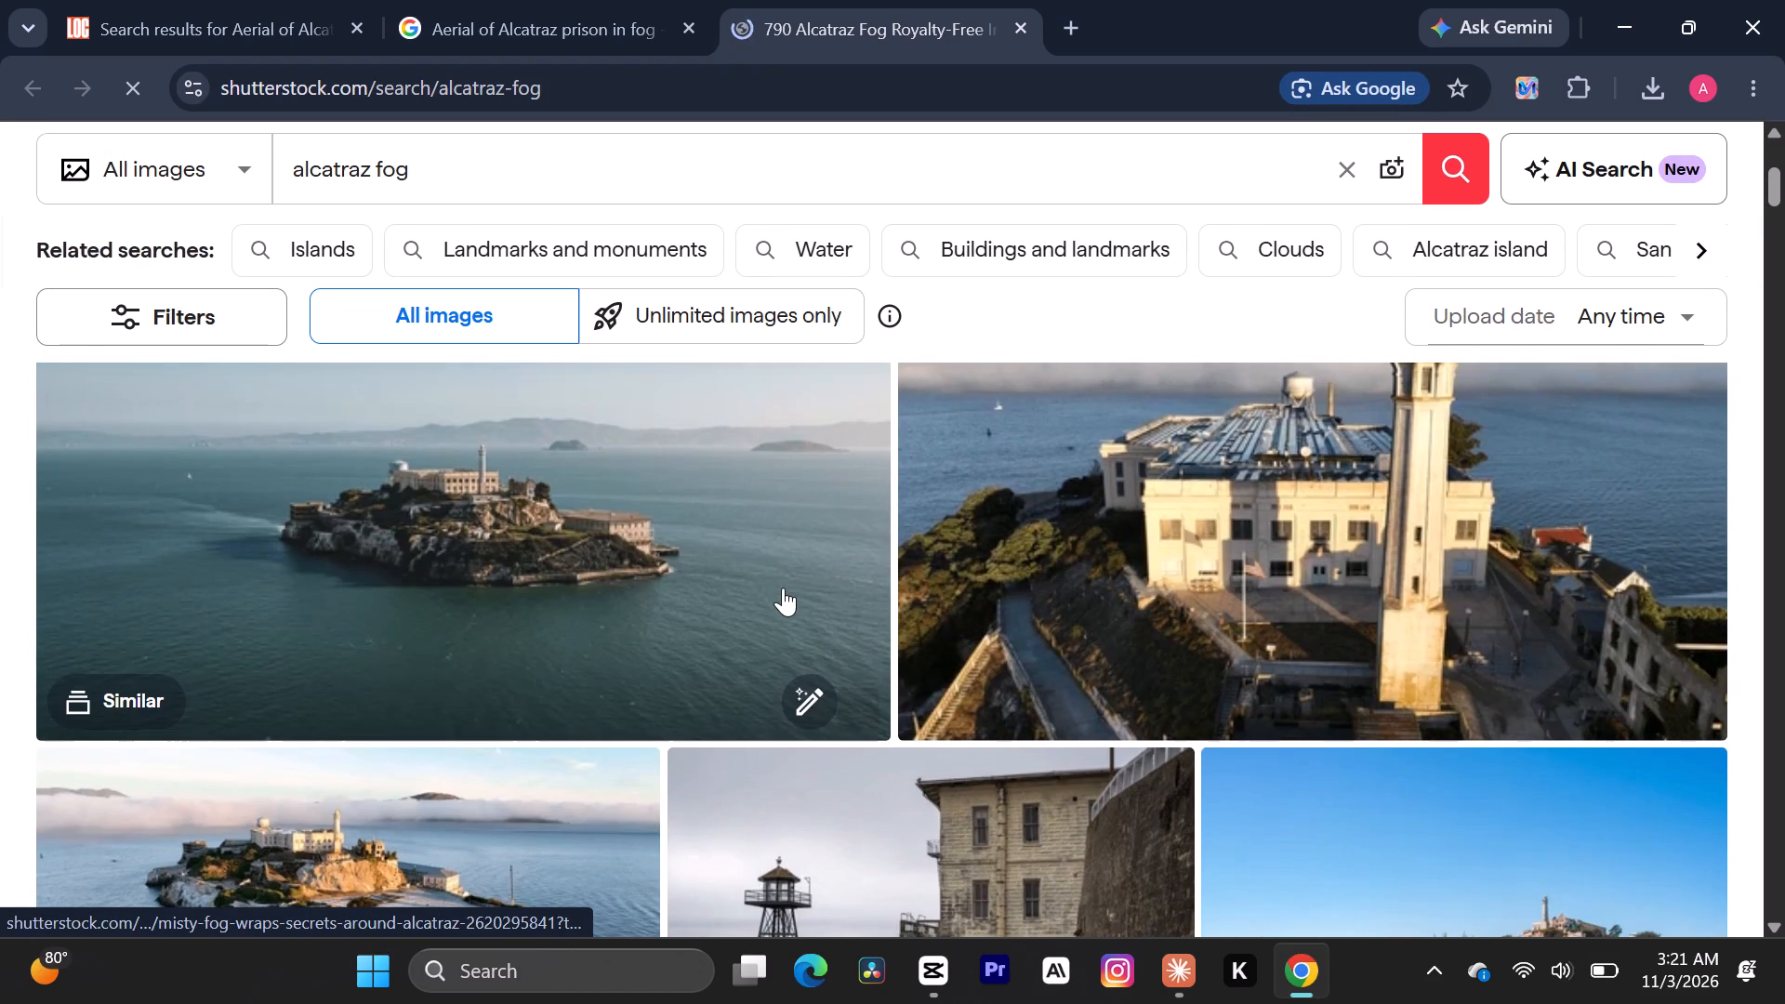
left_click(783, 588)
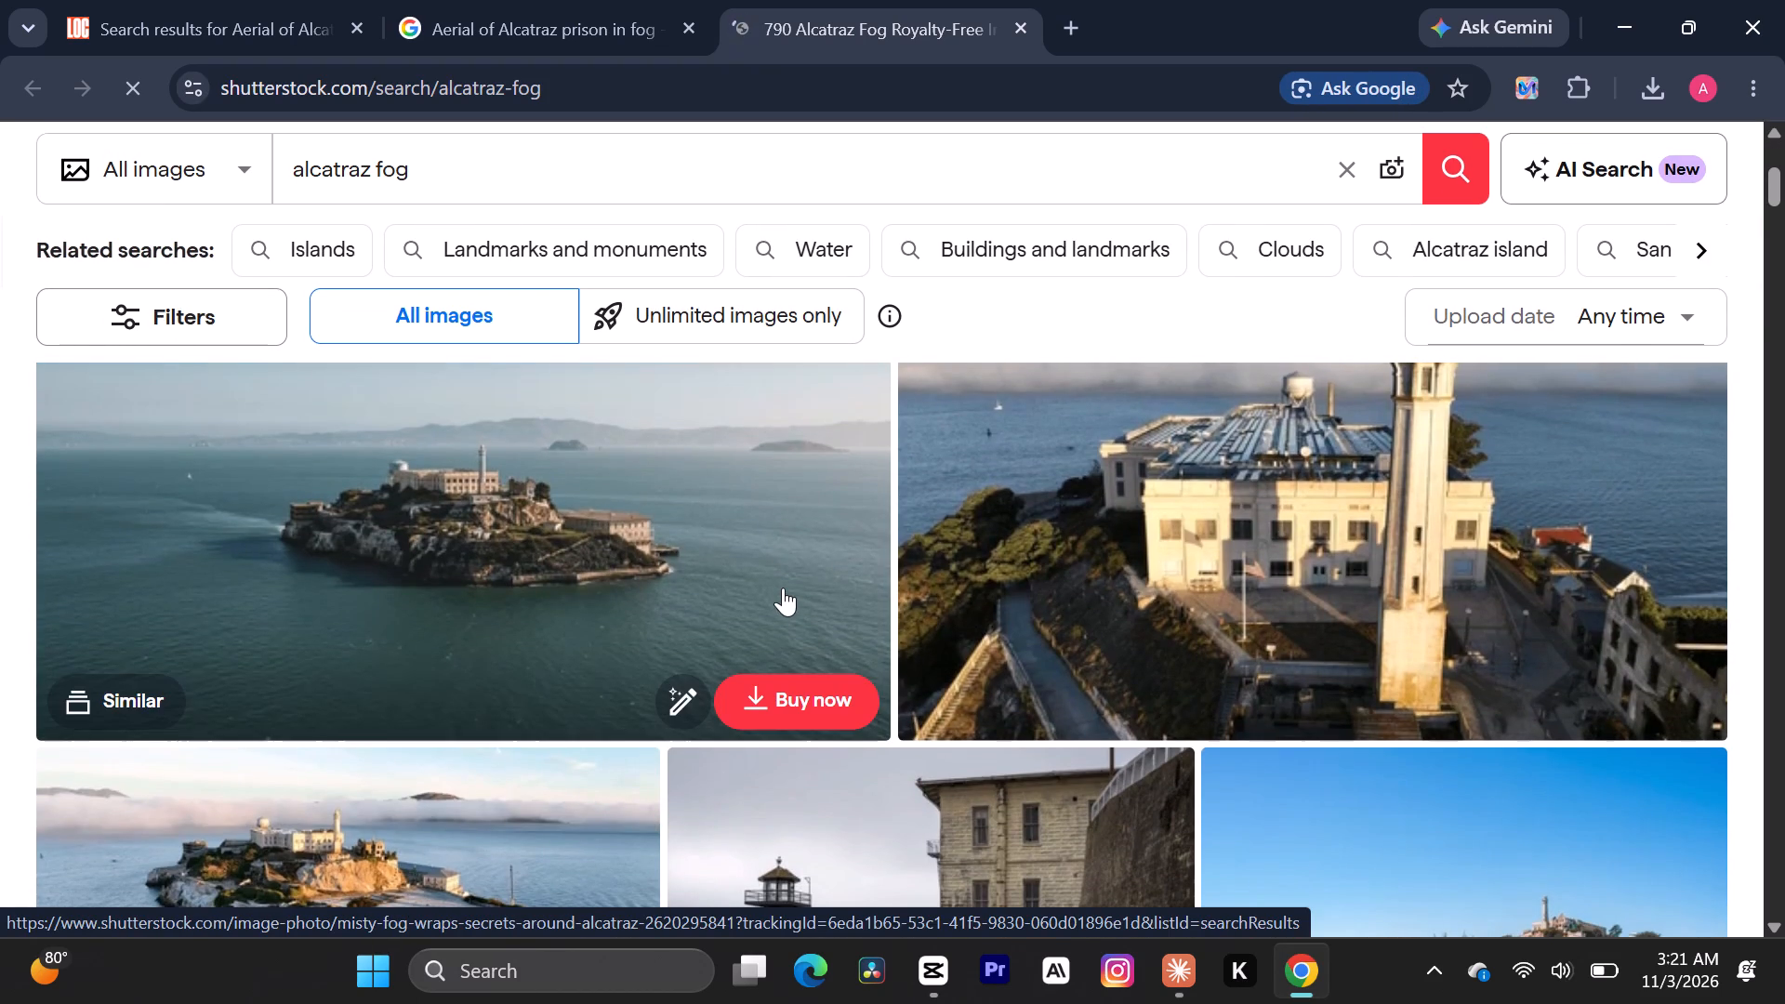
scroll(783, 588, "down", 2)
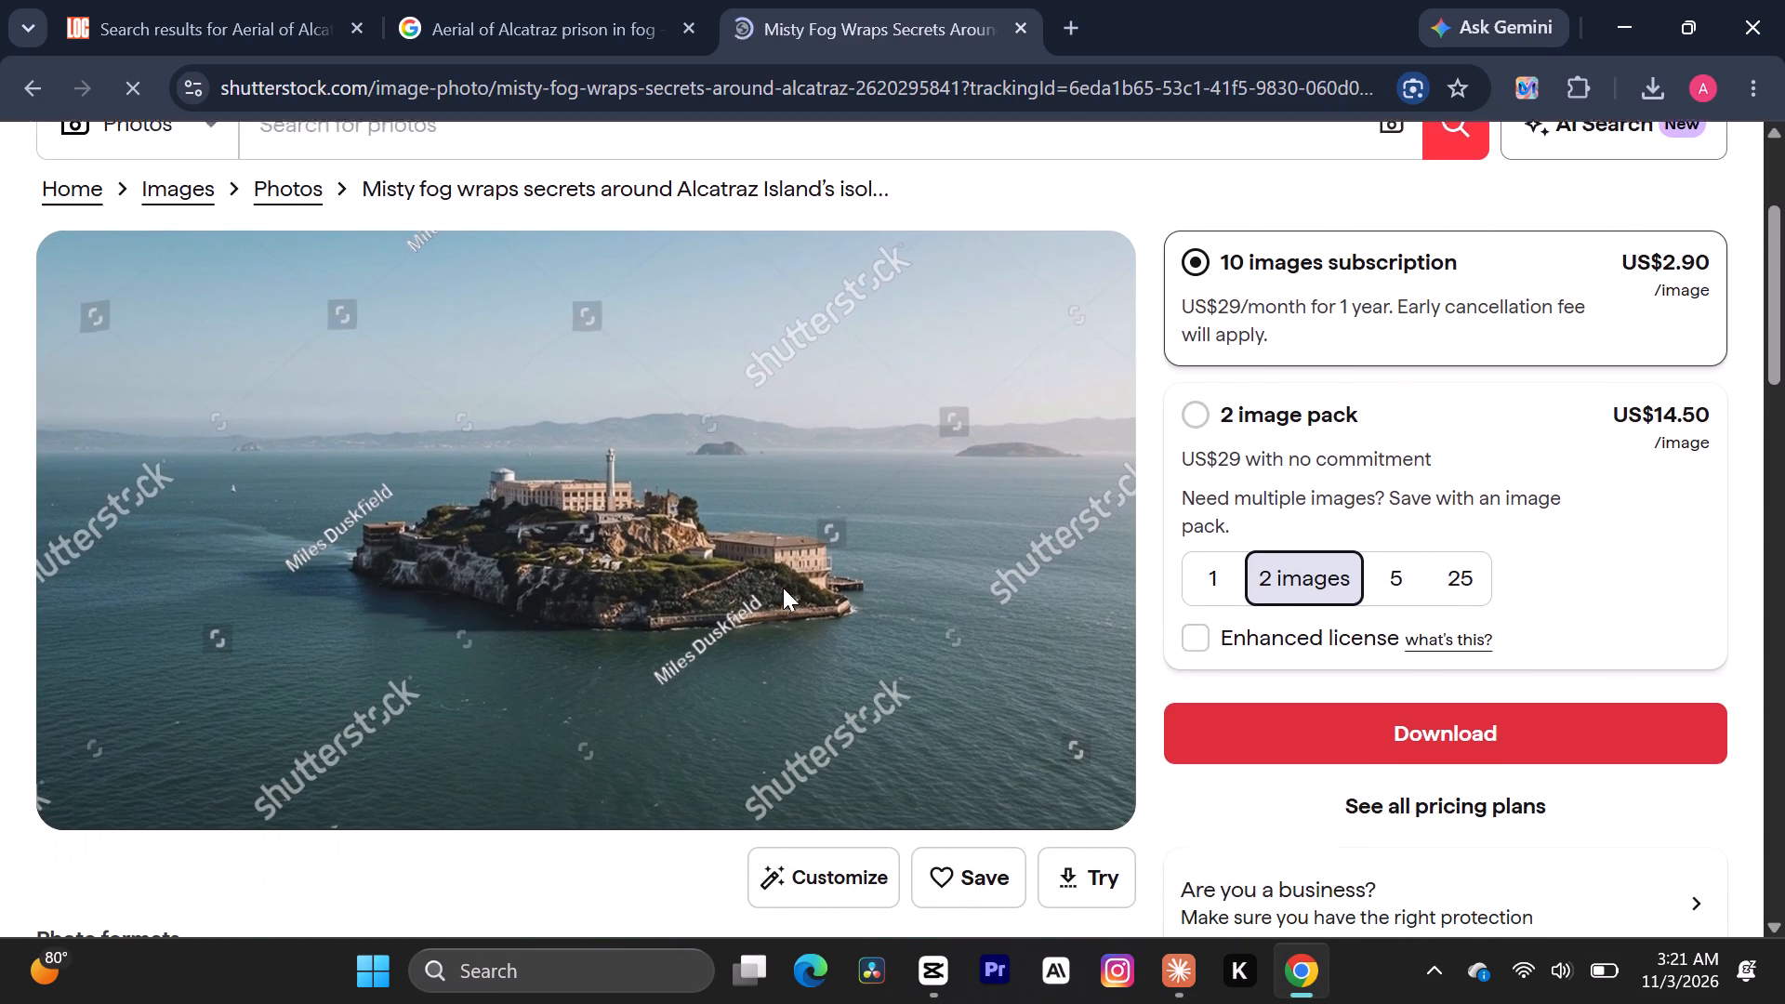
scroll(783, 588, "down", 1)
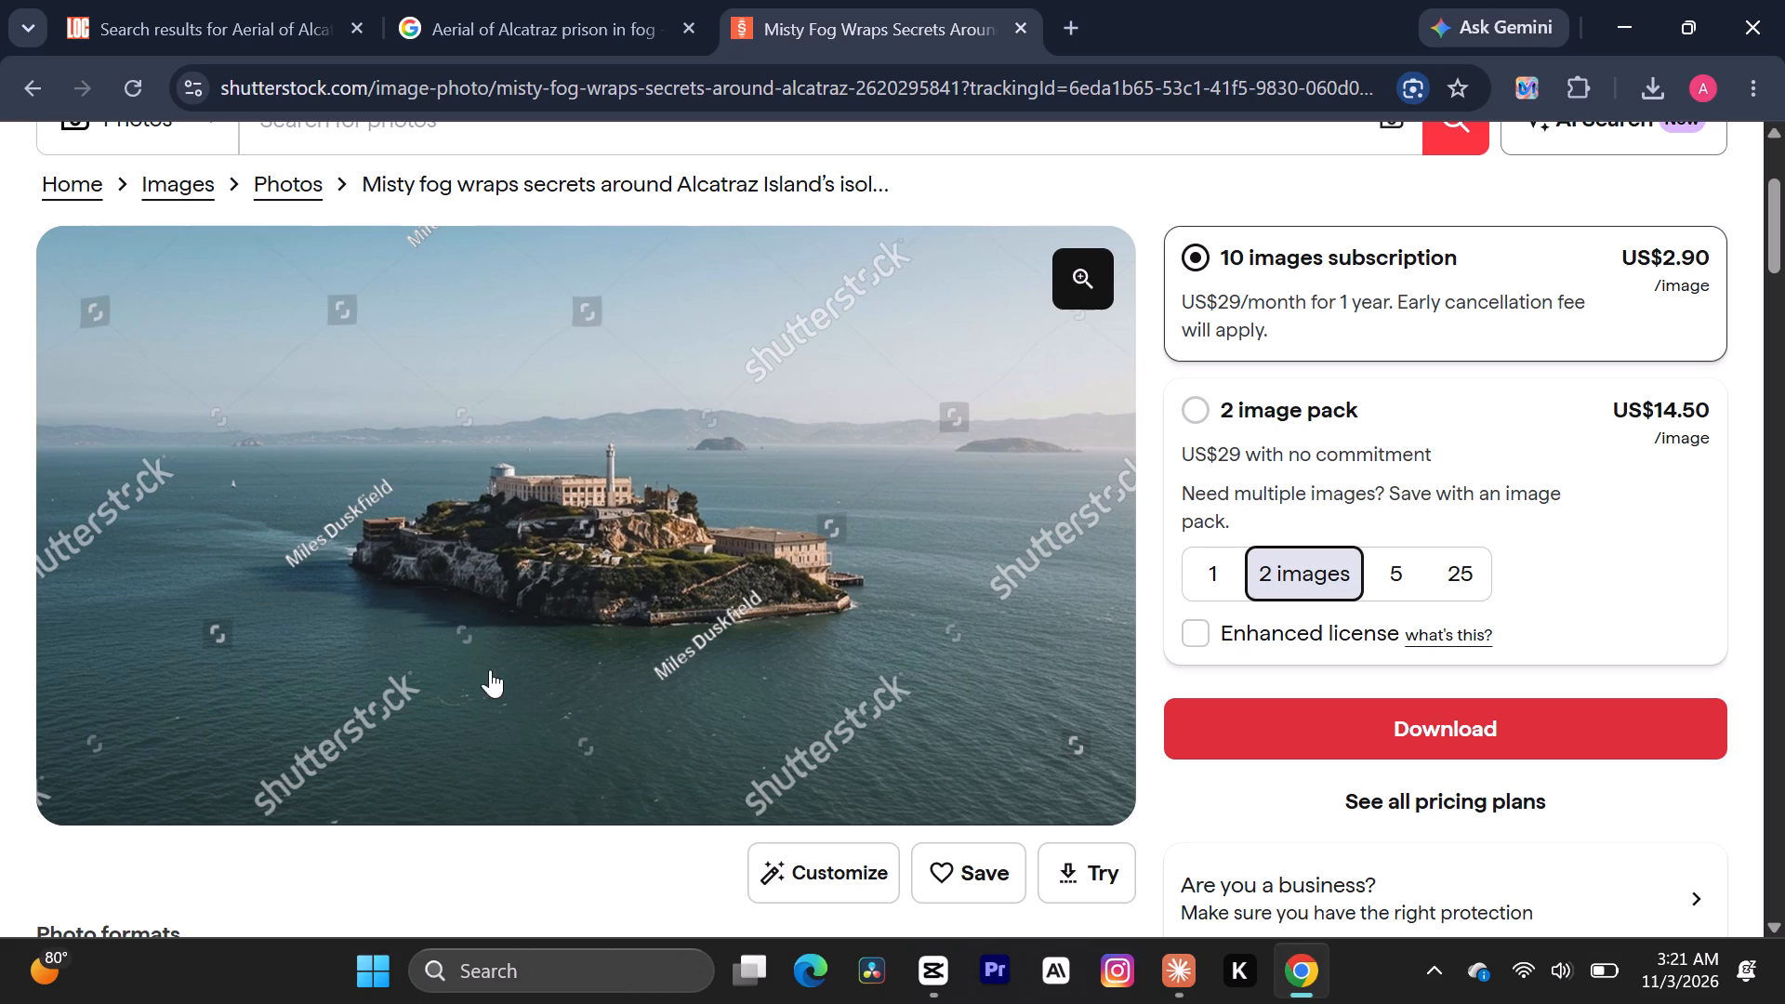
Return to the Shutterstock Alcatraz fog results and look through more of the pictures.
left_click(13, 89)
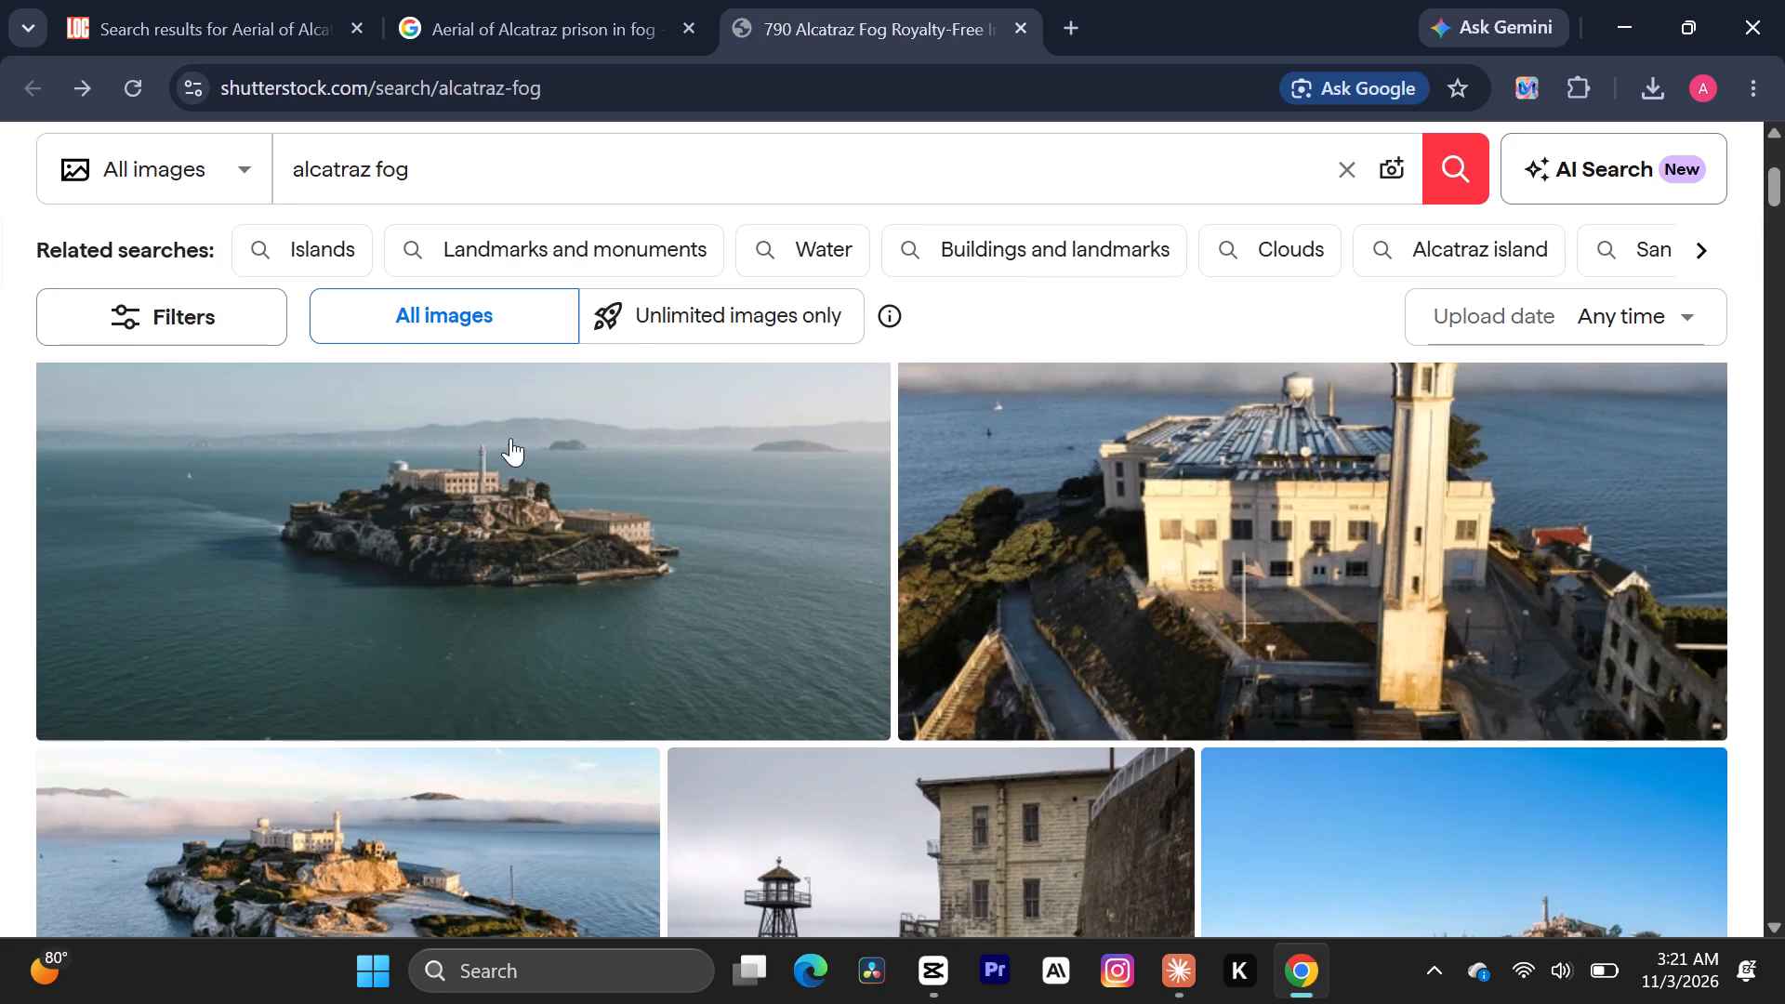
scroll(580, 624, "down", 3)
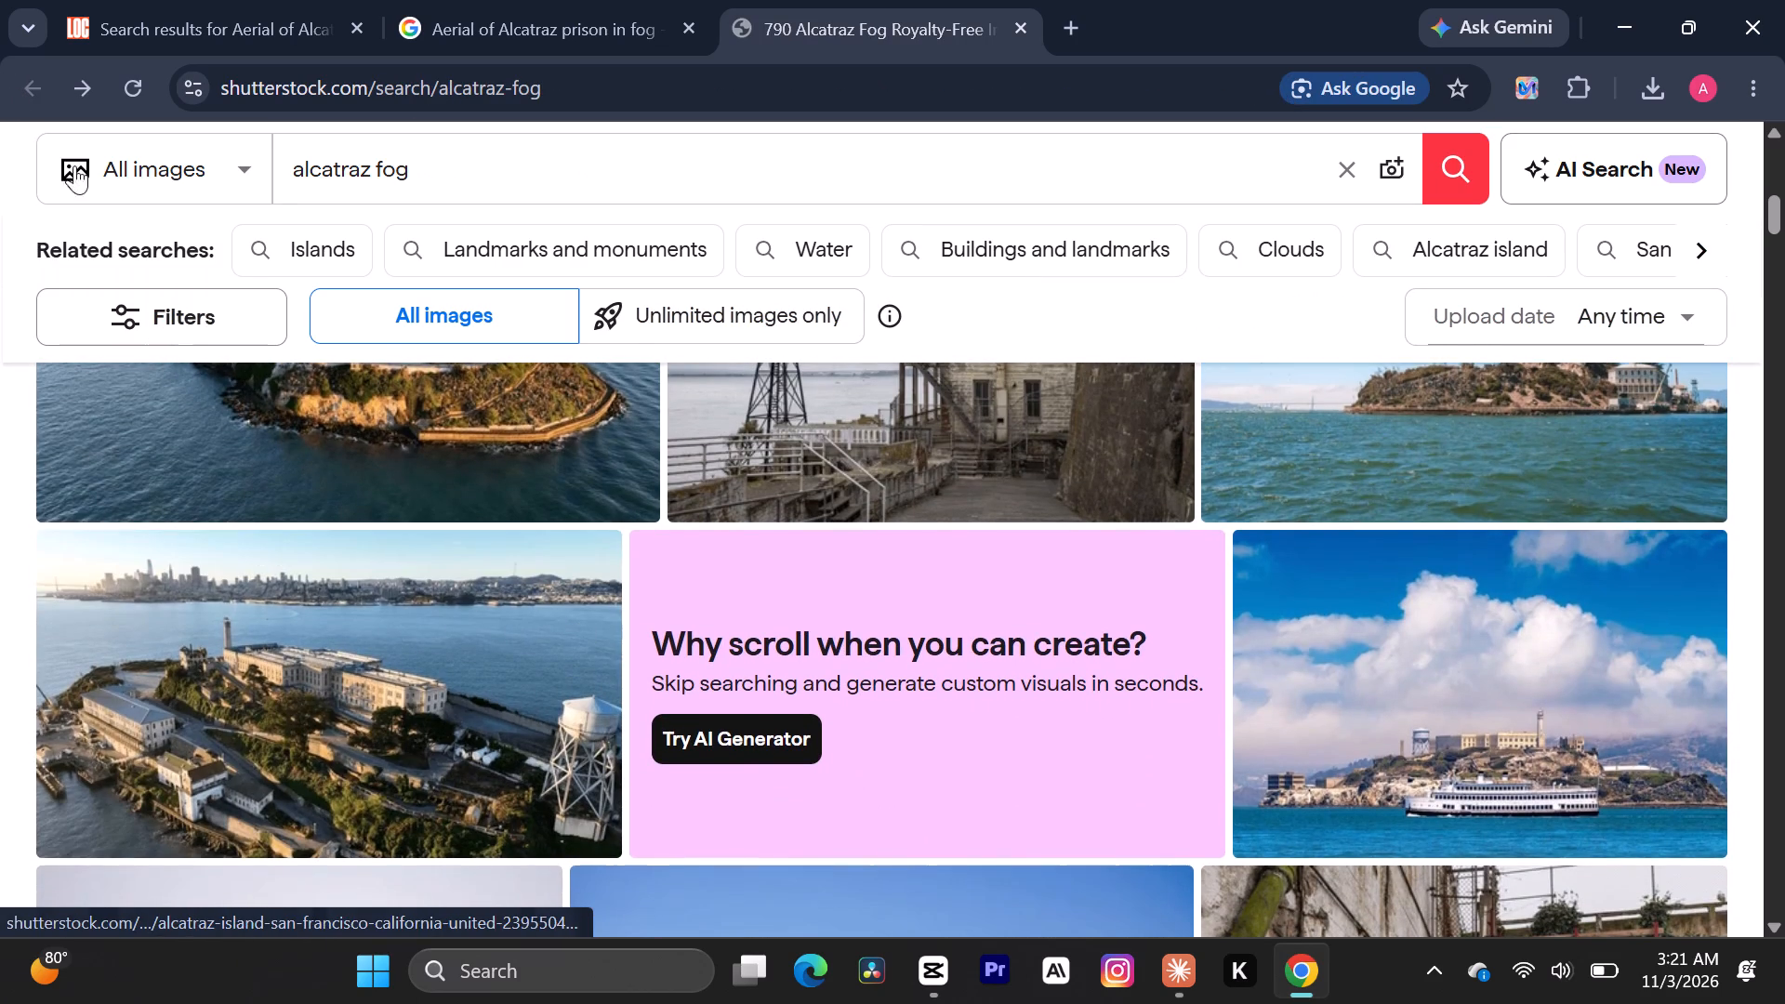
left_click(51, 63)
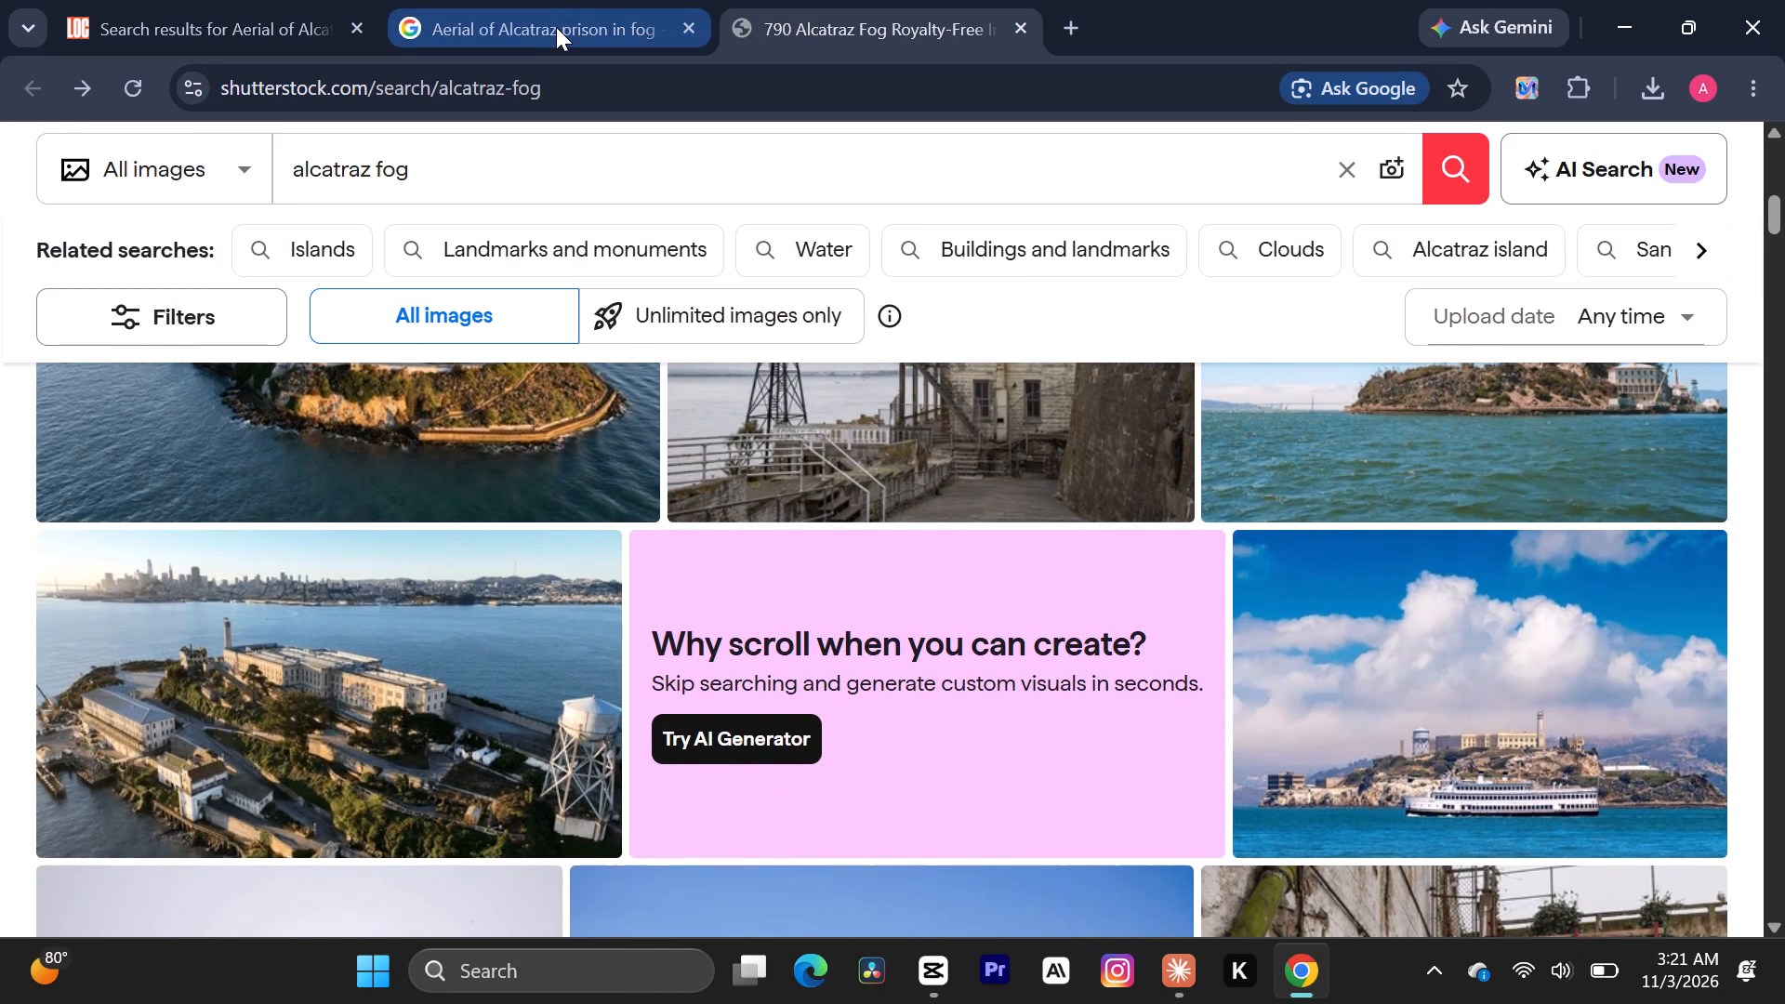
Go back to the Google results, open the Adobe Stock "alcatraz prison" result and browse its pictures and clips.
left_click(556, 27)
scroll(813, 522, "down", 2)
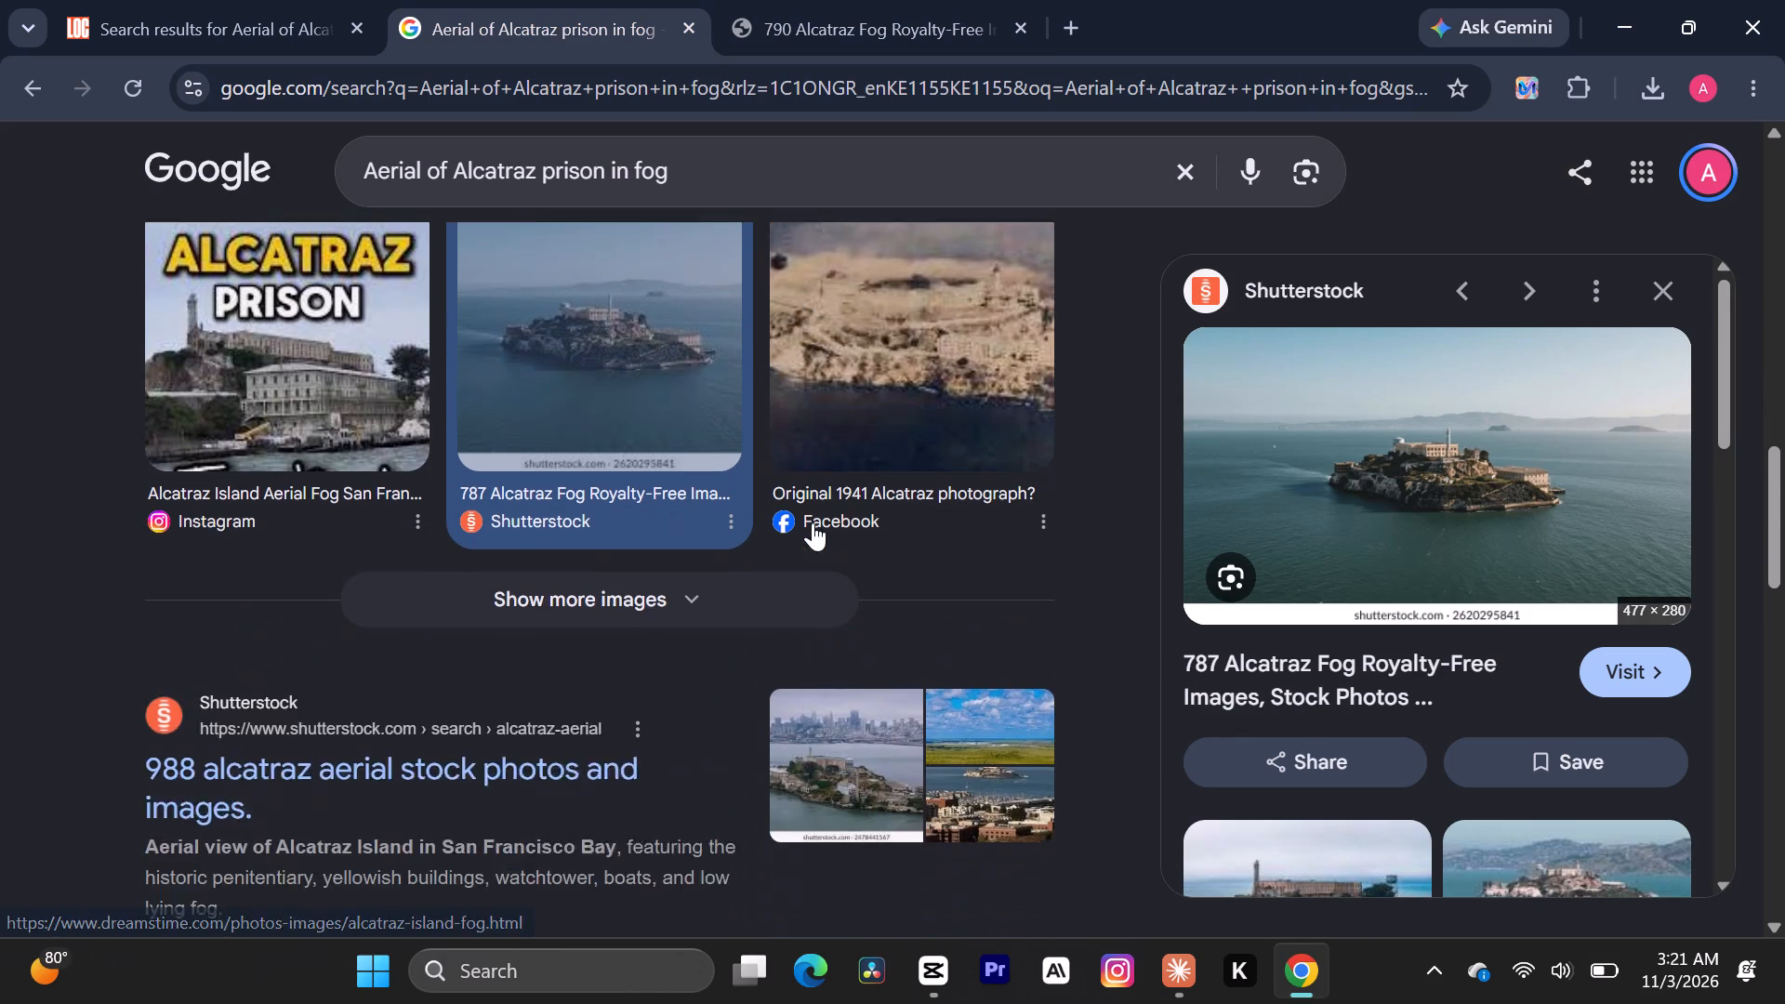
scroll(813, 493, "down", 2)
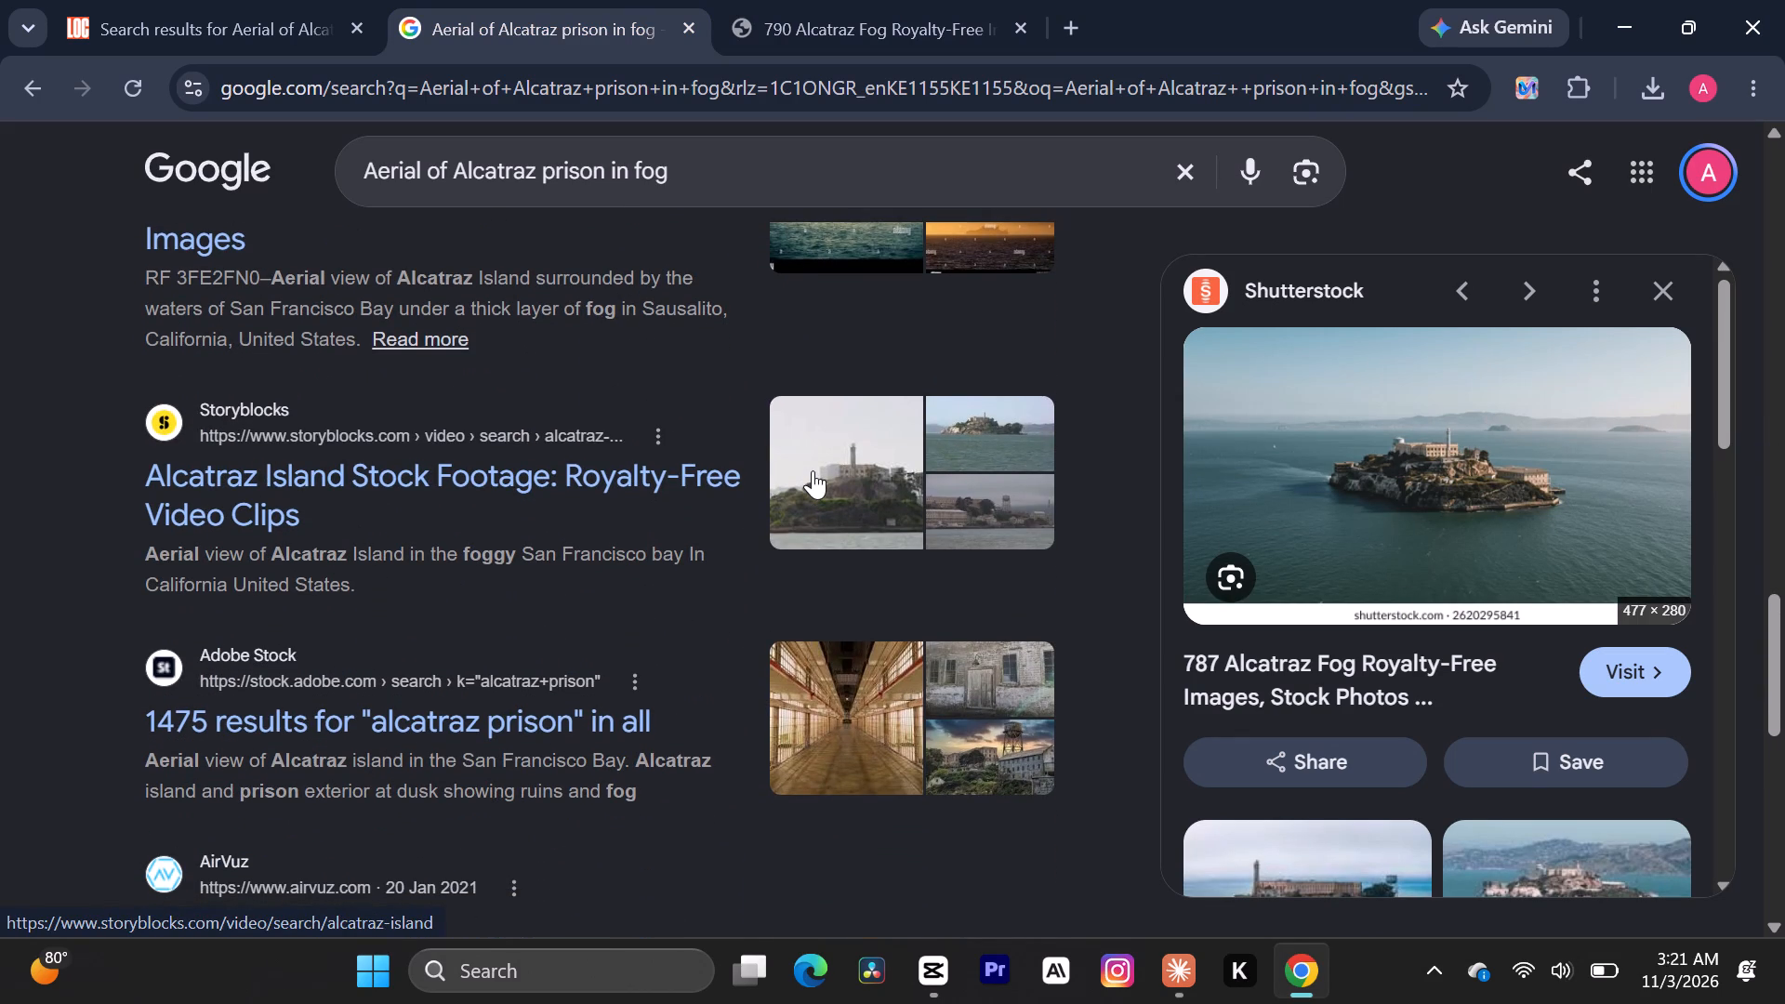
left_click(318, 721)
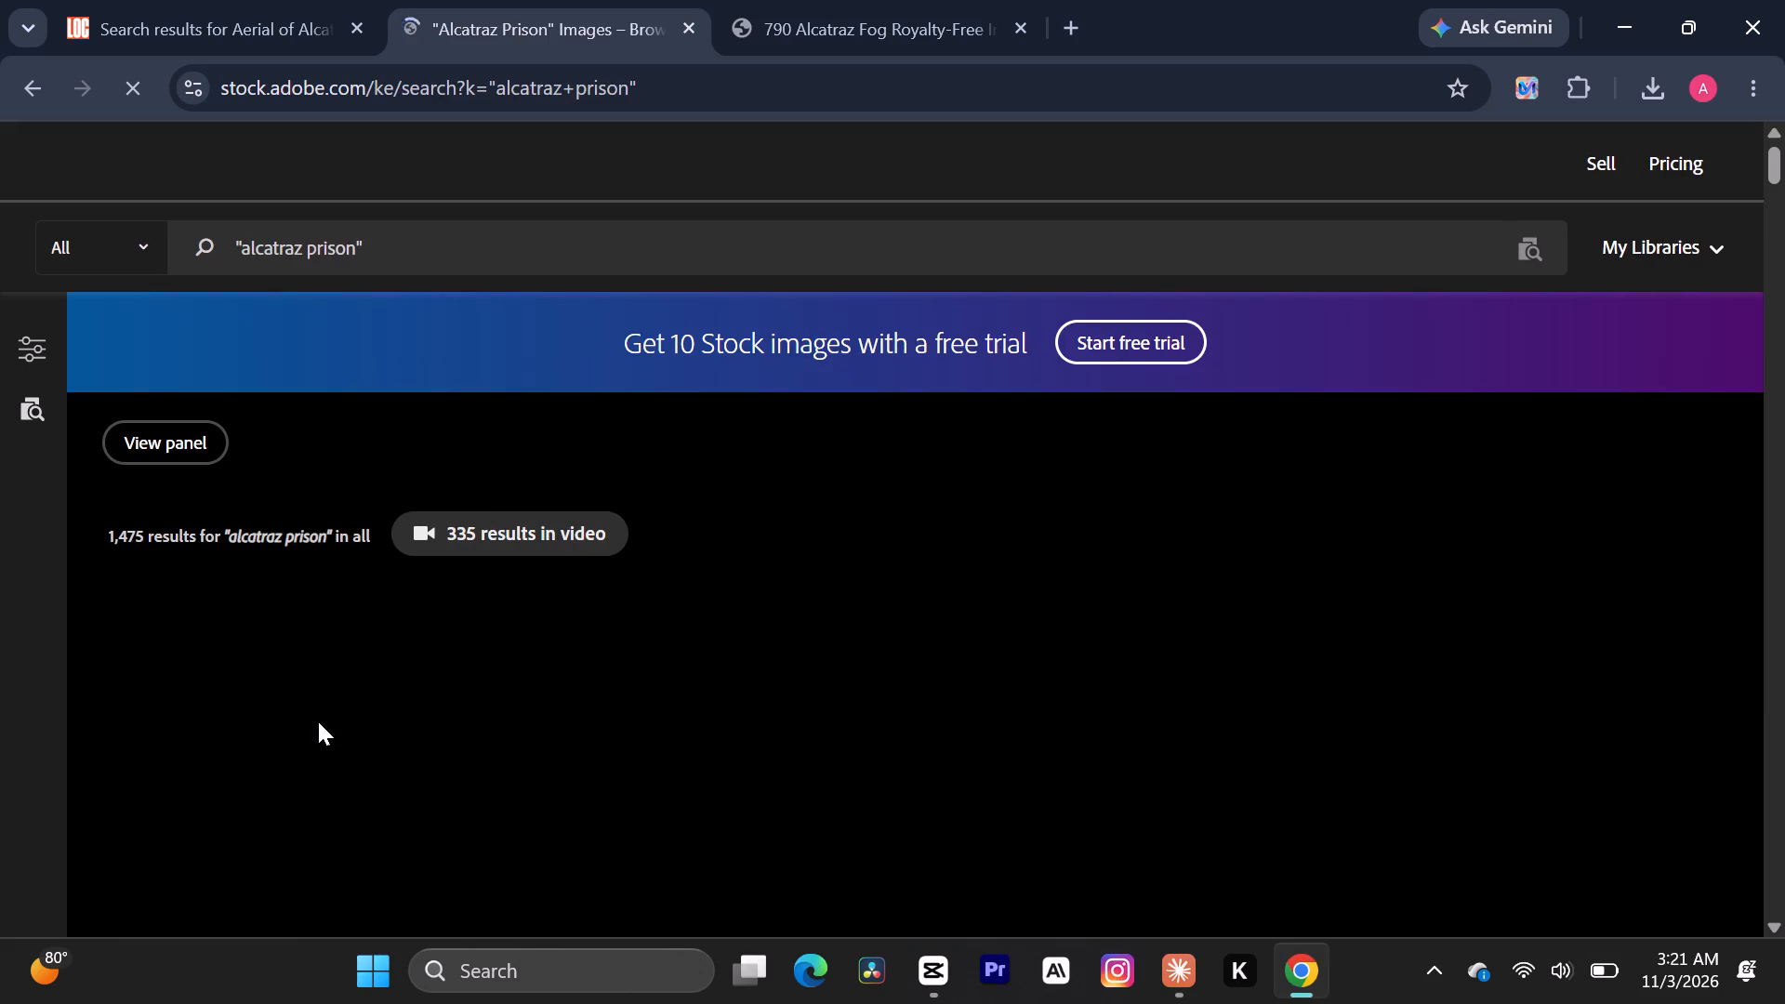
scroll(318, 721, "down", 4)
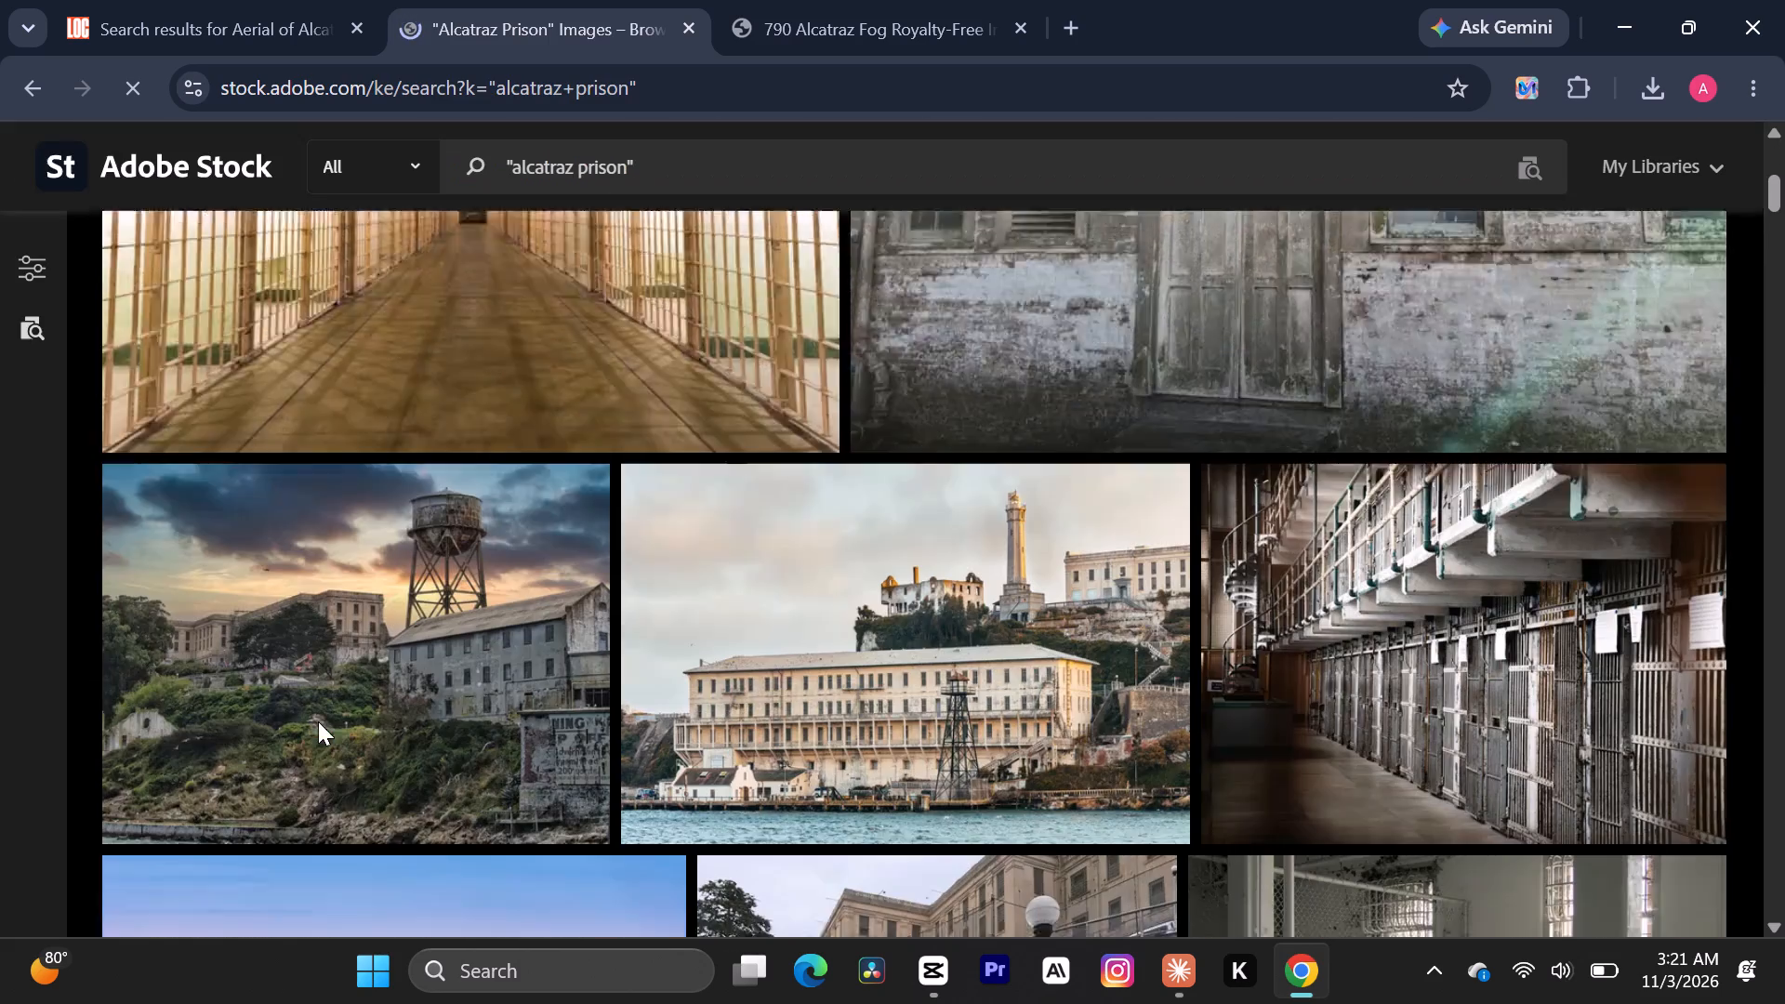
scroll(318, 721, "down", 2)
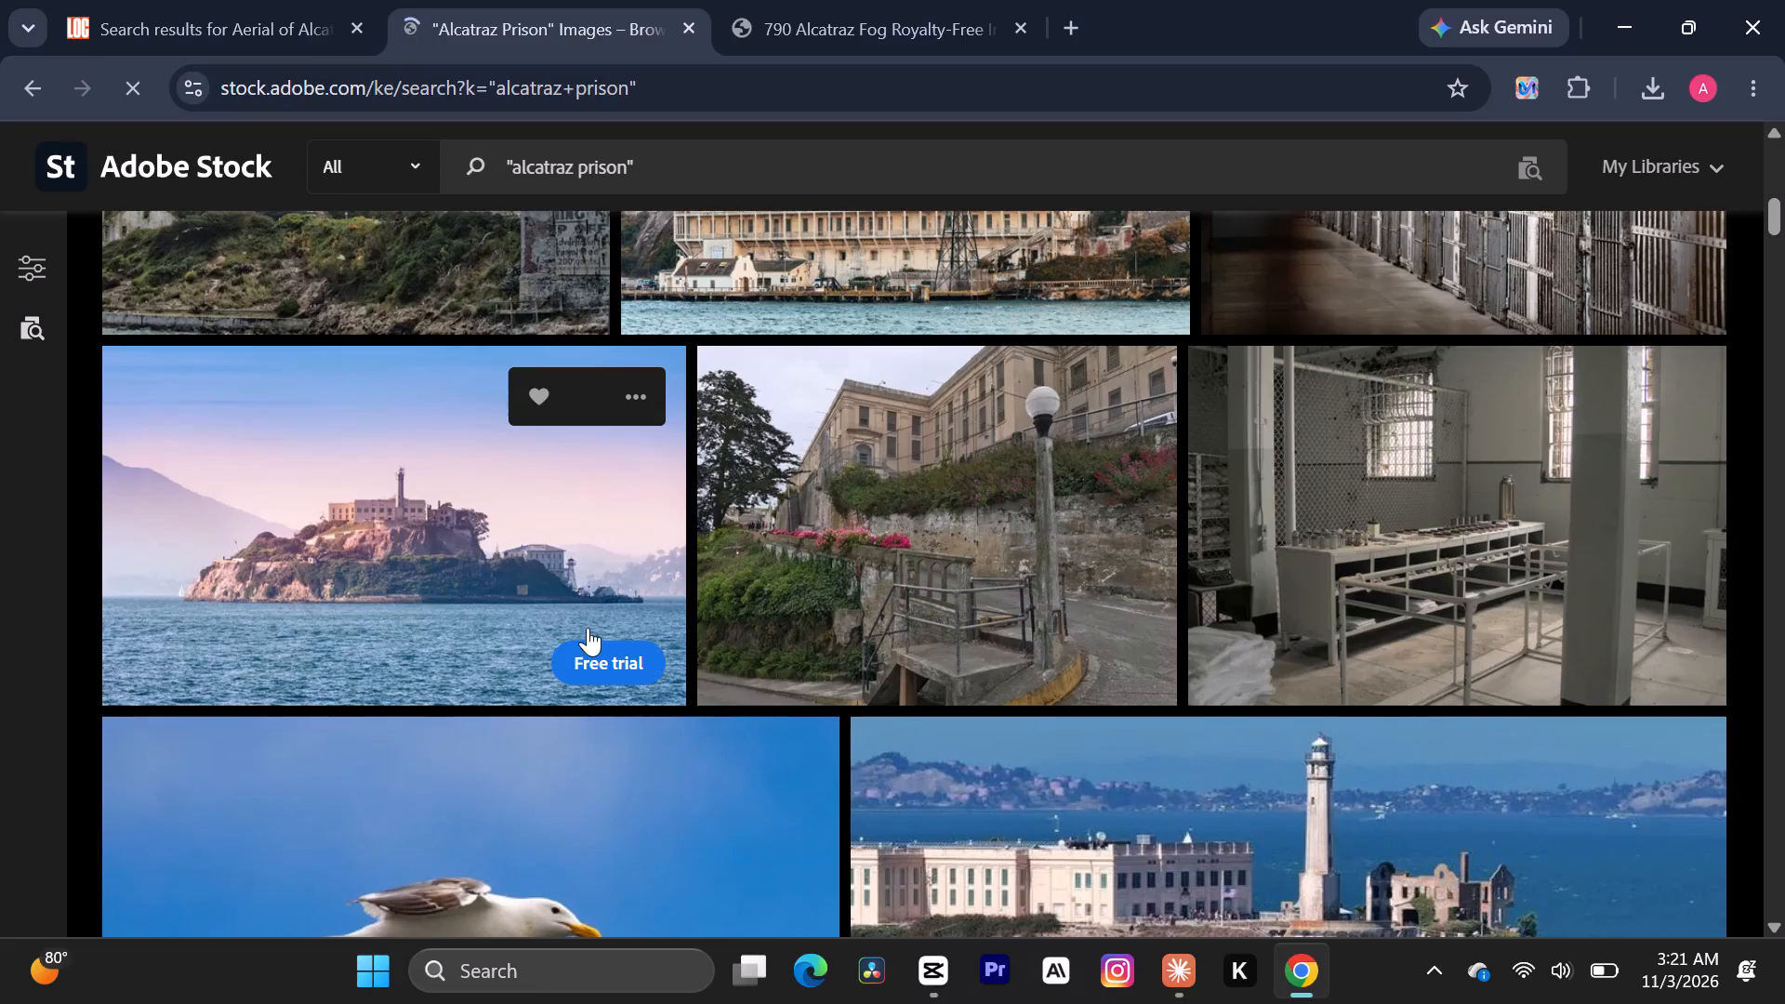
scroll(805, 692, "down", 3)
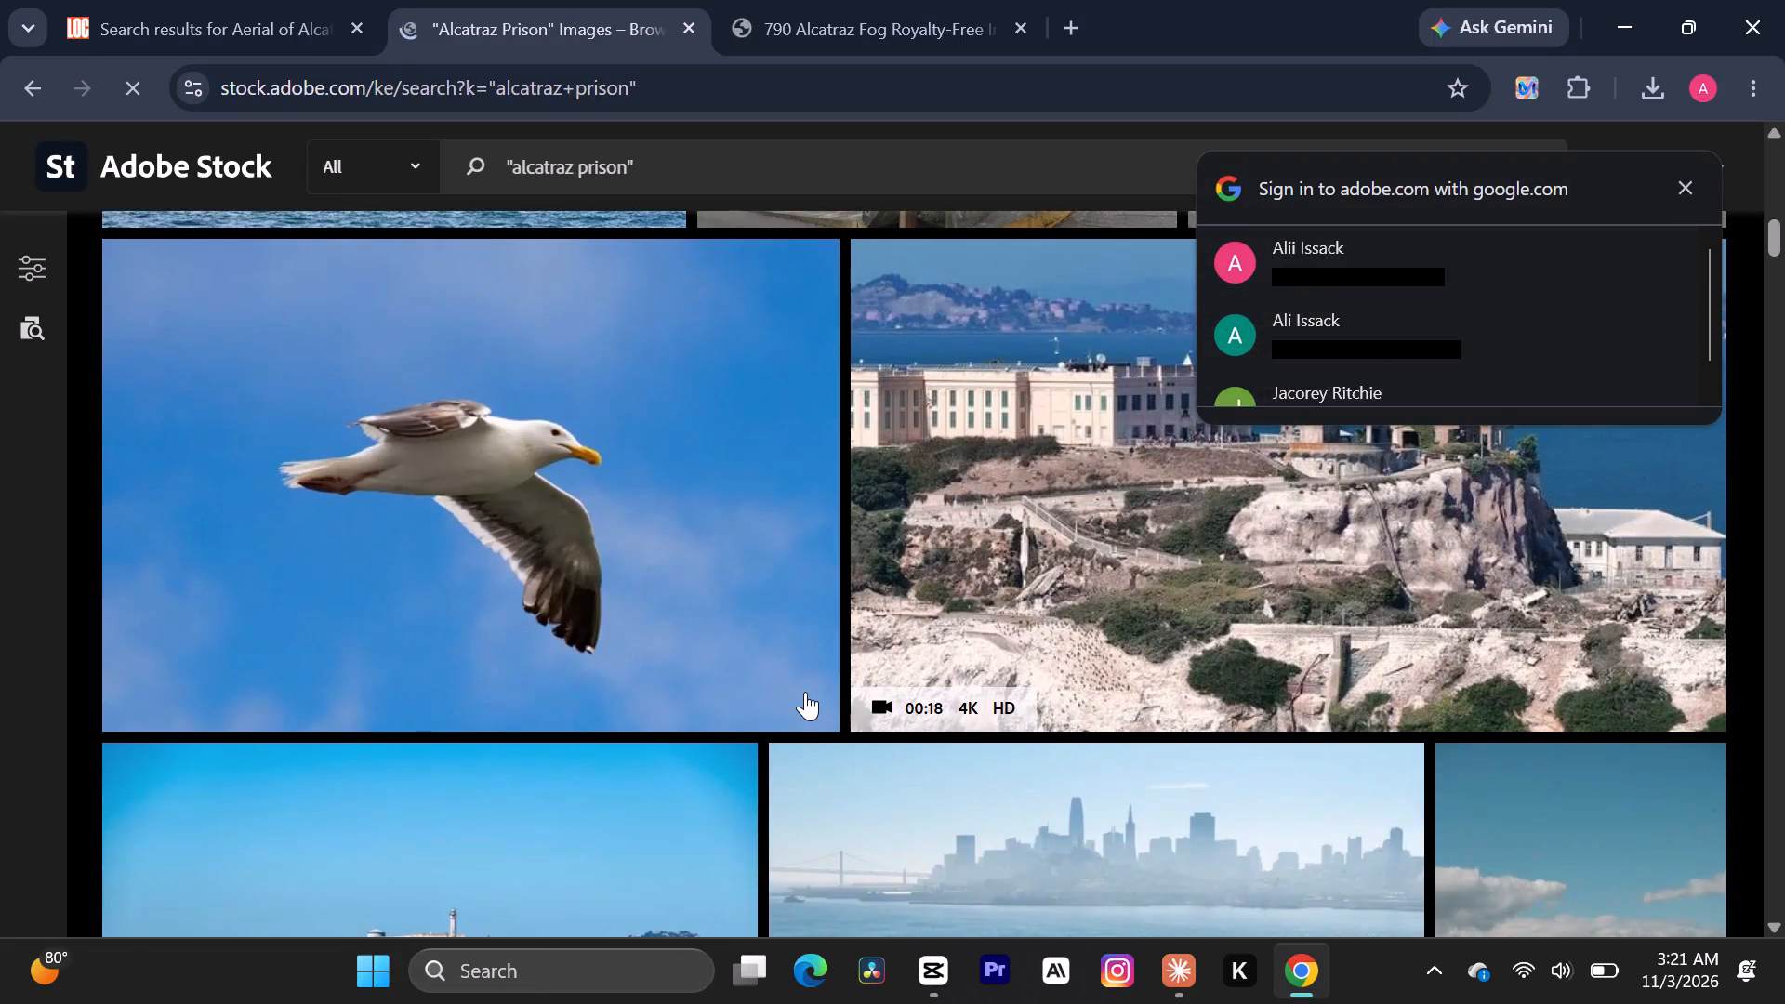
Sign in to Adobe Stock with the first listed Google account.
left_click(1432, 270)
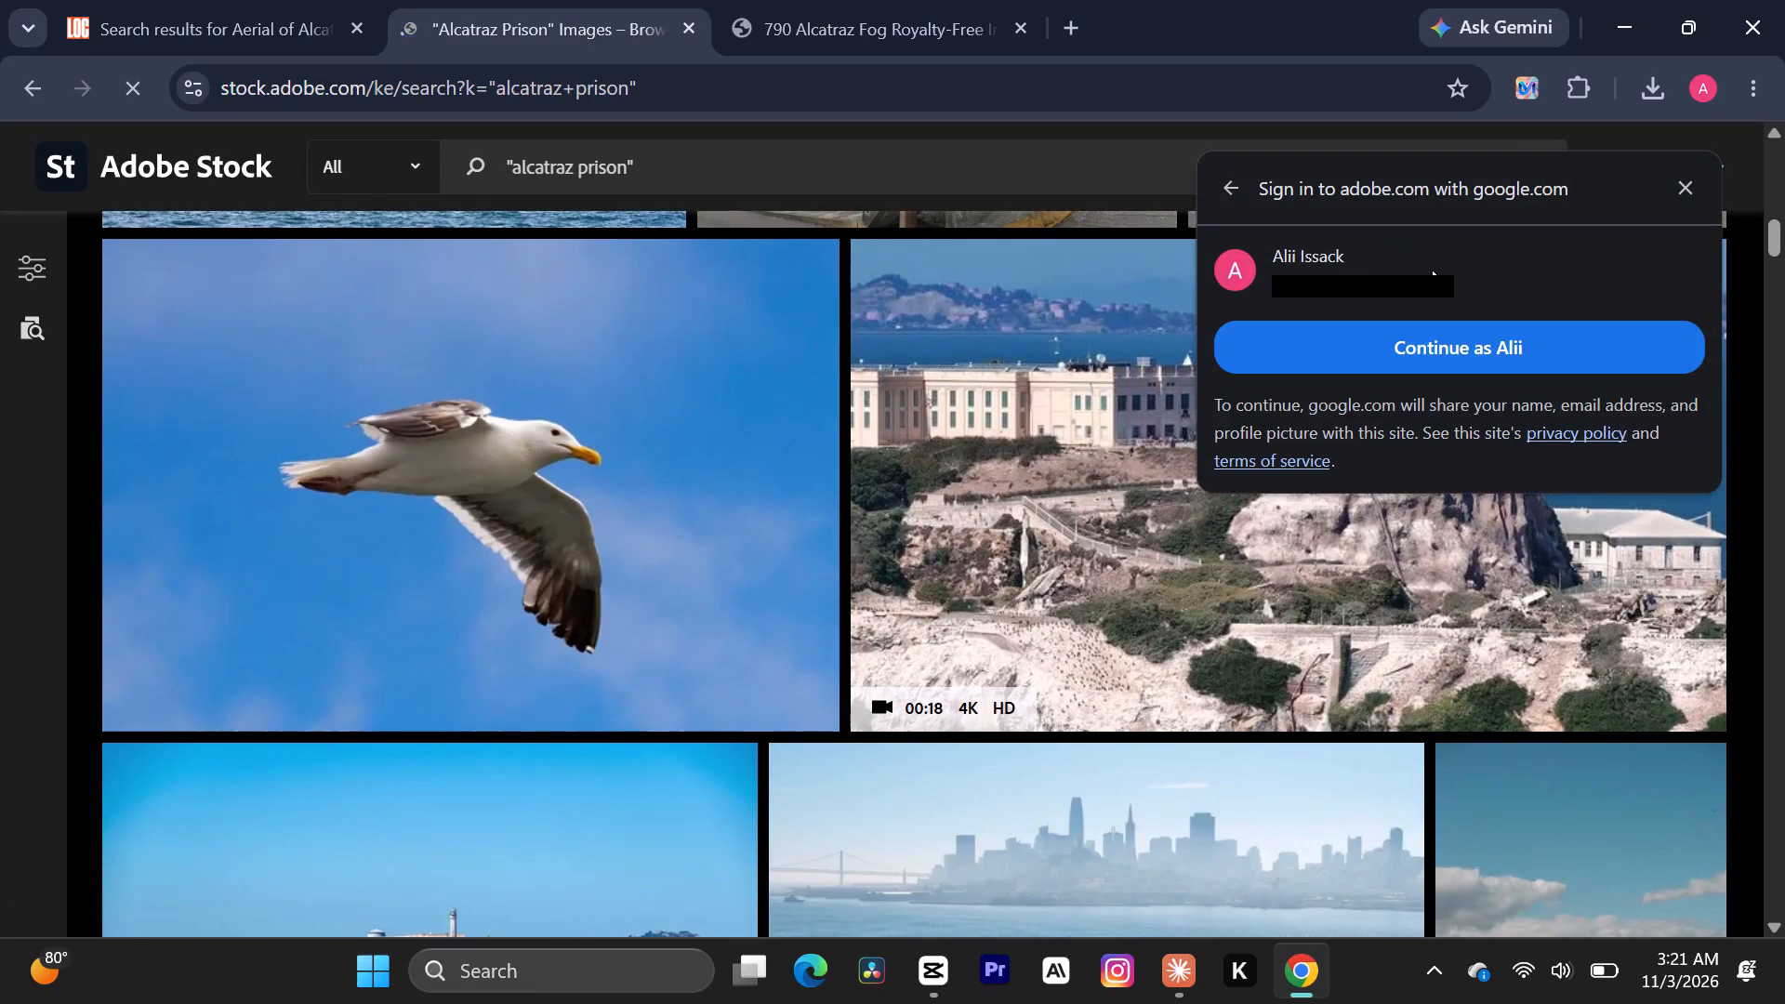
left_click(1456, 338)
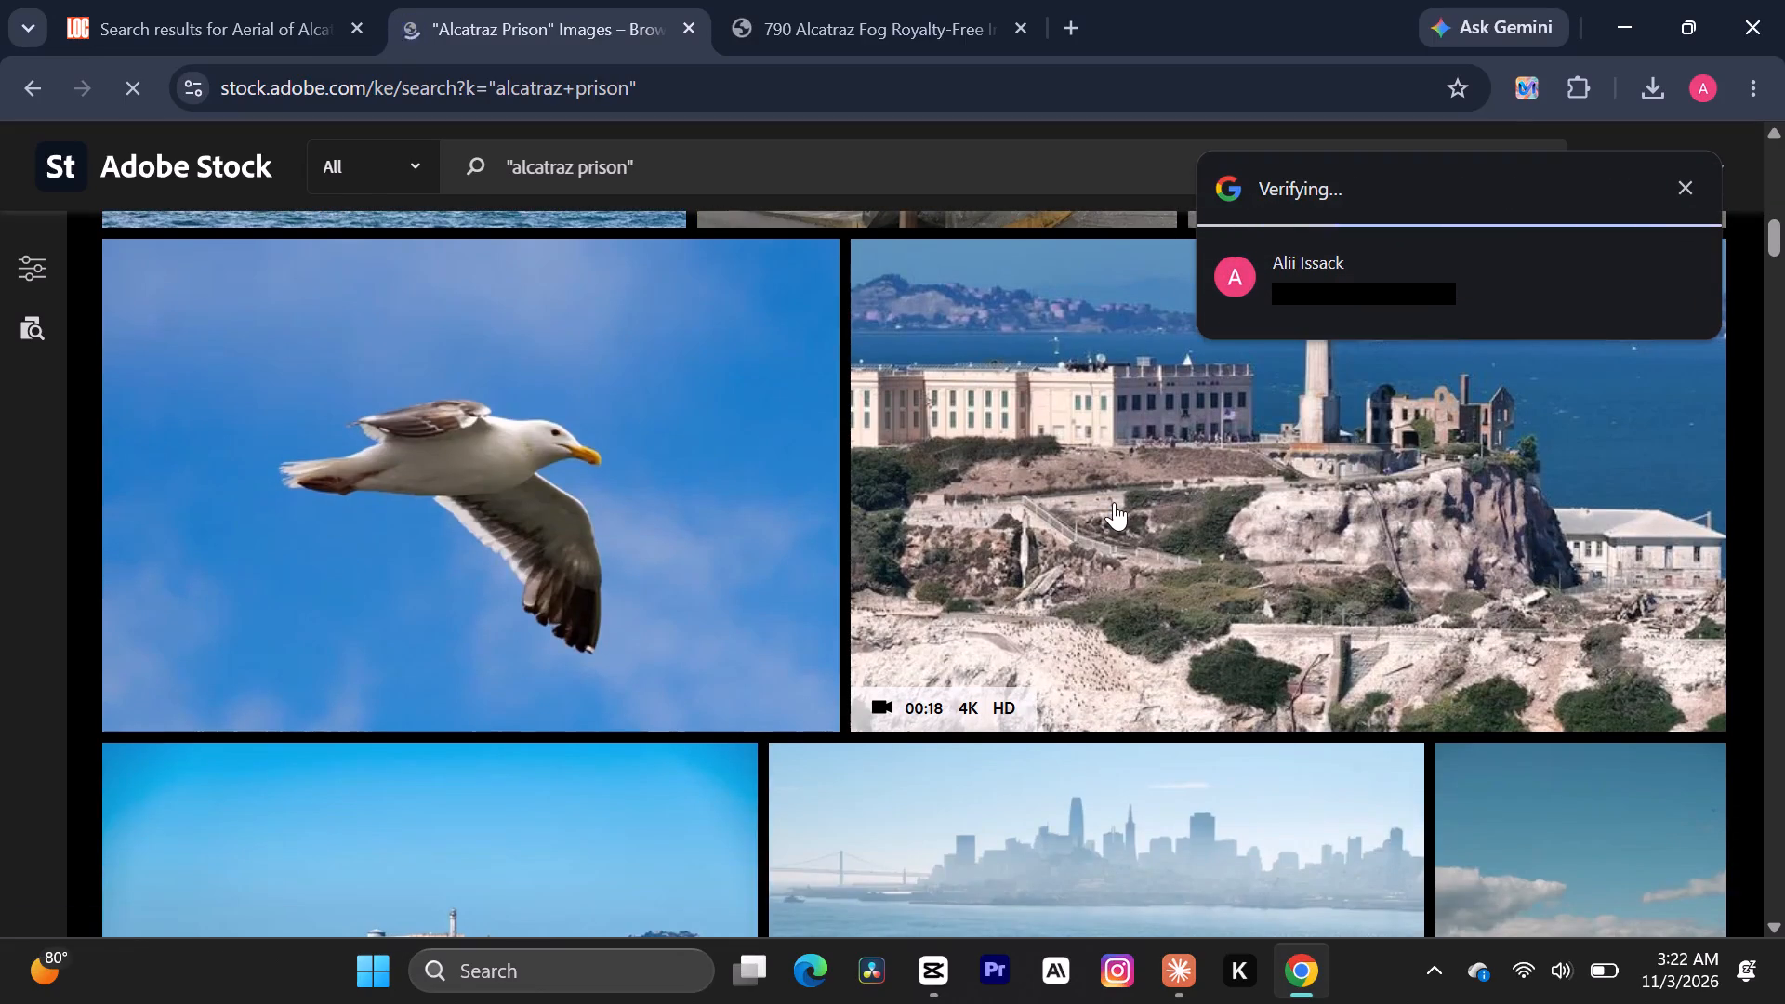
Browse further through the Adobe Stock results and open the aerial photo of Alcatraz Island with the San Francisco skyline behind.
scroll(1114, 502, "down", 5)
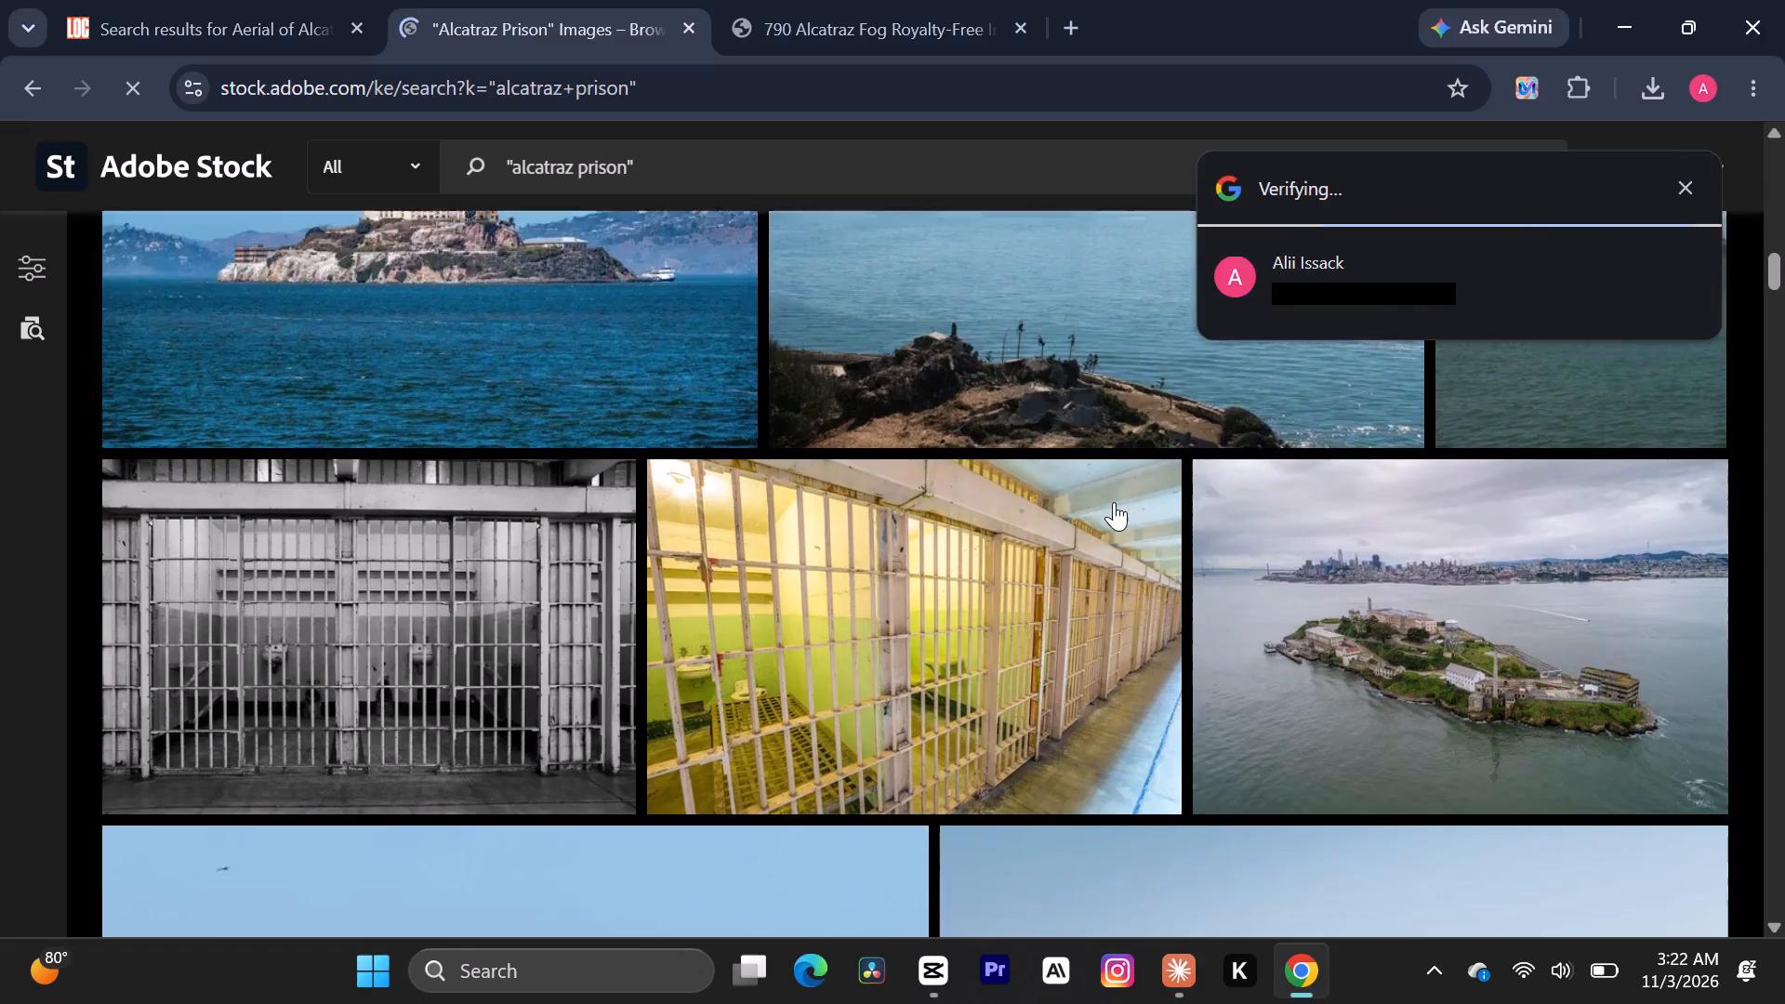
scroll(1114, 502, "down", 2)
left_click(1478, 418)
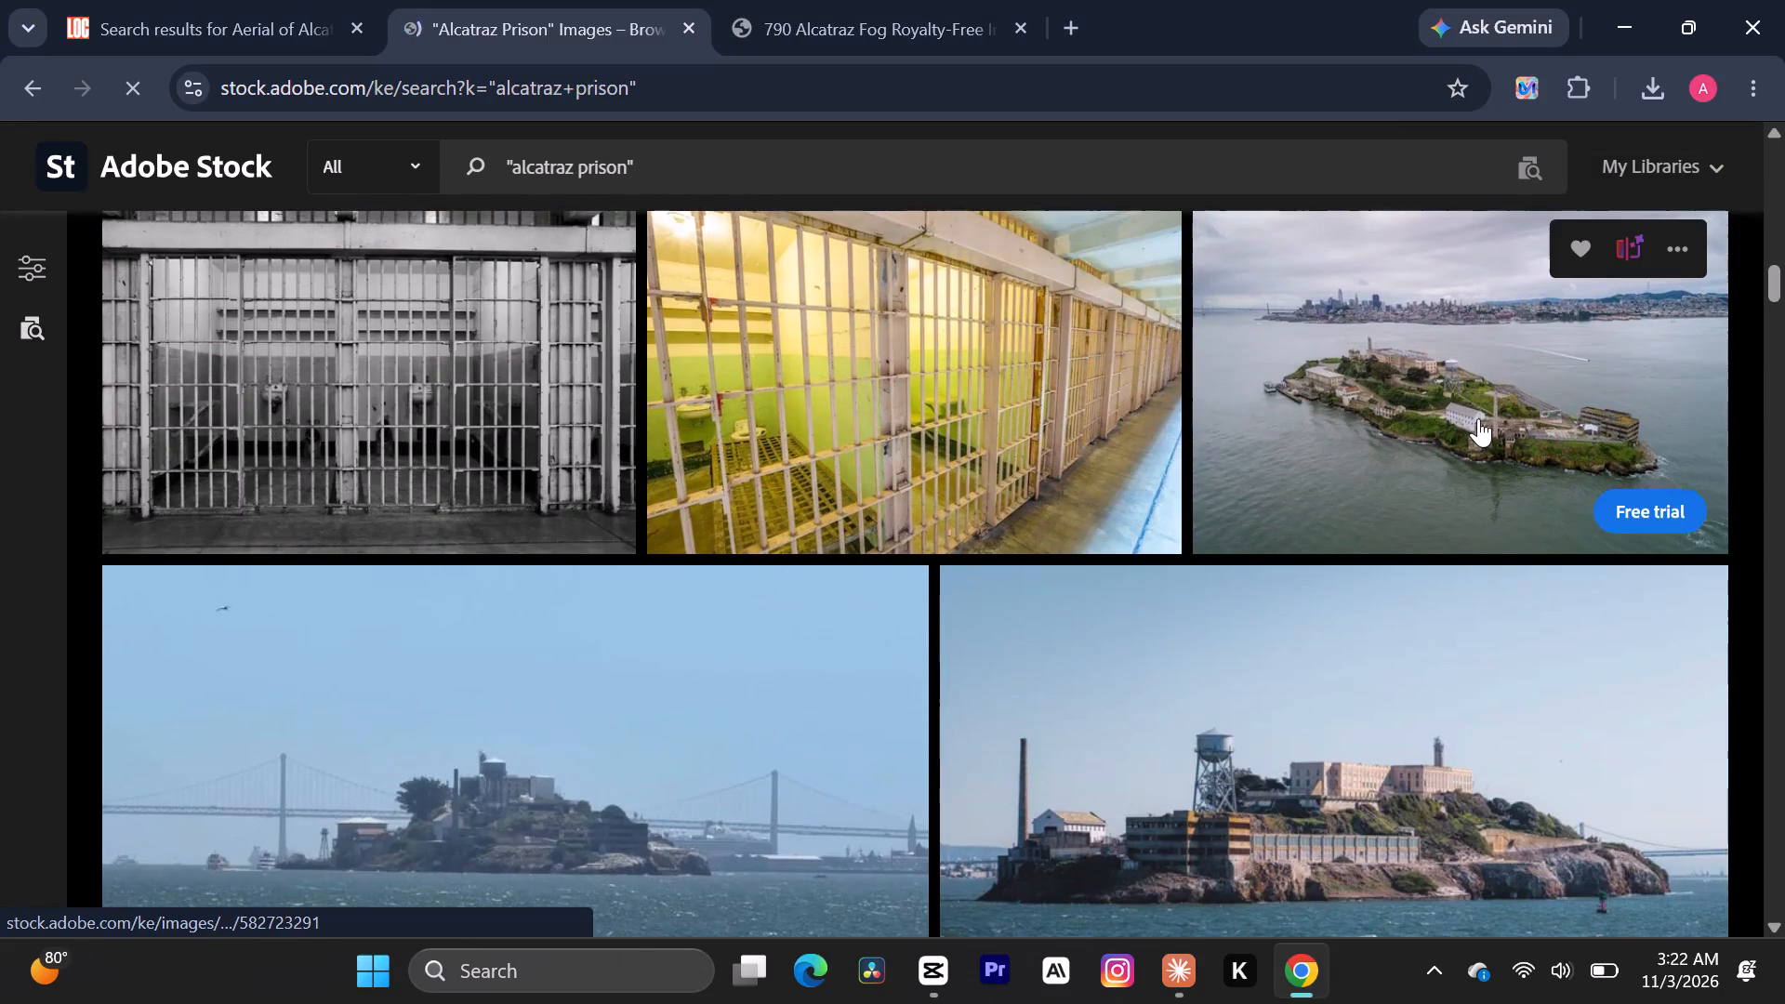
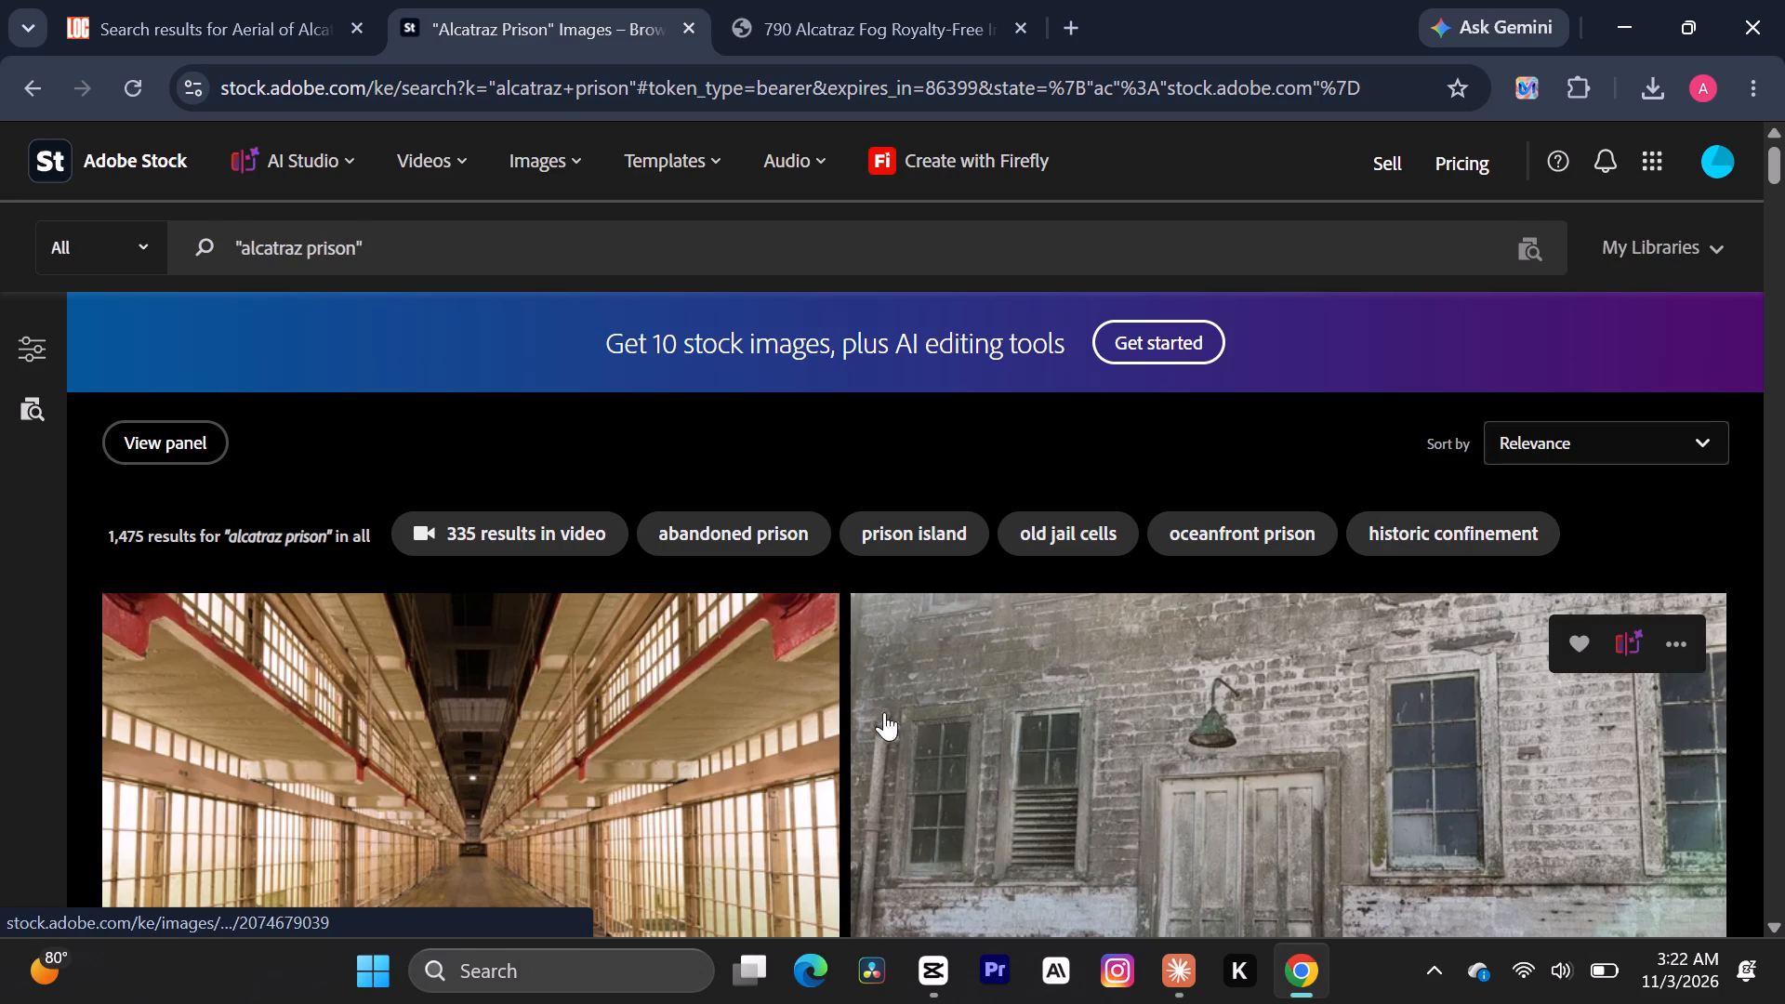
Look through more of the "alcatraz prison" pictures and clips on Adobe Stock for a foggy view of the island.
scroll(854, 708, "down", 5)
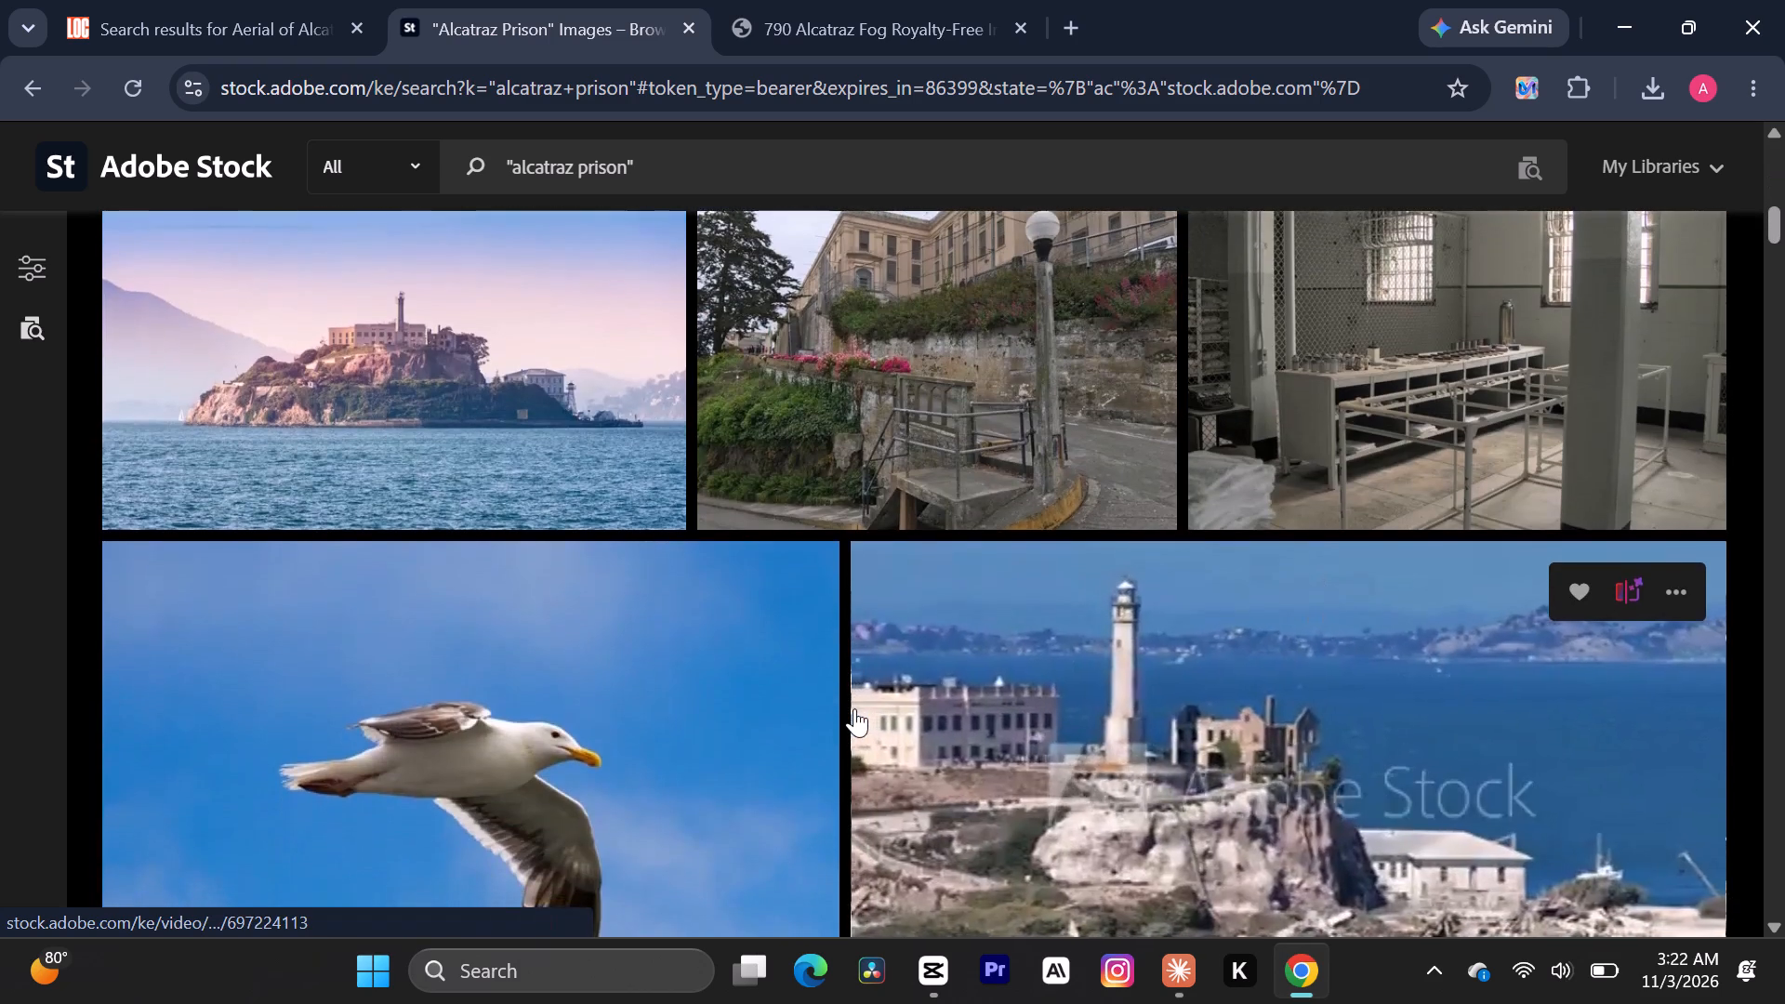
scroll(854, 708, "down", 2)
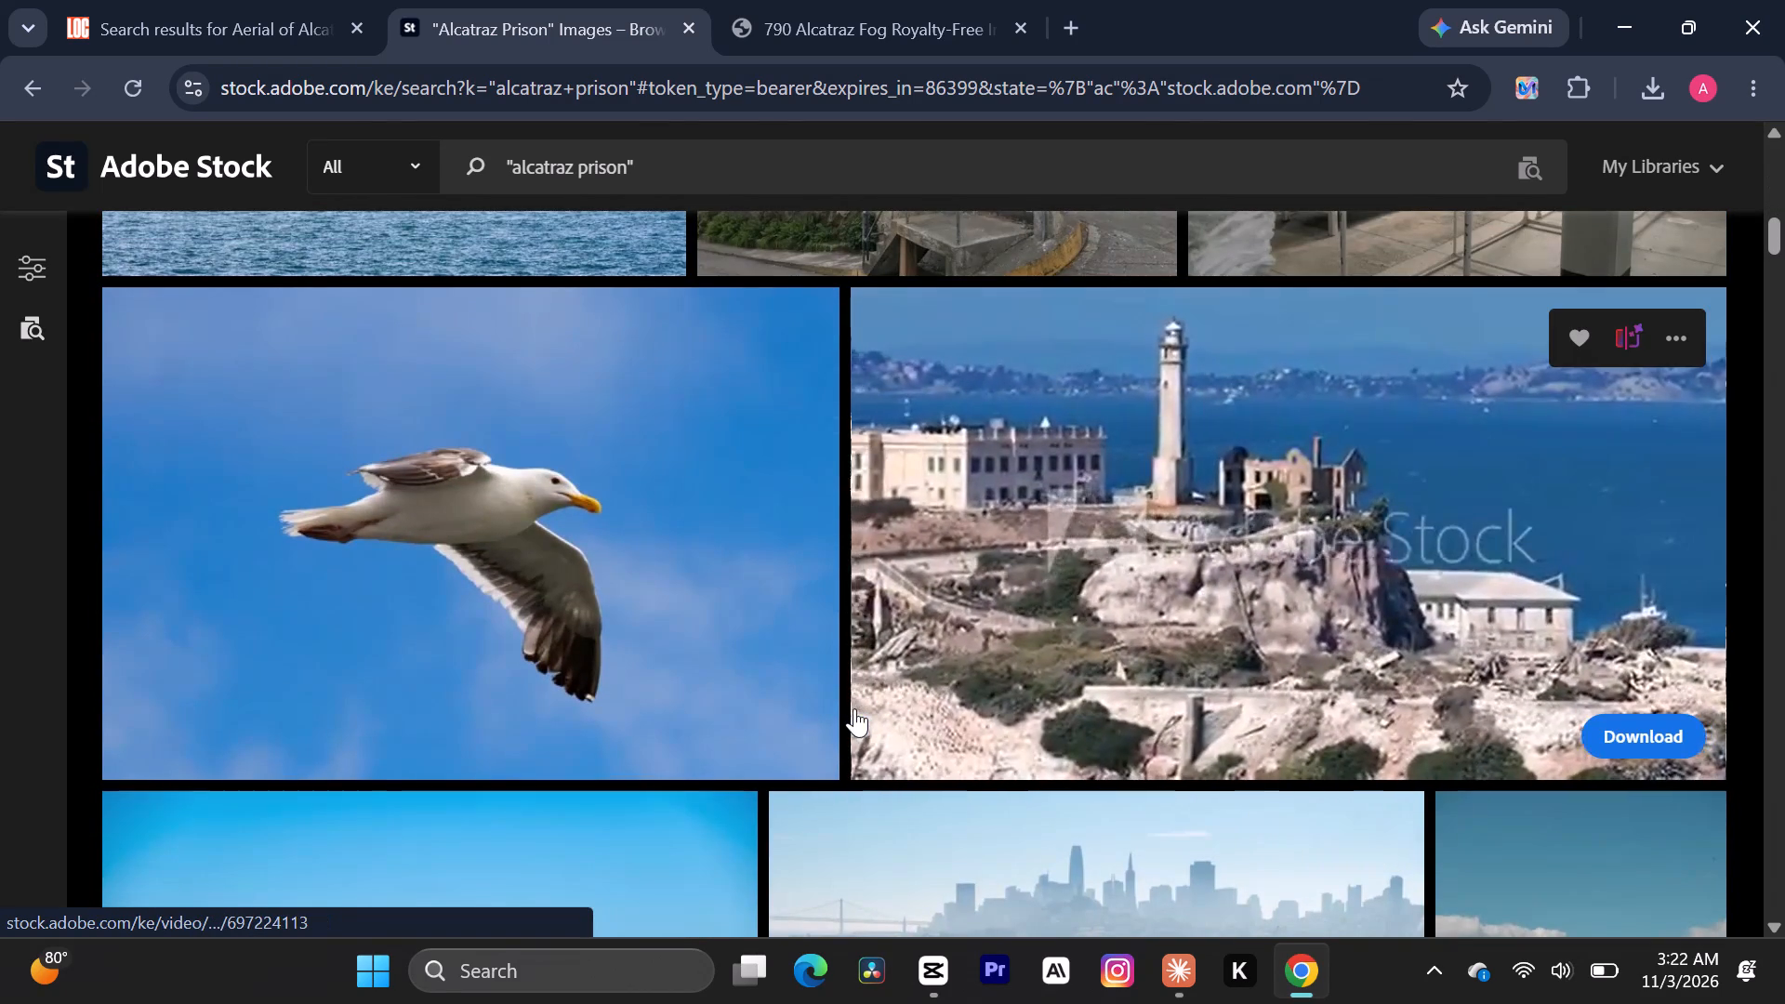
scroll(854, 708, "down", 2)
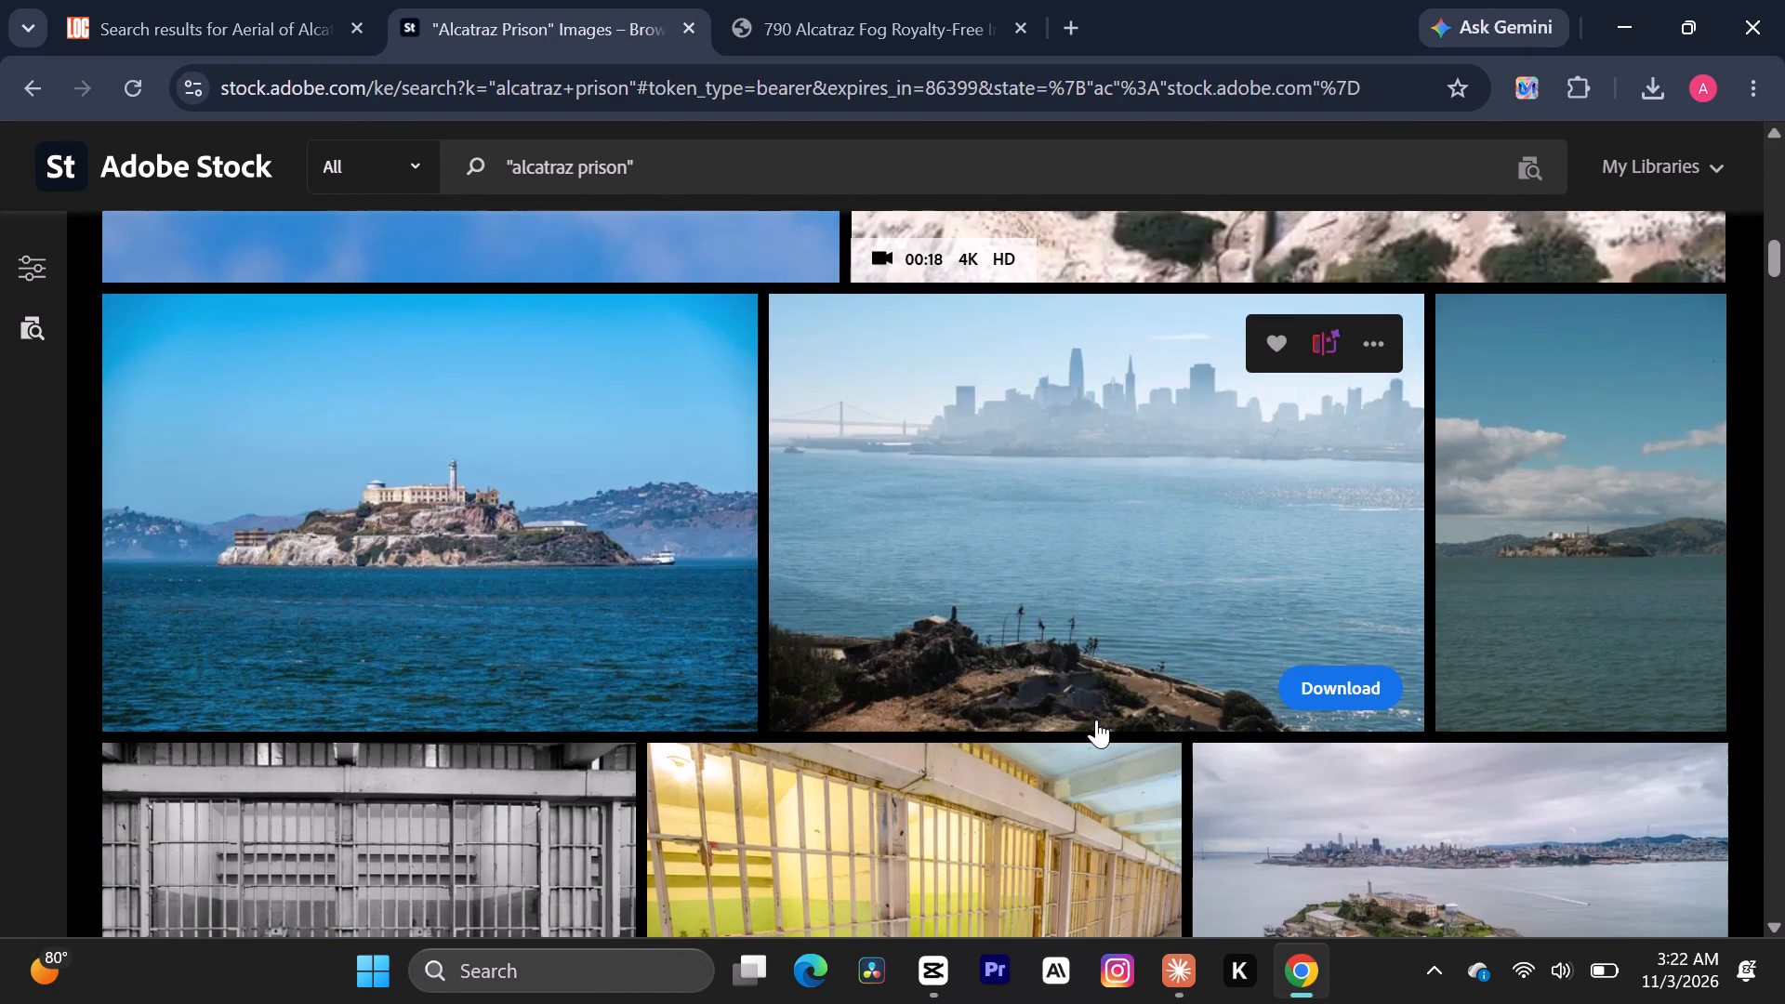
scroll(1096, 720, "down", 1)
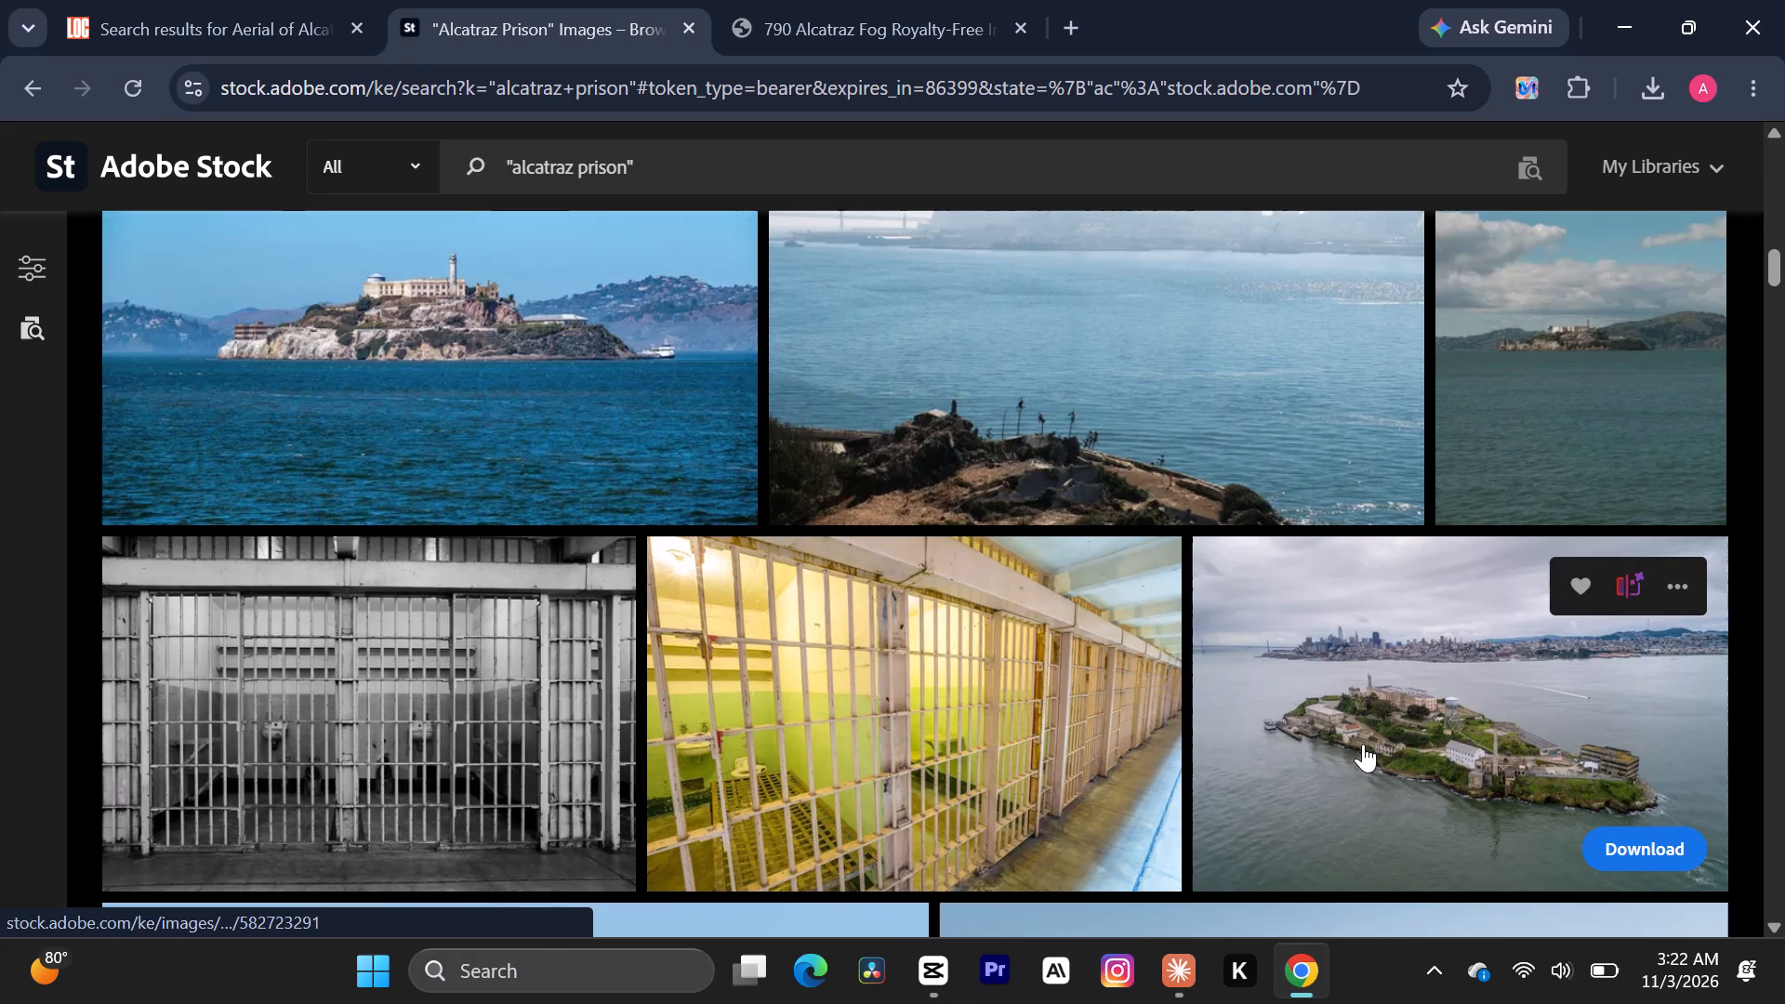
scroll(1363, 744, "down", 2)
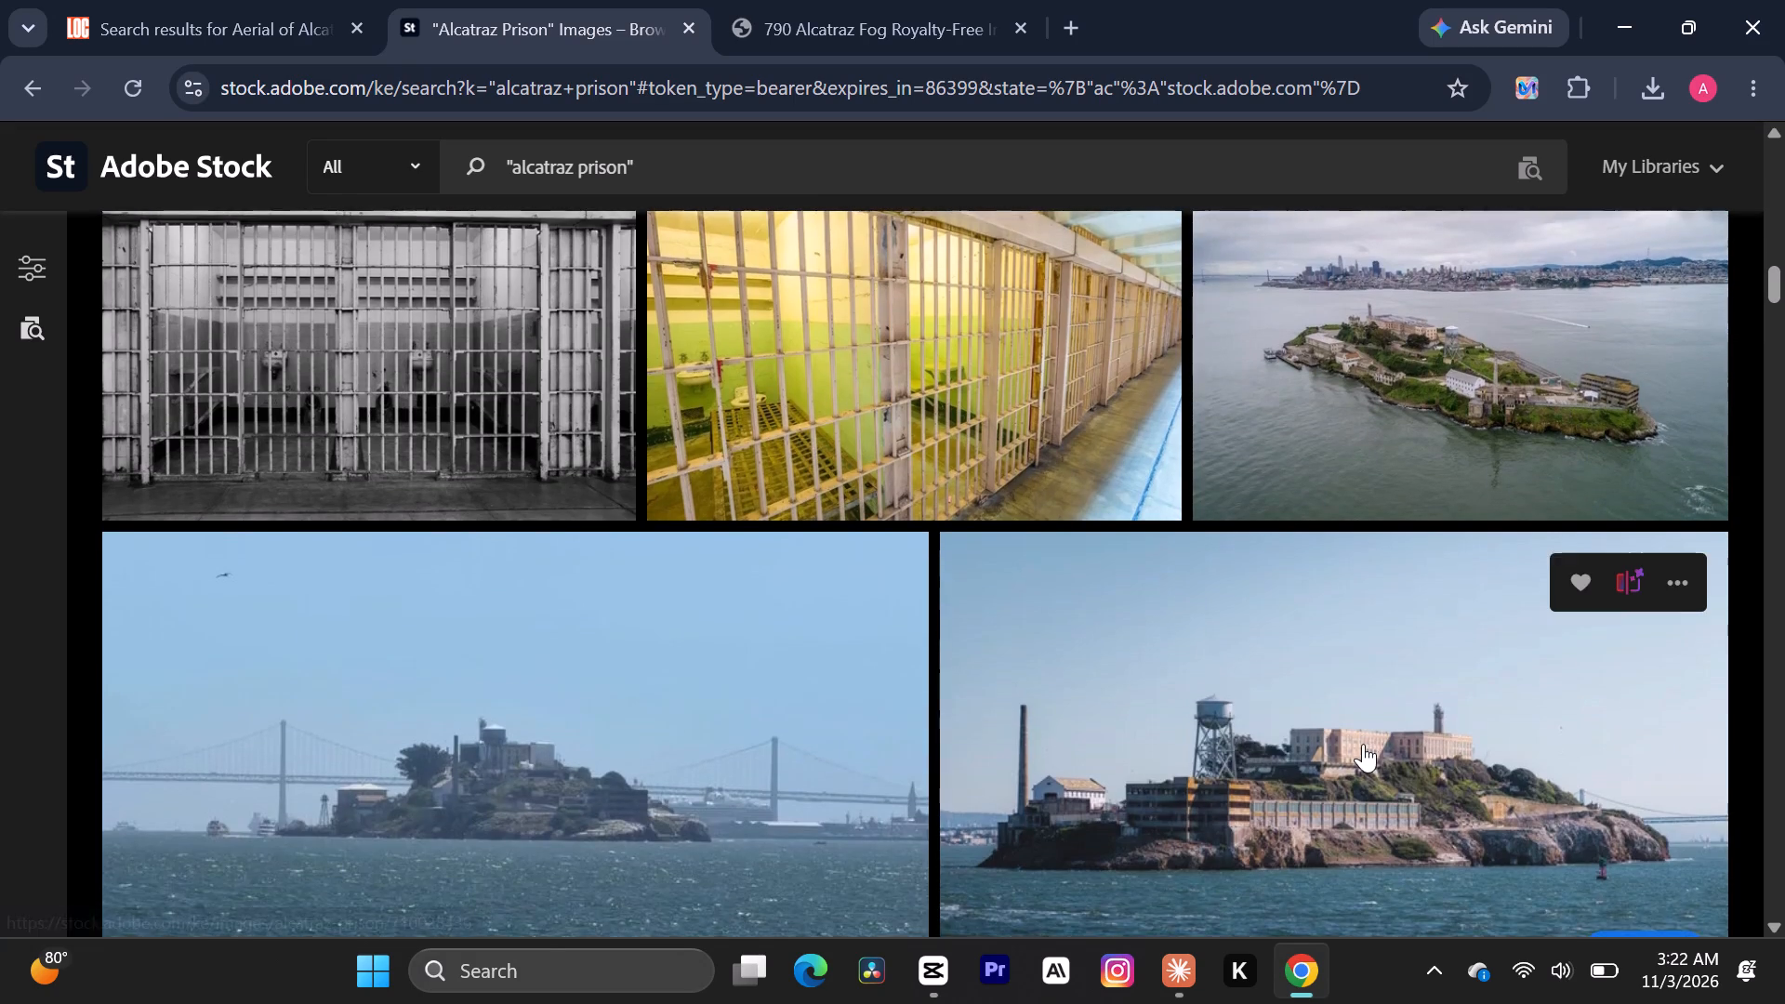
scroll(1363, 744, "down", 4)
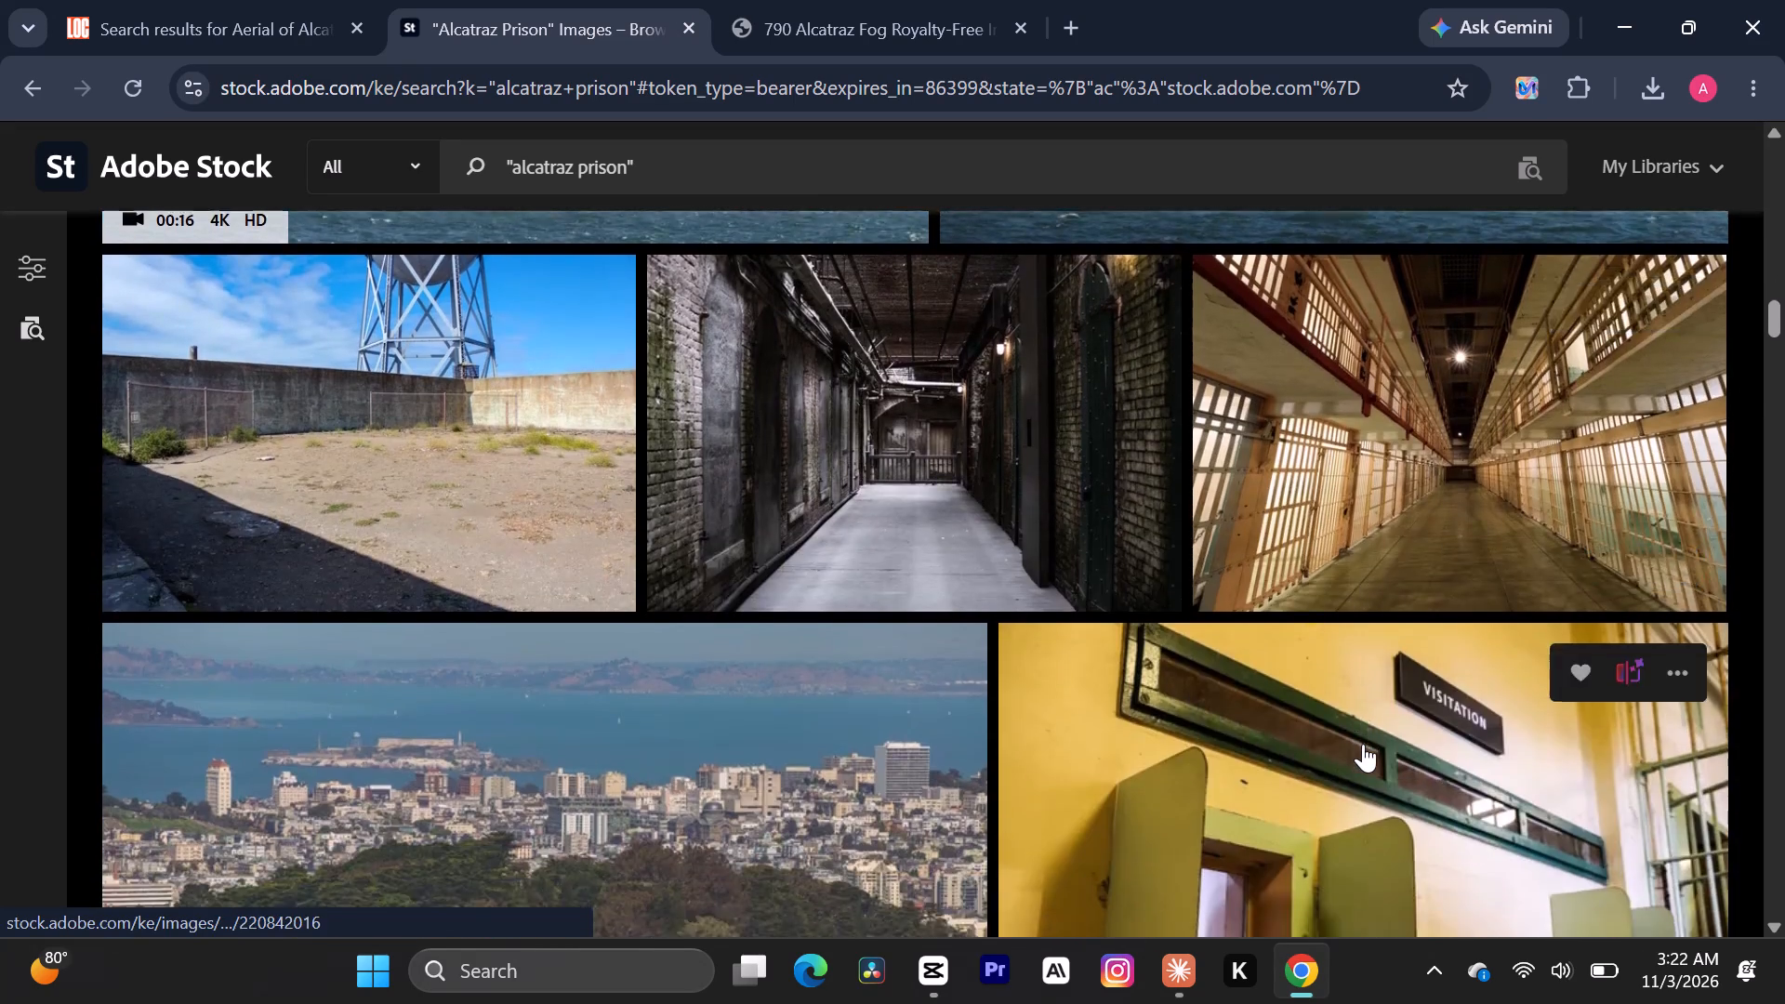
scroll(1363, 744, "down", 3)
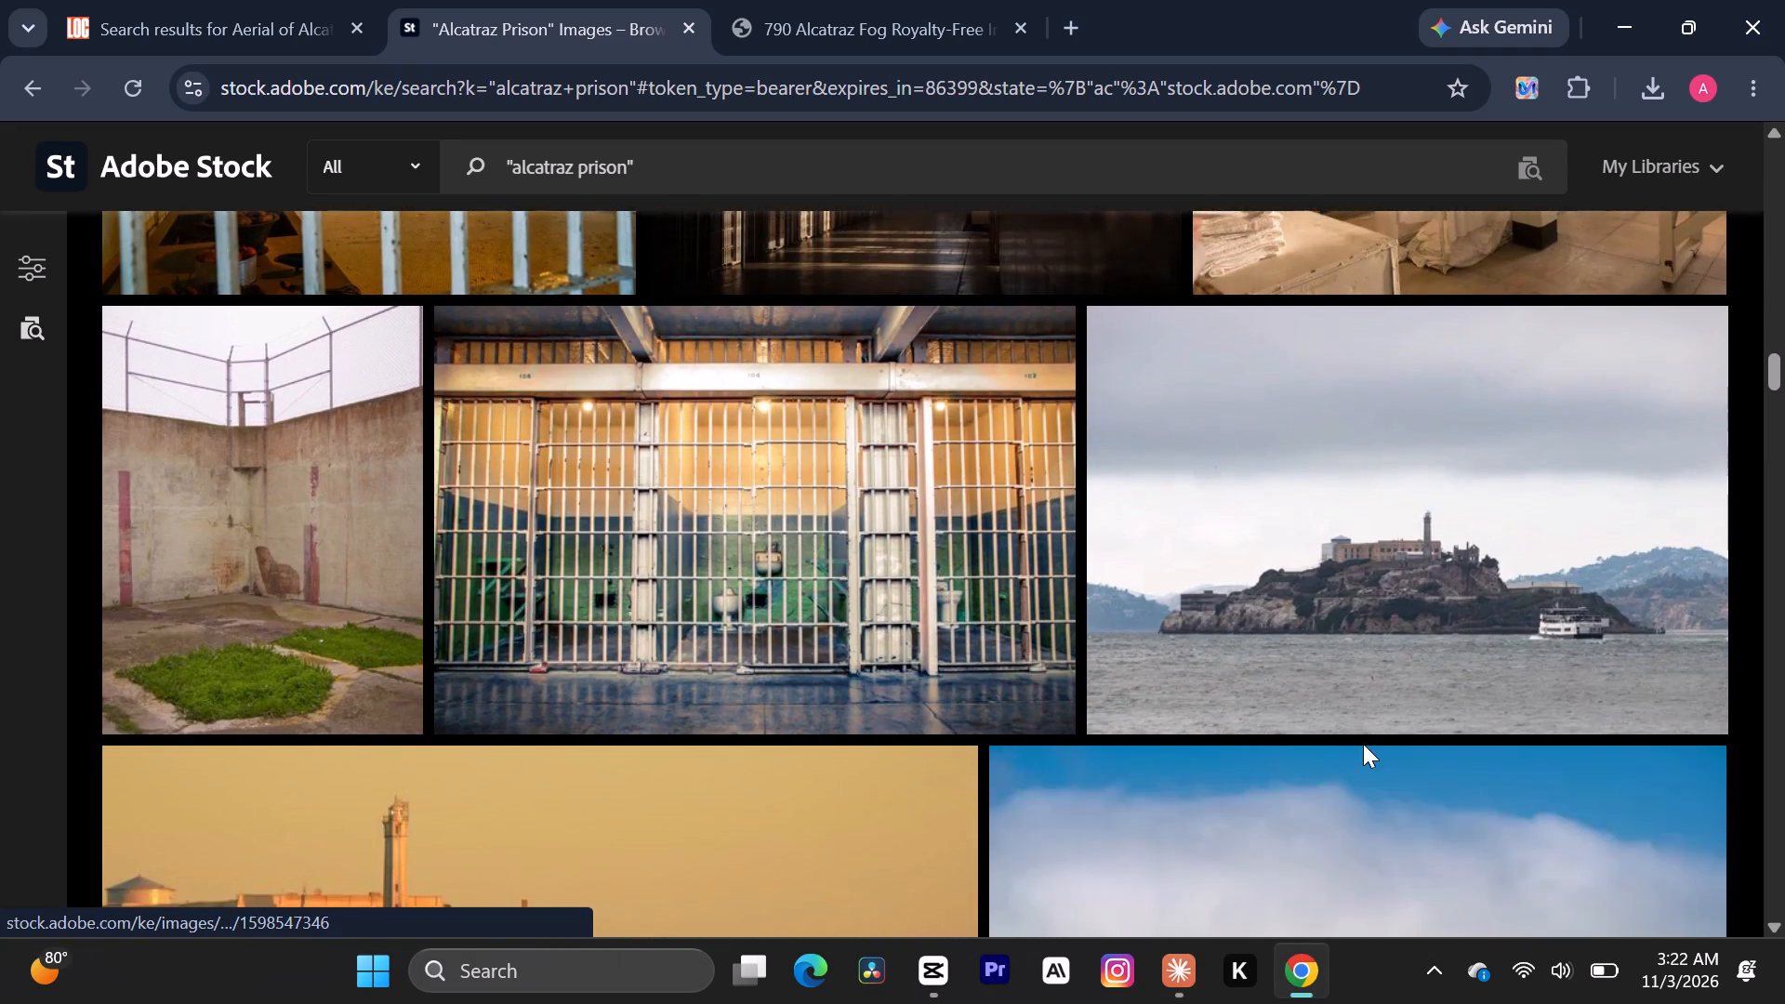
scroll(1363, 744, "down", 2)
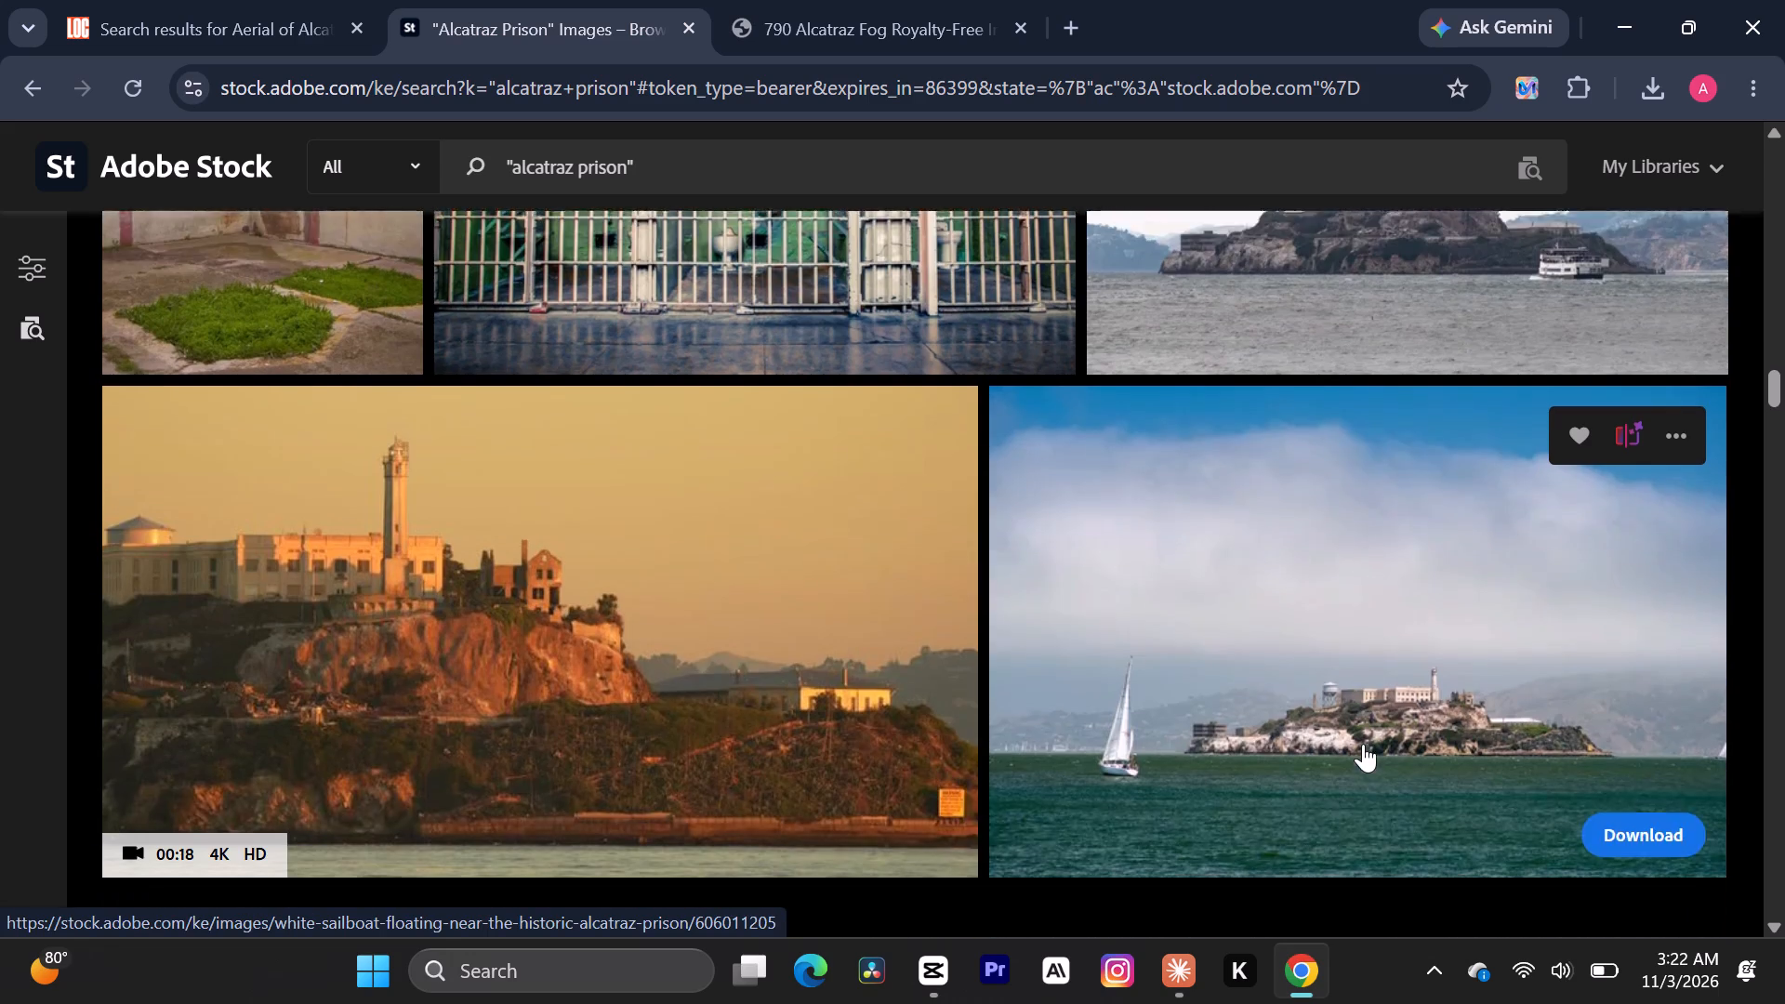
scroll(1363, 744, "down", 1)
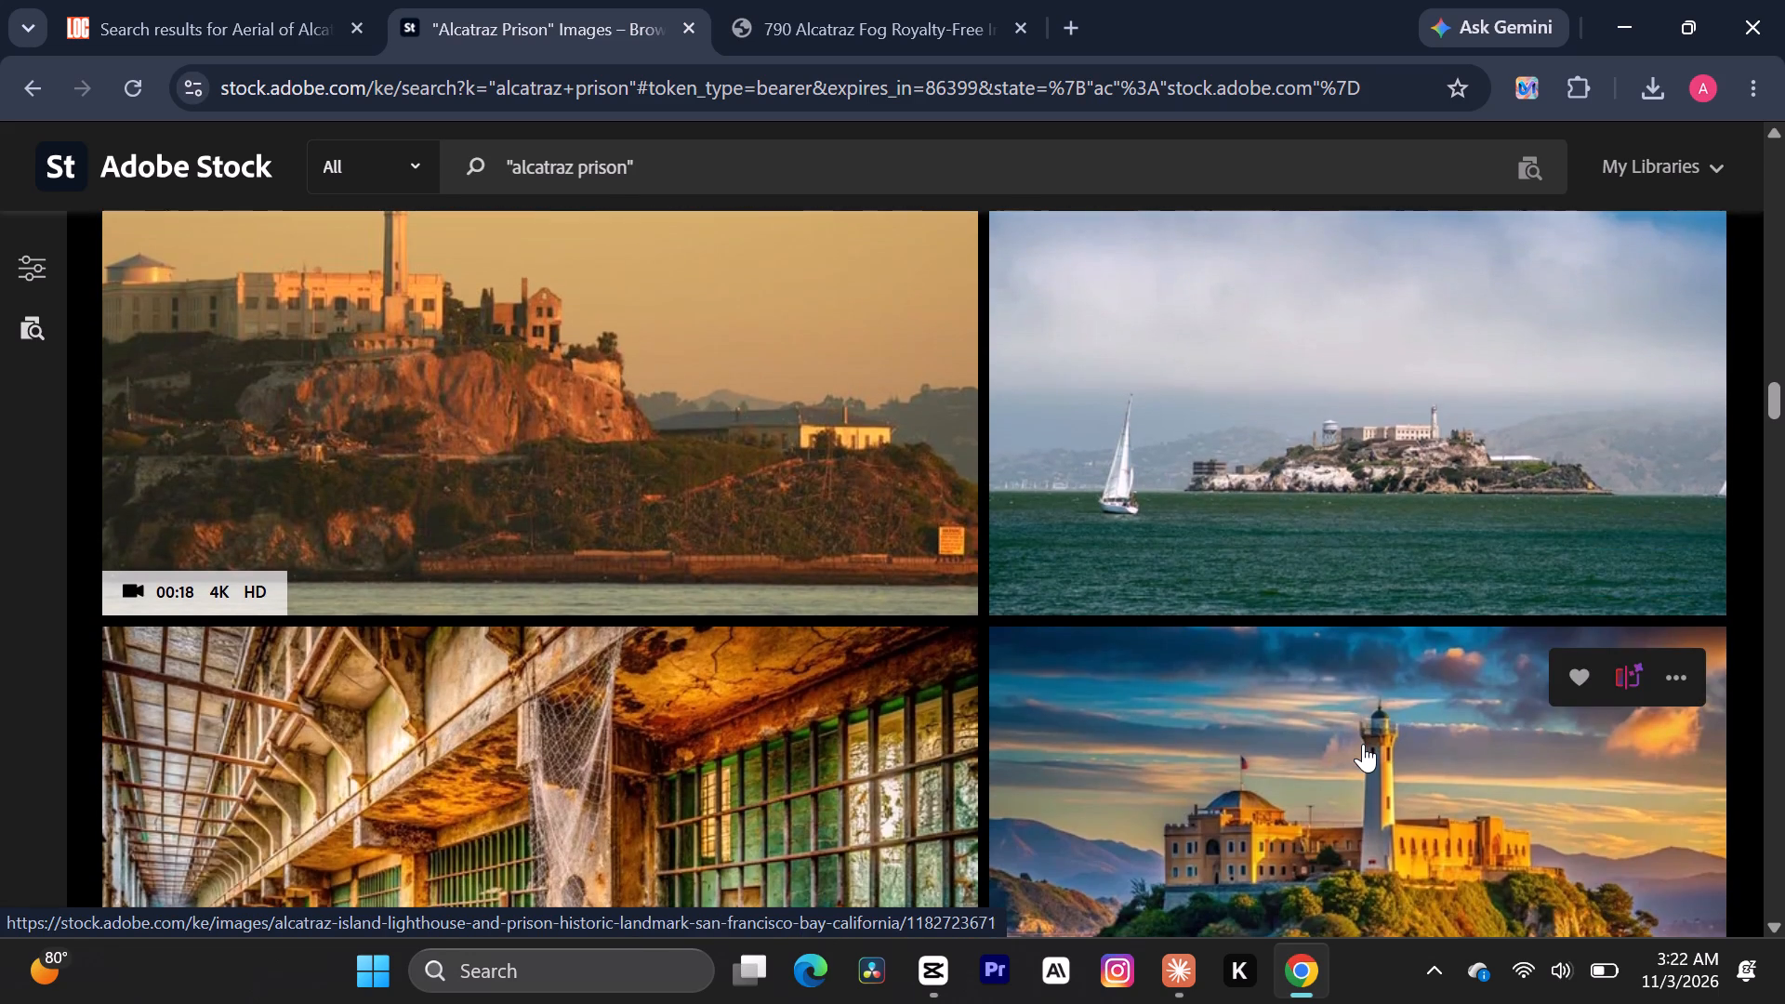
Open the "view of alcatraz prison in san francisco" photo of the island under grey clouds and view its license details.
scroll(1363, 744, "up", 2)
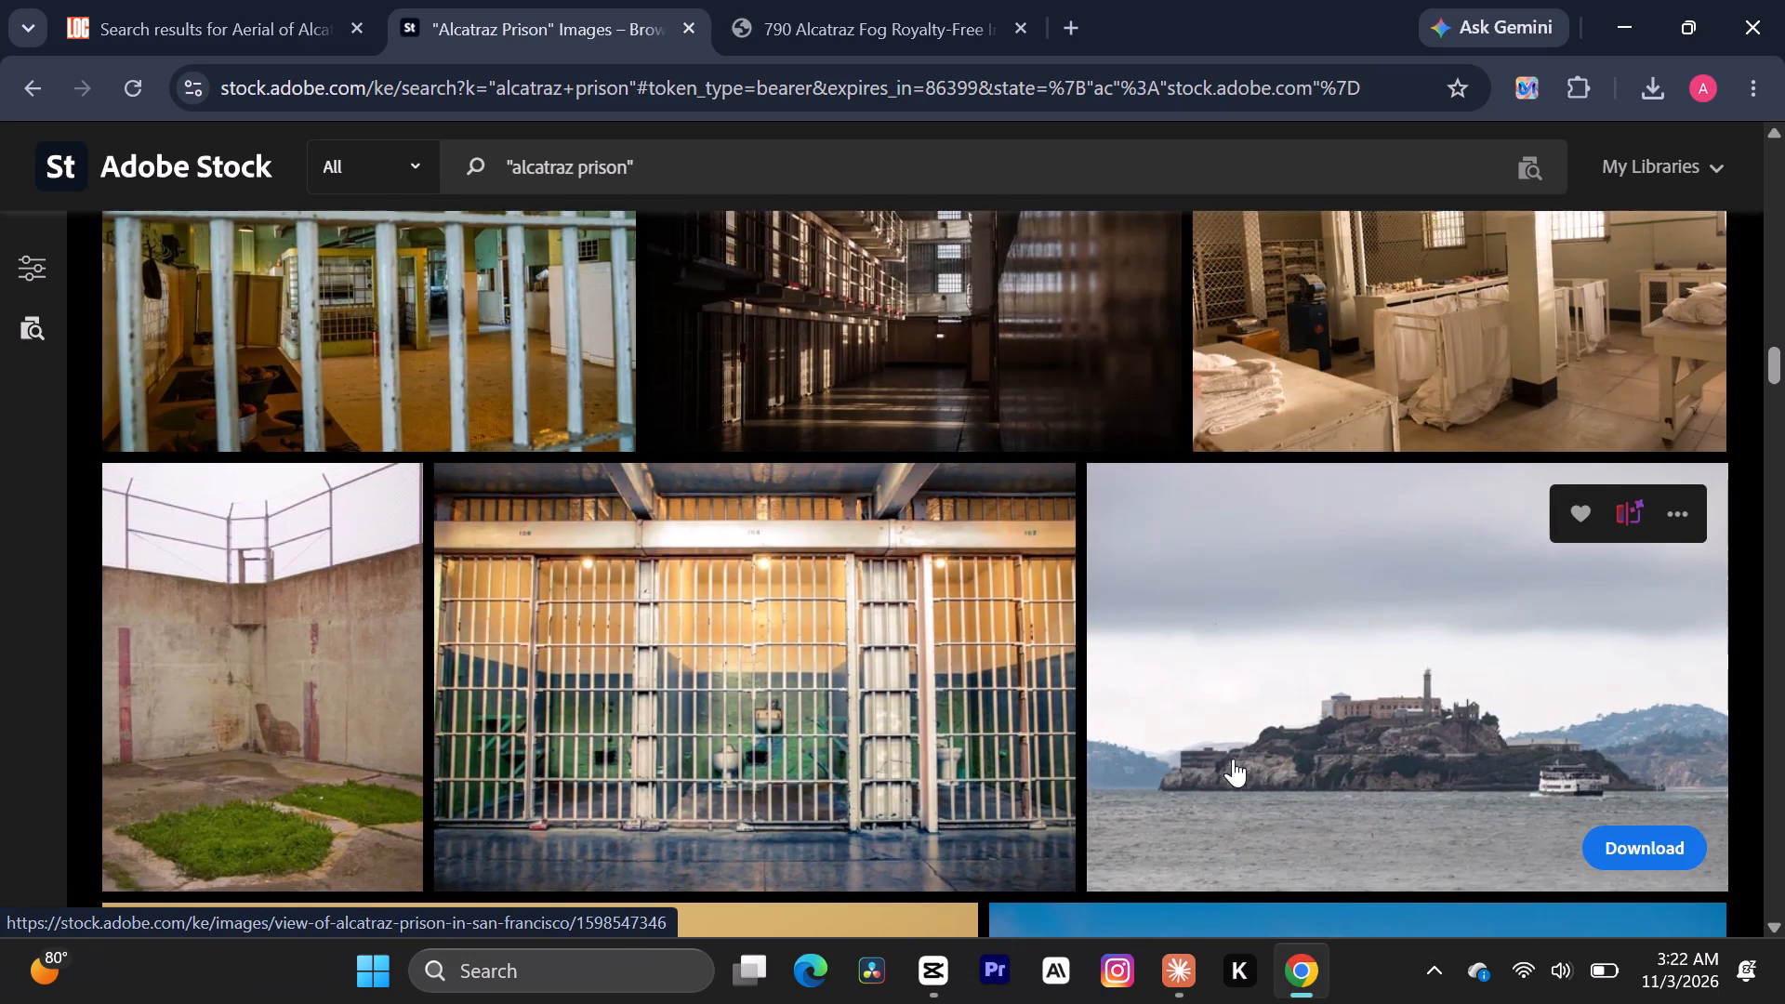
left_click(1235, 751)
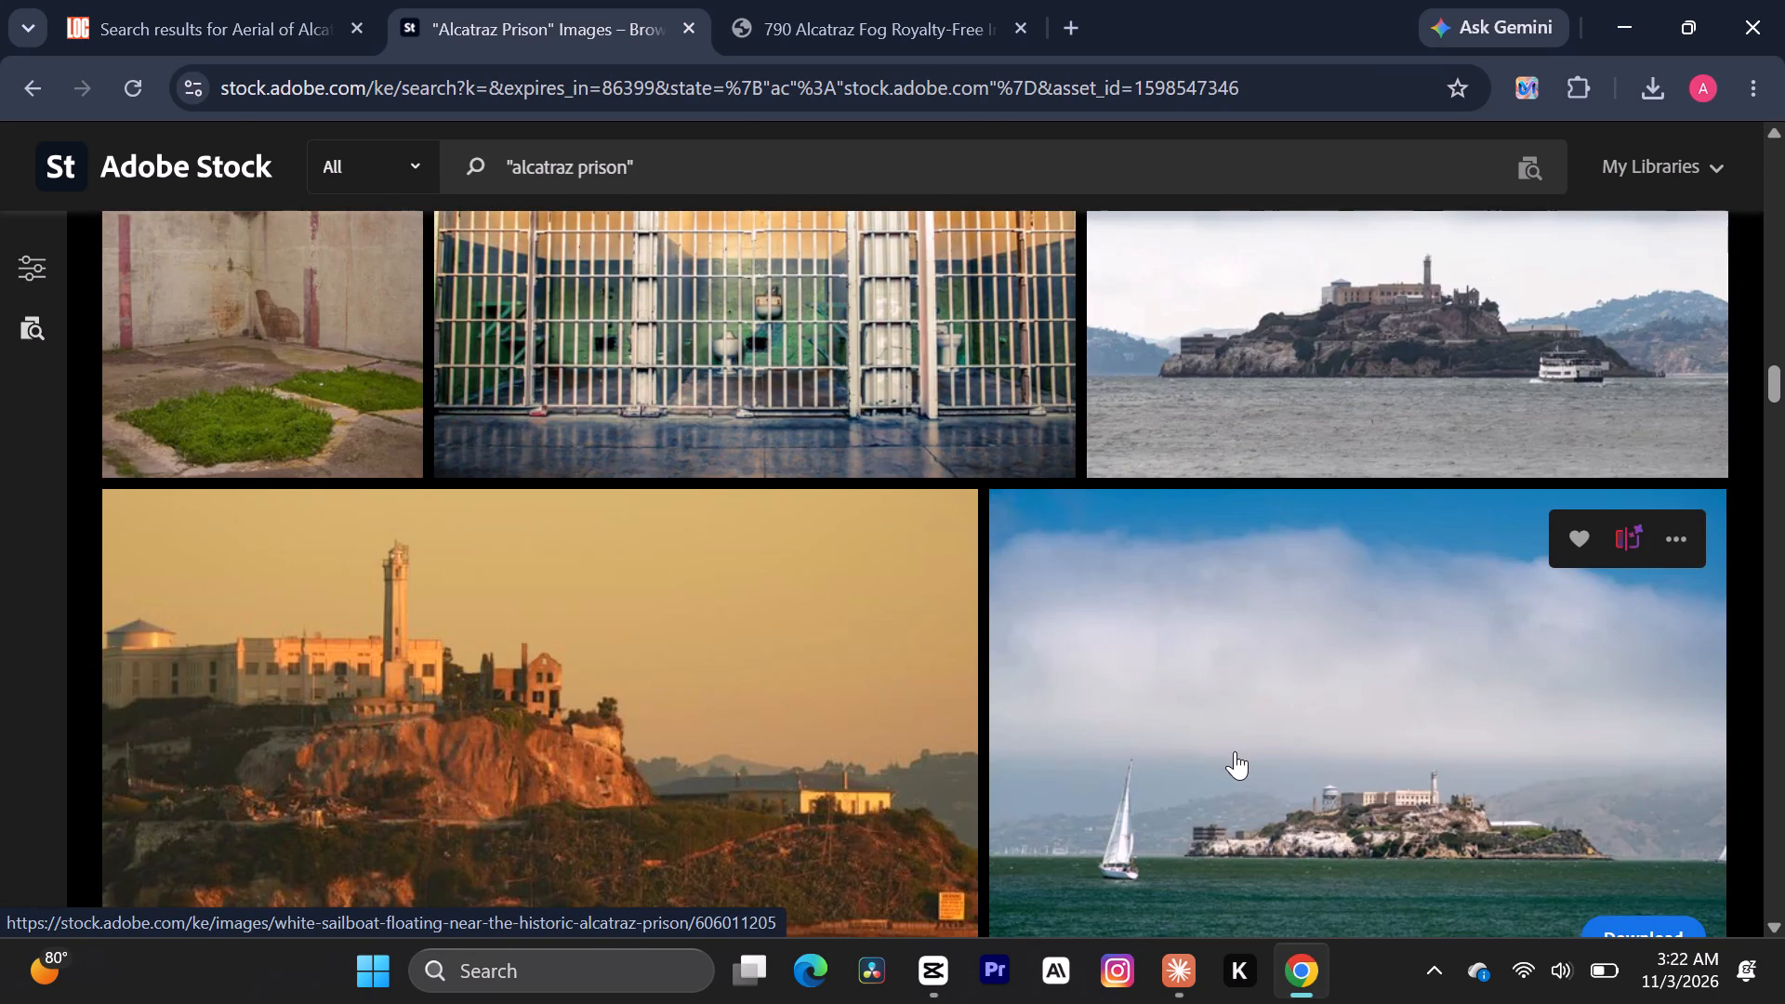
left_click(1284, 372)
left_click(1284, 372)
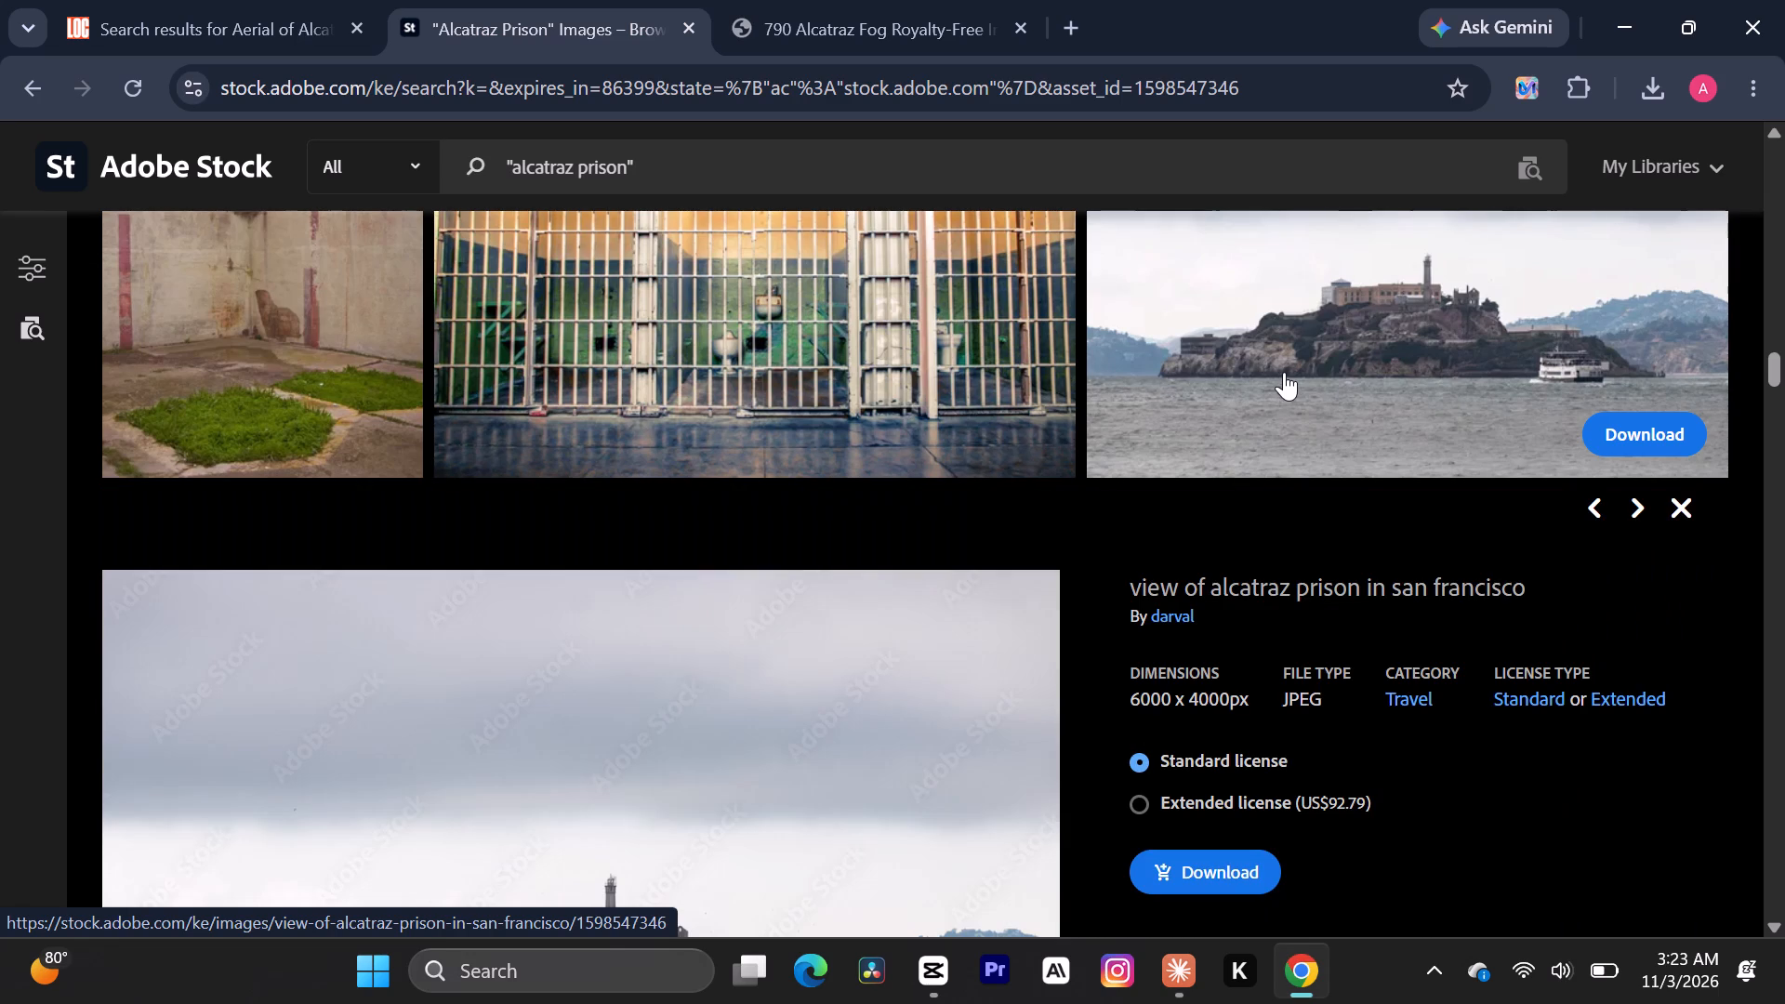
scroll(1320, 736, "down", 1)
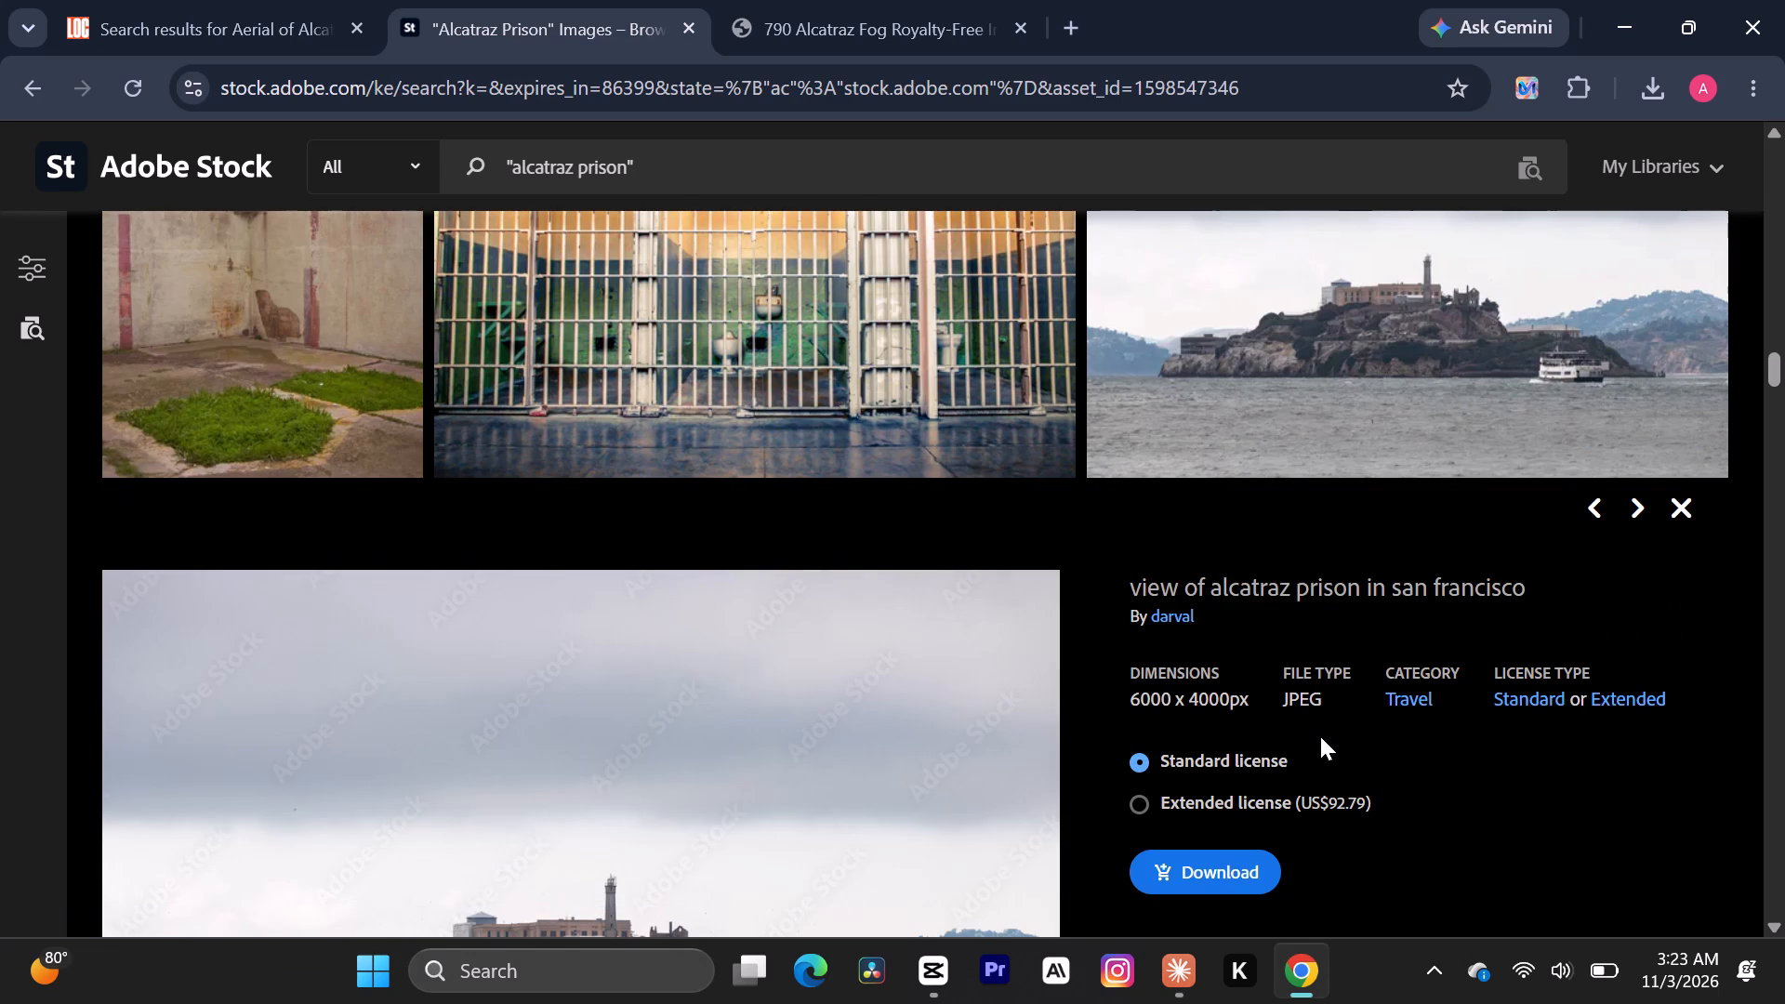
scroll(1320, 736, "down", 1)
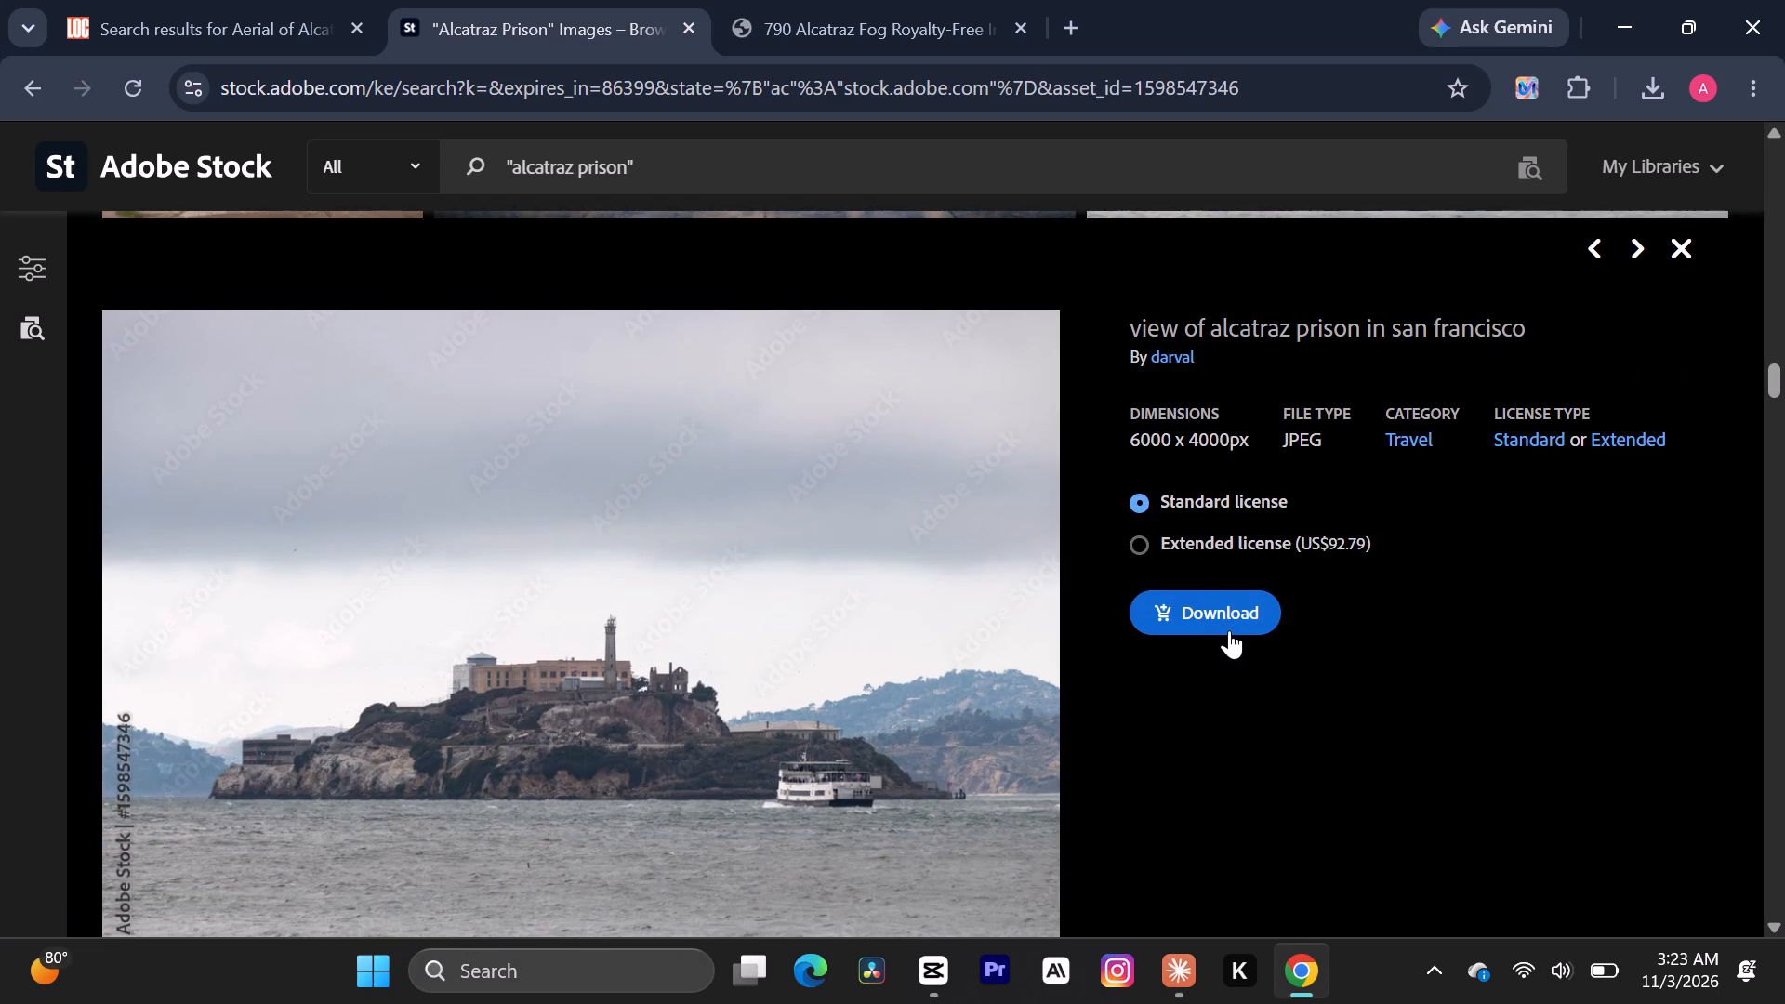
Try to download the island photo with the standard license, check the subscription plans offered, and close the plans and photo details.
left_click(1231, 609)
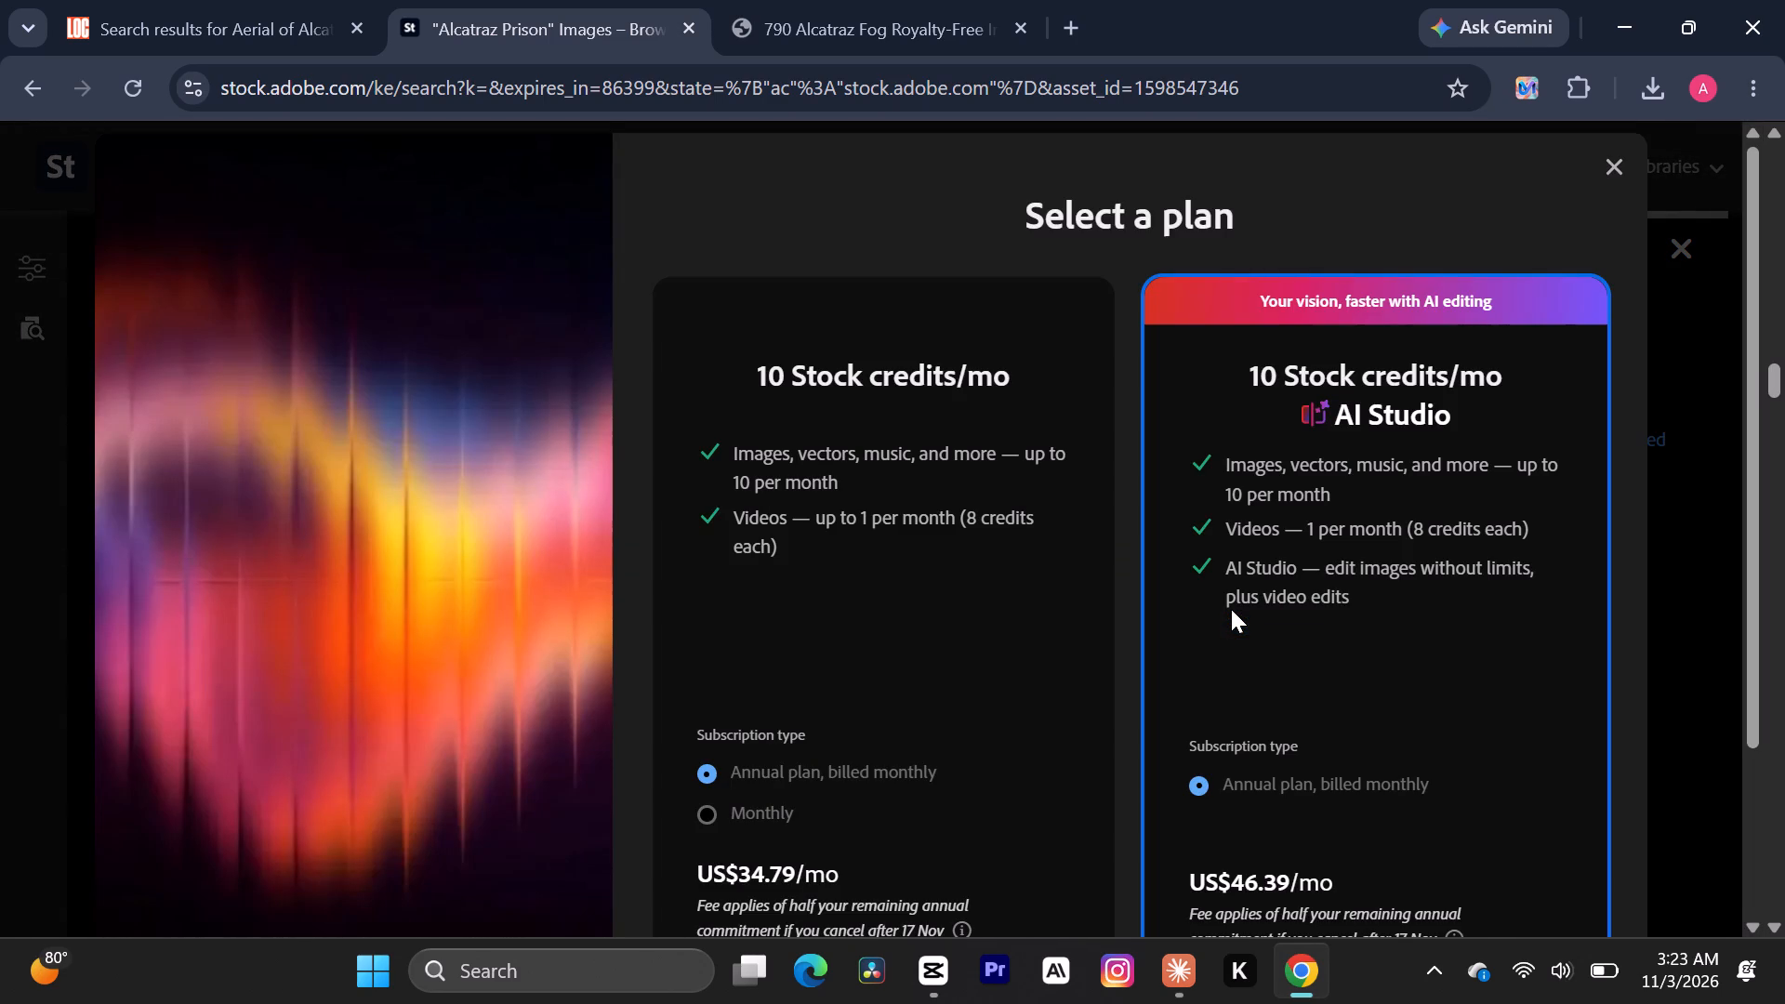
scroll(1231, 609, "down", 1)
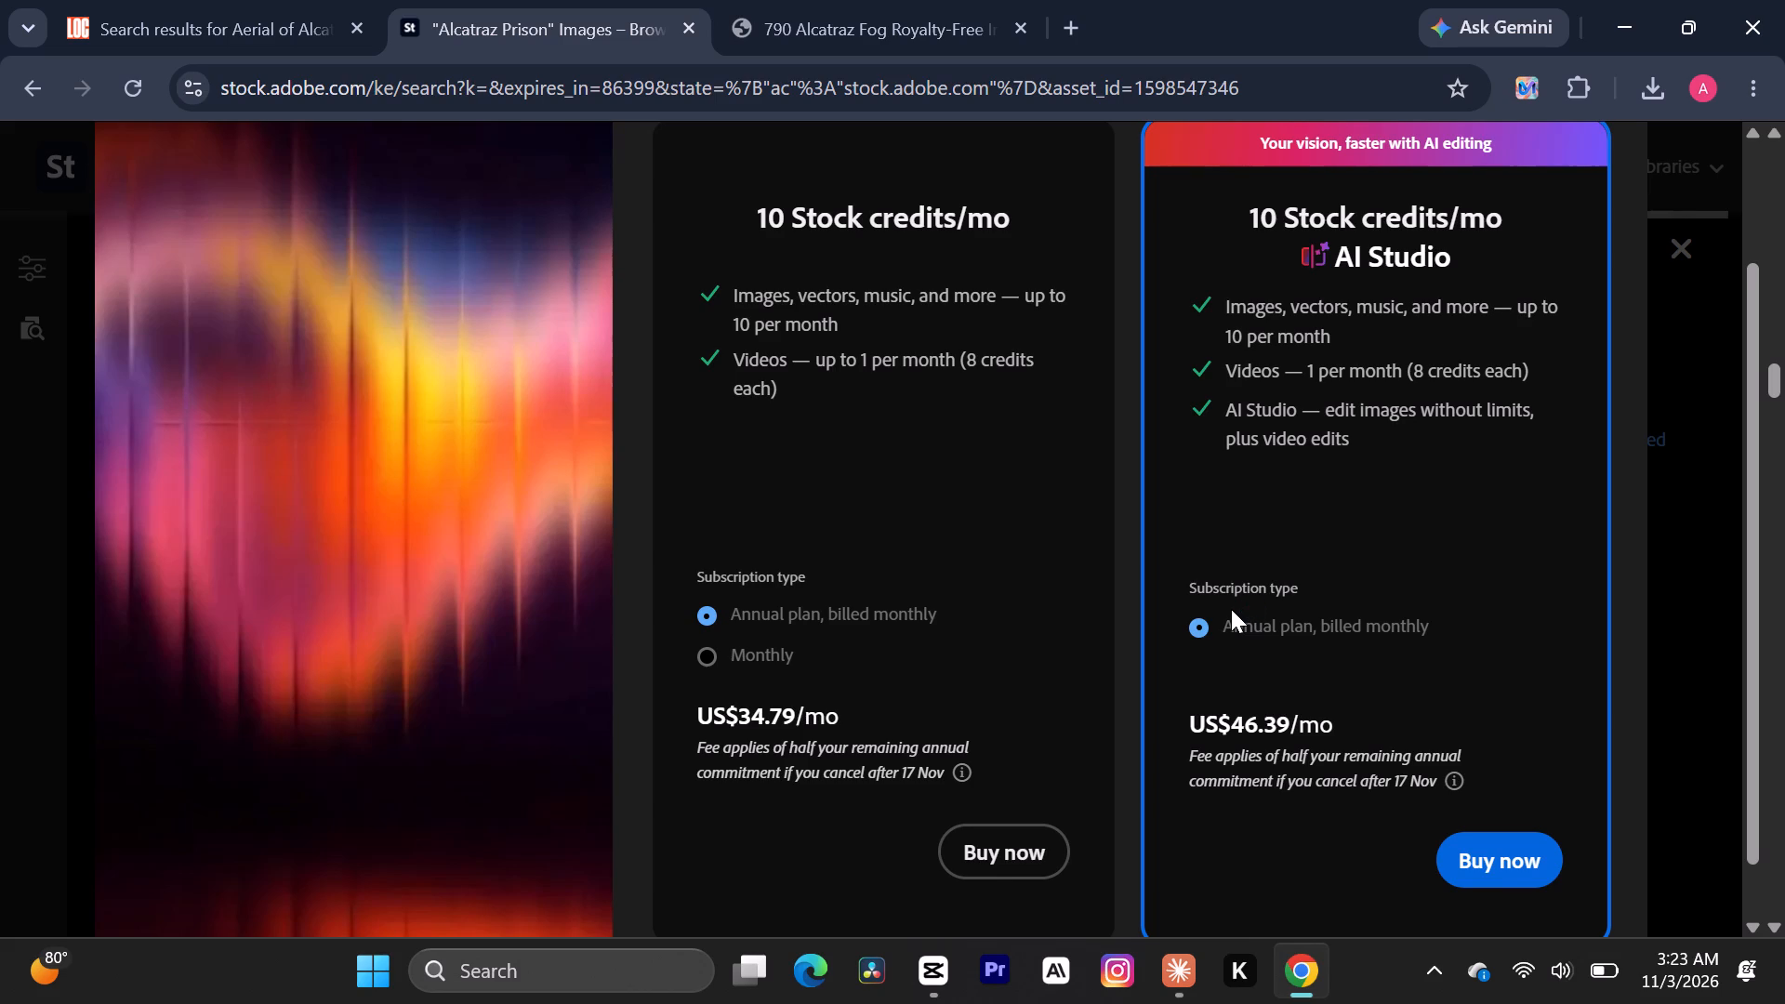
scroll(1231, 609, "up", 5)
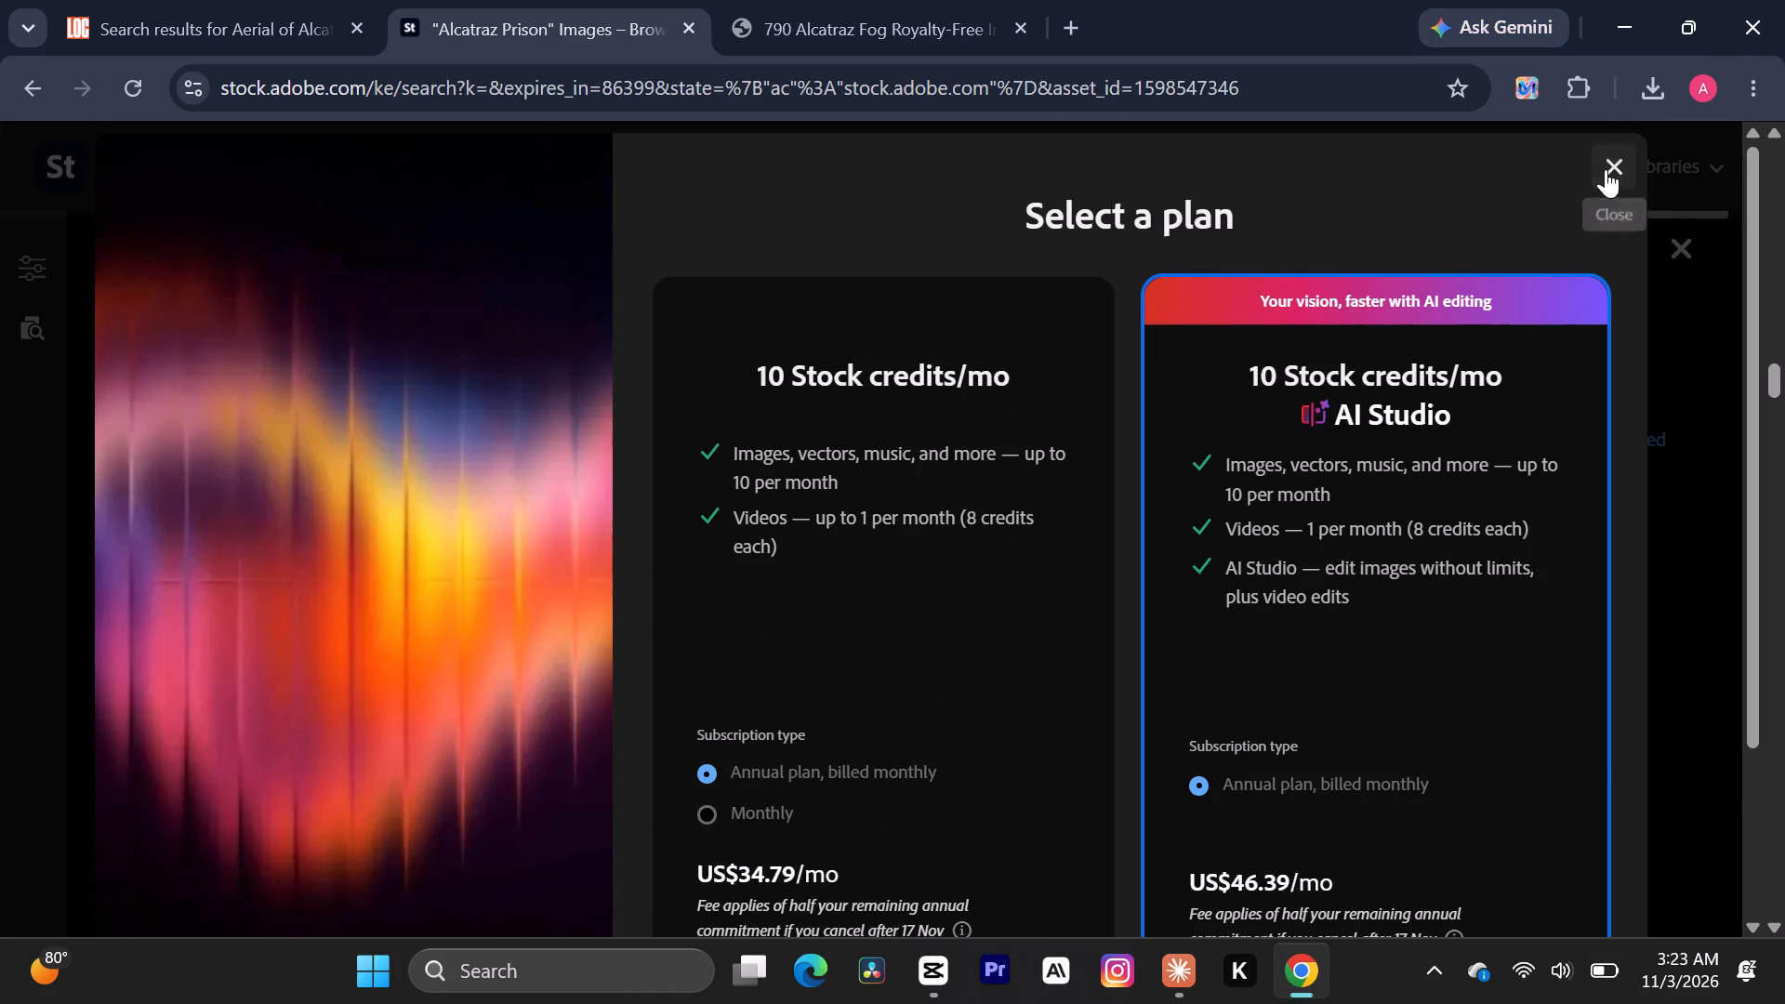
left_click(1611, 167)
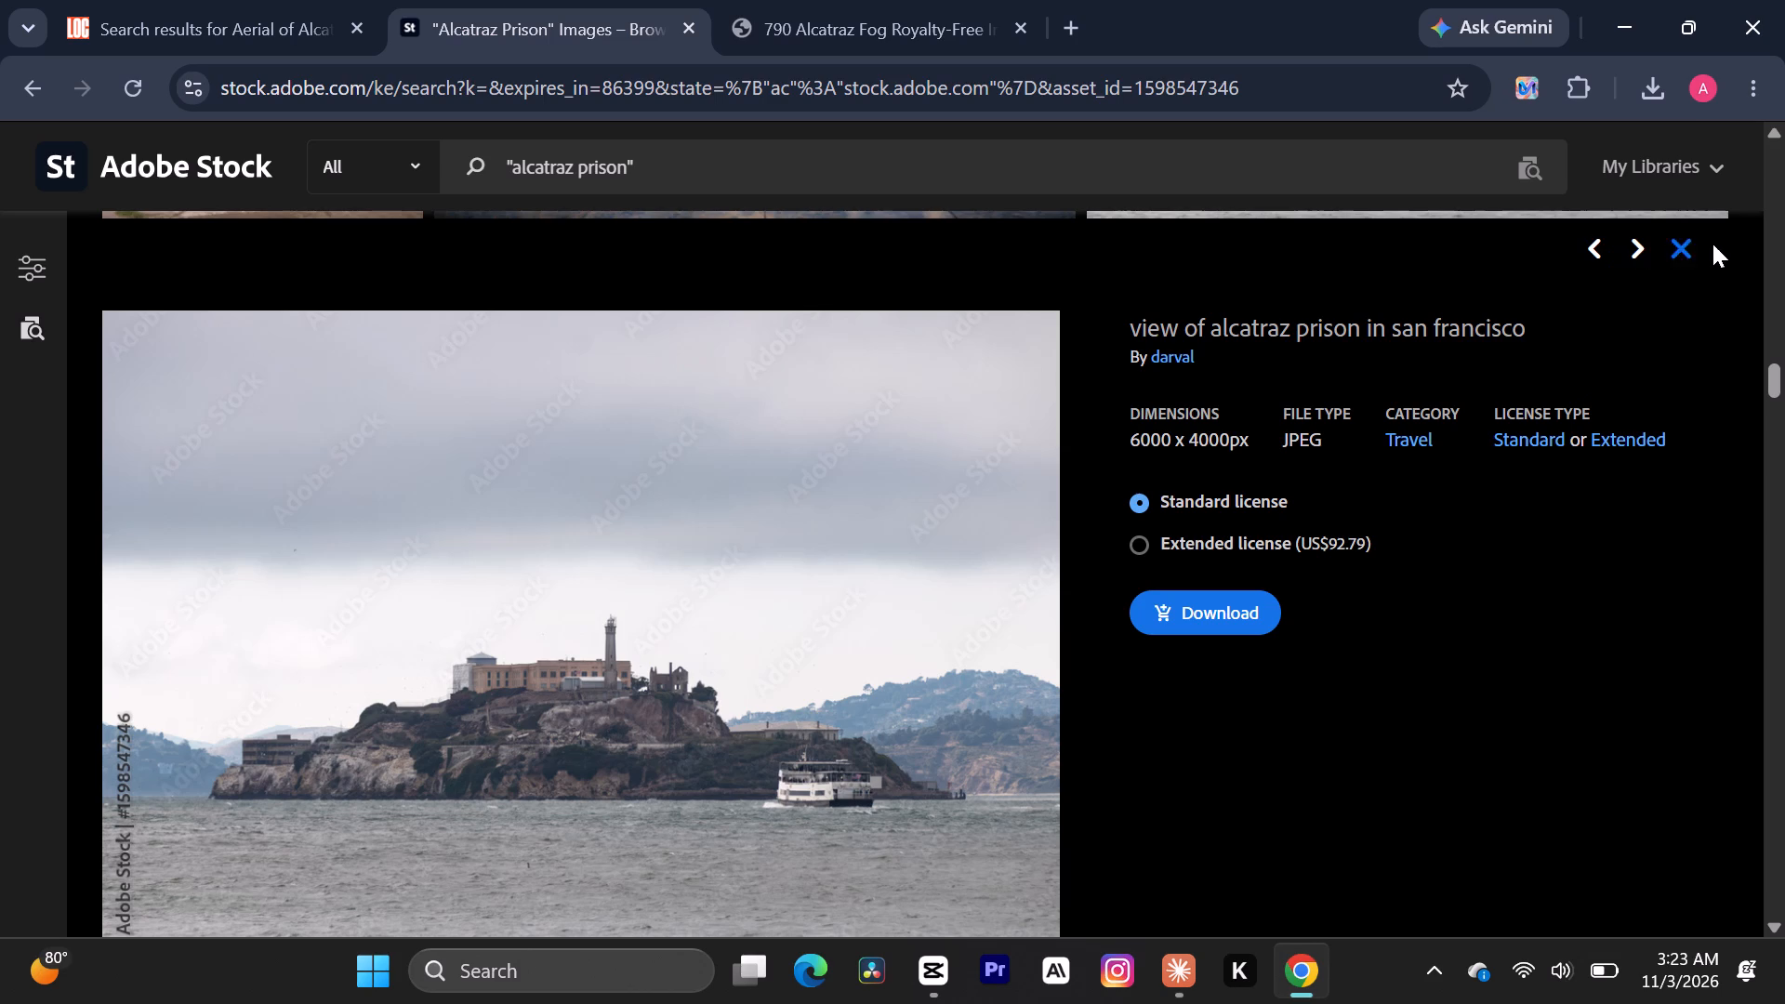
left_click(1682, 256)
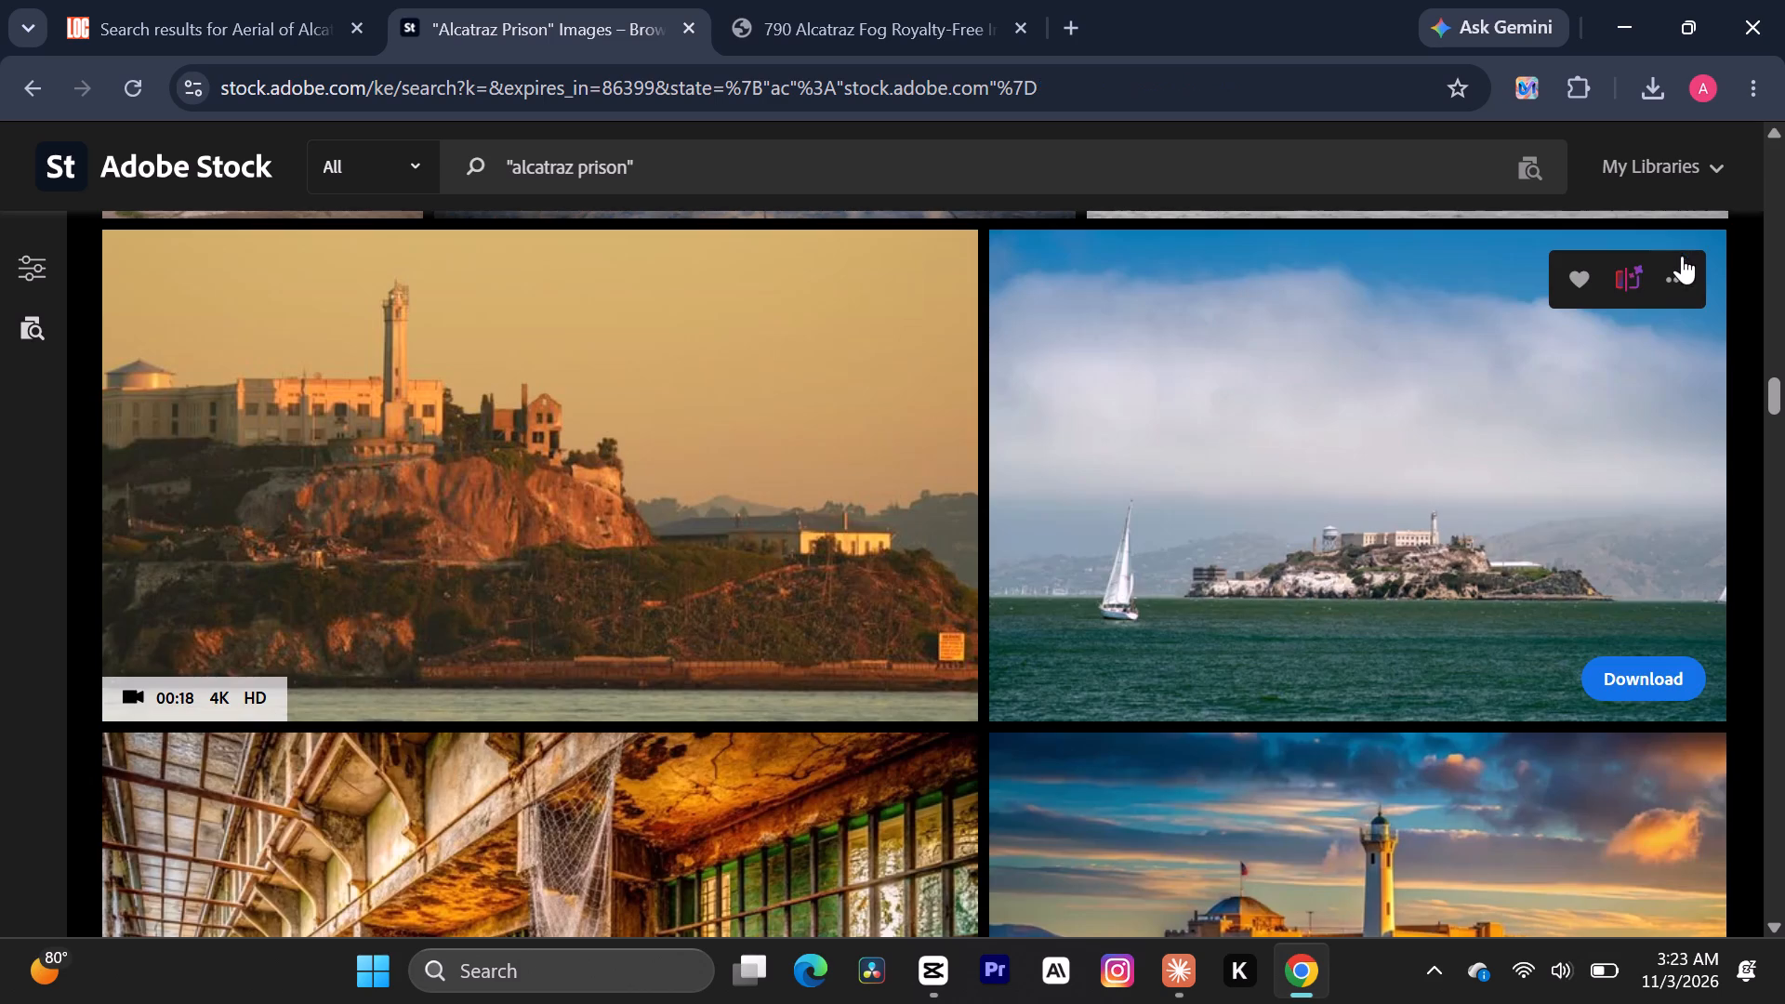
Look further down the Adobe Stock results for usable Alcatraz island and prison pictures.
scroll(1070, 572, "down", 4)
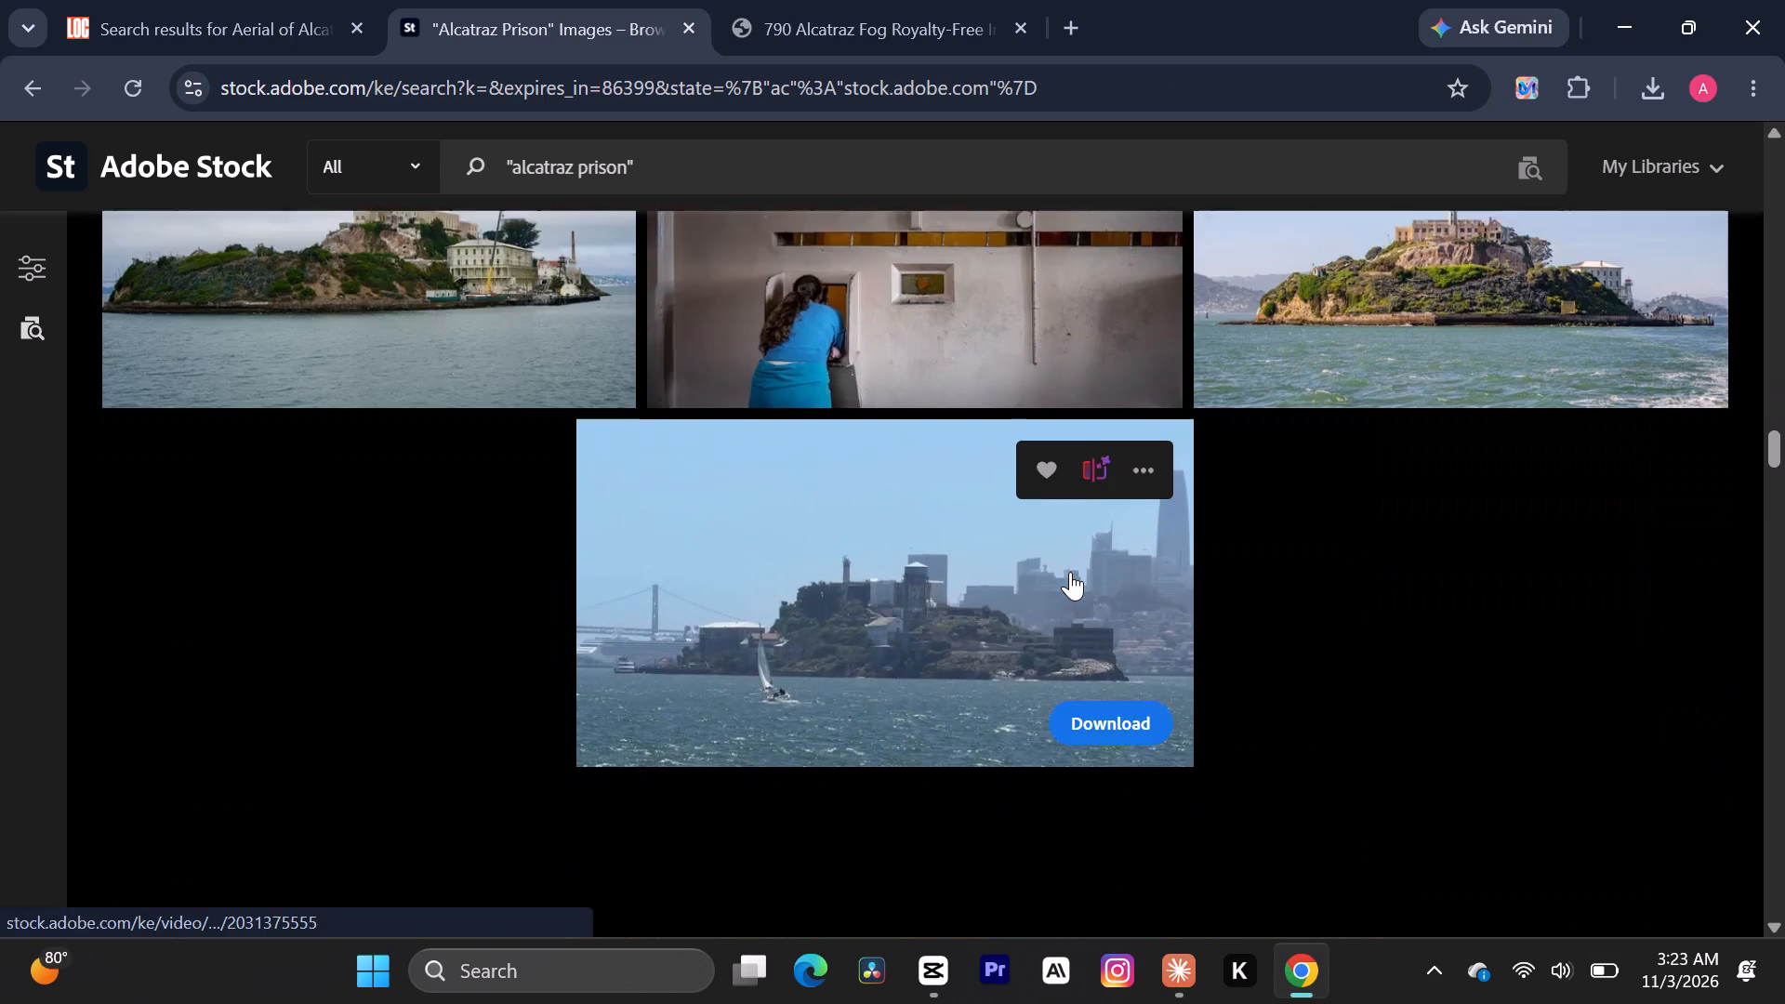
scroll(1070, 572, "down", 3)
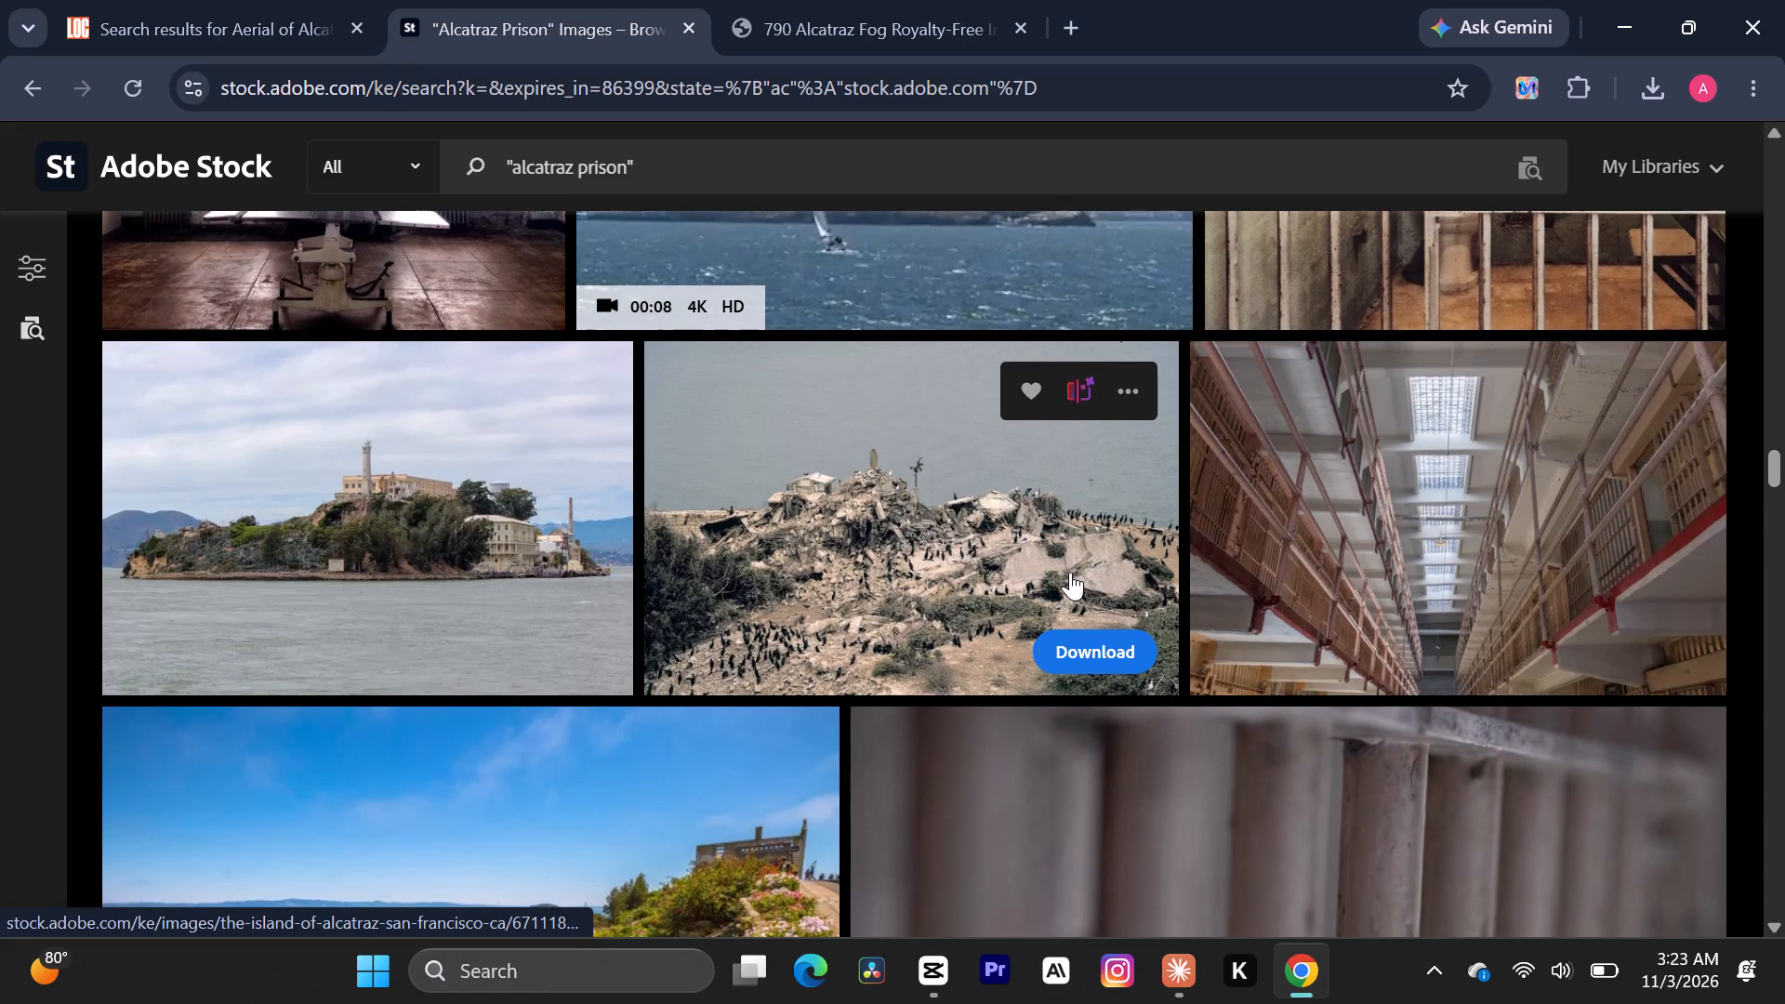
scroll(925, 598, "down", 2)
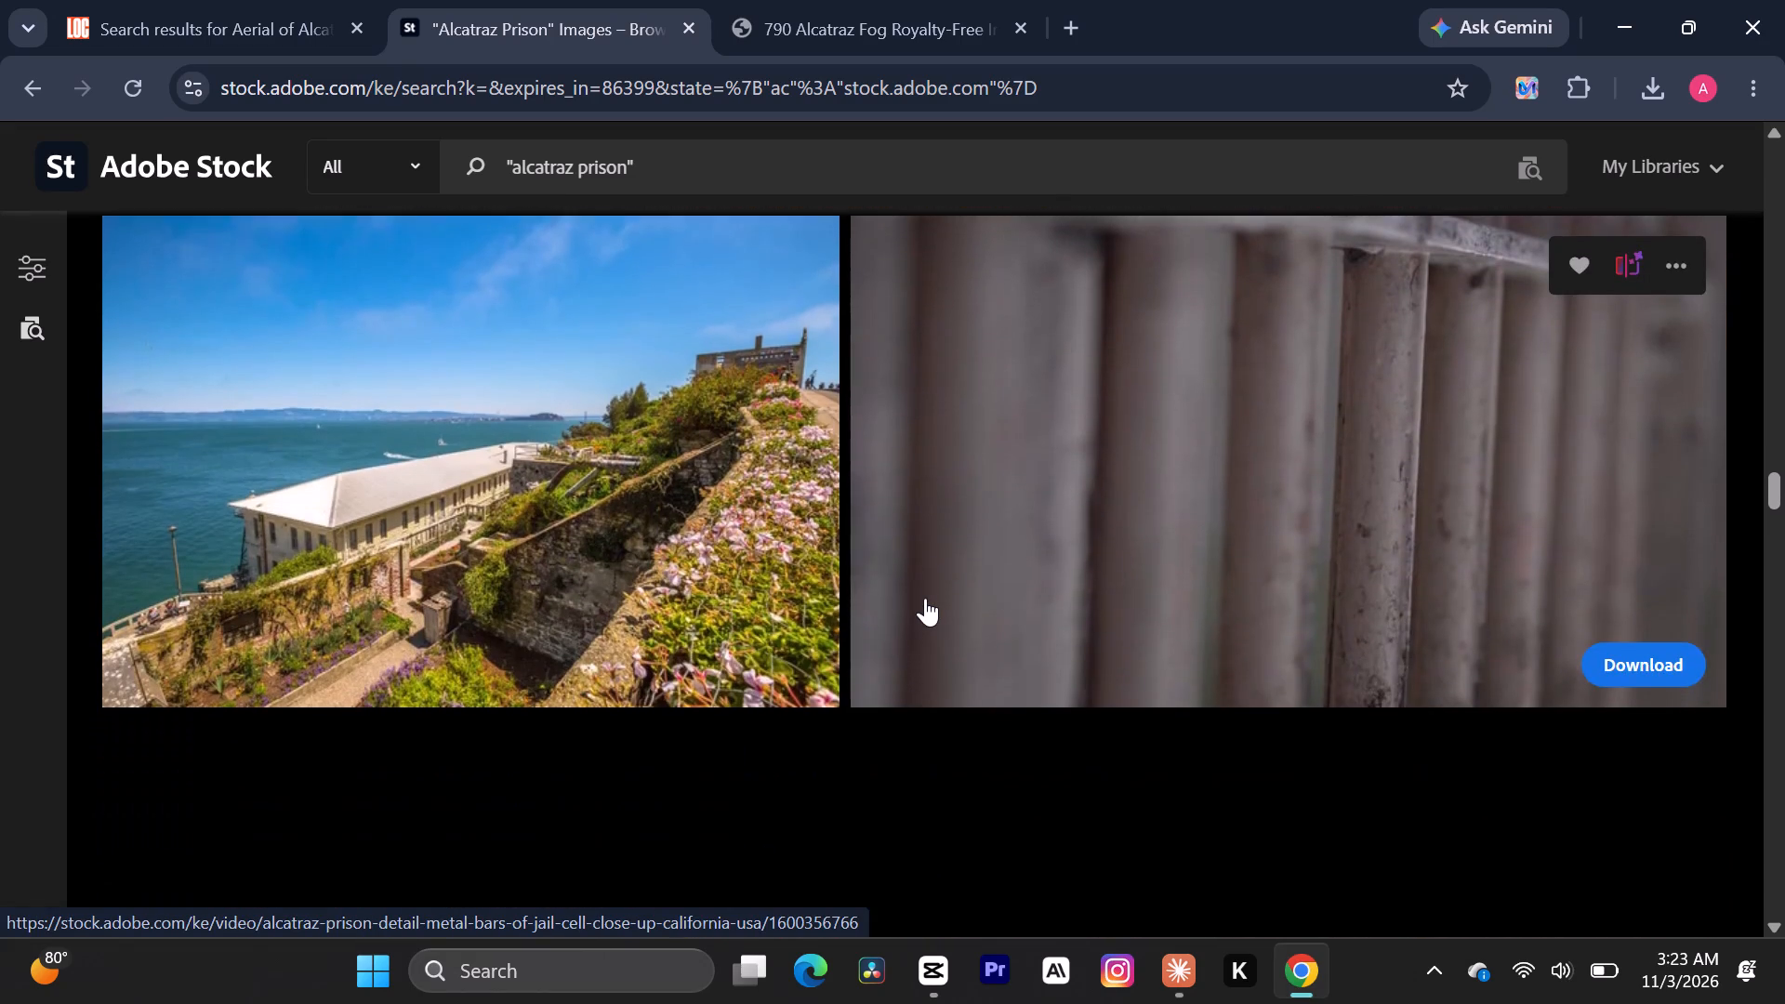
scroll(925, 598, "down", 1)
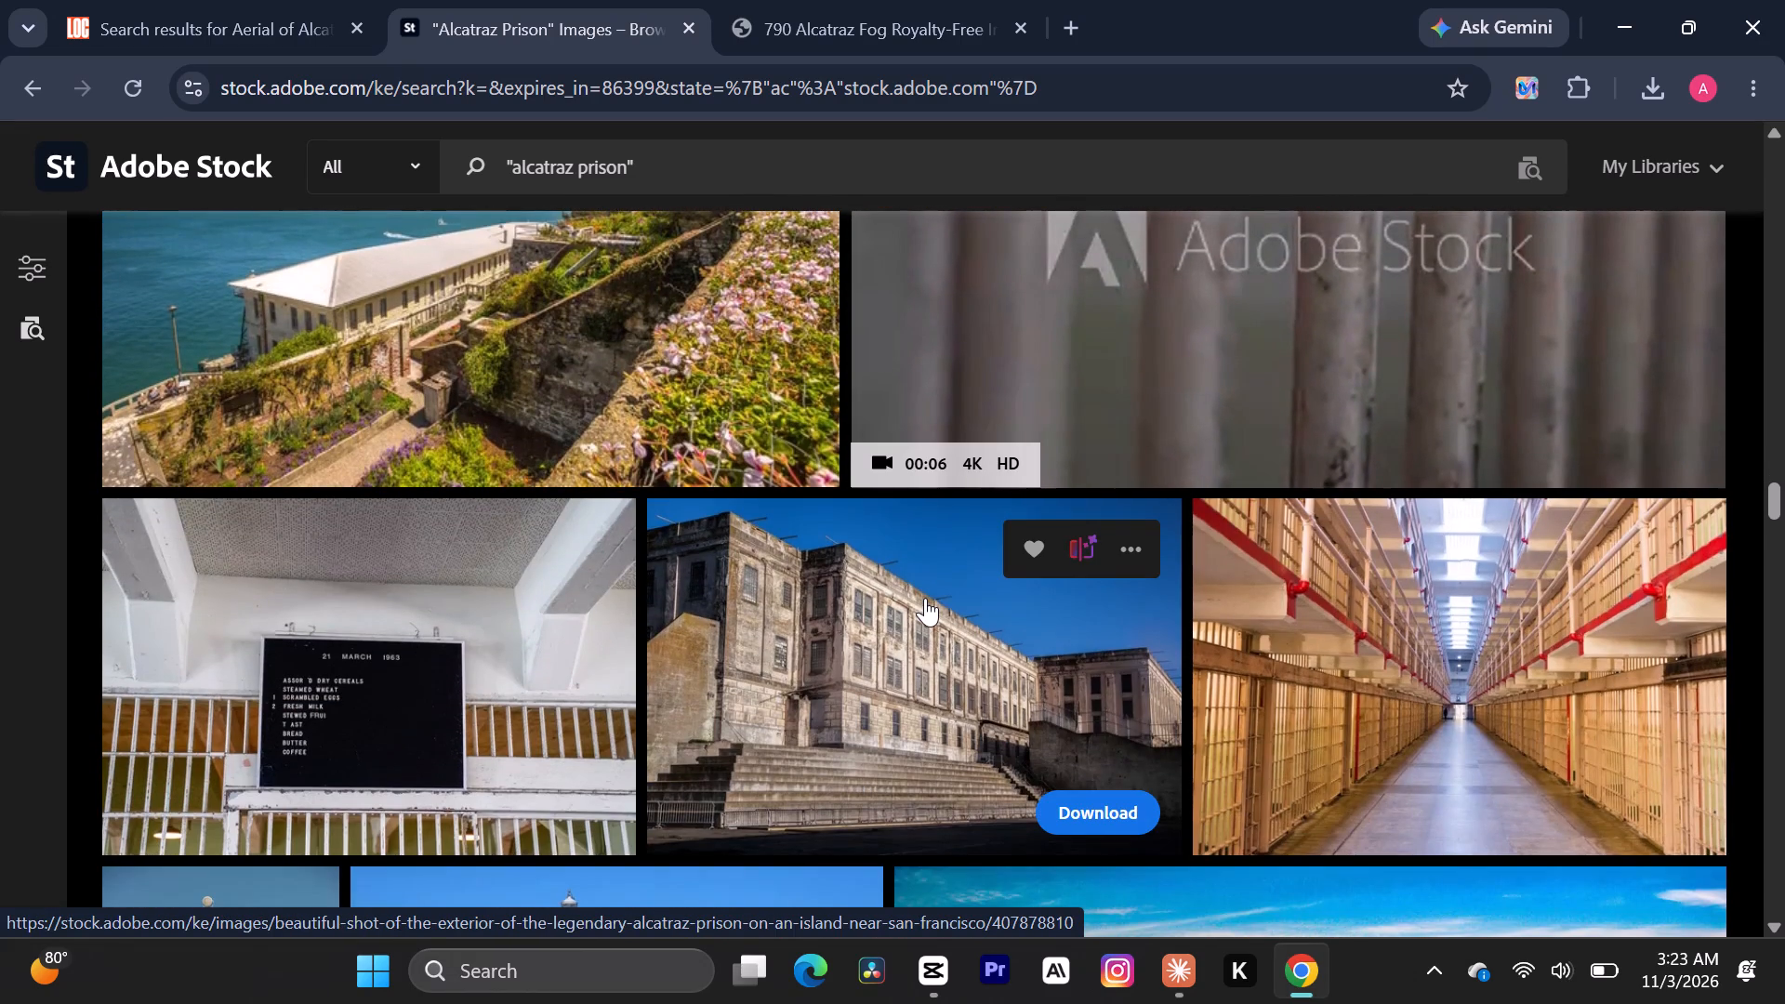
Open the editorial-only Alcatraz cell block photo with the skylights and download its preview image.
scroll(925, 598, "up", 2)
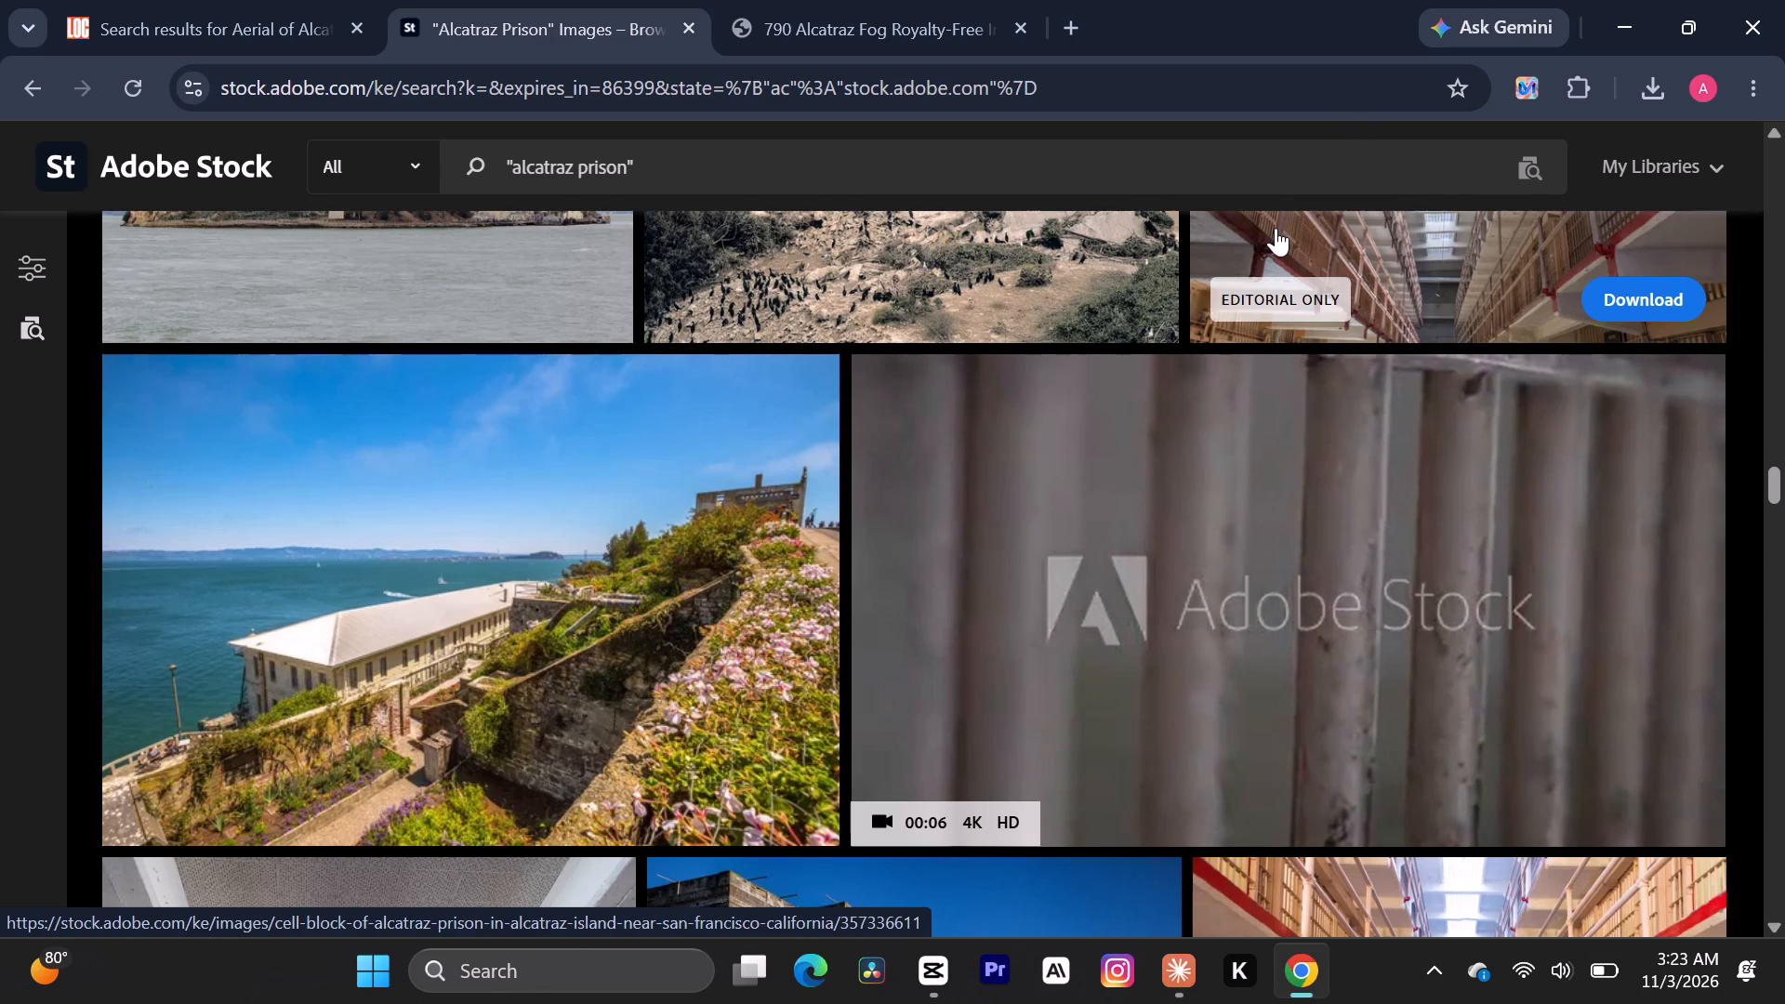
left_click(1272, 310)
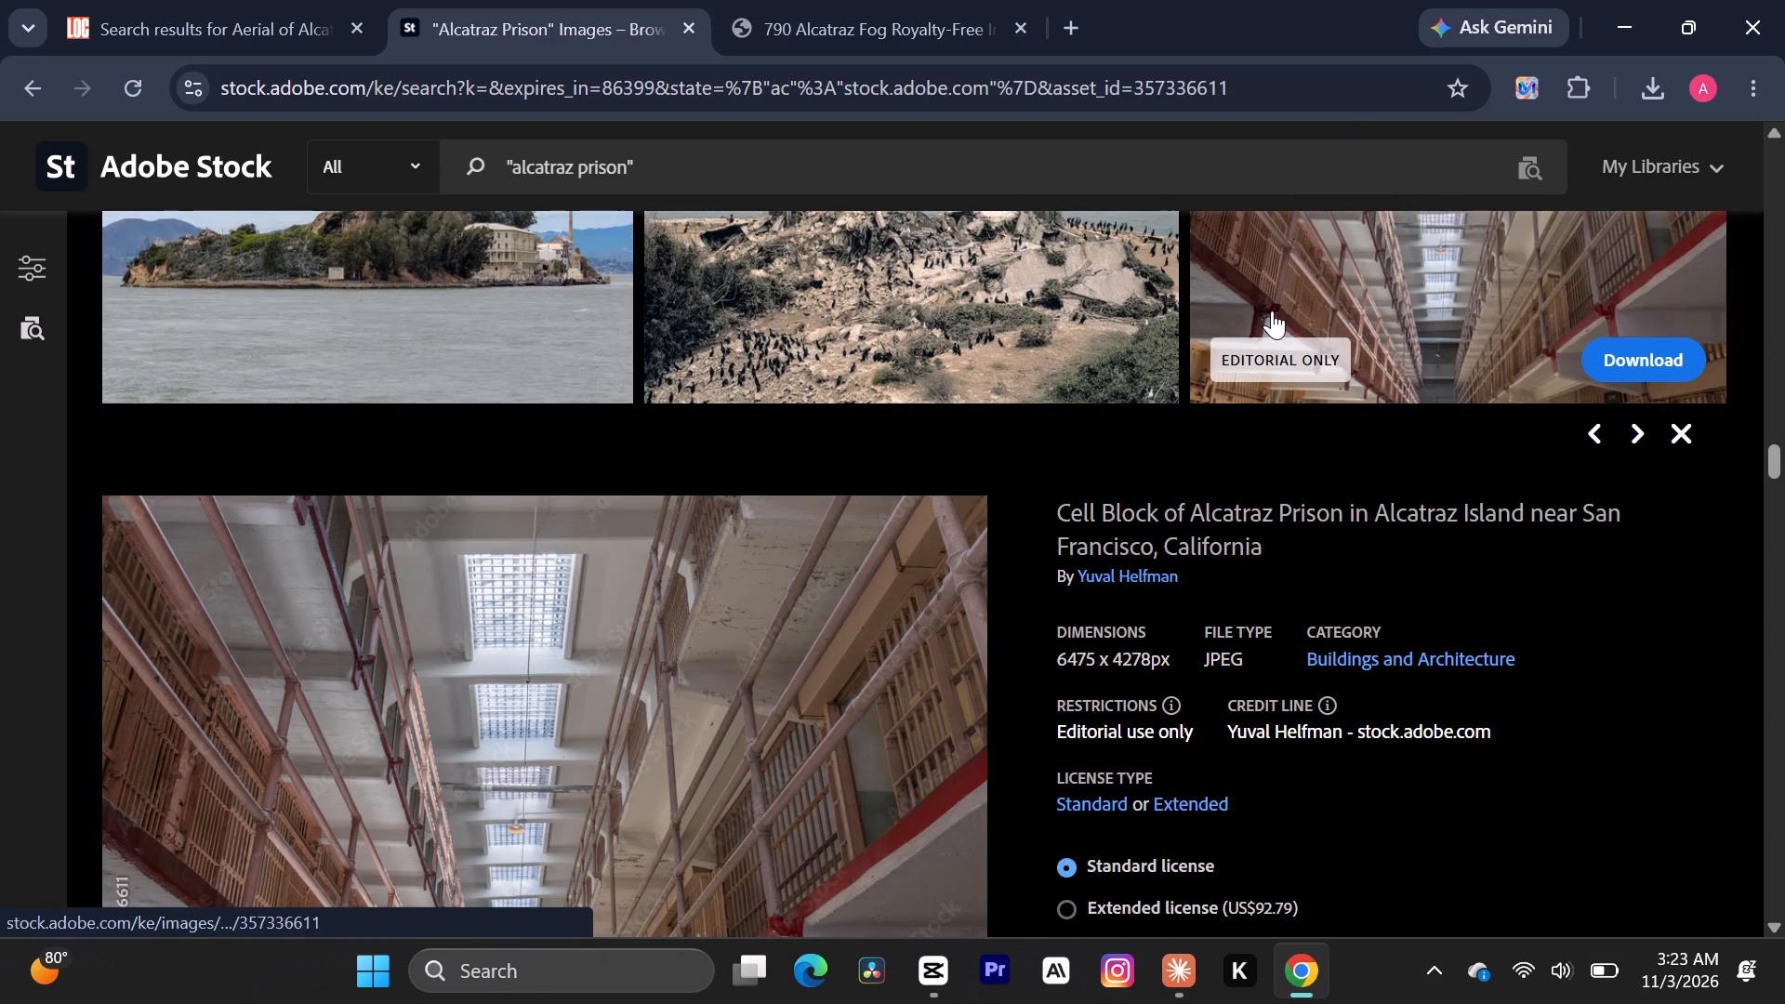
scroll(1013, 699, "down", 2)
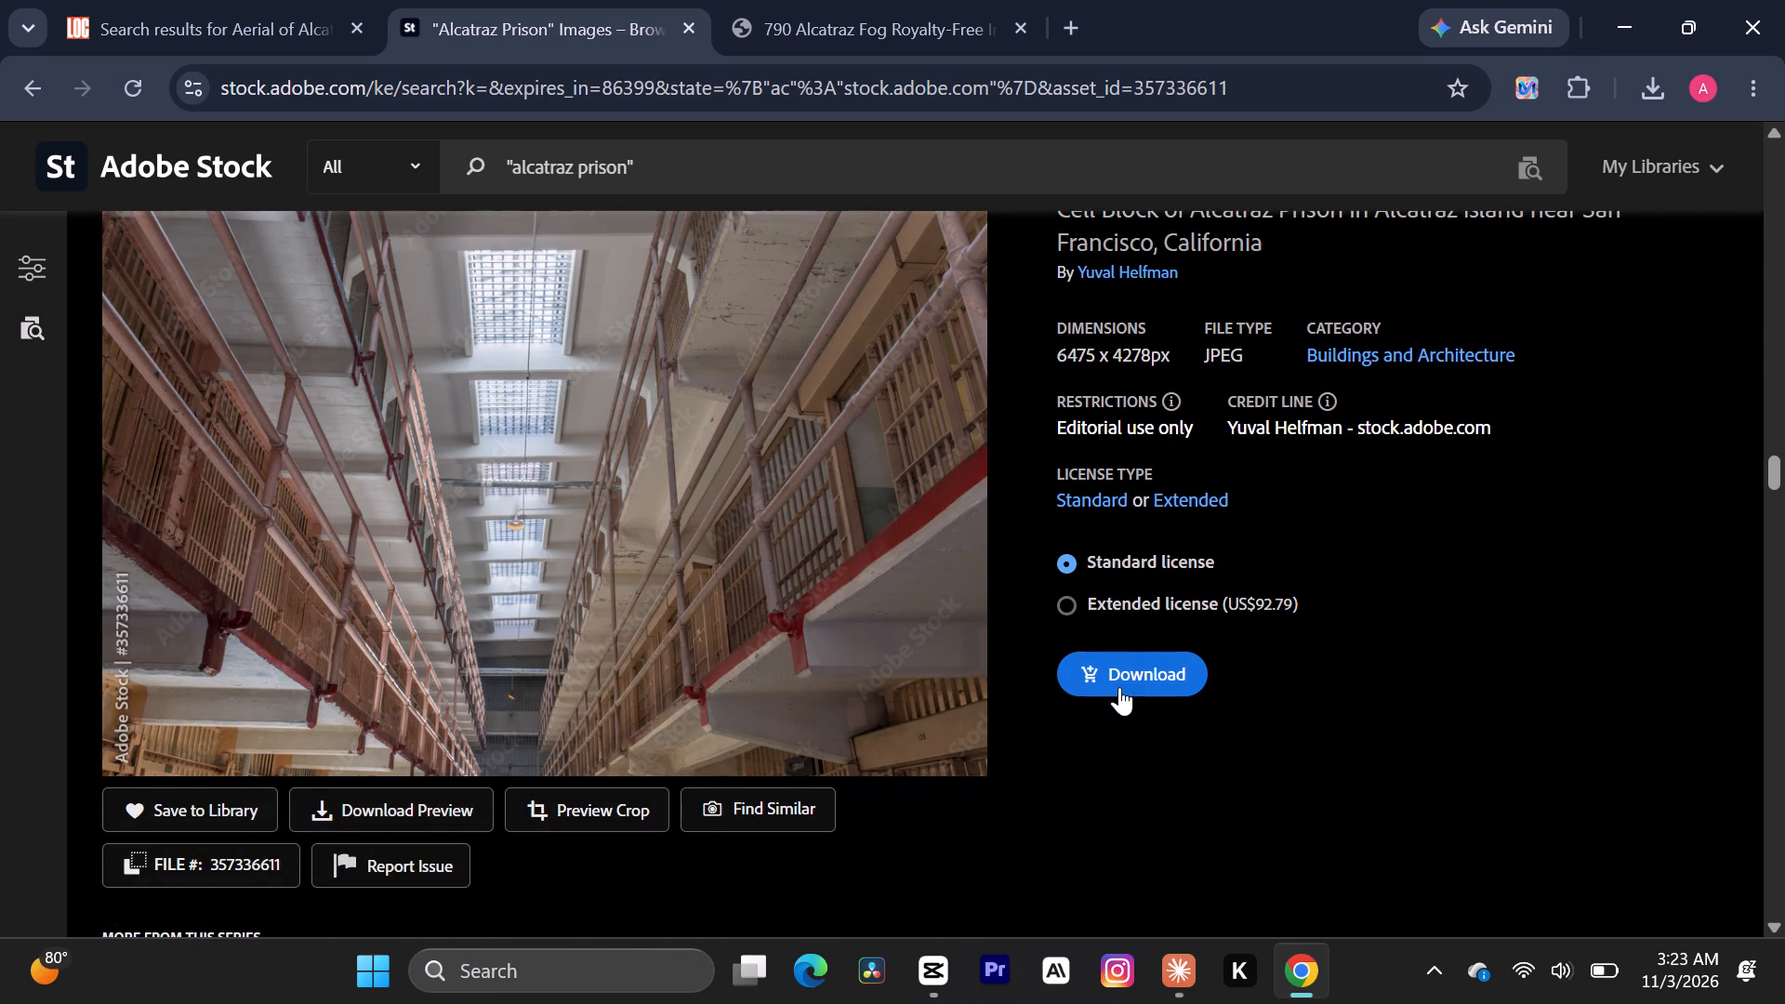
left_click(456, 811)
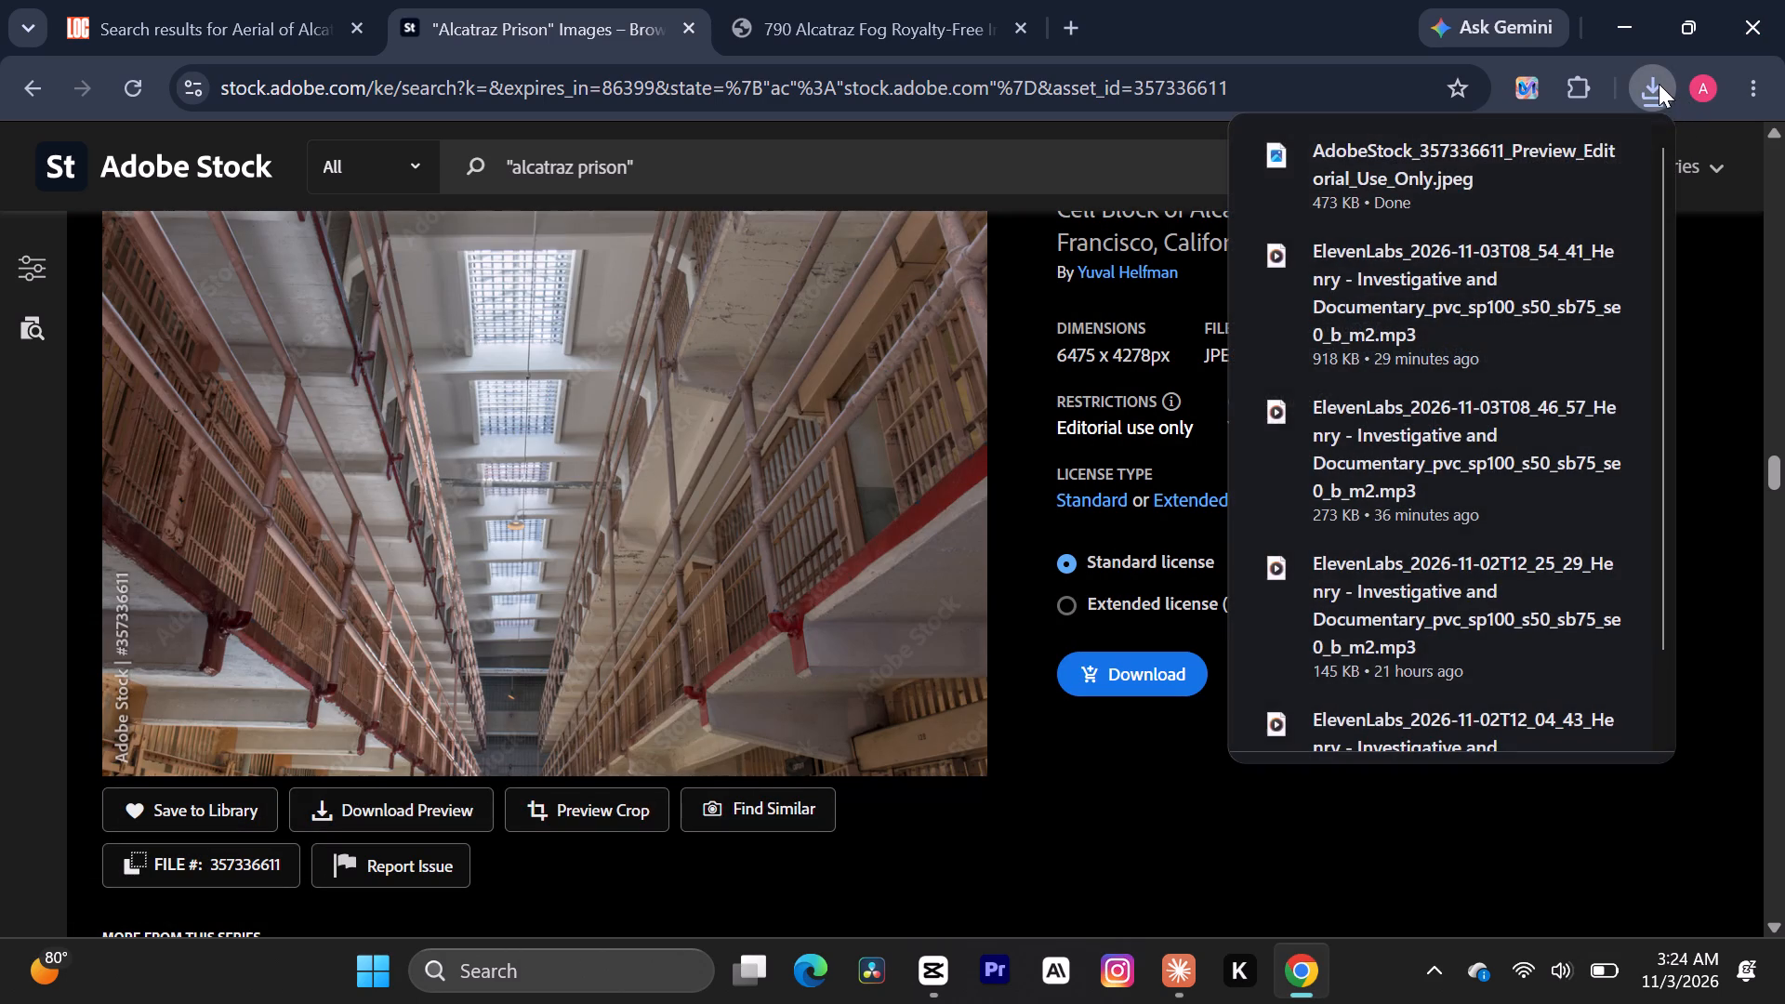
Open the downloaded cell block preview in Photos to inspect it, and close it again.
double_click(1493, 167)
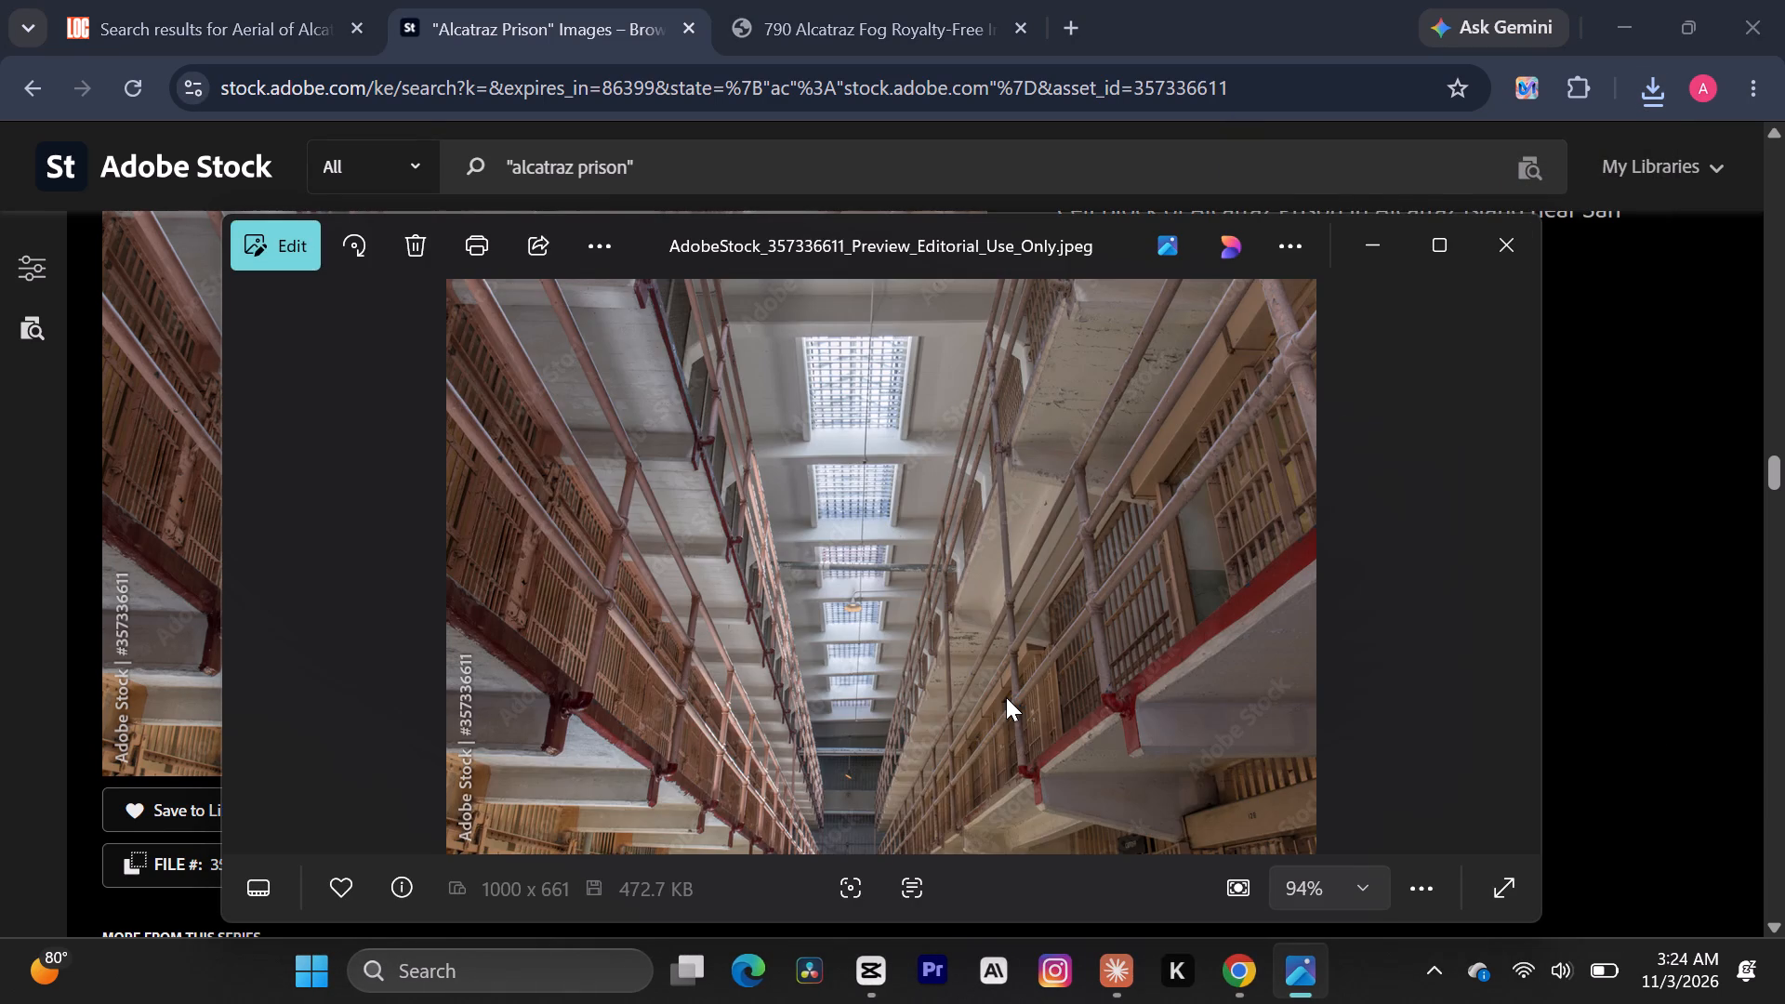
left_click(1510, 240)
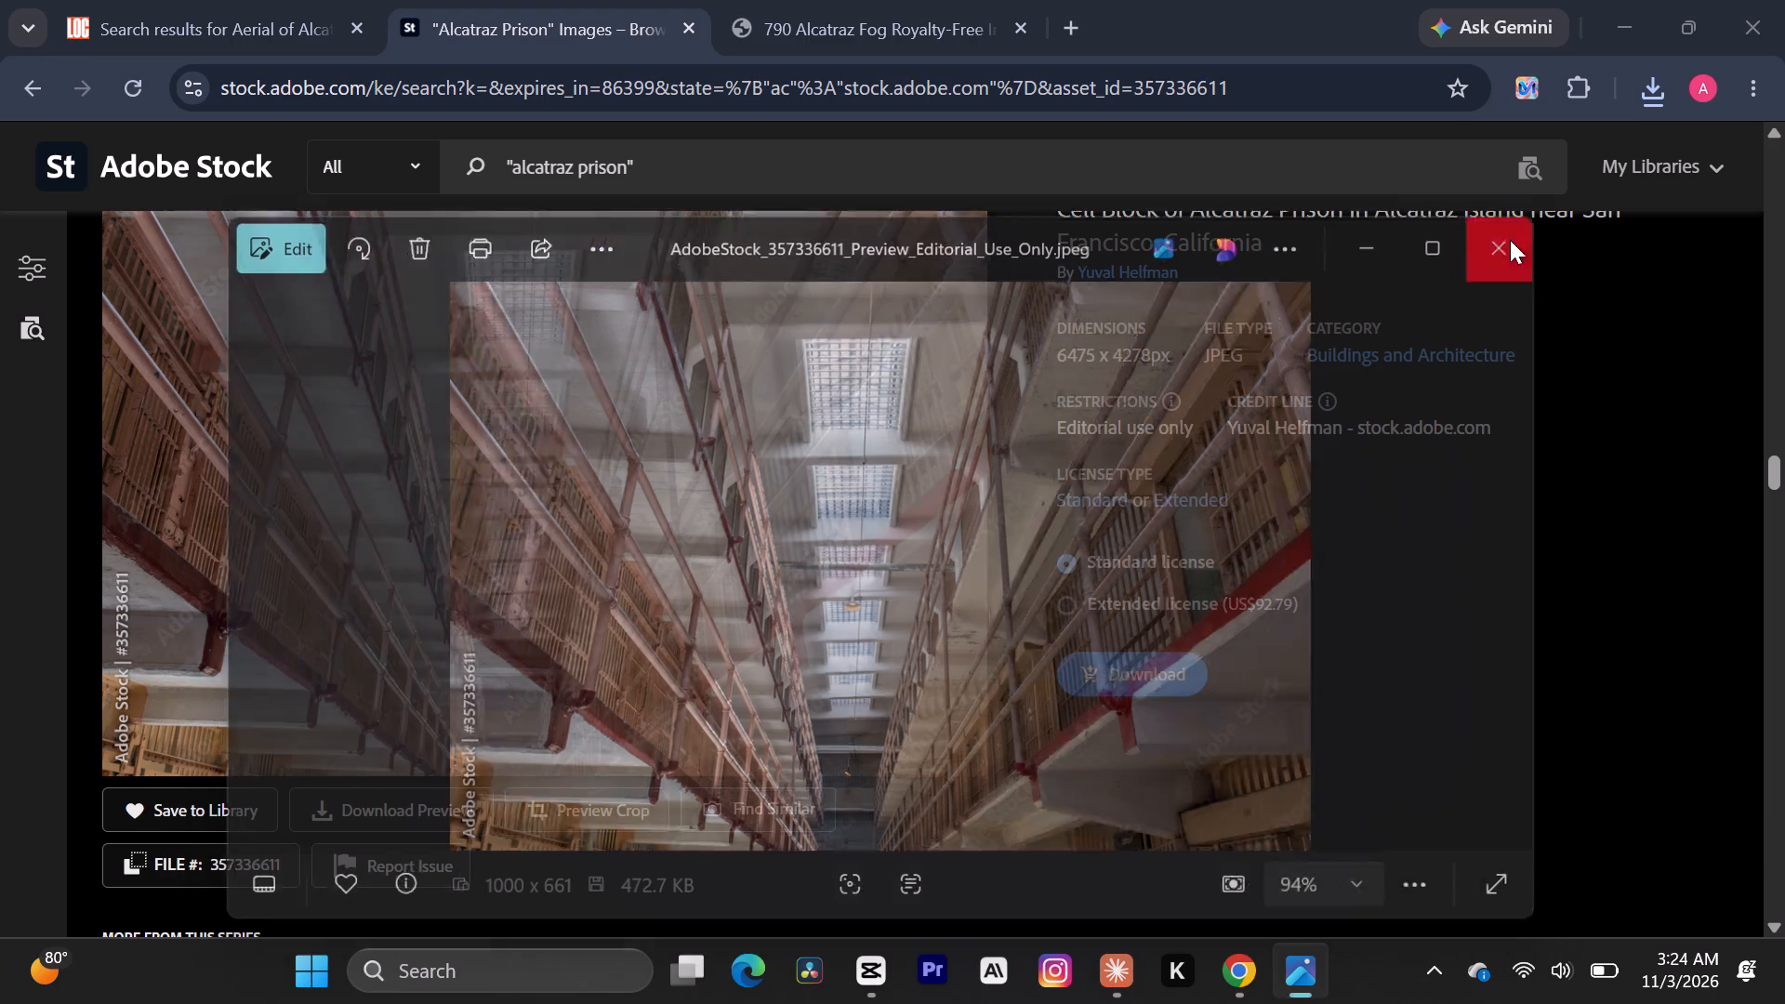
Browse more Shutterstock "alcatraz fog" pictures, check the Alcatraz Island at sunrise photo's page, and return to the results.
left_click(848, 43)
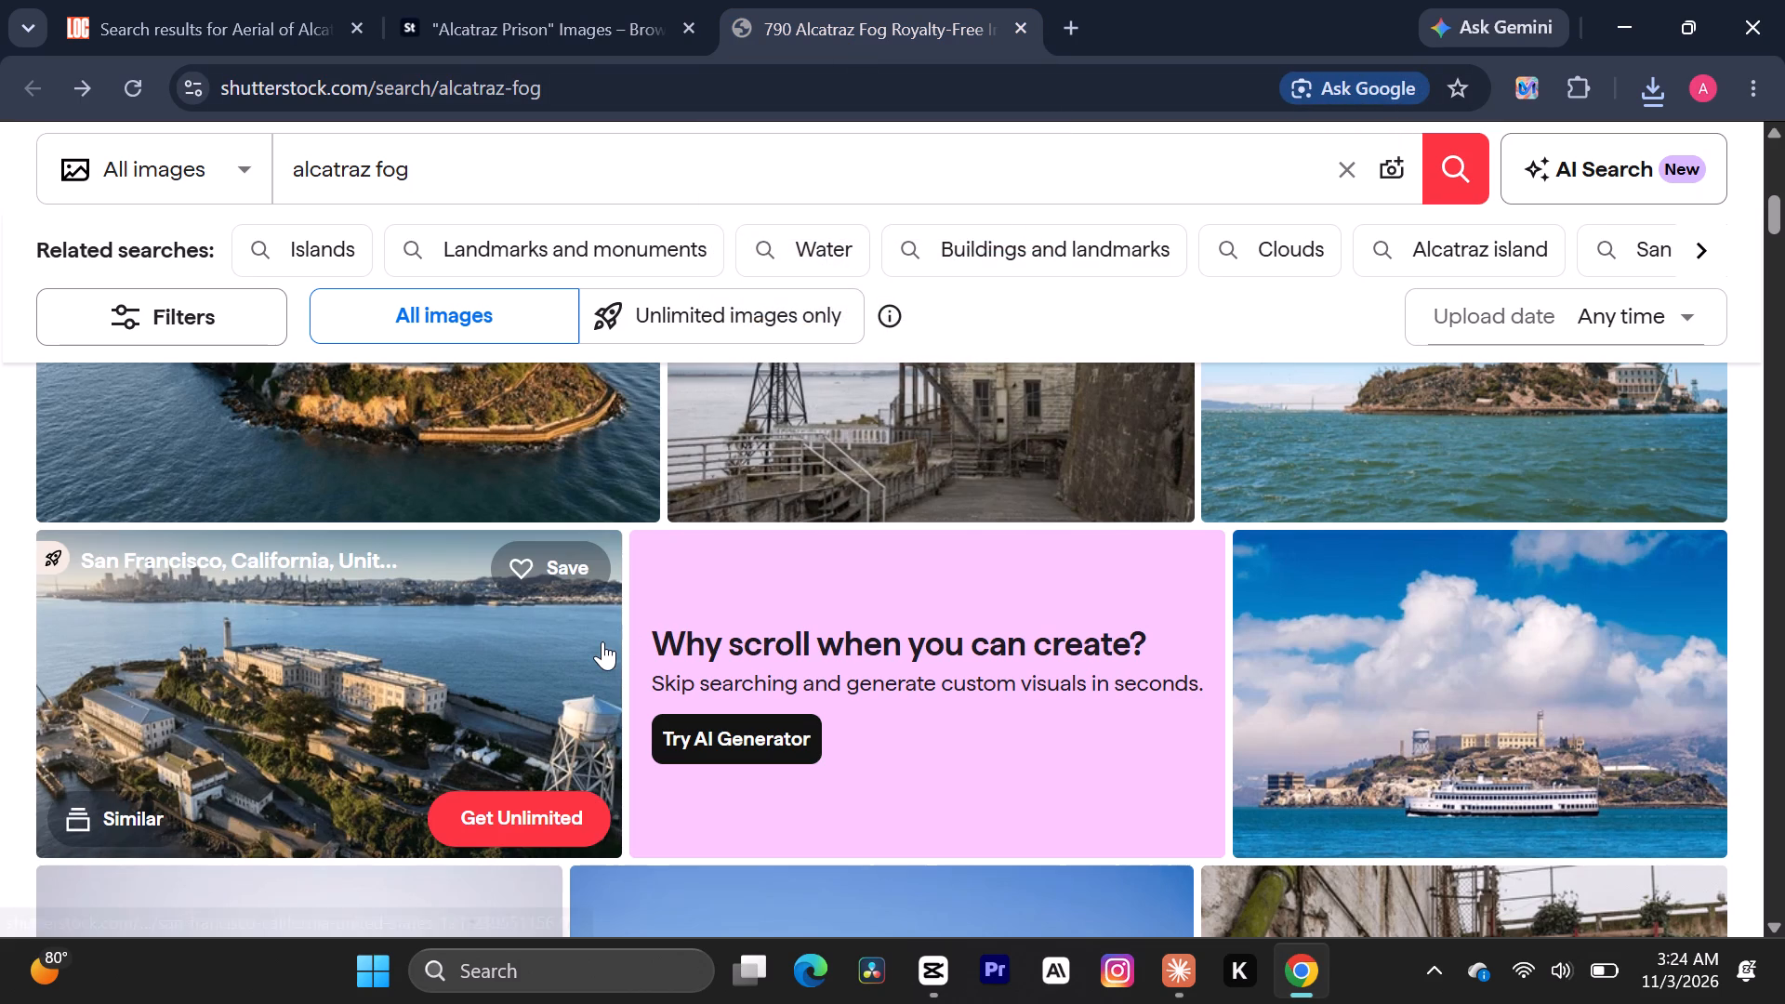
scroll(602, 641, "down", 6)
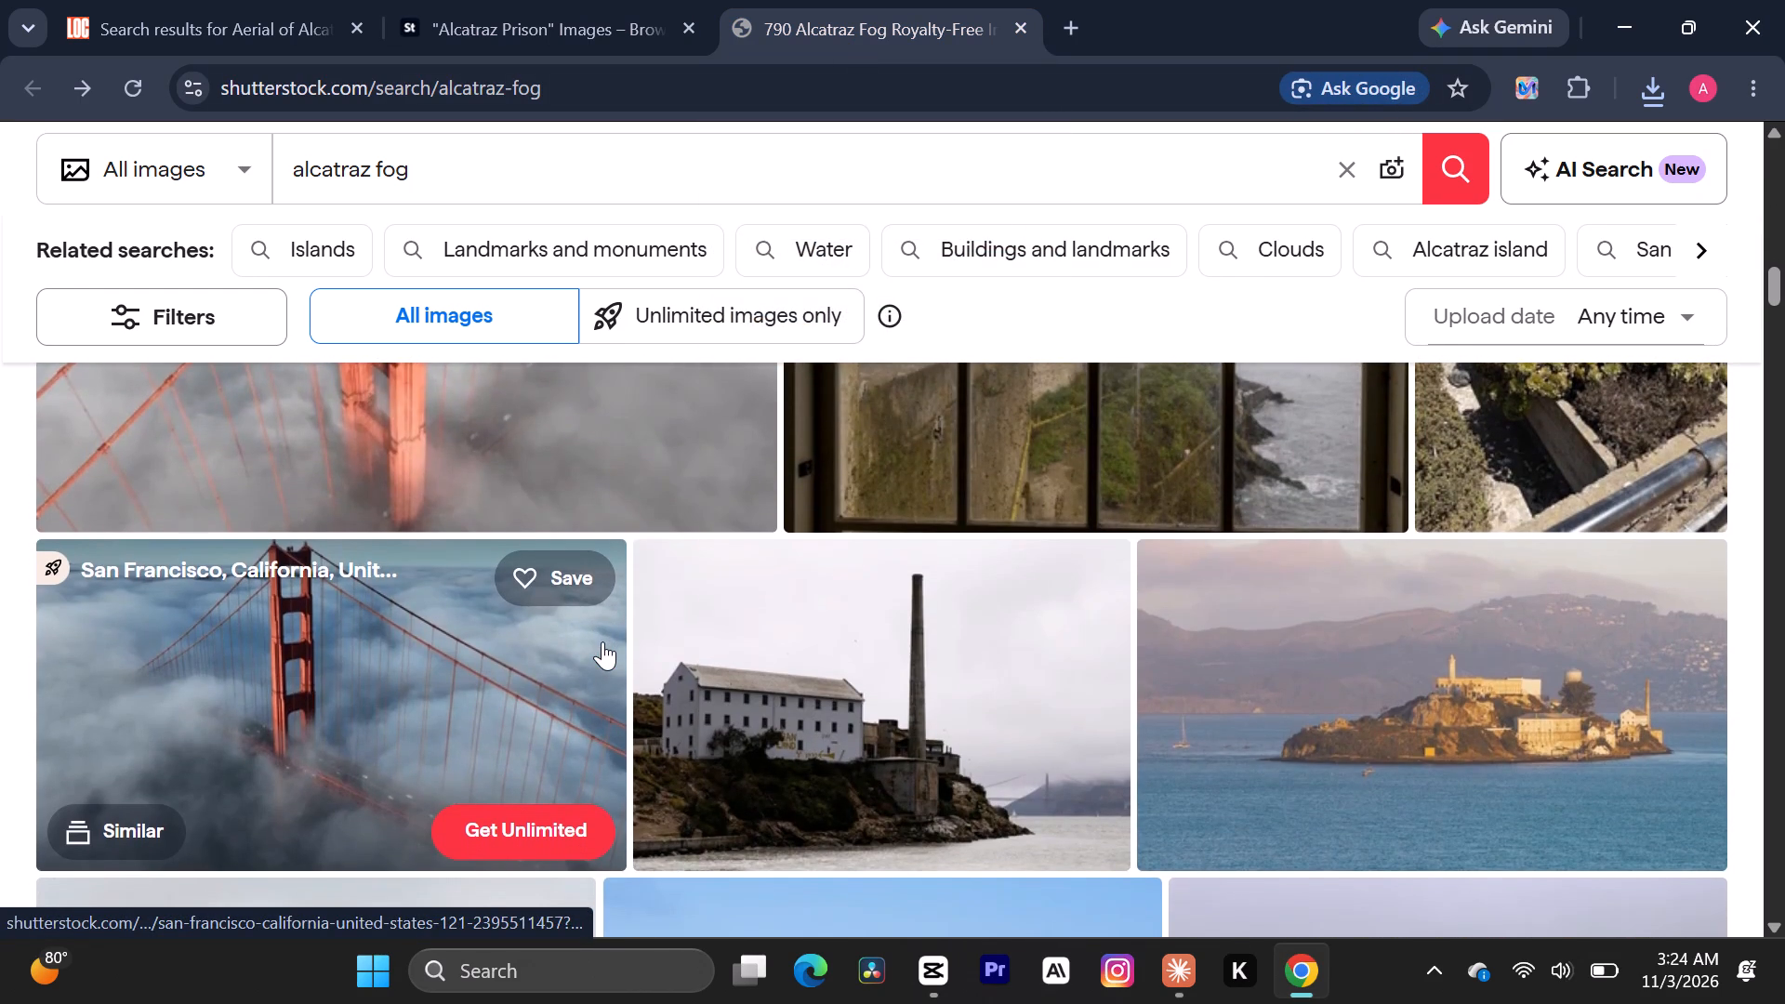
scroll(602, 641, "down", 1)
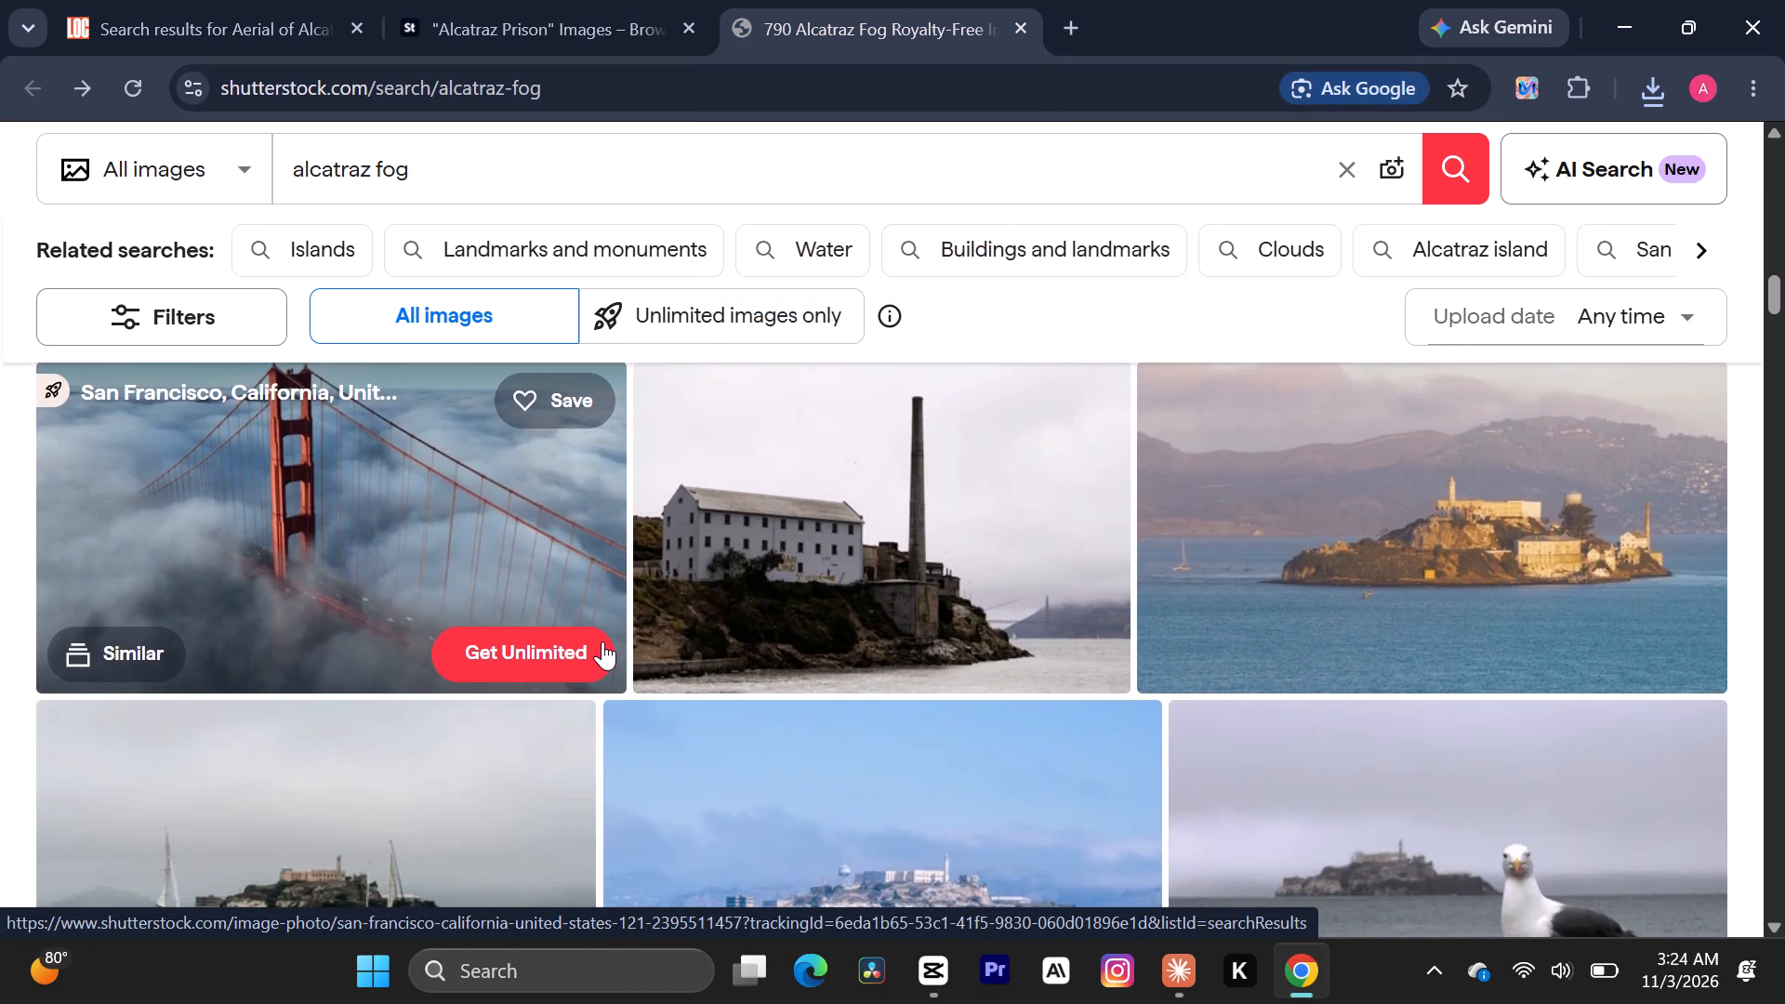
scroll(602, 641, "down", 1)
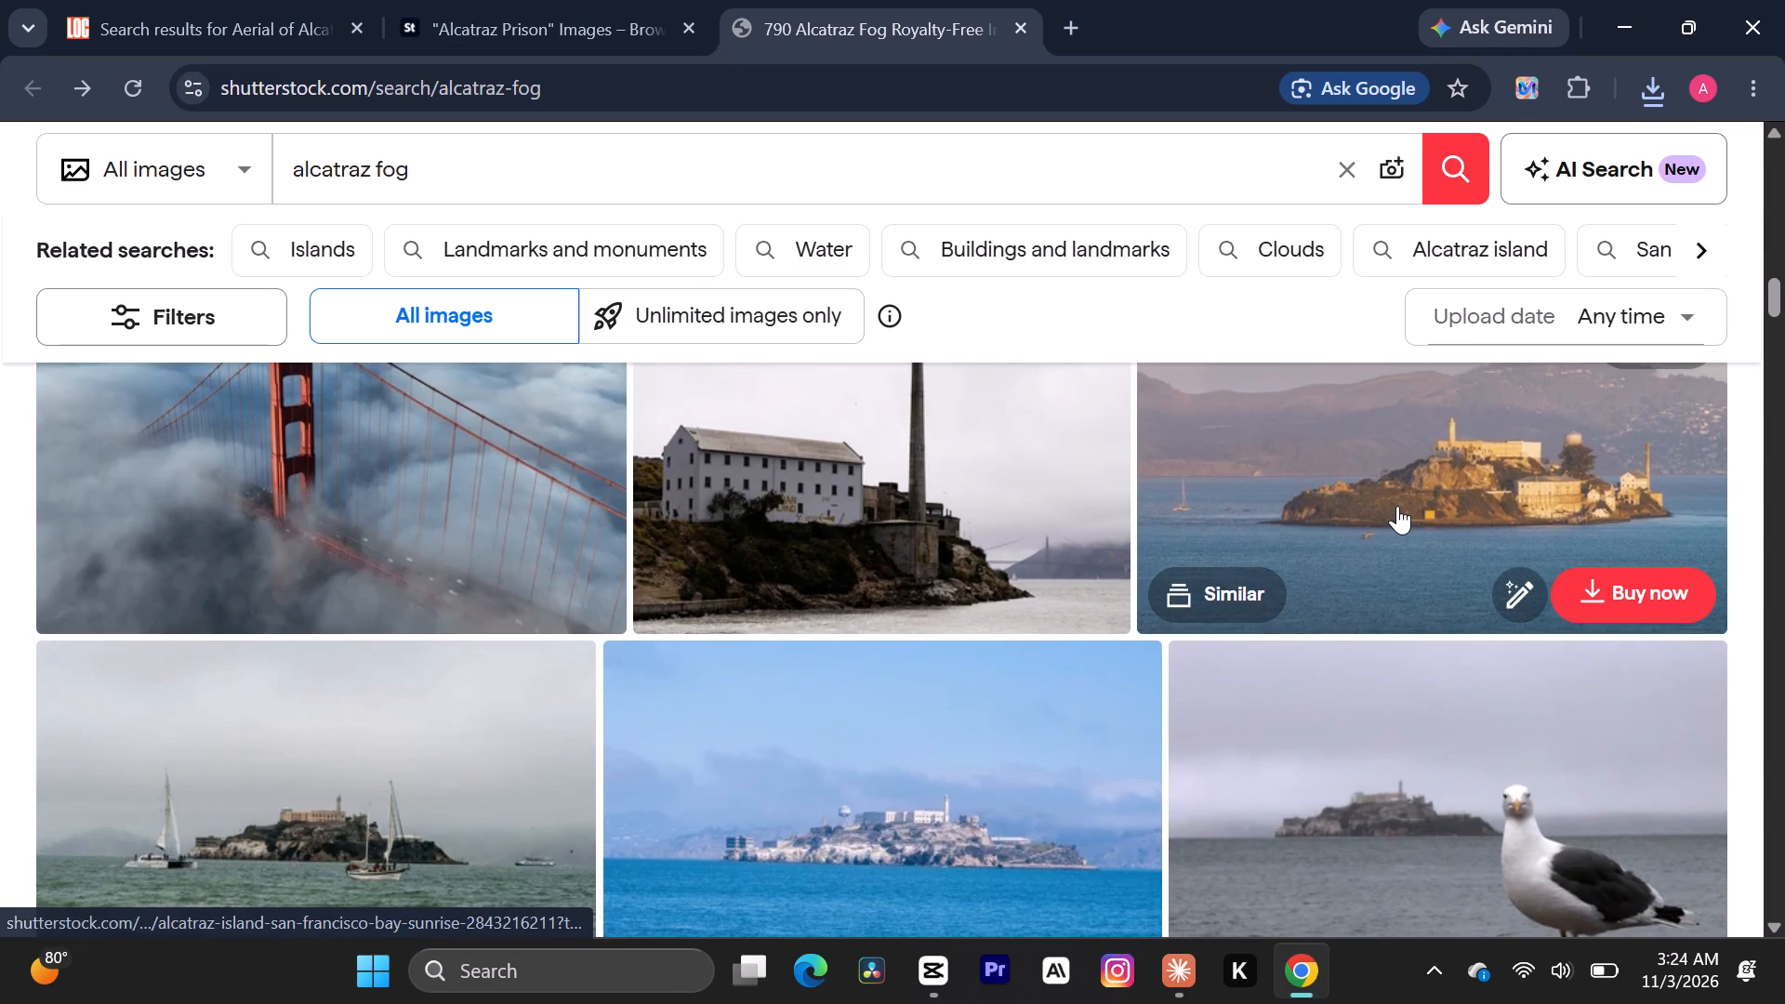
left_click(1397, 506)
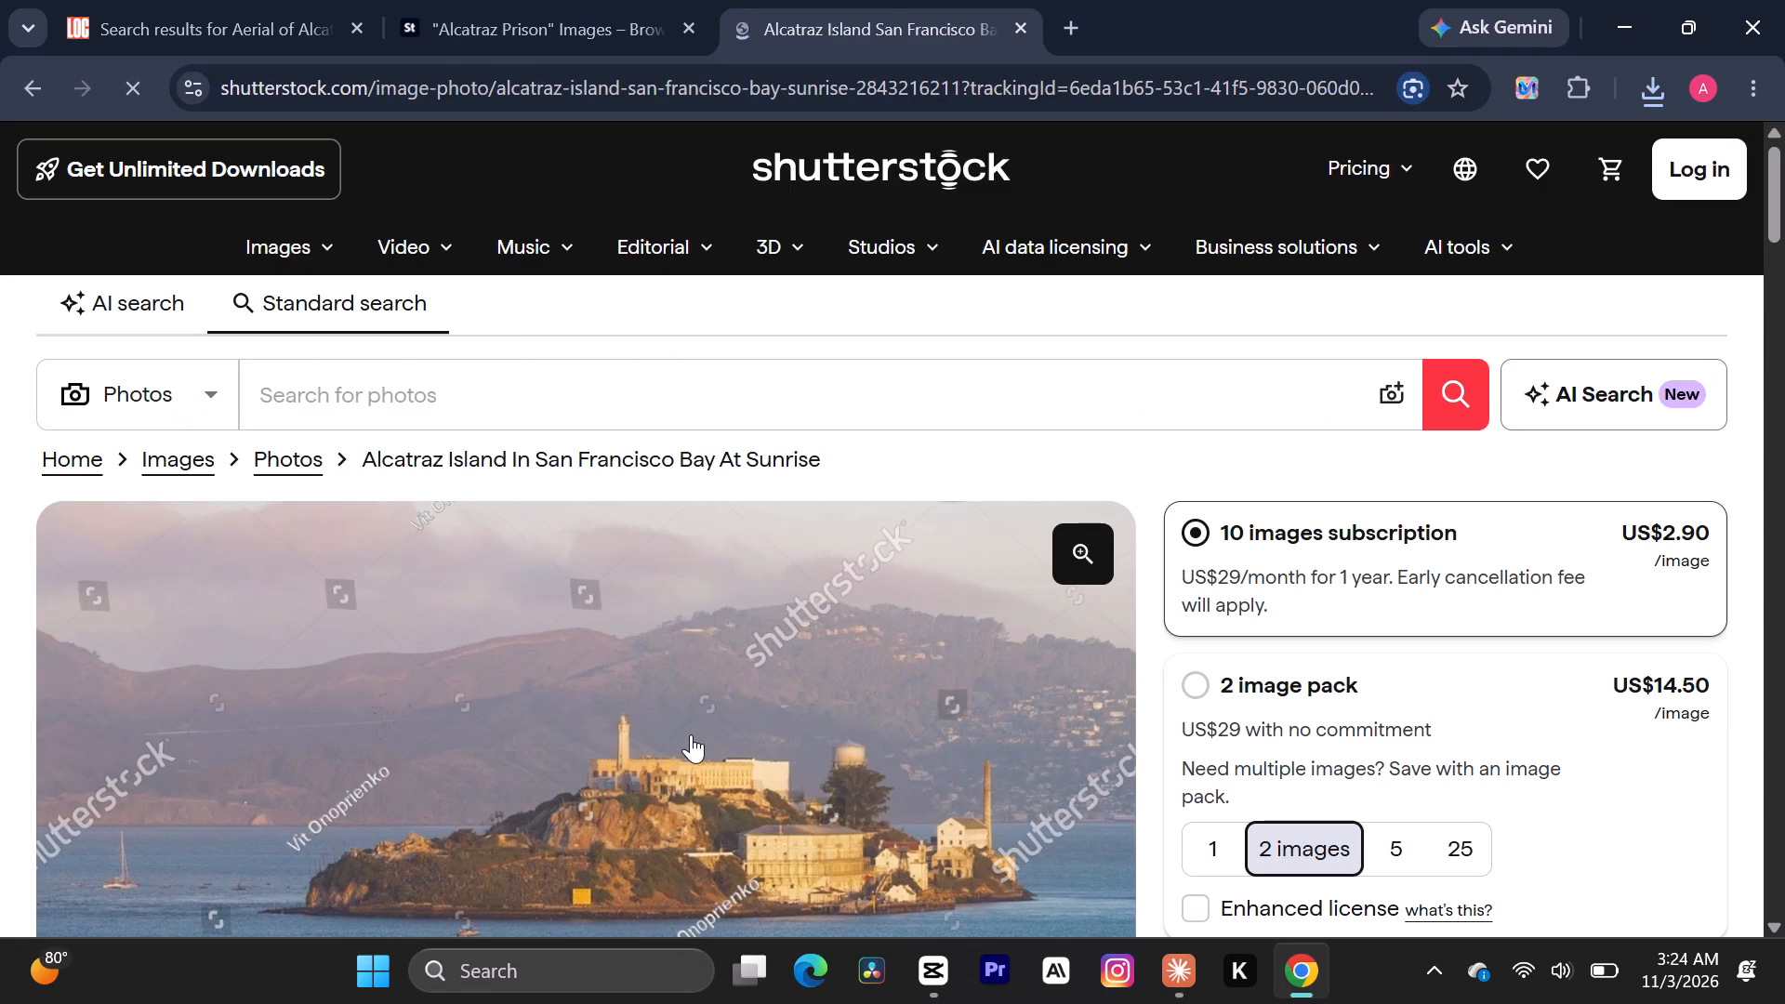
left_click(15, 77)
left_click(15, 77)
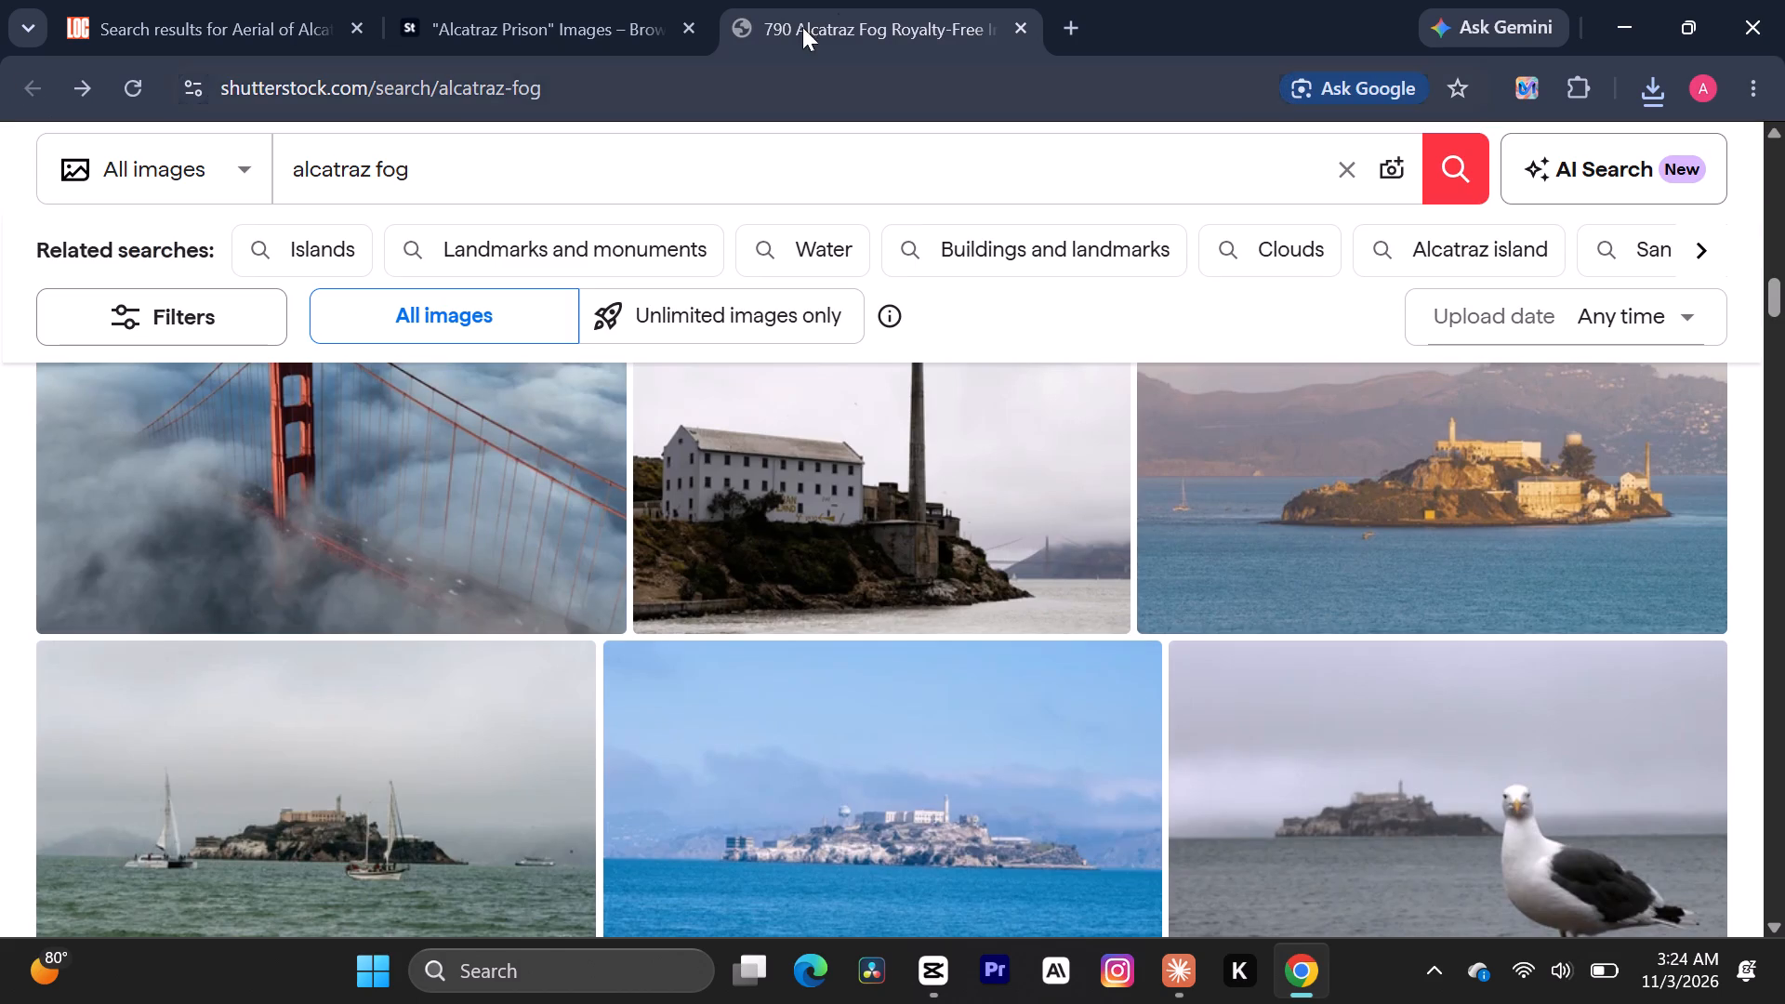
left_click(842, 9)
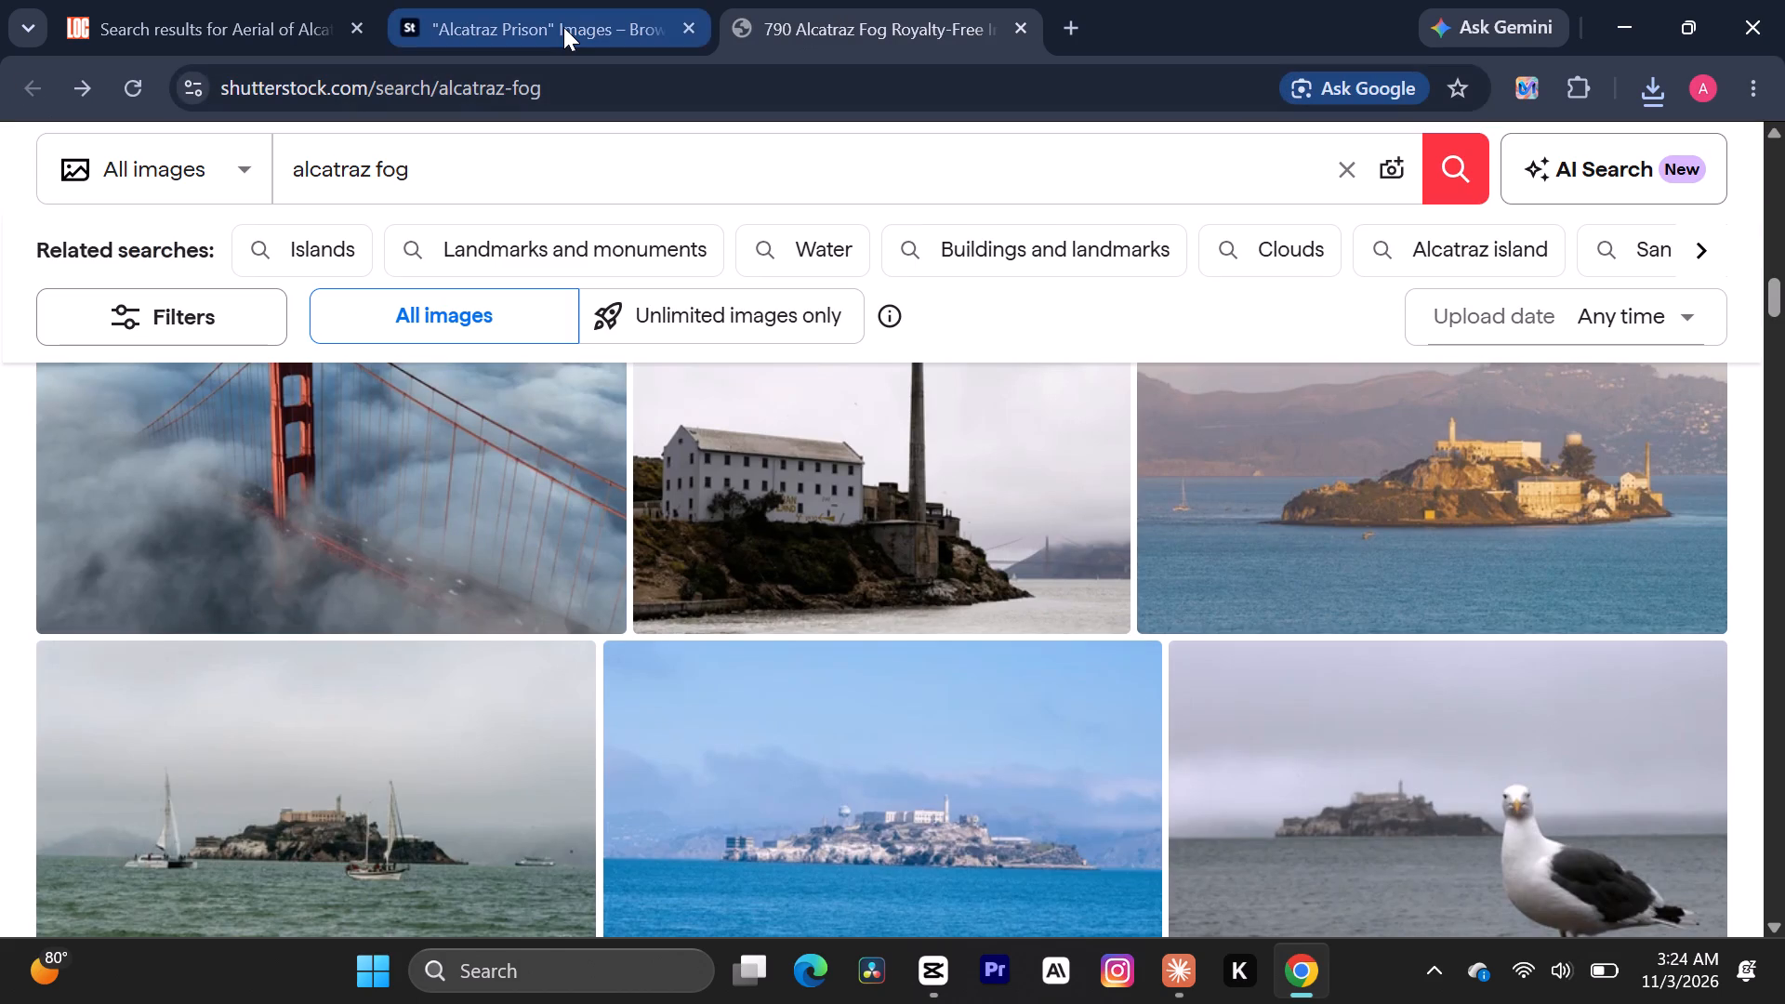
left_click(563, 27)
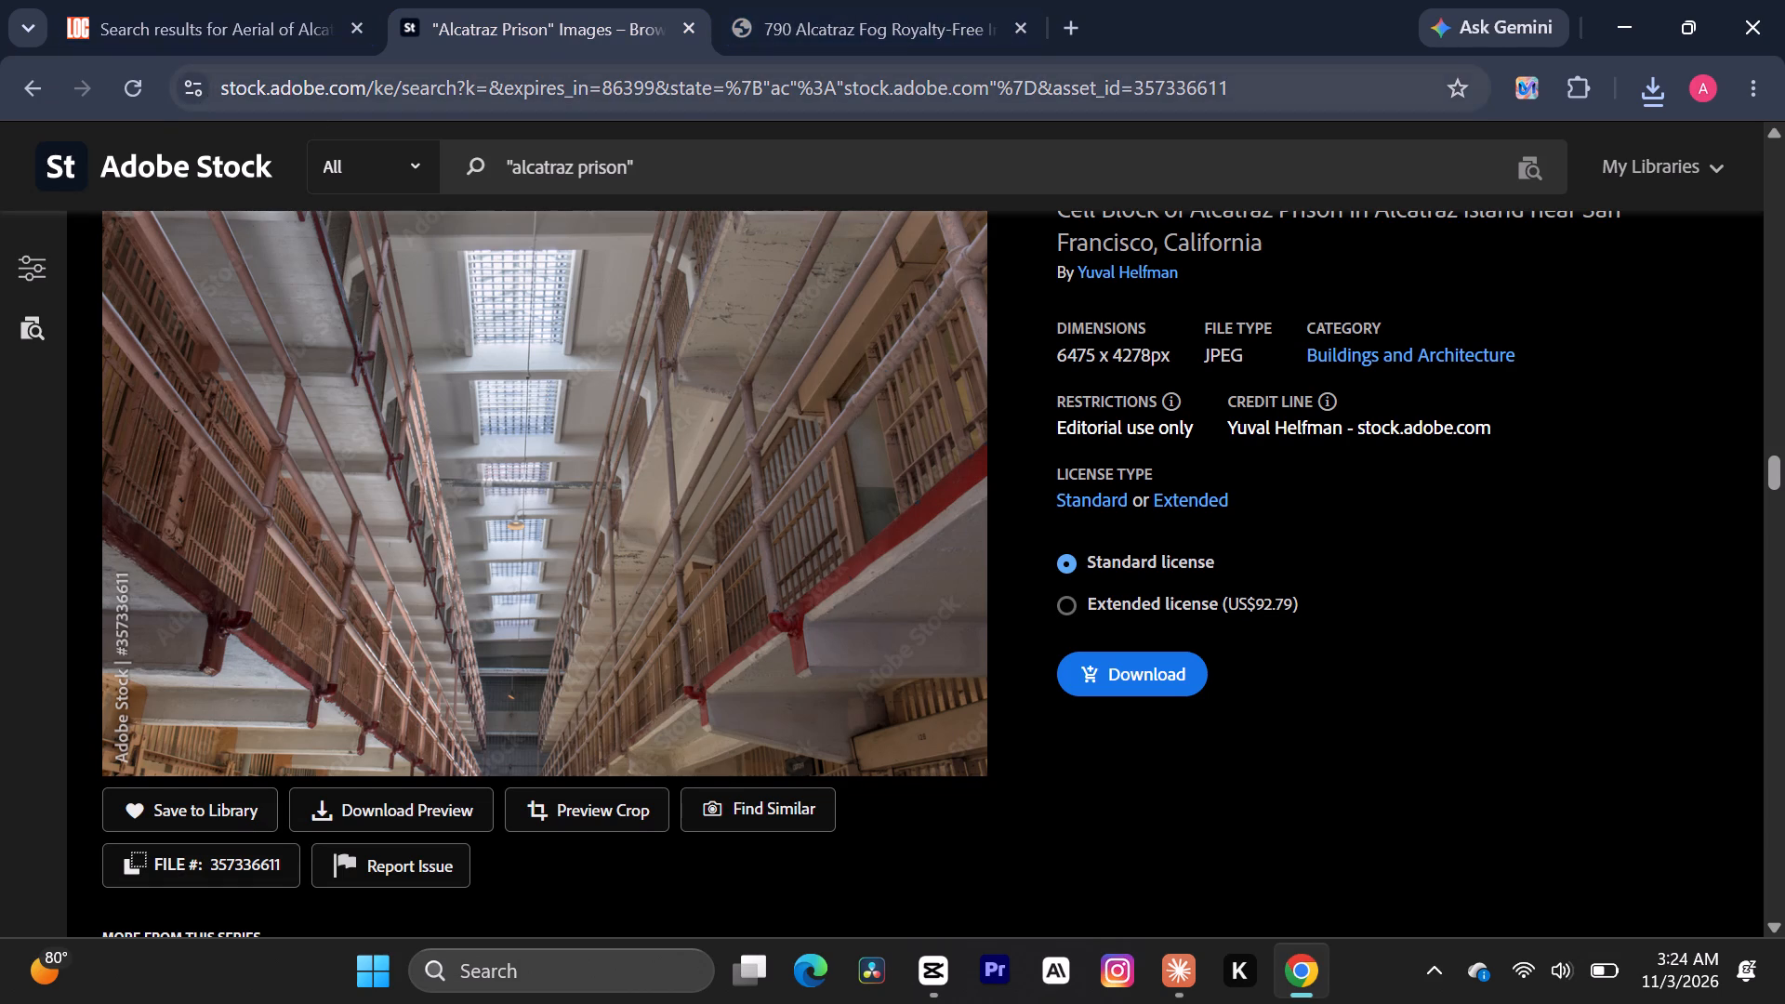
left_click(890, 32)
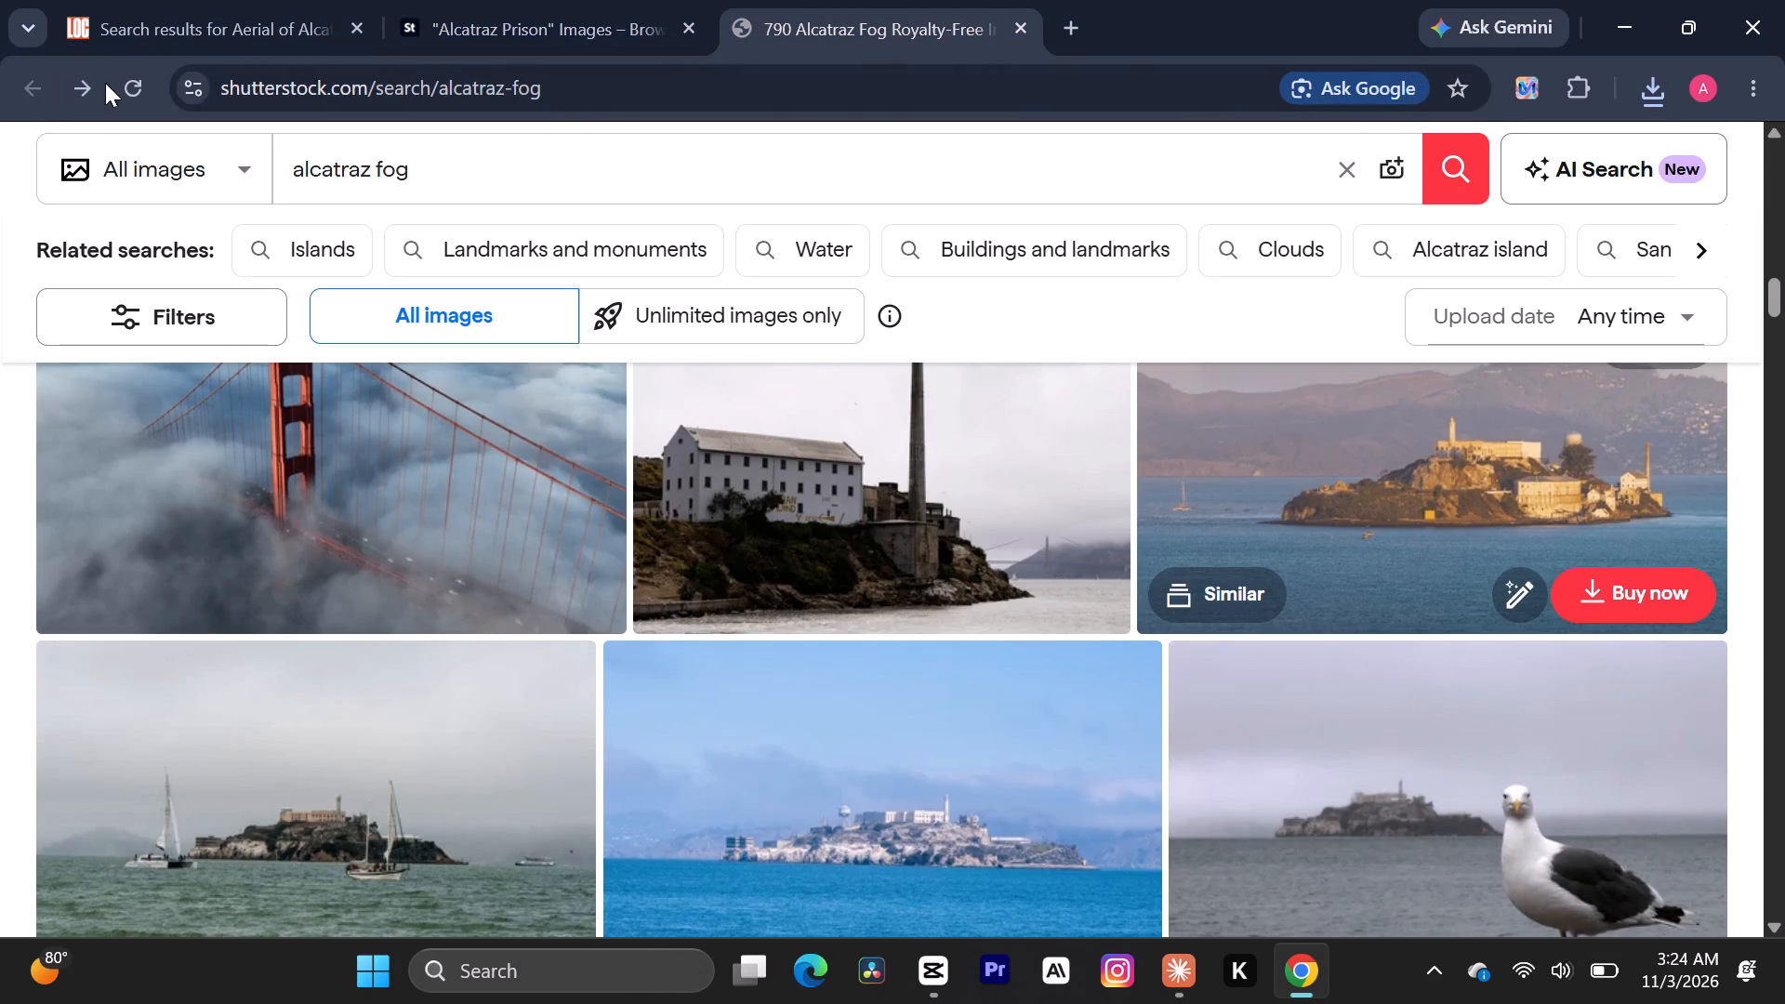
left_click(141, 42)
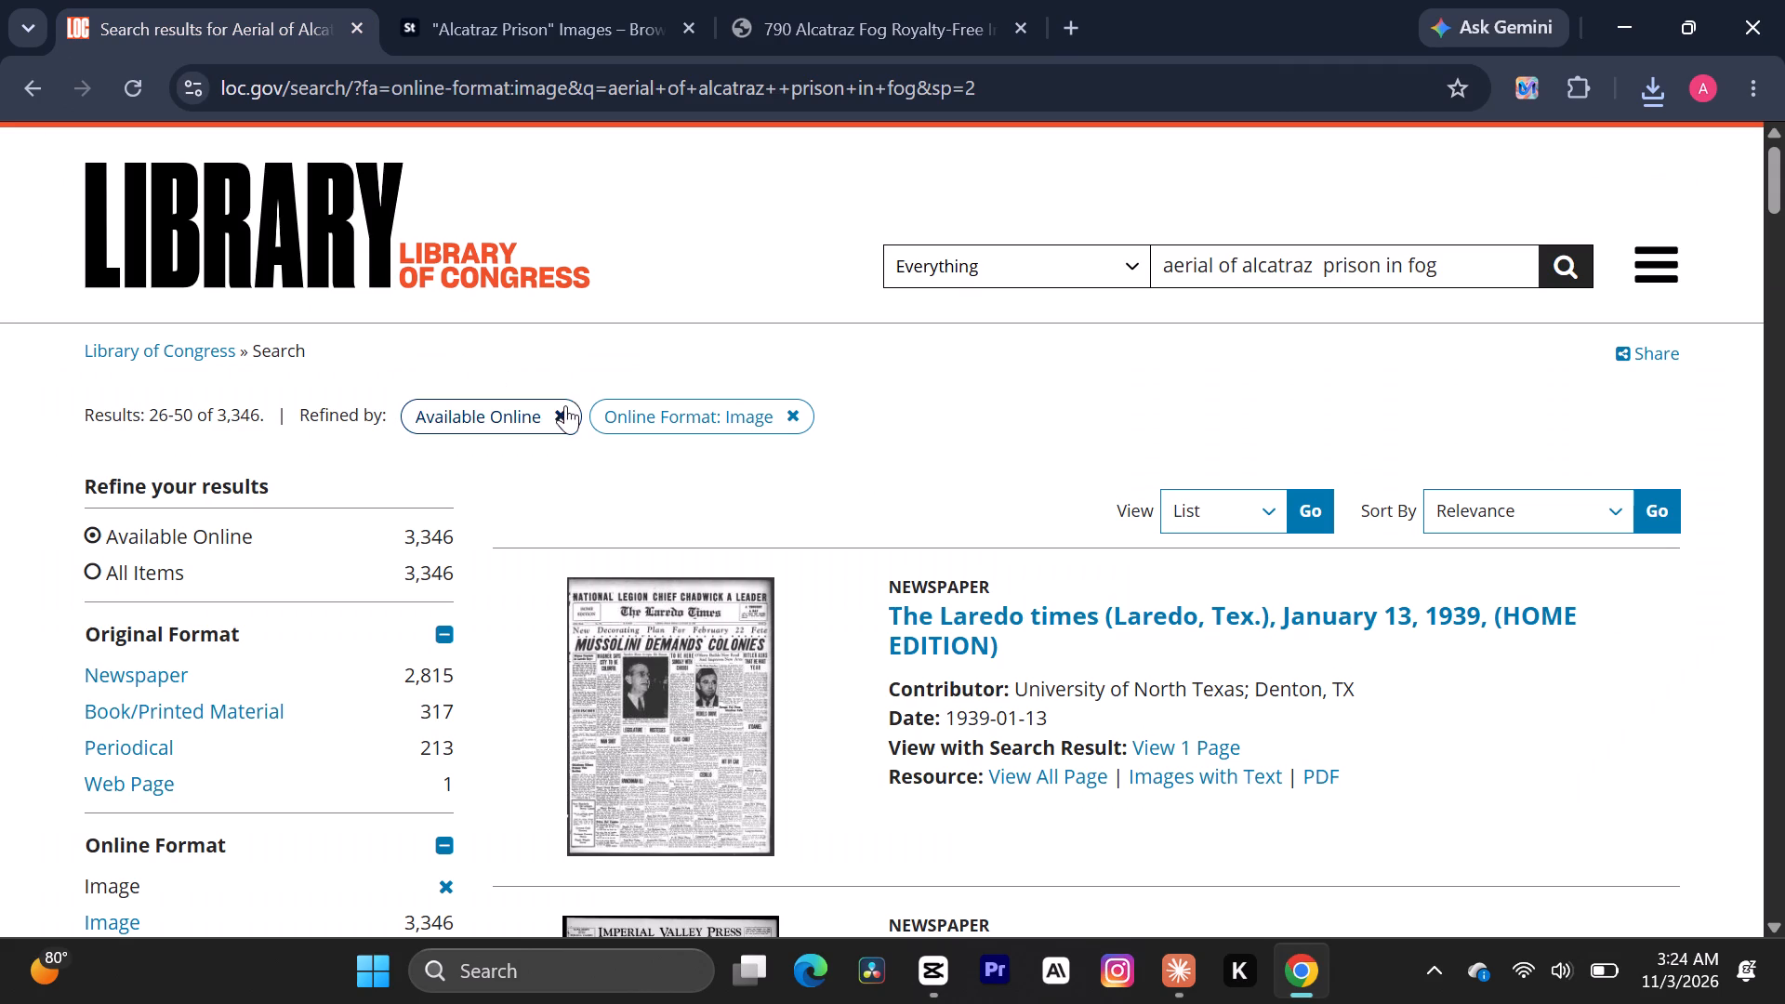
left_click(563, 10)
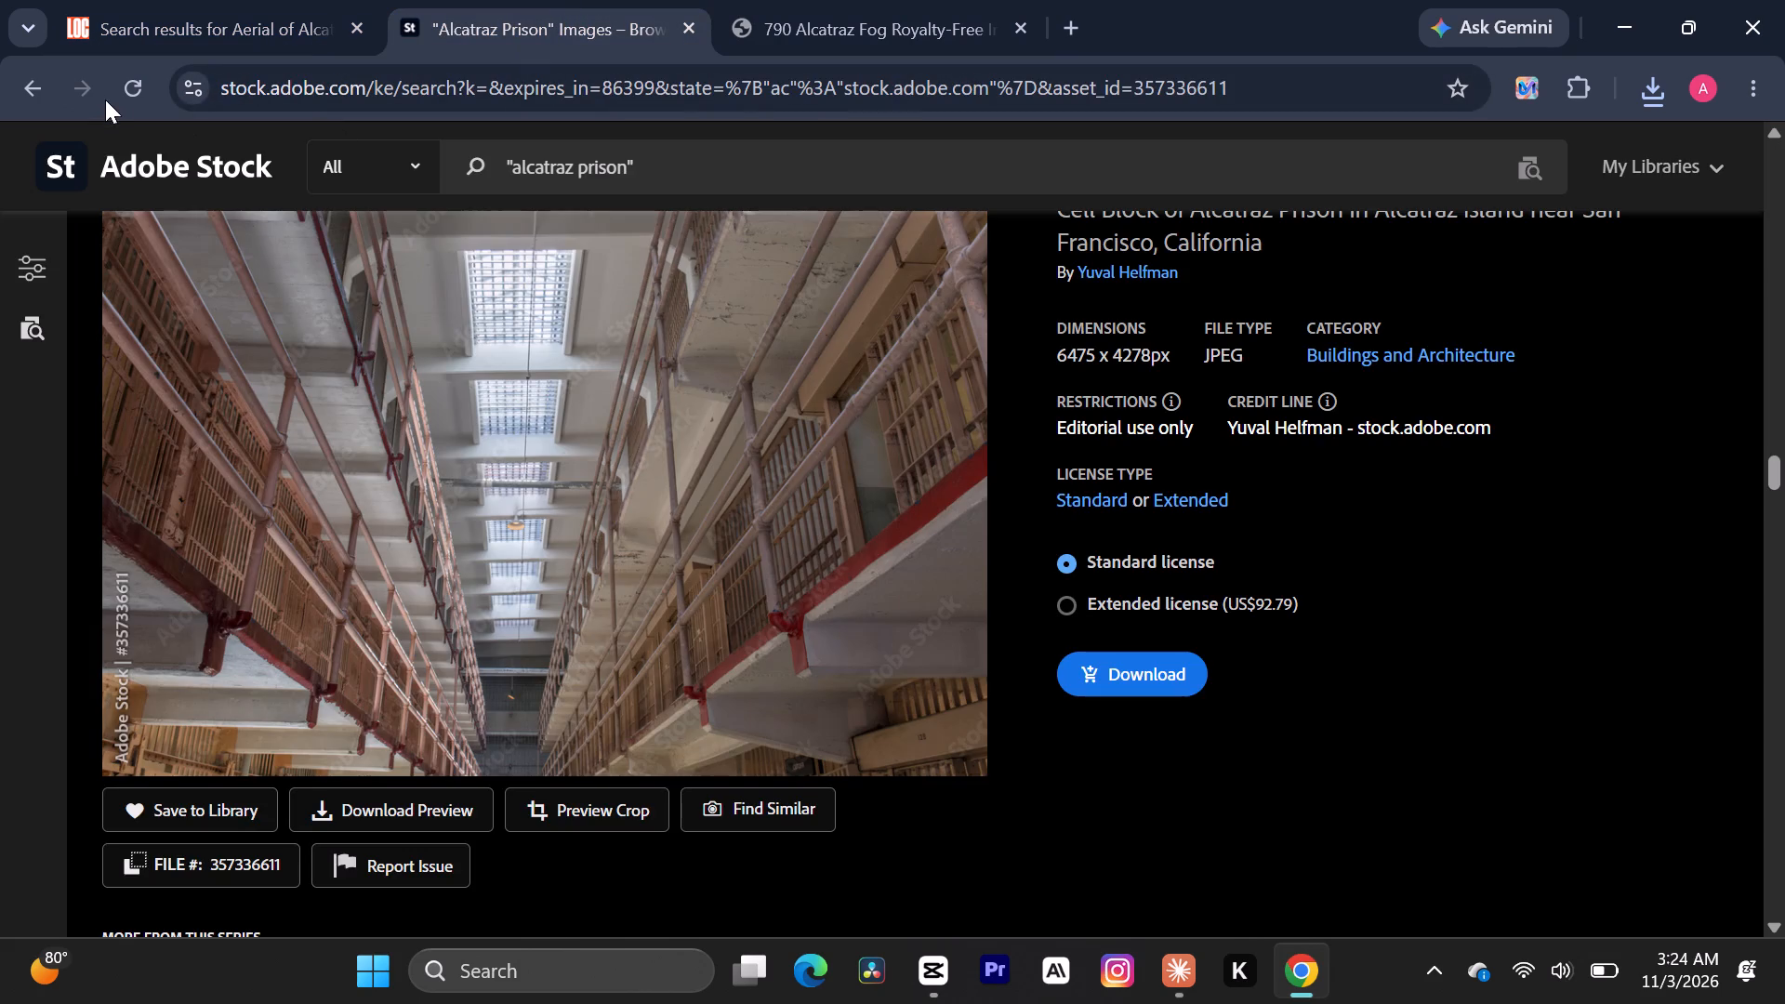
In a new tab, search Google for "aerial of alcatraz prison in fog" and look through the results for other image sources.
left_click(1068, 16)
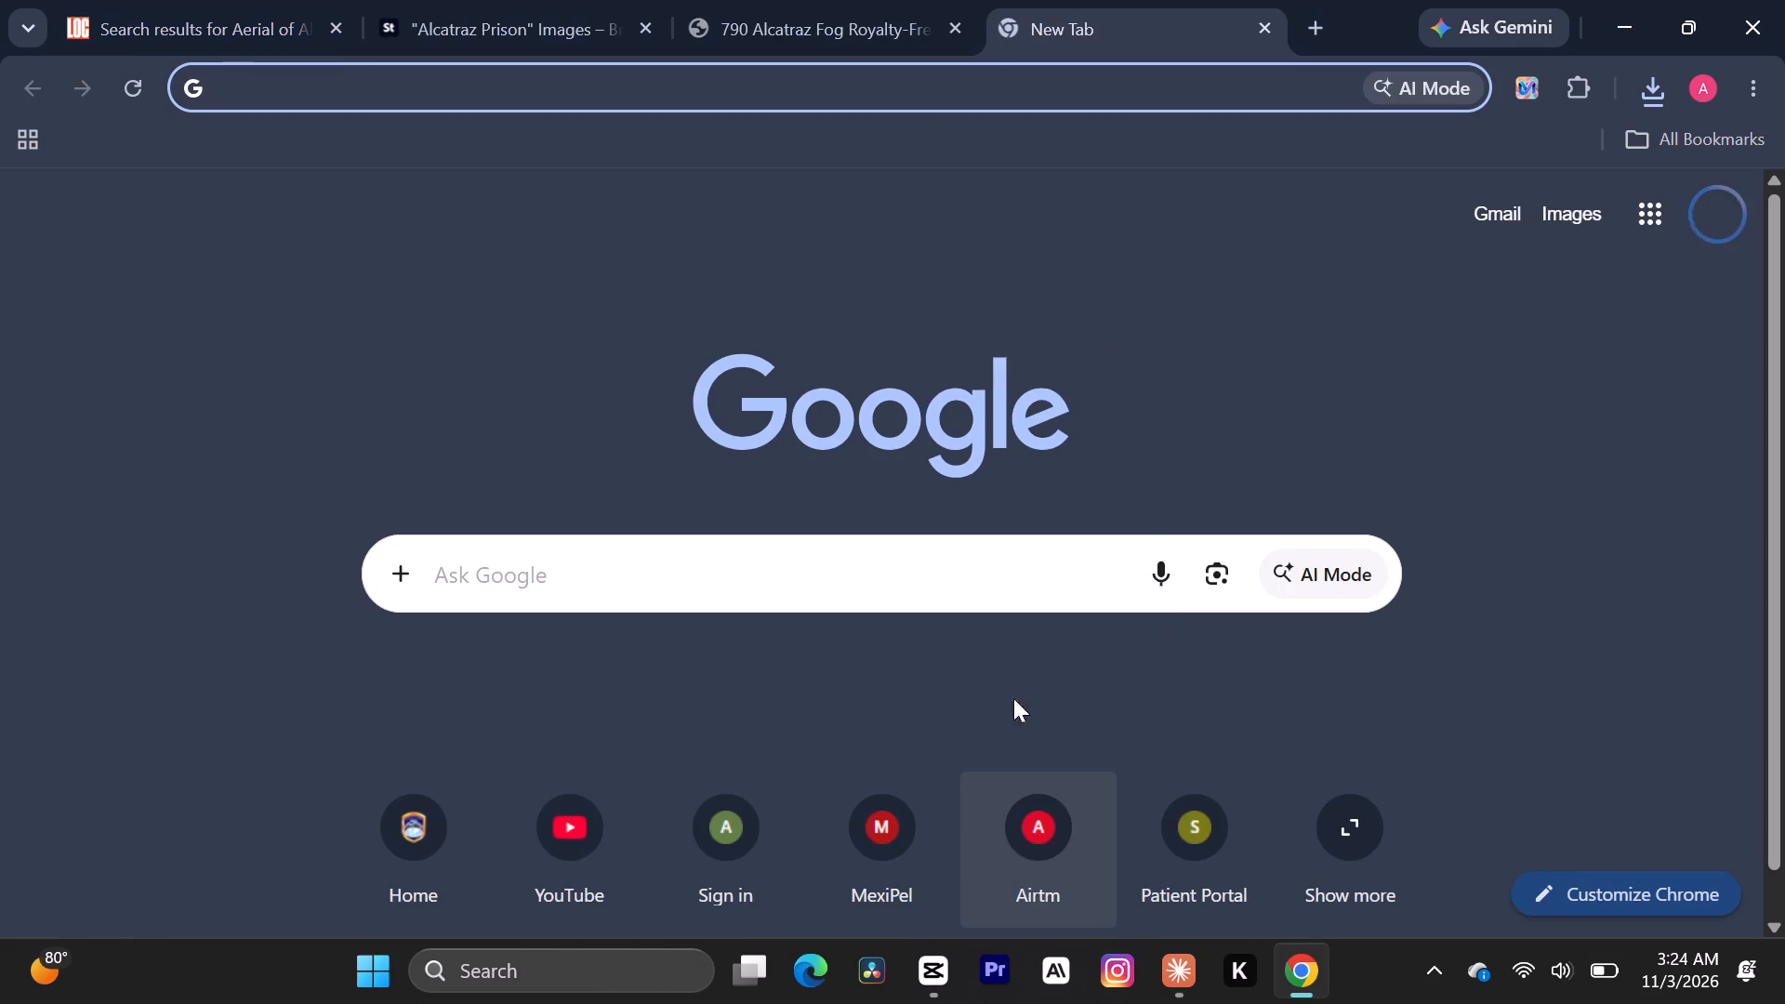
left_click(771, 571)
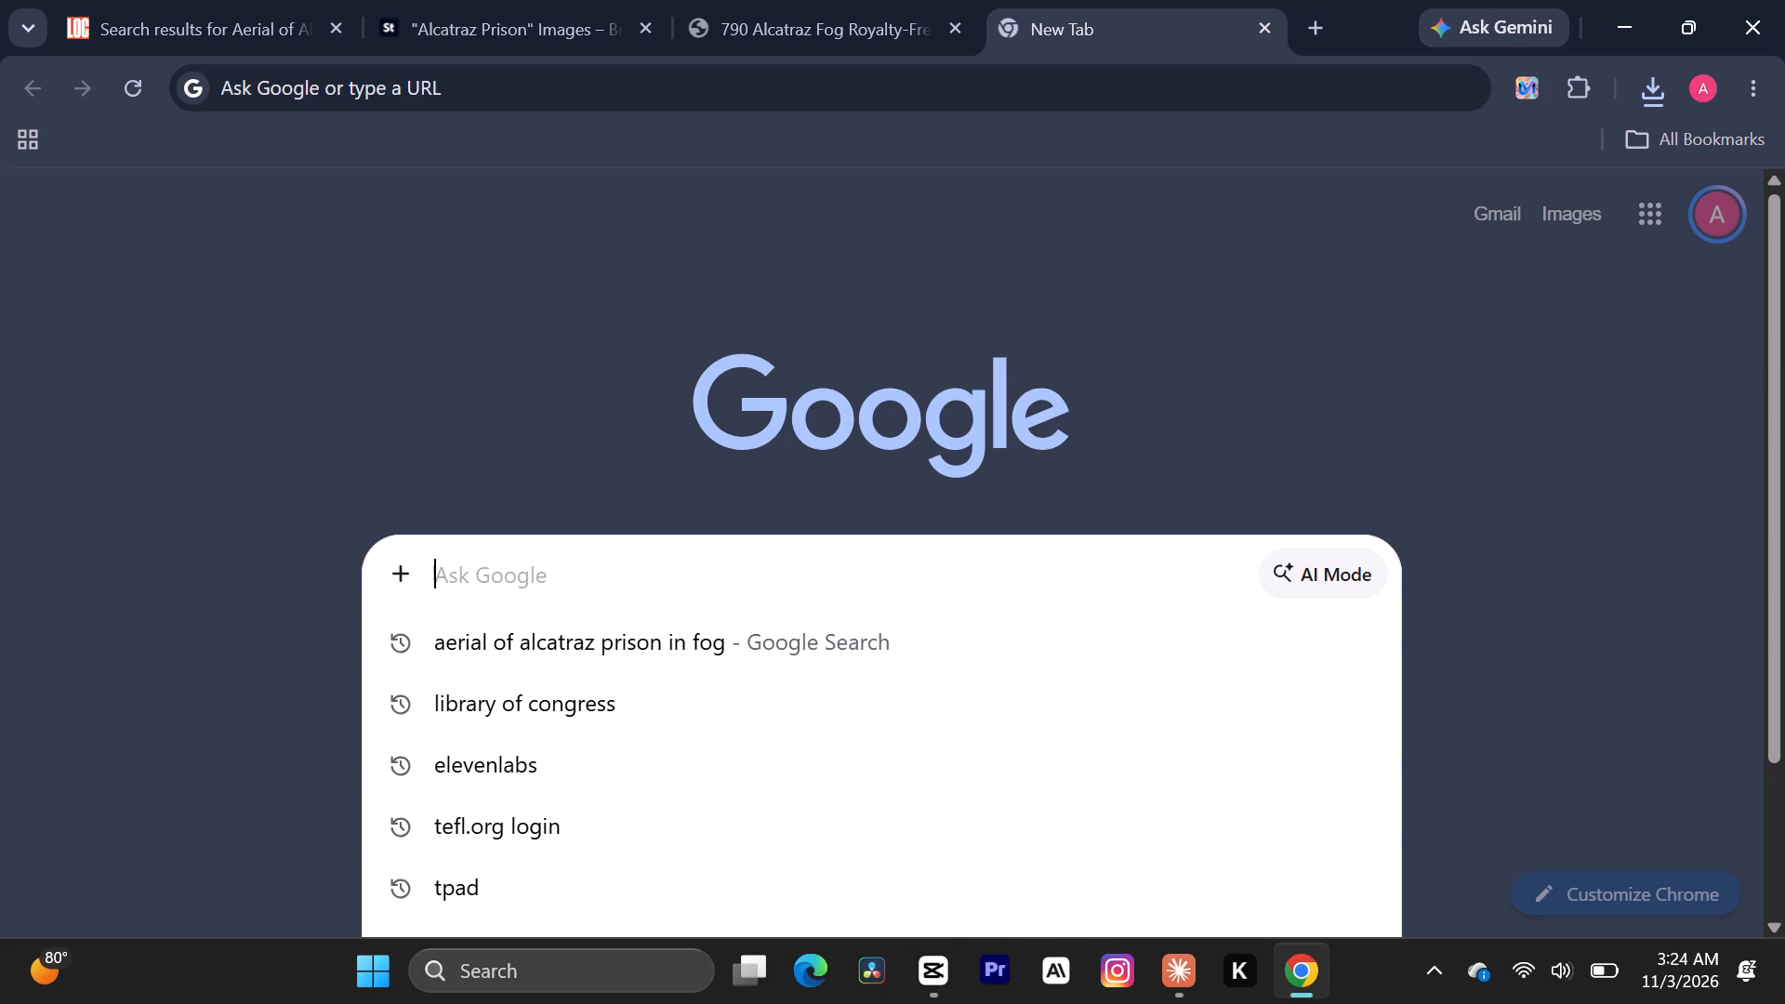
left_click(664, 654)
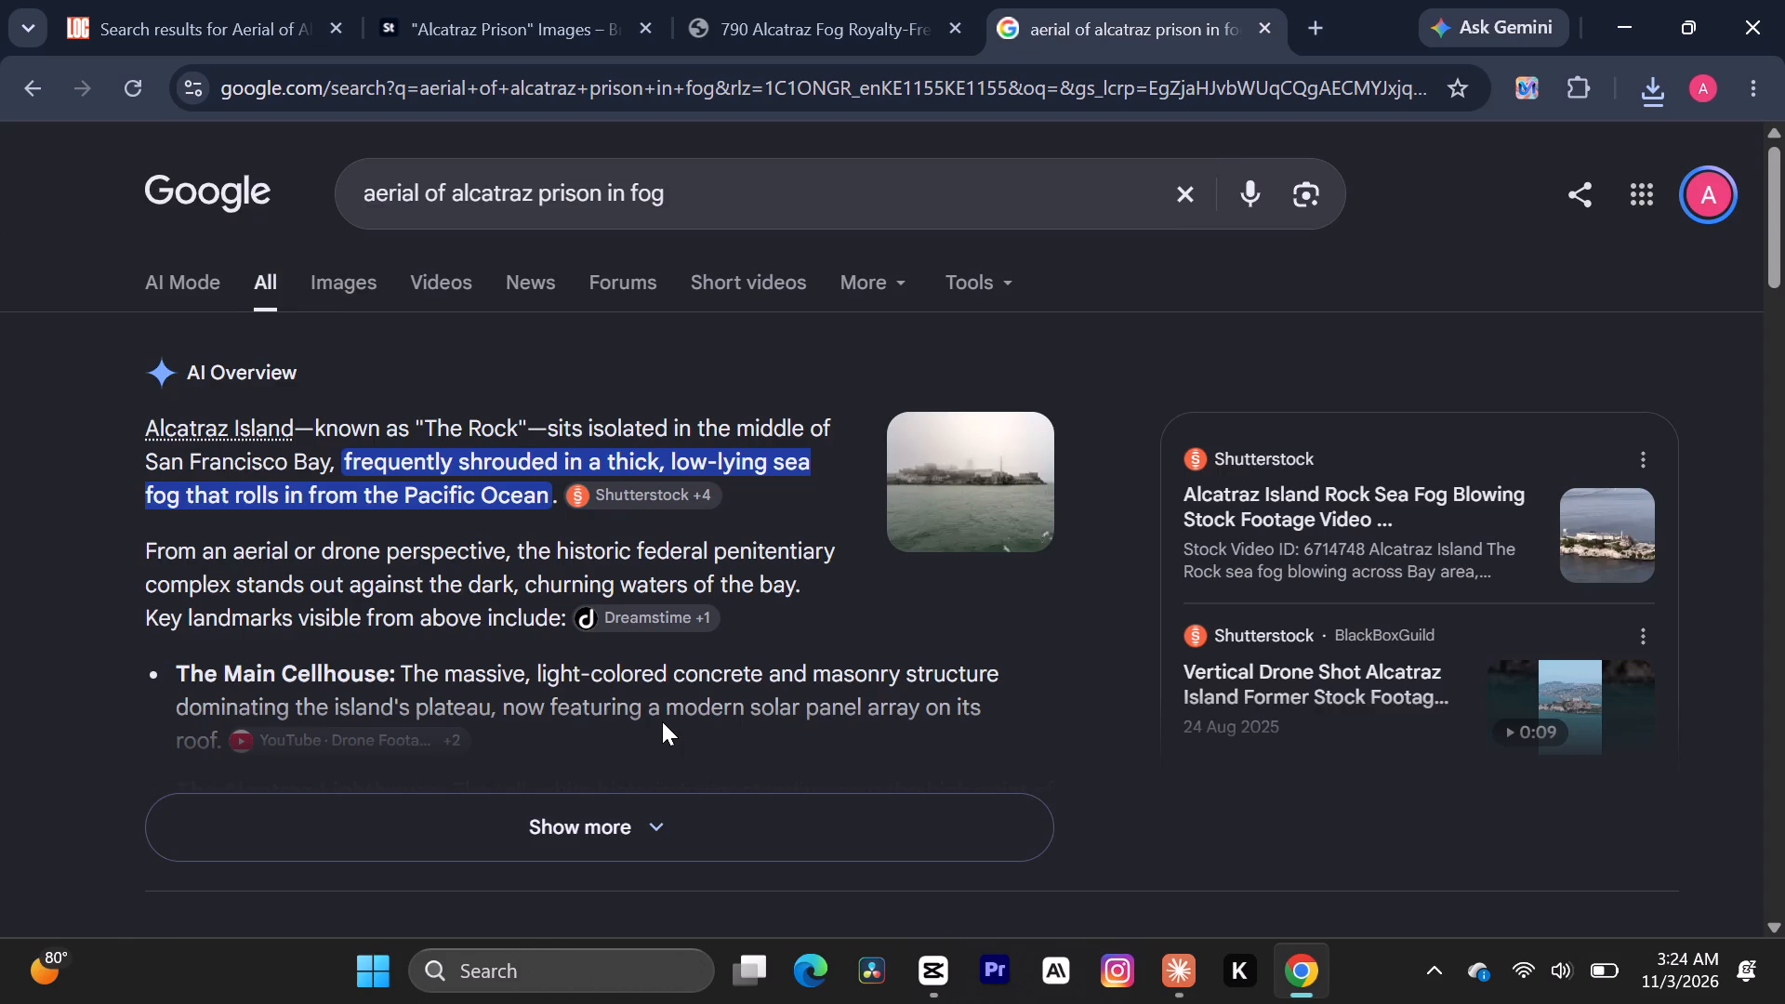
scroll(662, 721, "down", 8)
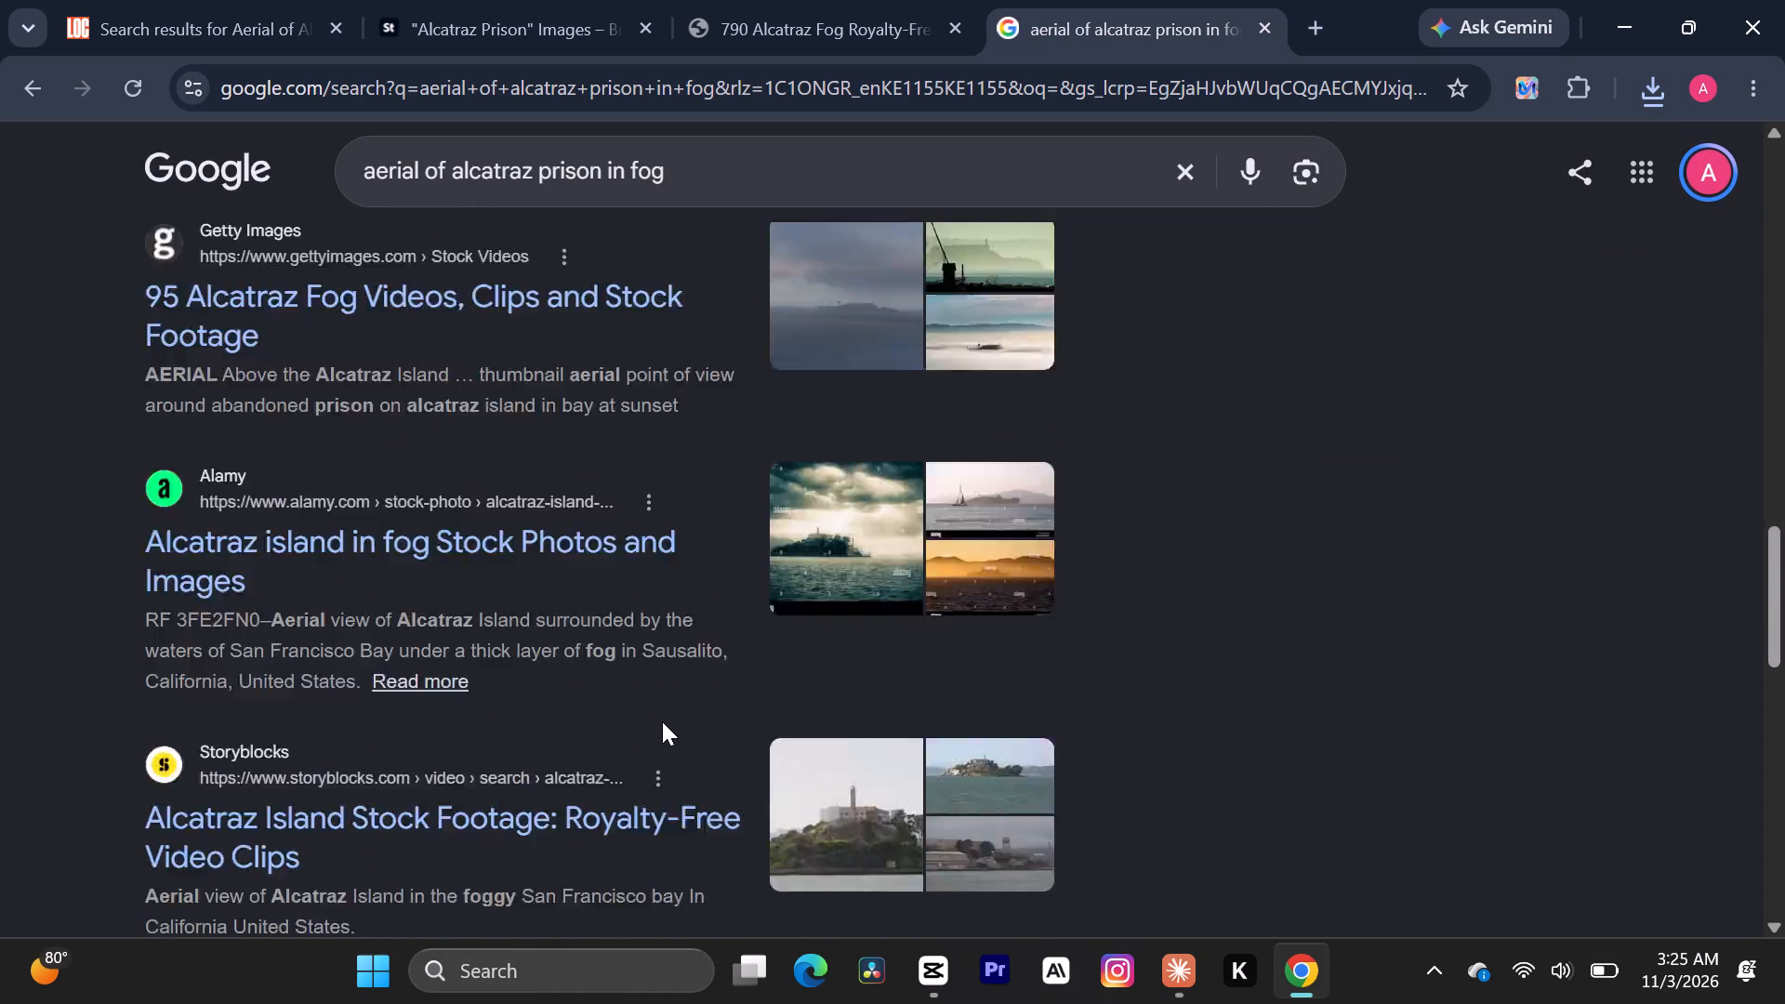
scroll(662, 721, "down", 3)
scroll(662, 721, "up", 6)
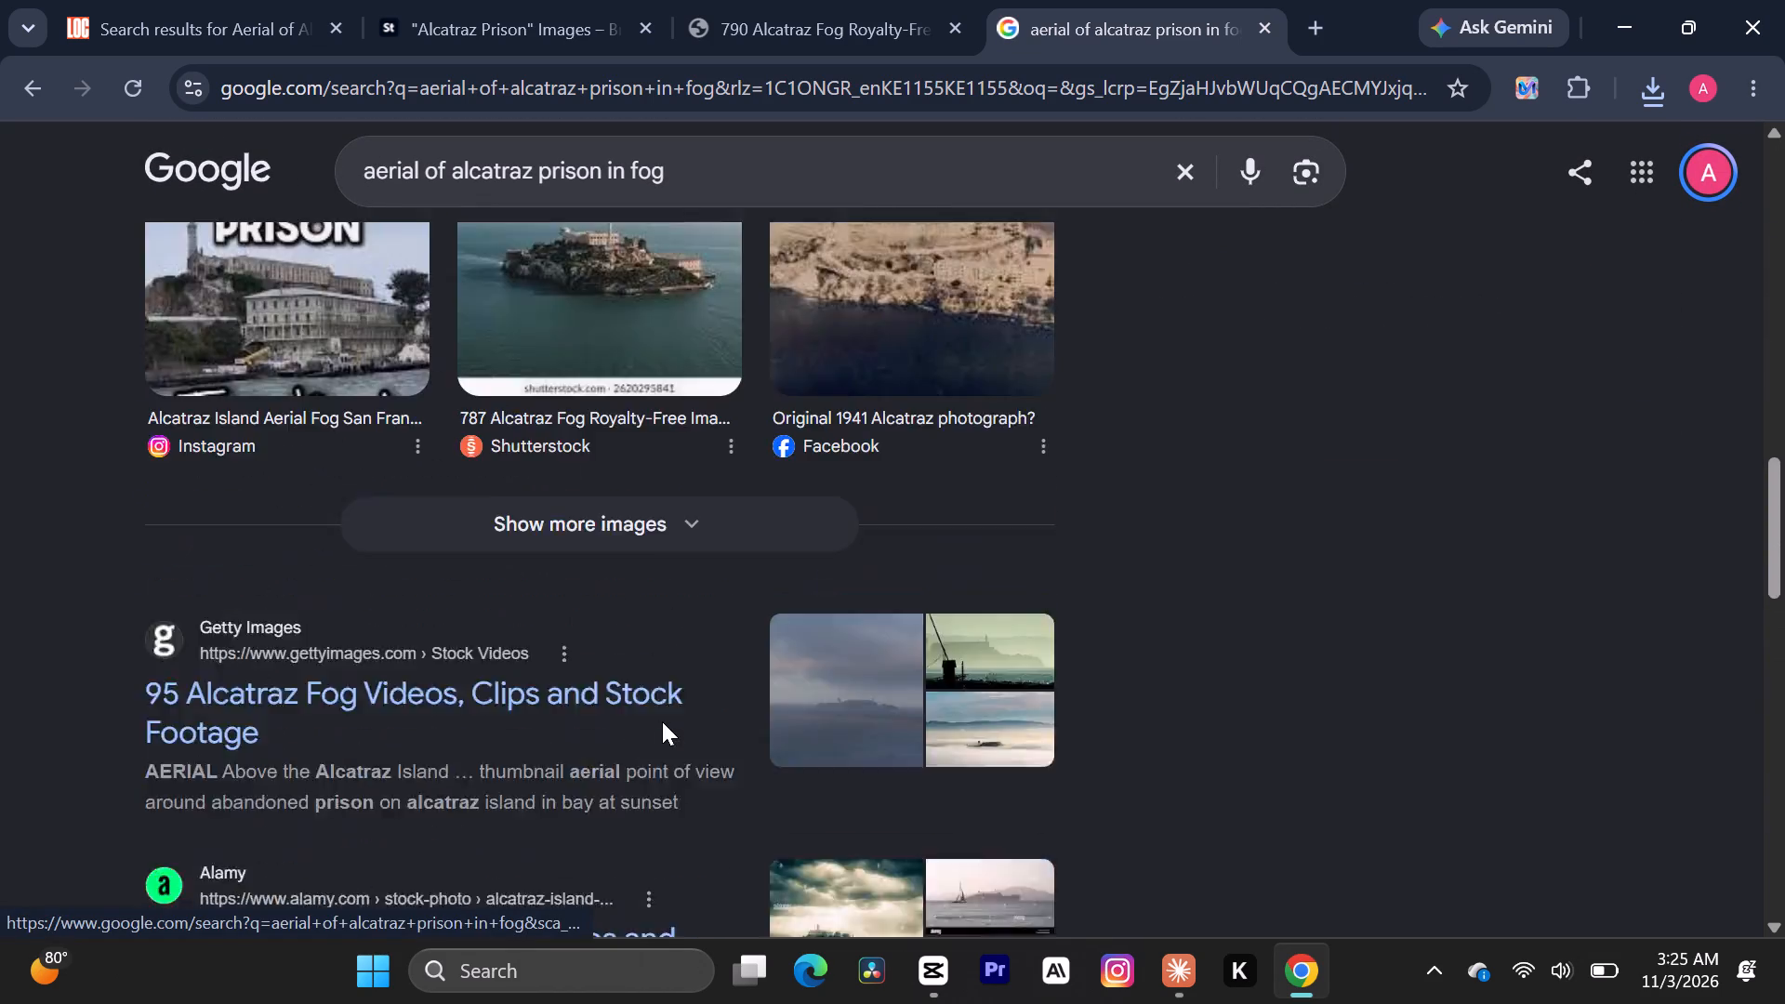
scroll(662, 721, "up", 6)
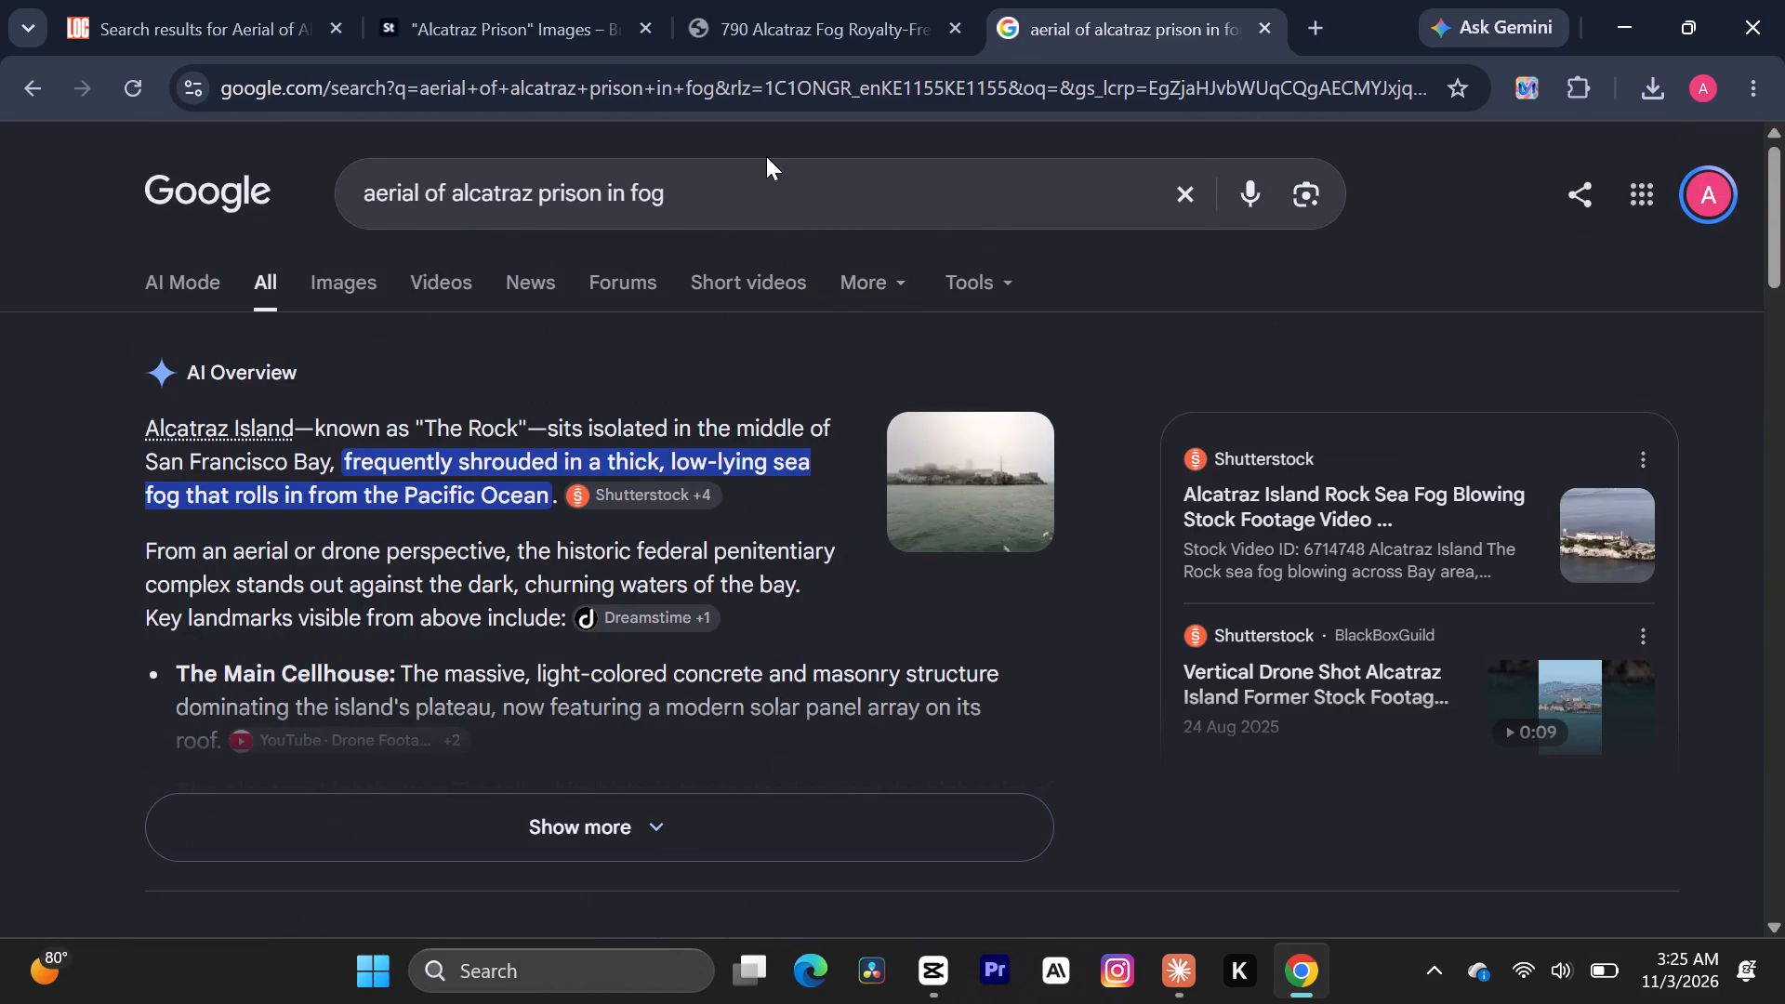
Refine the Google search to "aerial of alcatraz prison in fog free".
left_click(755, 199)
key("space")
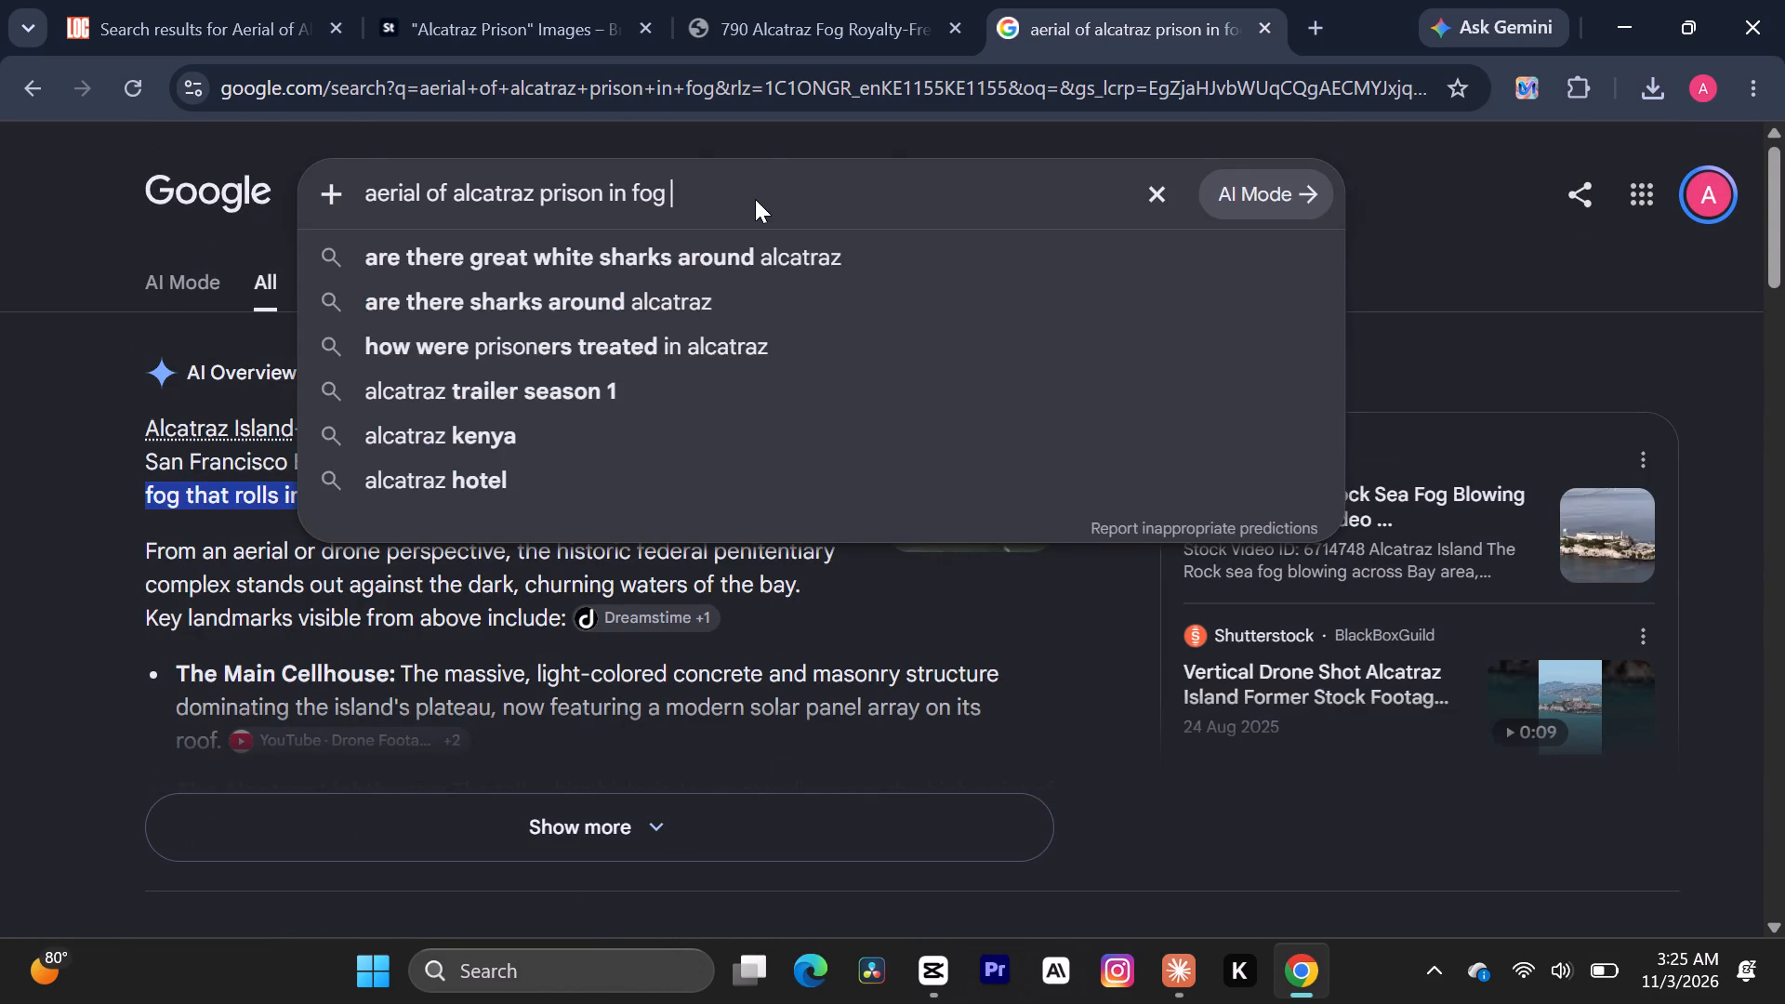
type("fre")
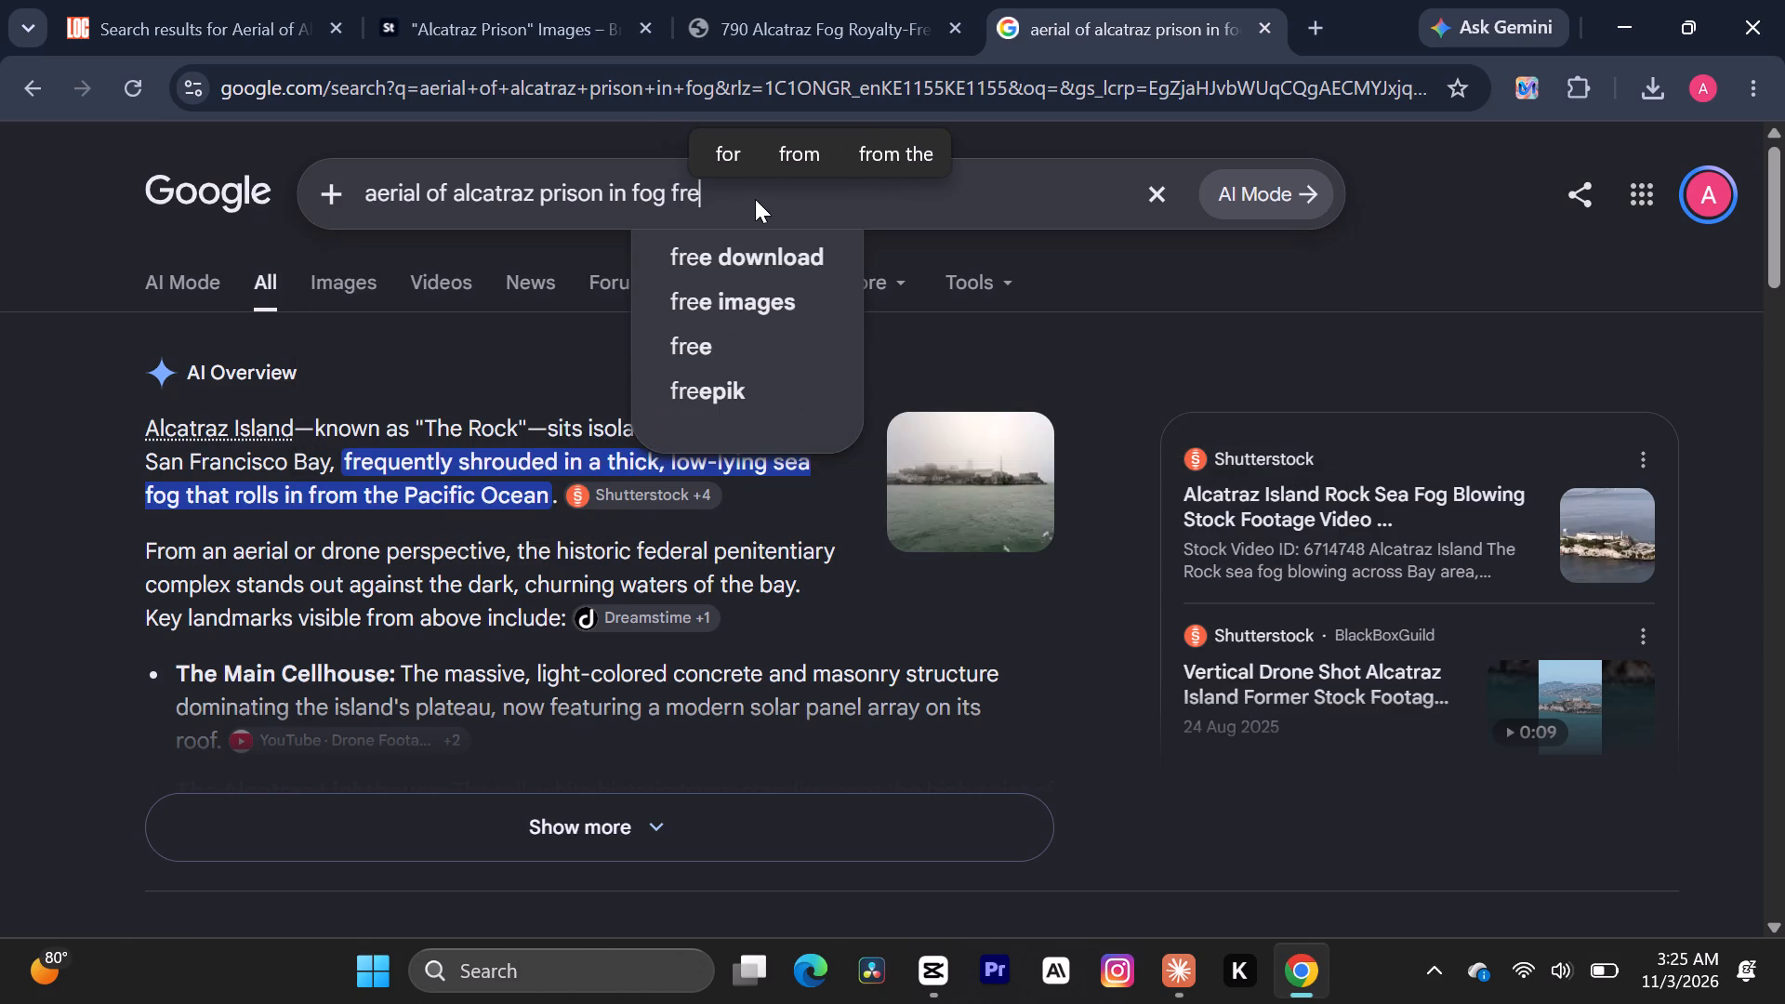
key("e")
key("Return")
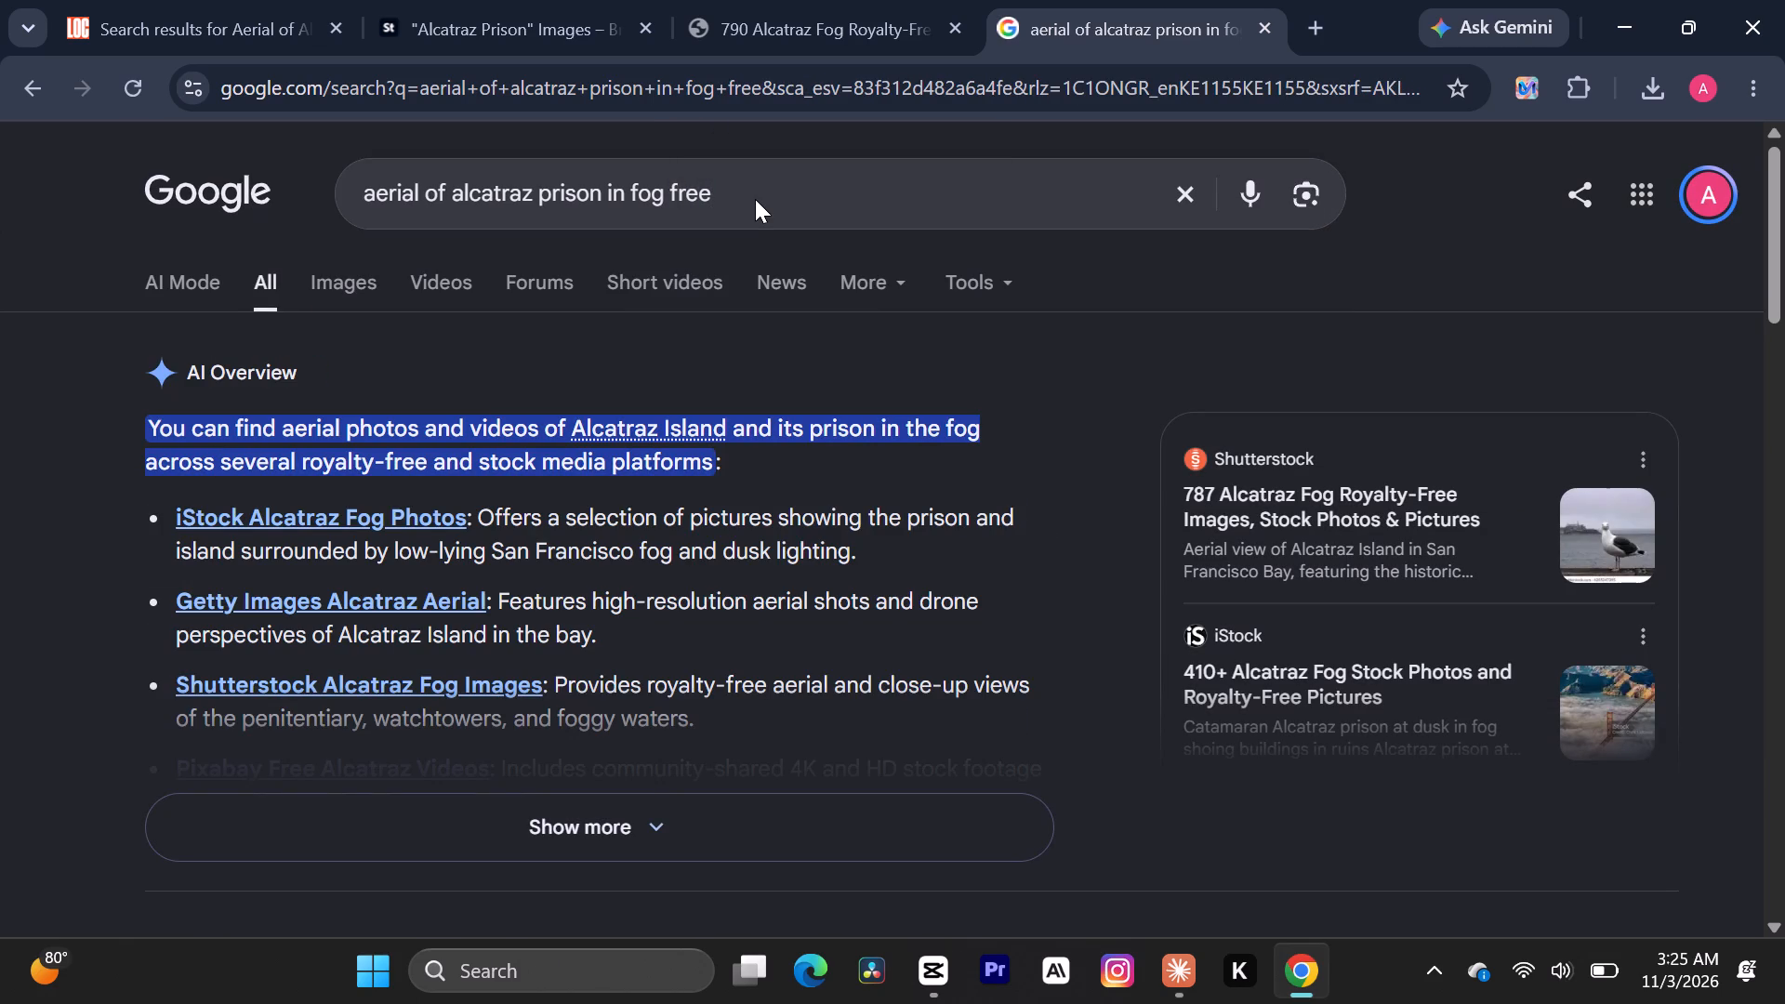
Expand the AI Overview of free and stock media sources and open its Pixabay Free Alcatraz Videos link.
scroll(755, 199, "down", 1)
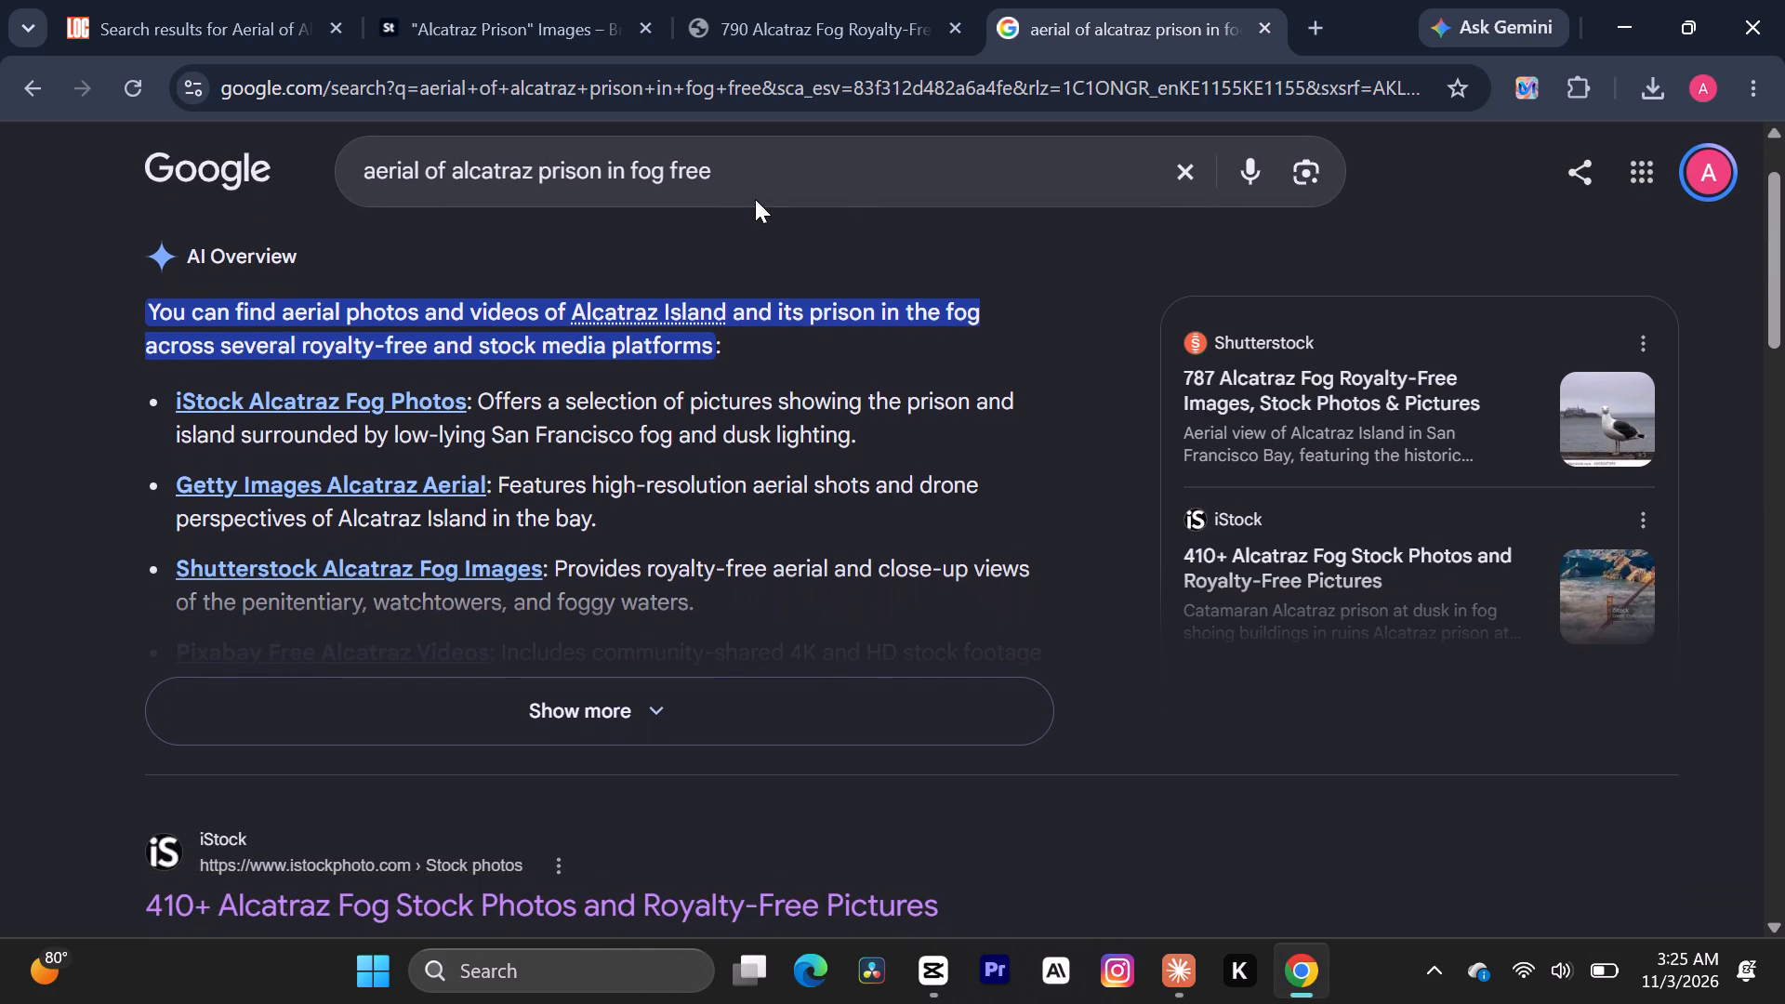
scroll(755, 199, "down", 1)
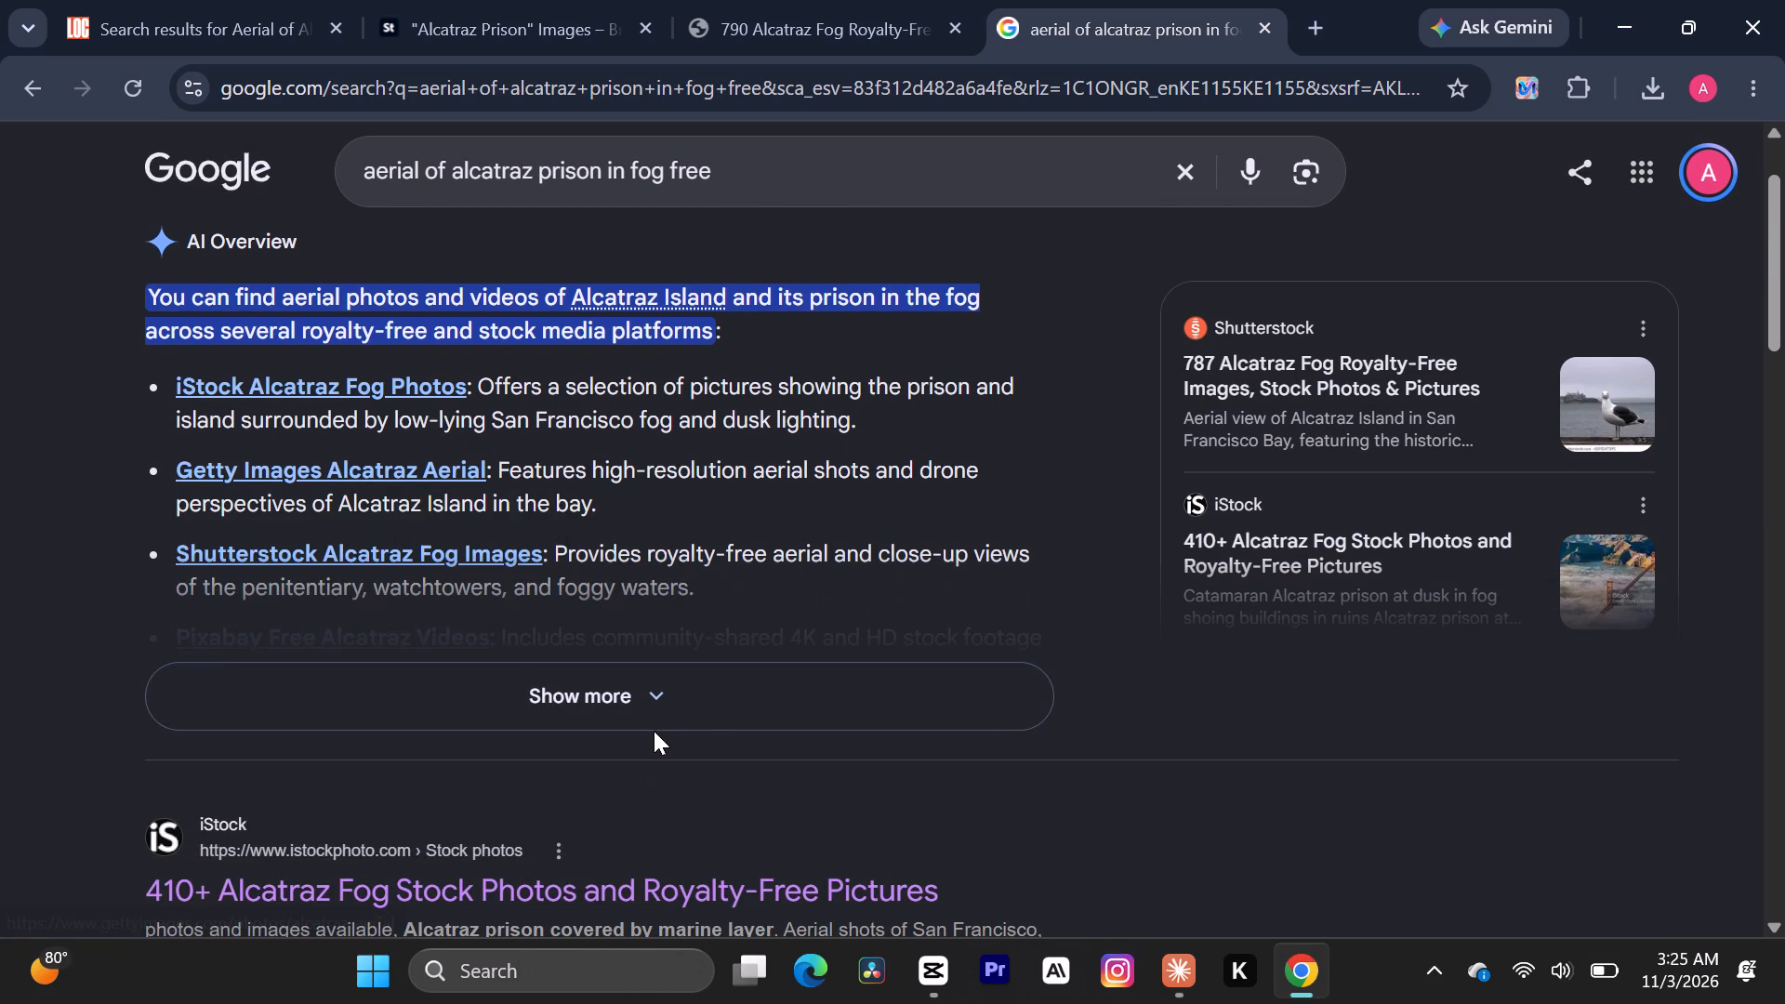
left_click(666, 691)
scroll(666, 691, "down", 1)
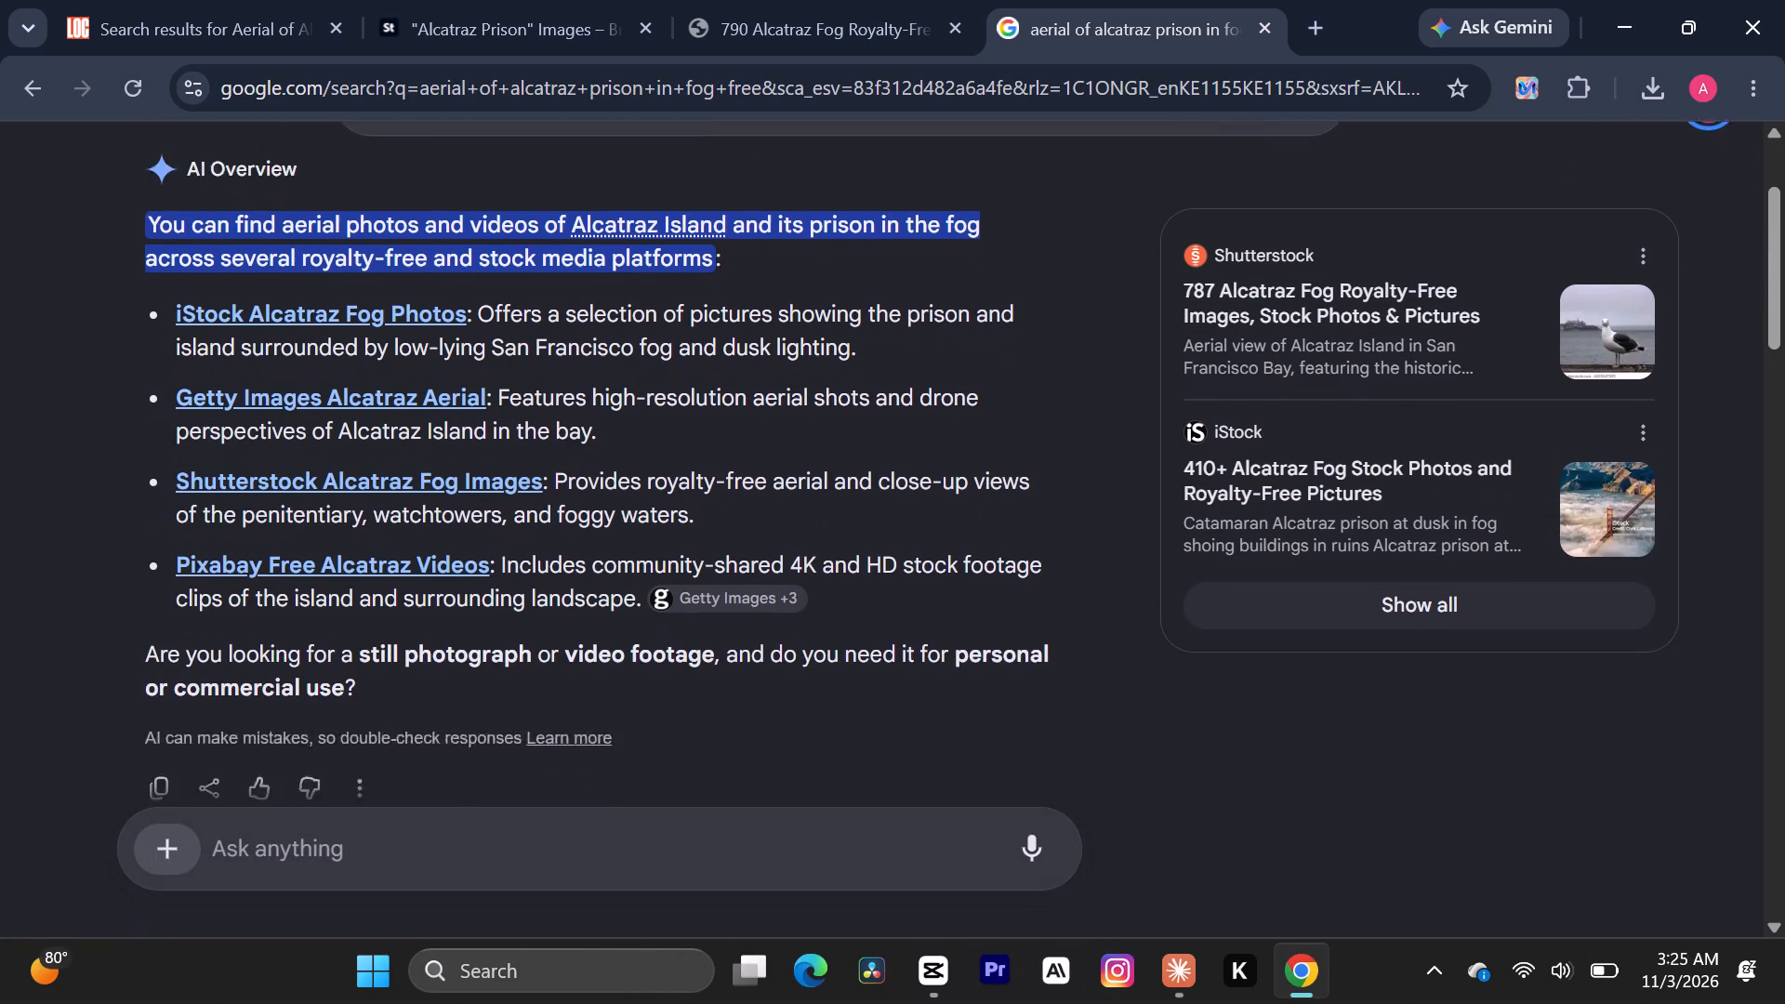
scroll(666, 691, "down", 1)
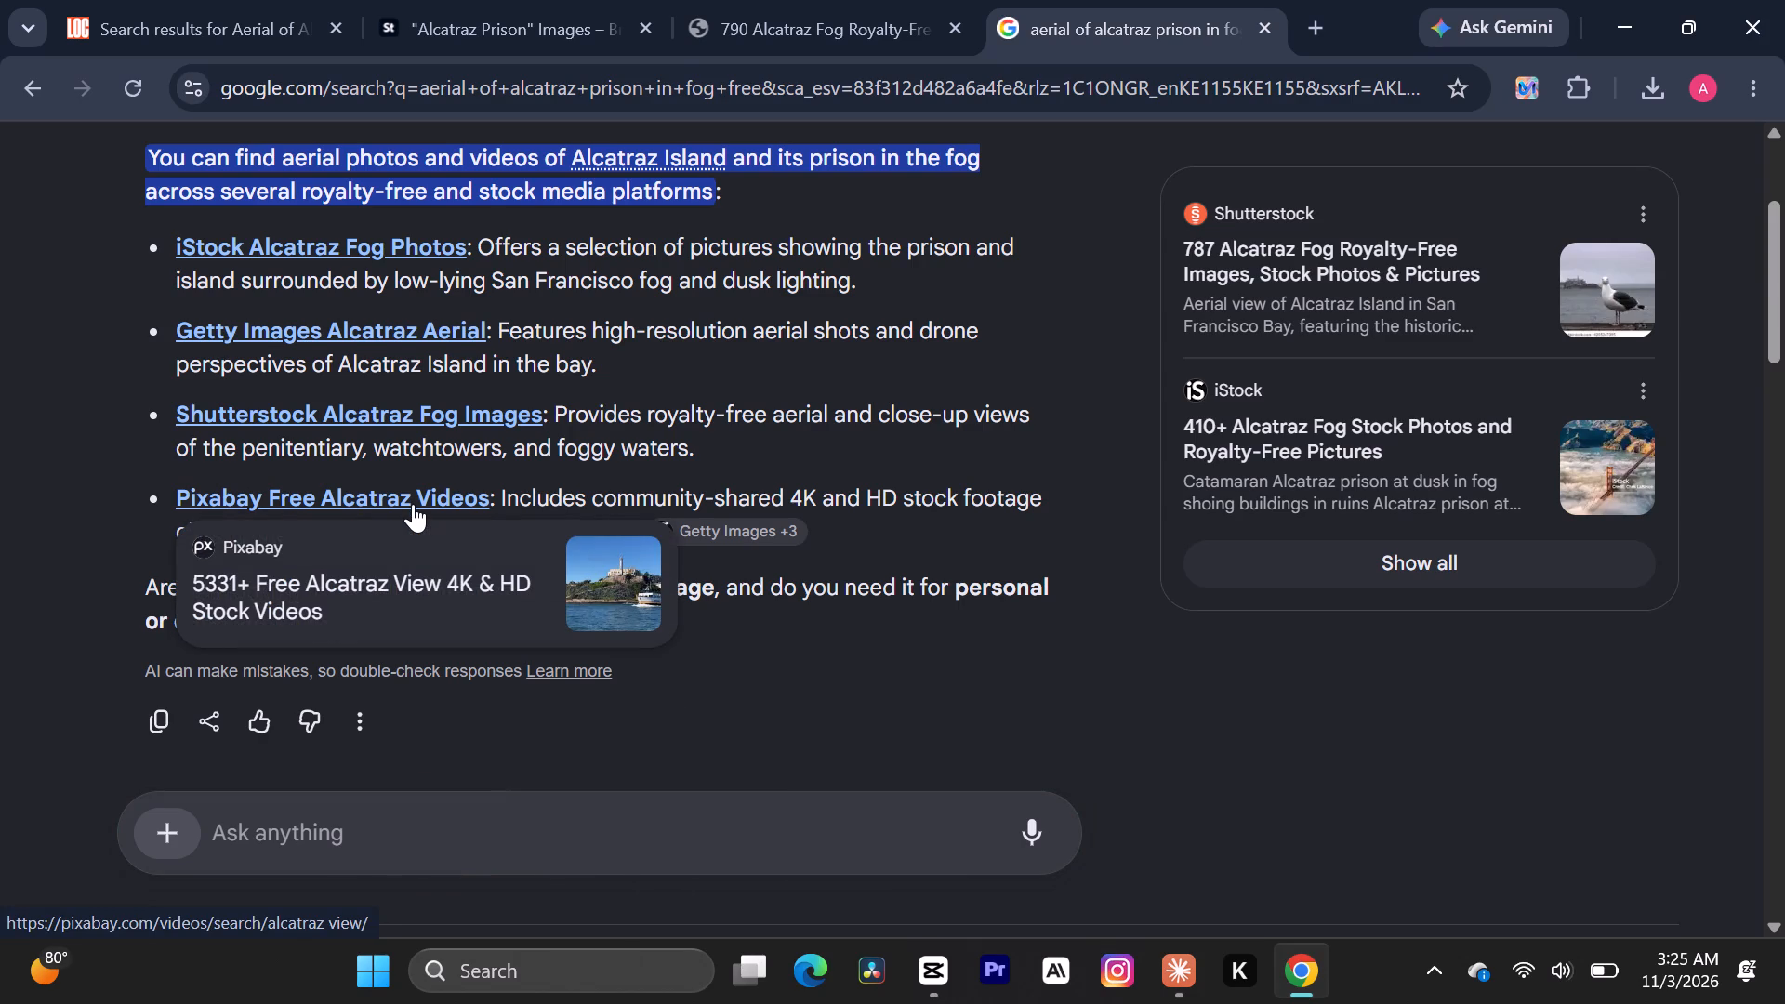
left_click(413, 504)
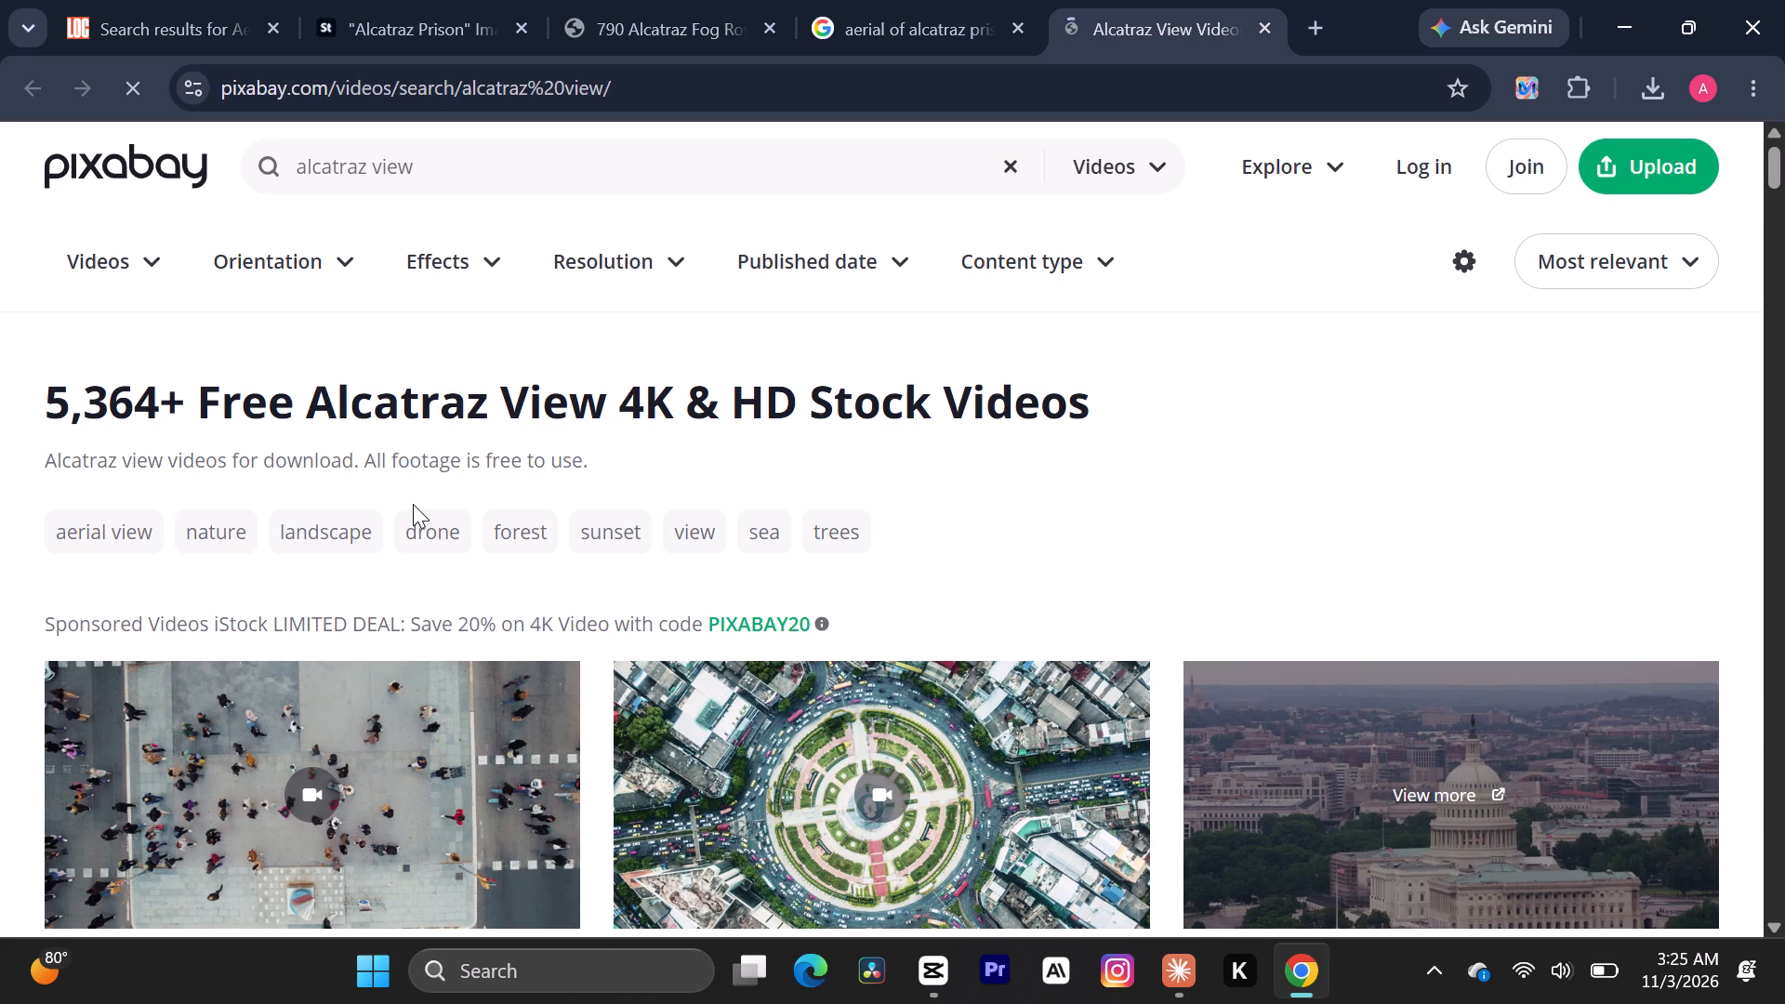
Browse Pixabay's royalty-free "alcatraz view" videos for usable footage of the island and prison.
scroll(413, 504, "down", 3)
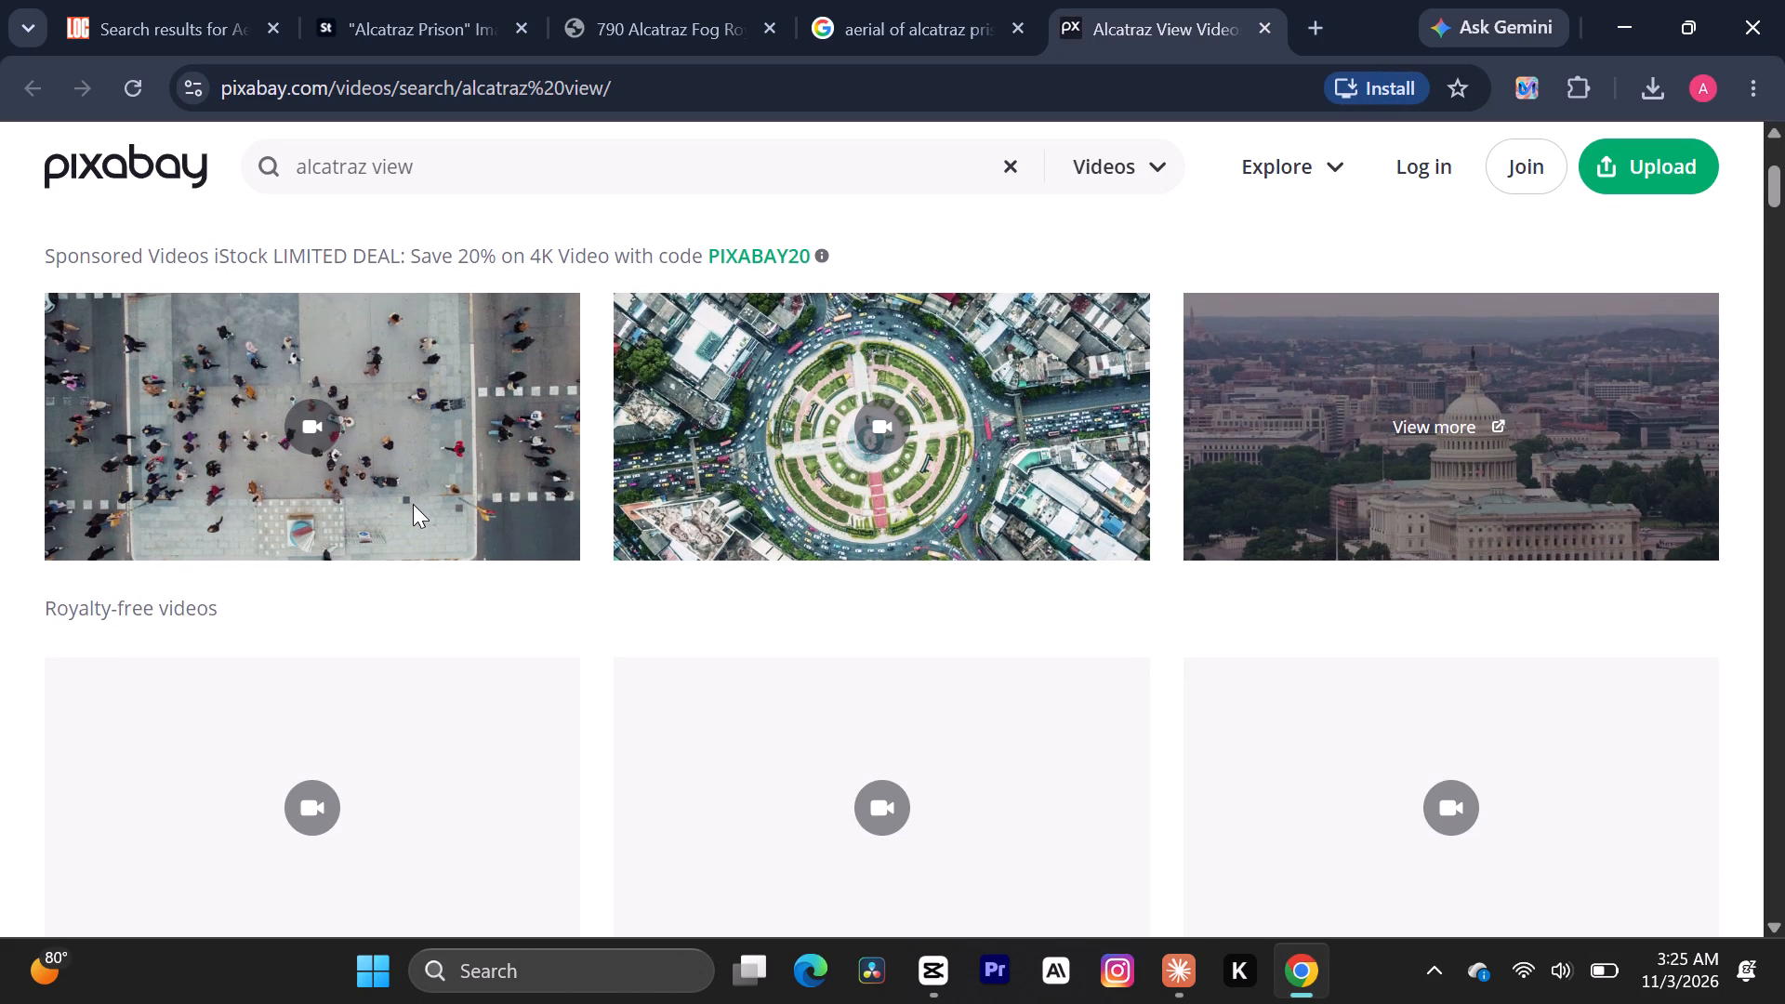
scroll(413, 504, "down", 2)
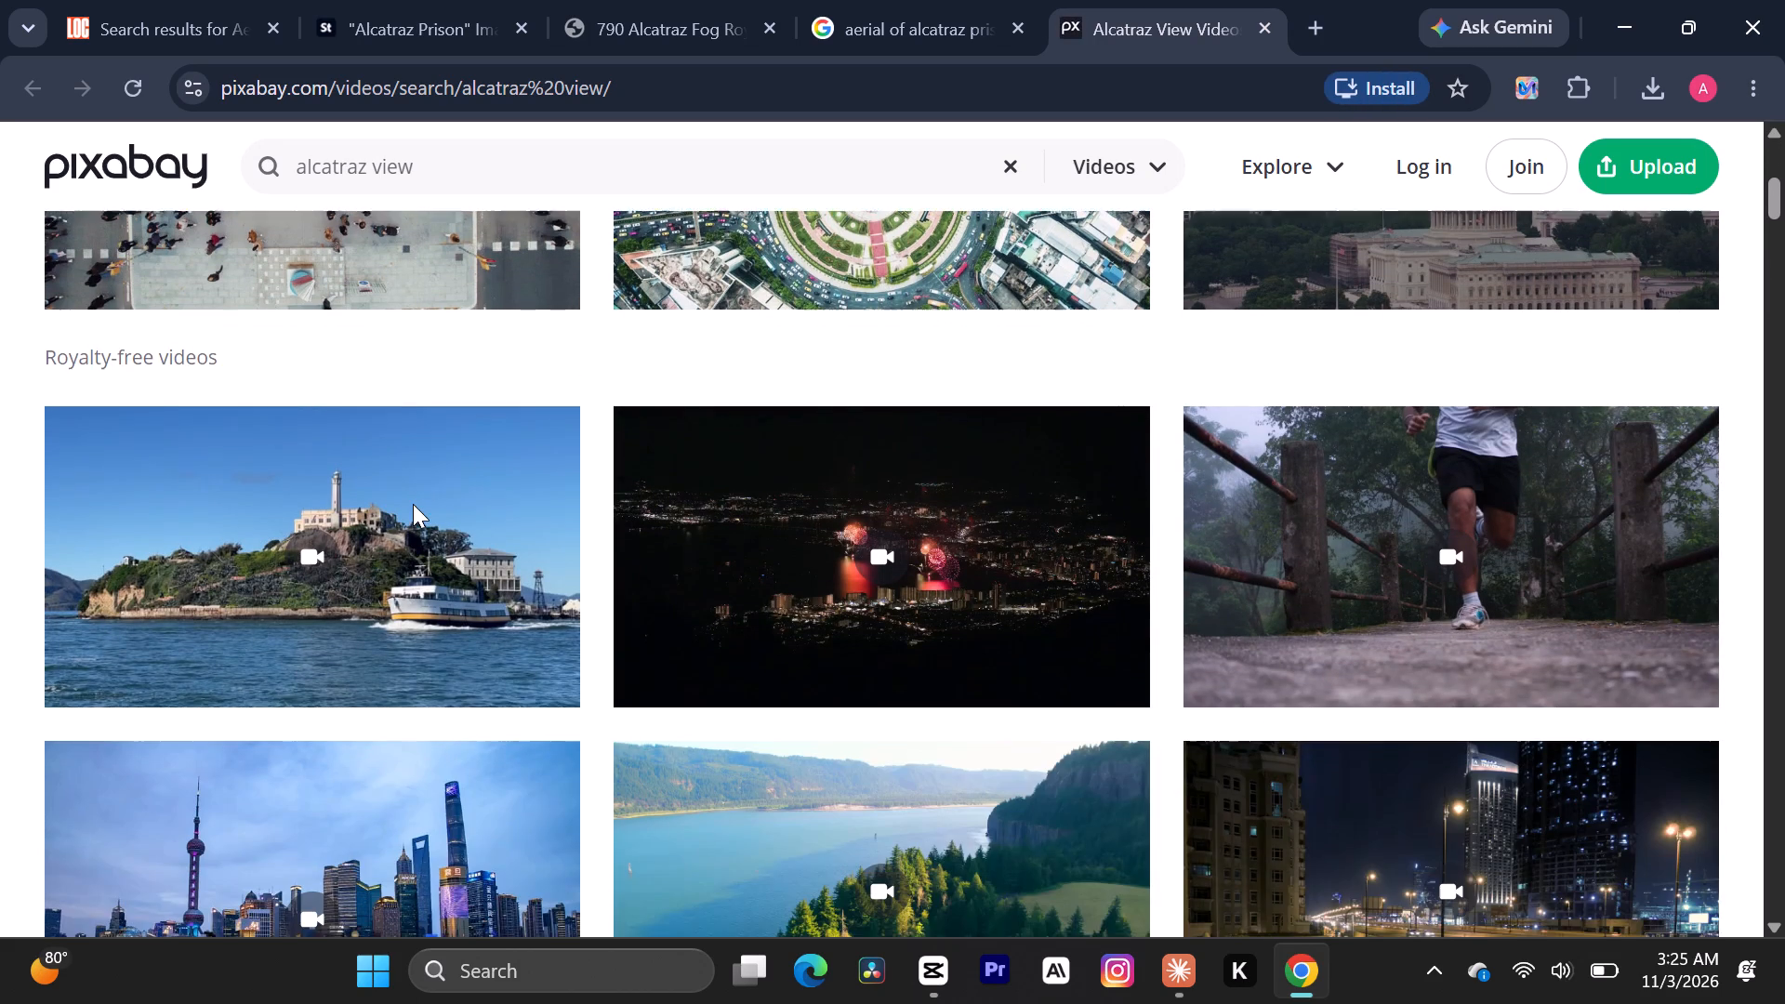
scroll(413, 504, "down", 1)
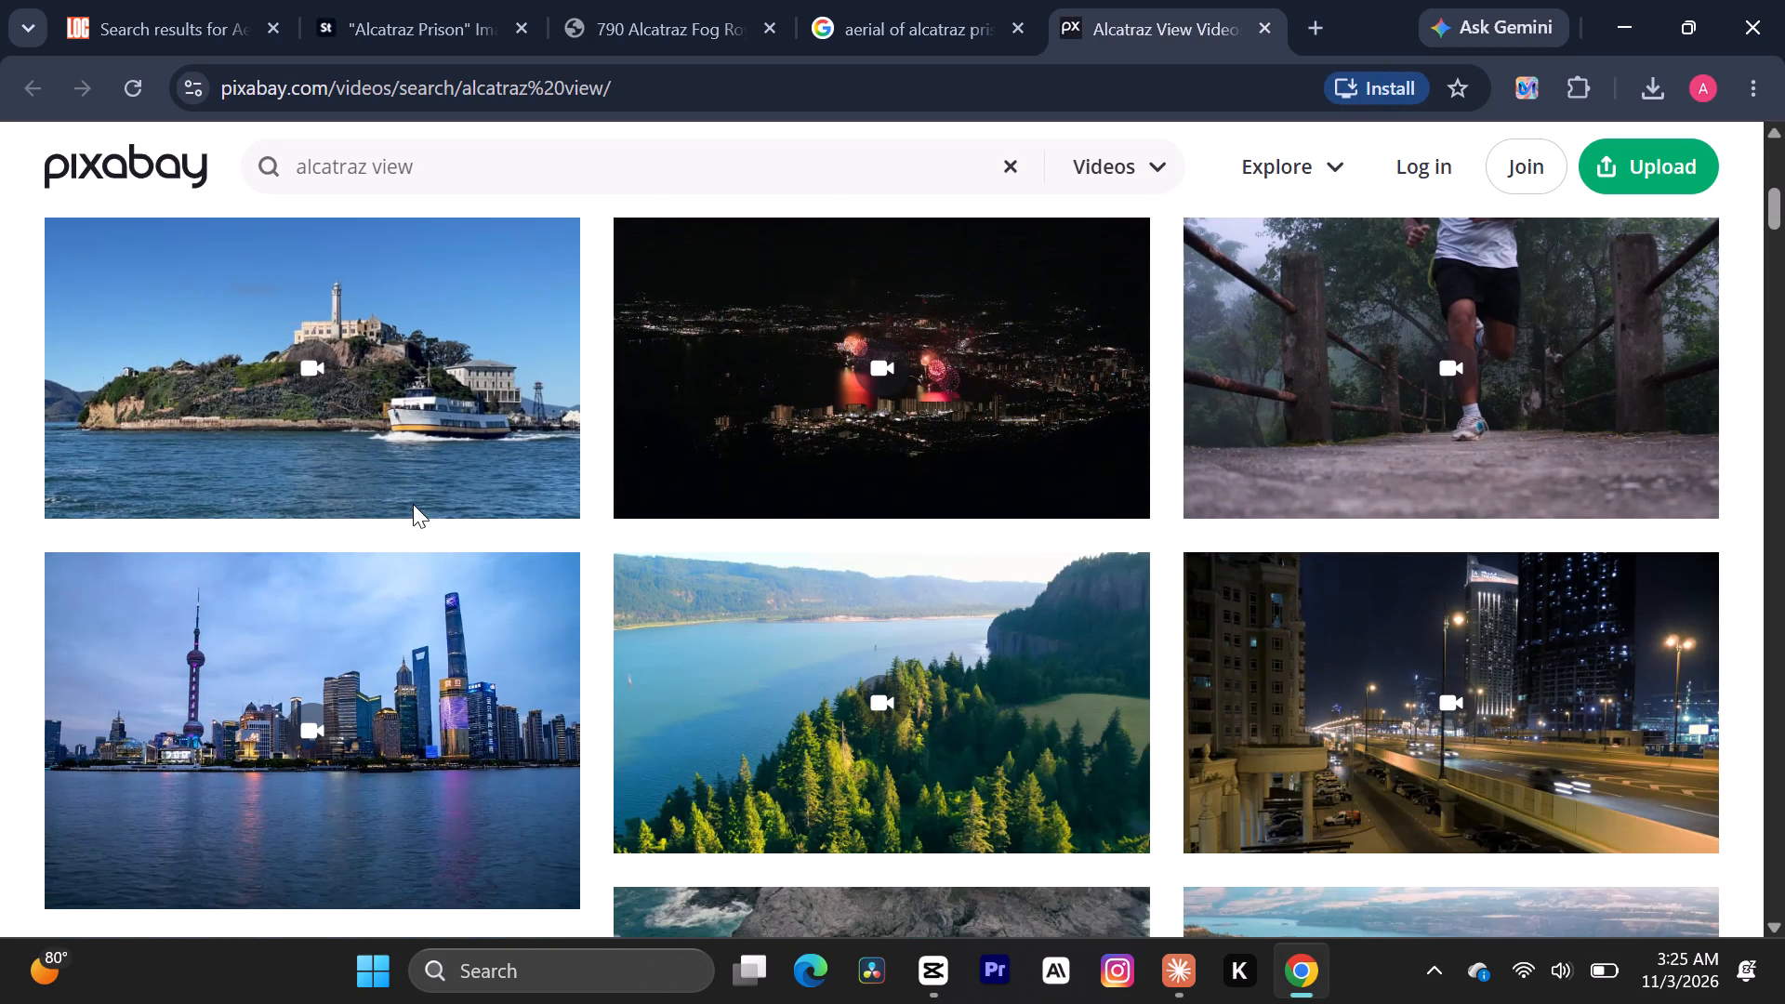
scroll(413, 504, "down", 2)
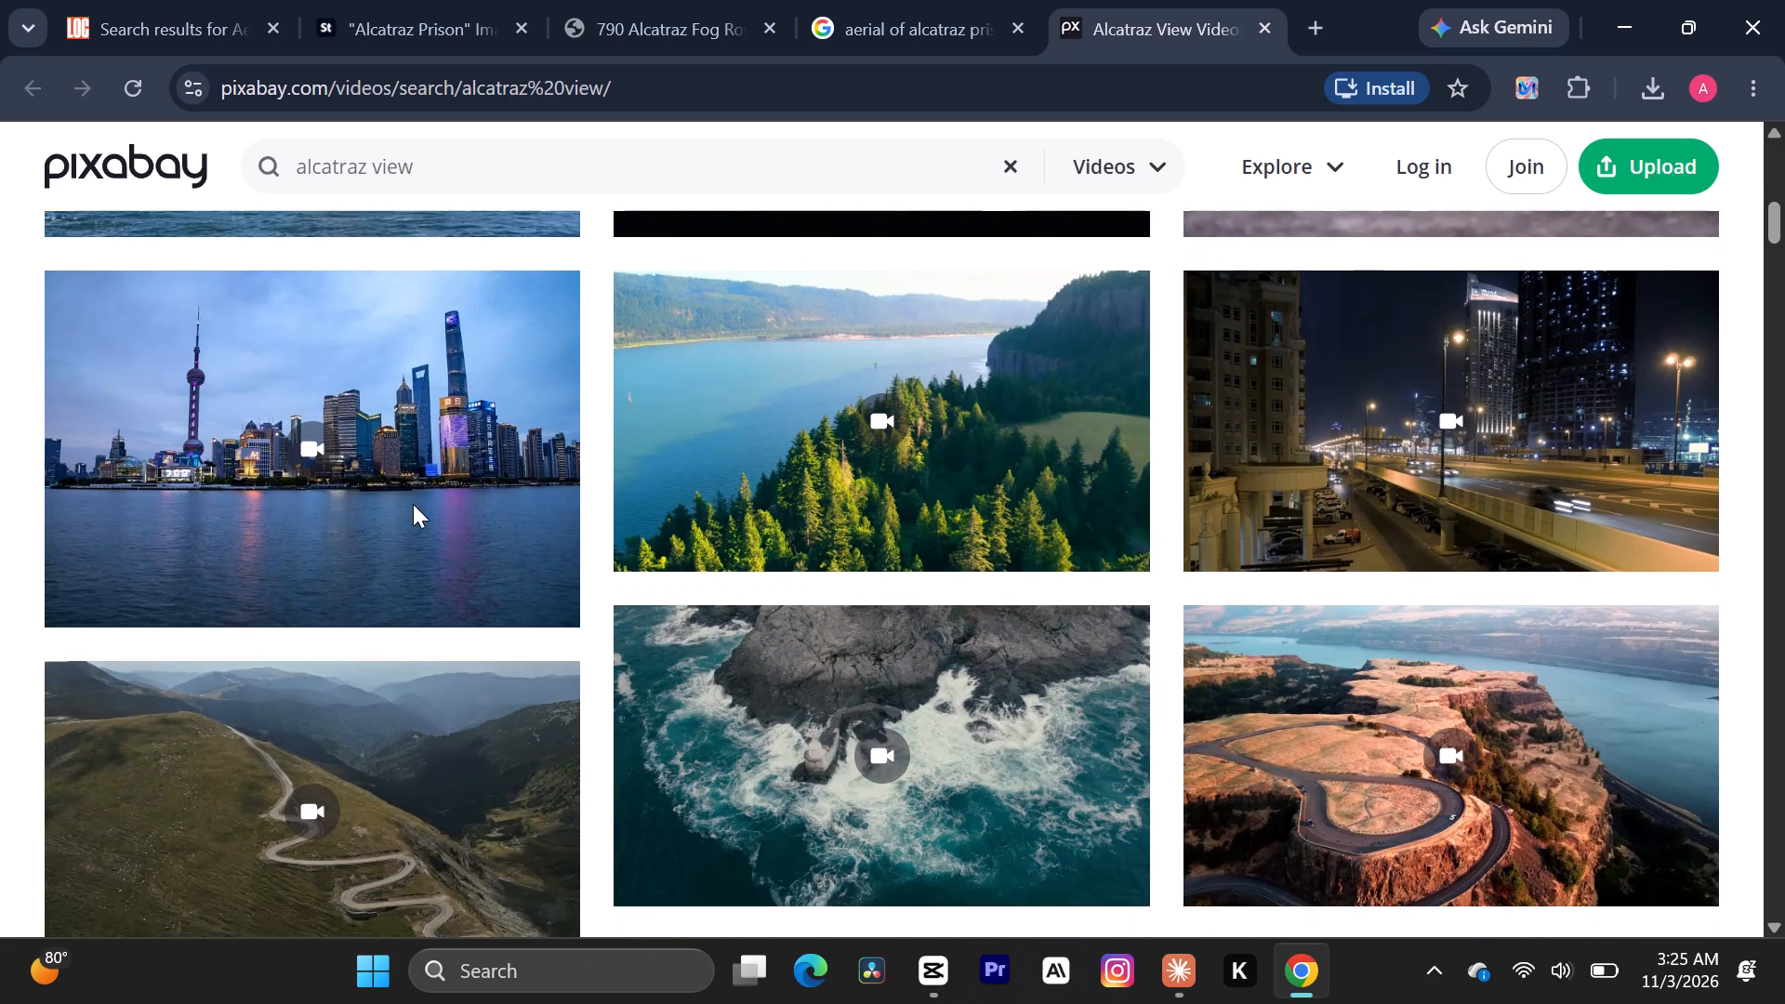
scroll(413, 504, "down", 2)
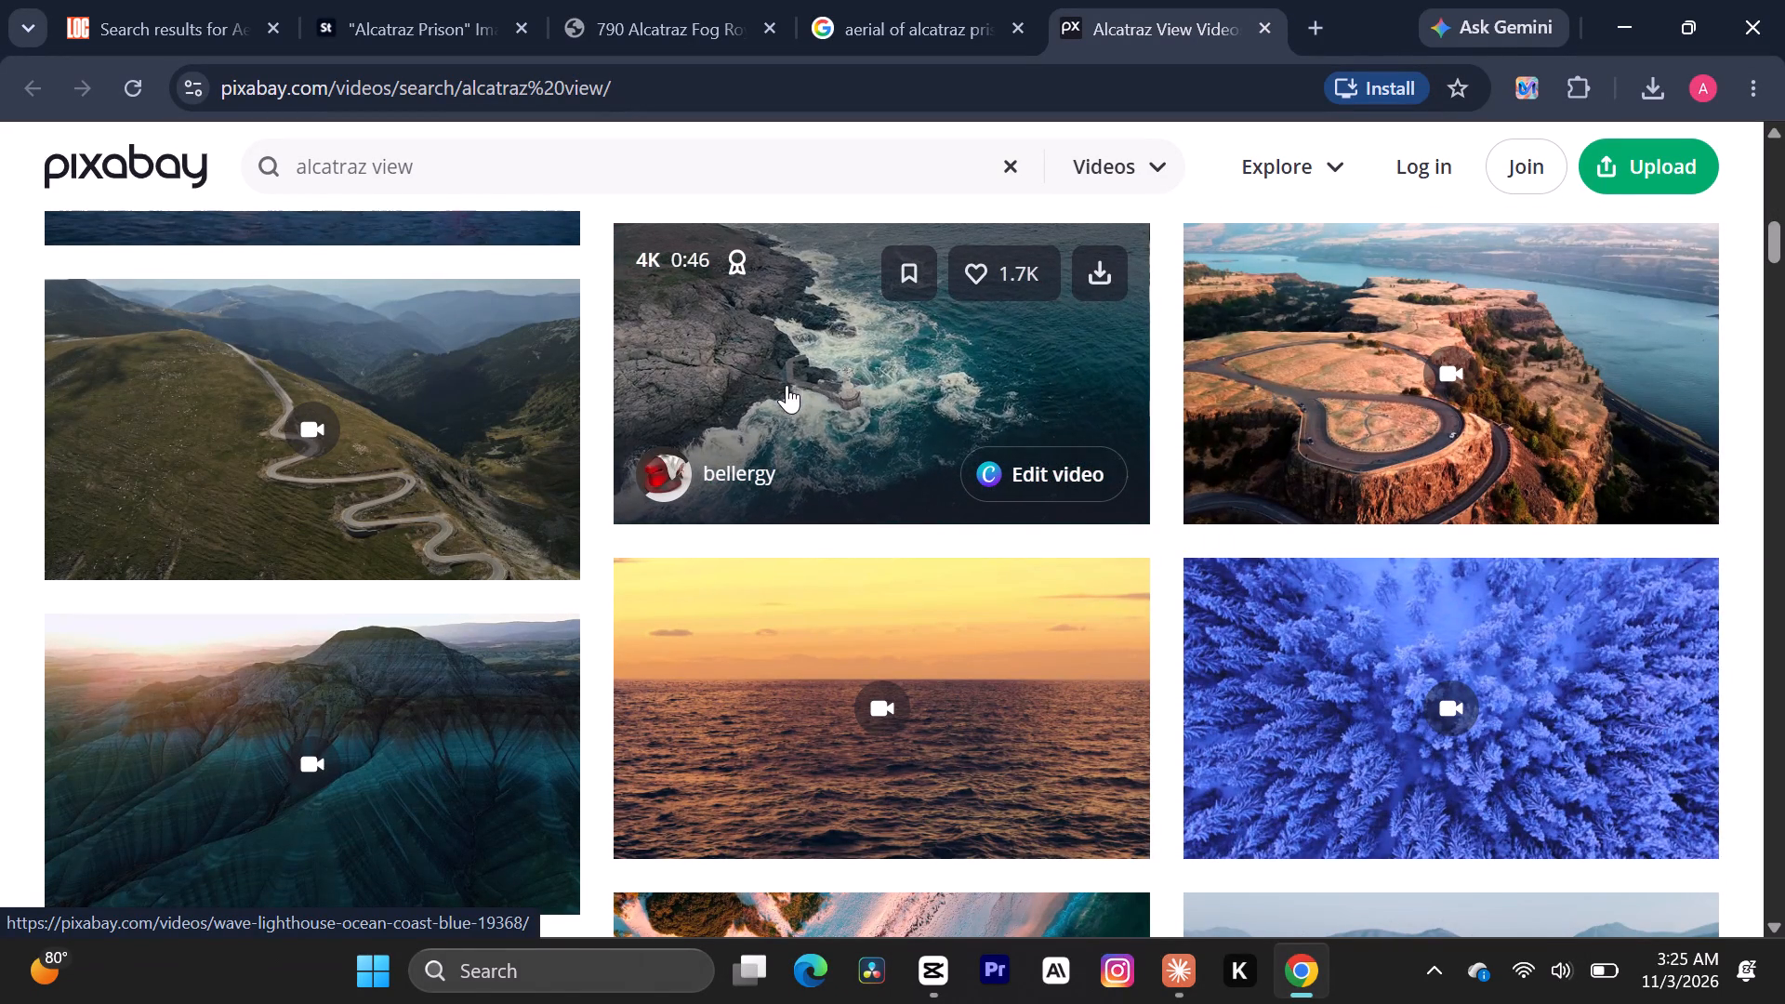
scroll(787, 385, "up", 2)
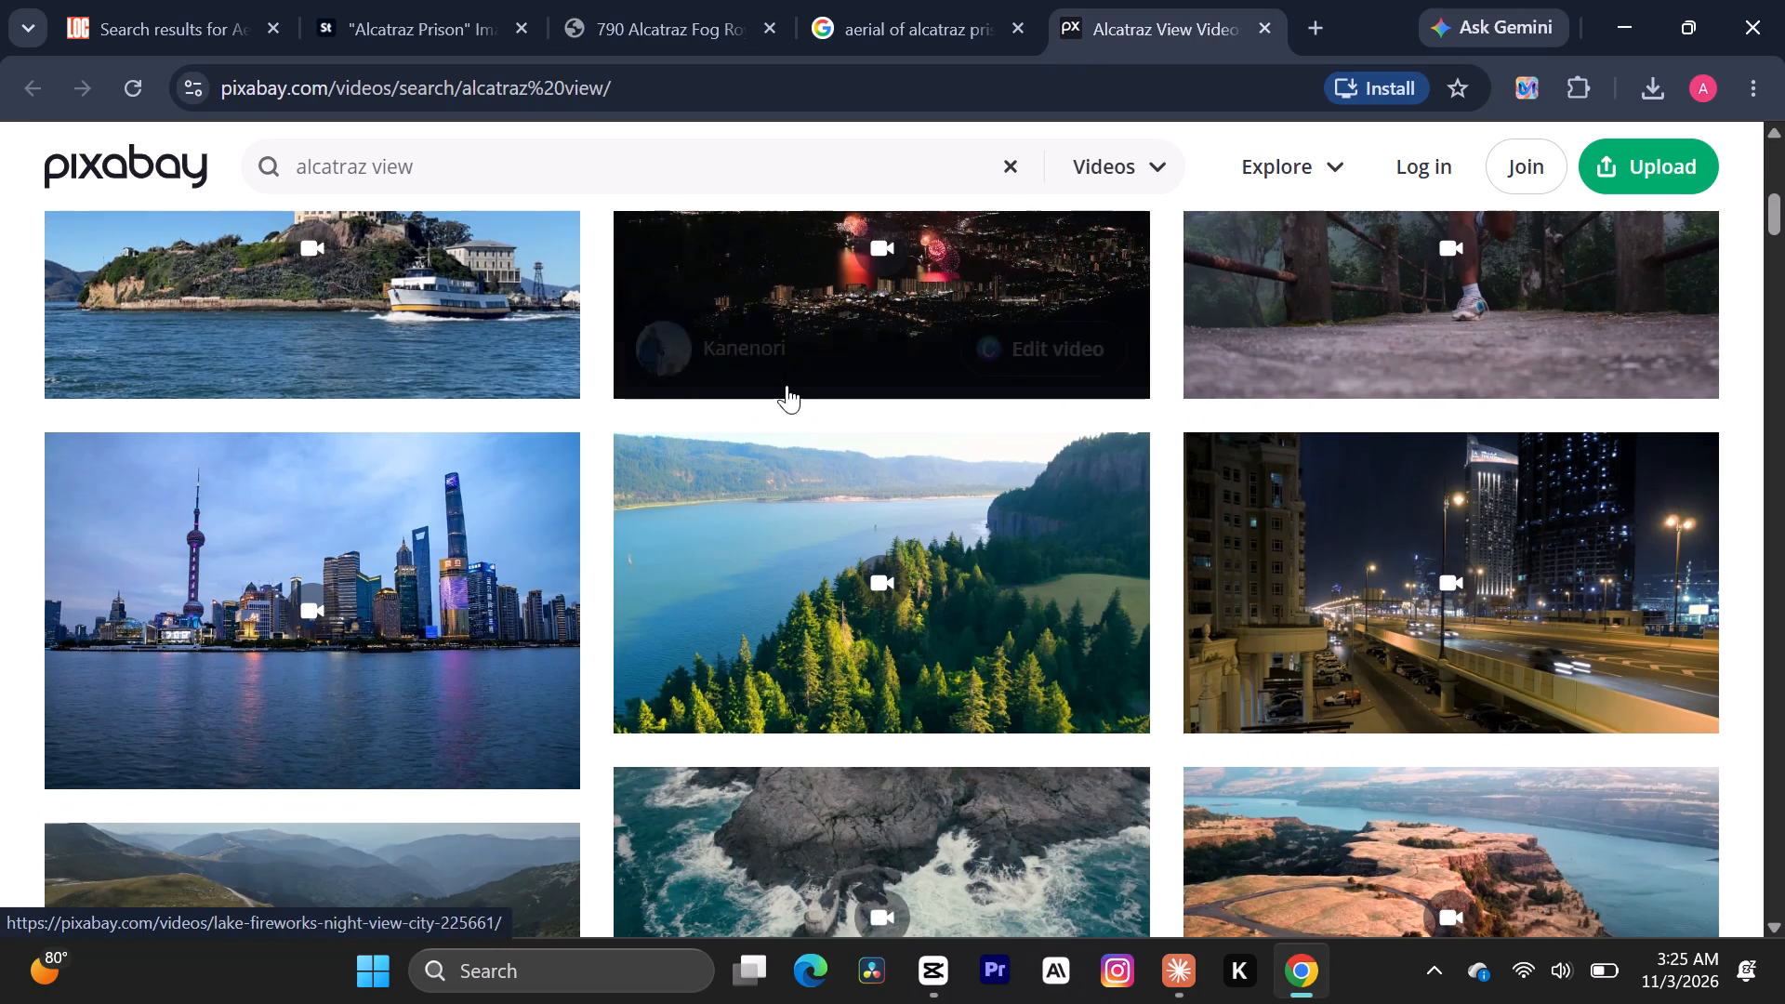
scroll(787, 385, "up", 1)
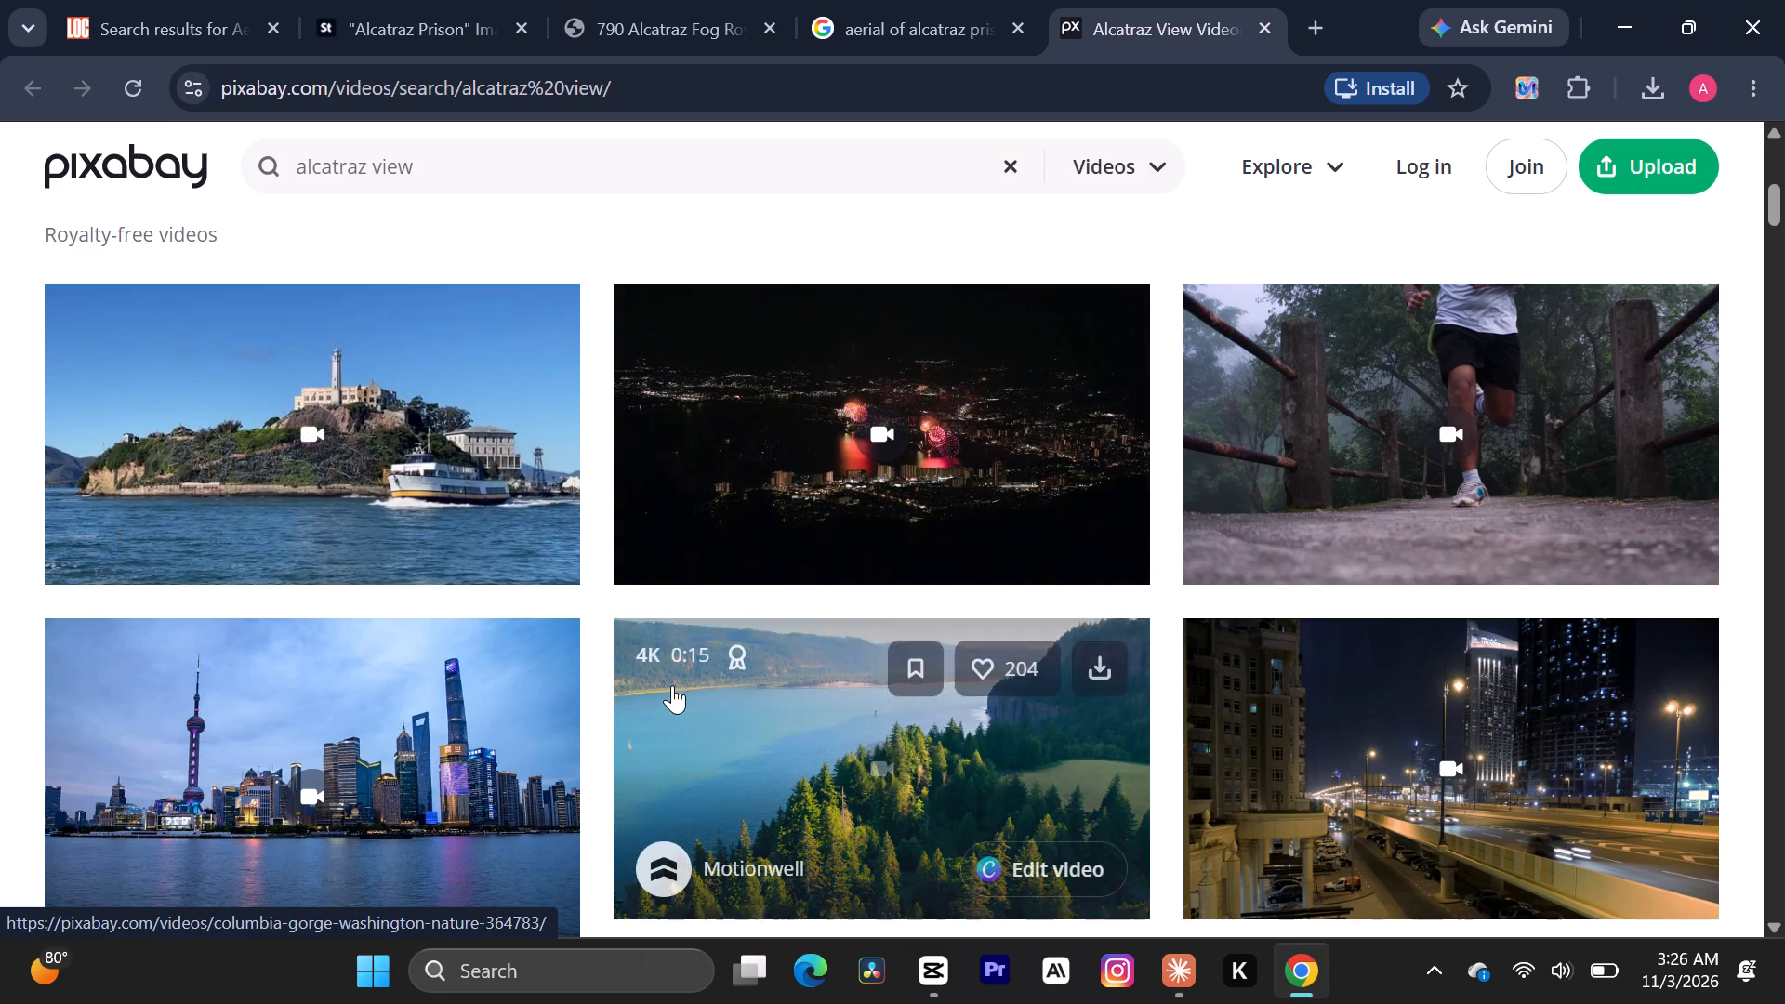
scroll(672, 685, "down", 4)
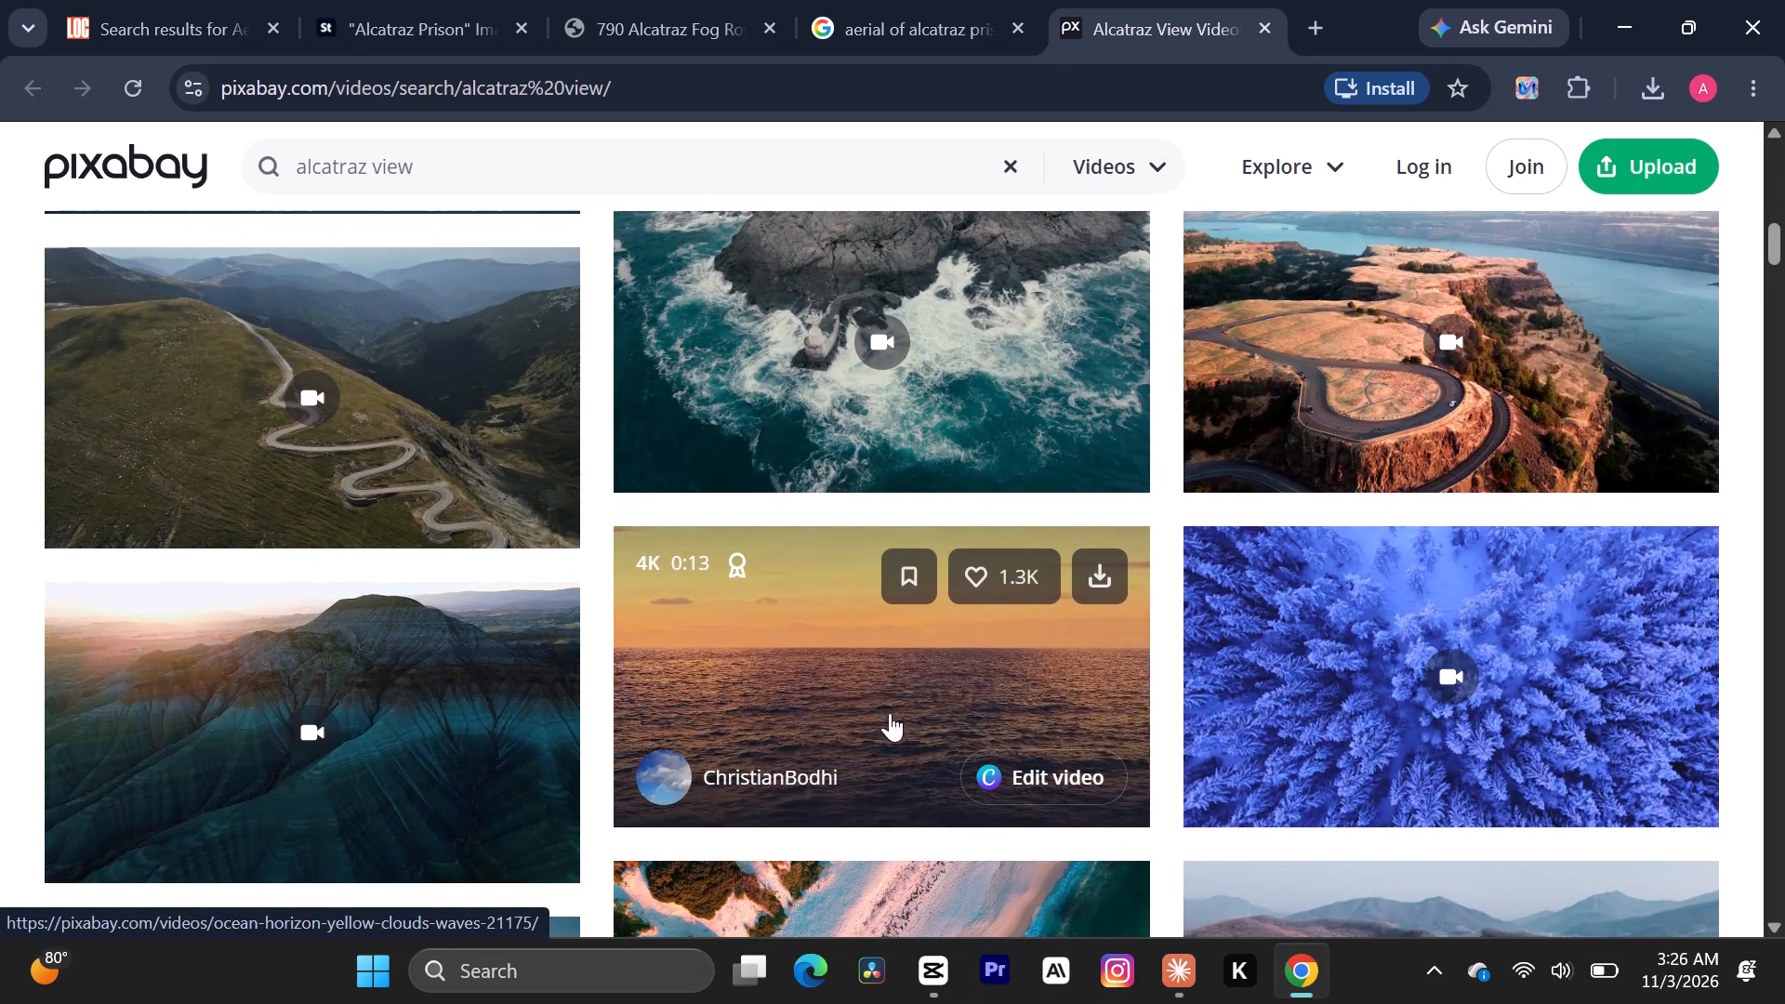
scroll(890, 716, "down", 2)
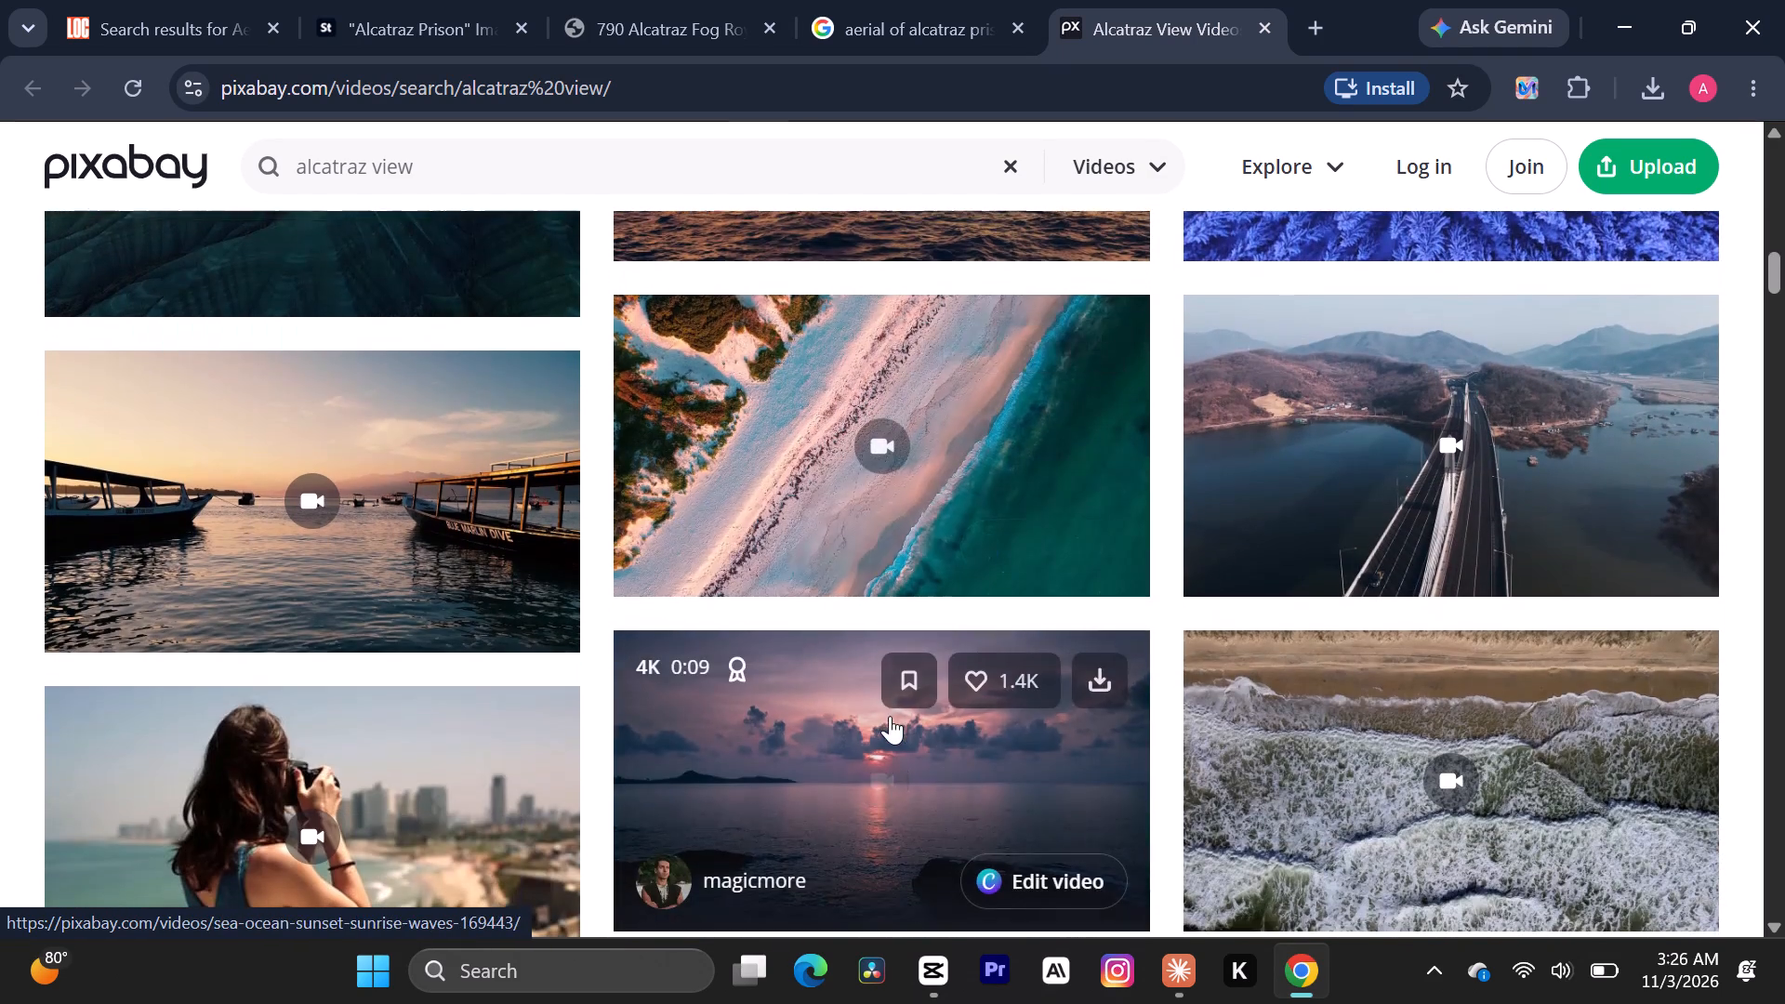
Change the Pixabay video search to "alcatraz prison view".
left_click(368, 167)
key("space")
type("prison")
key("space")
key("Return")
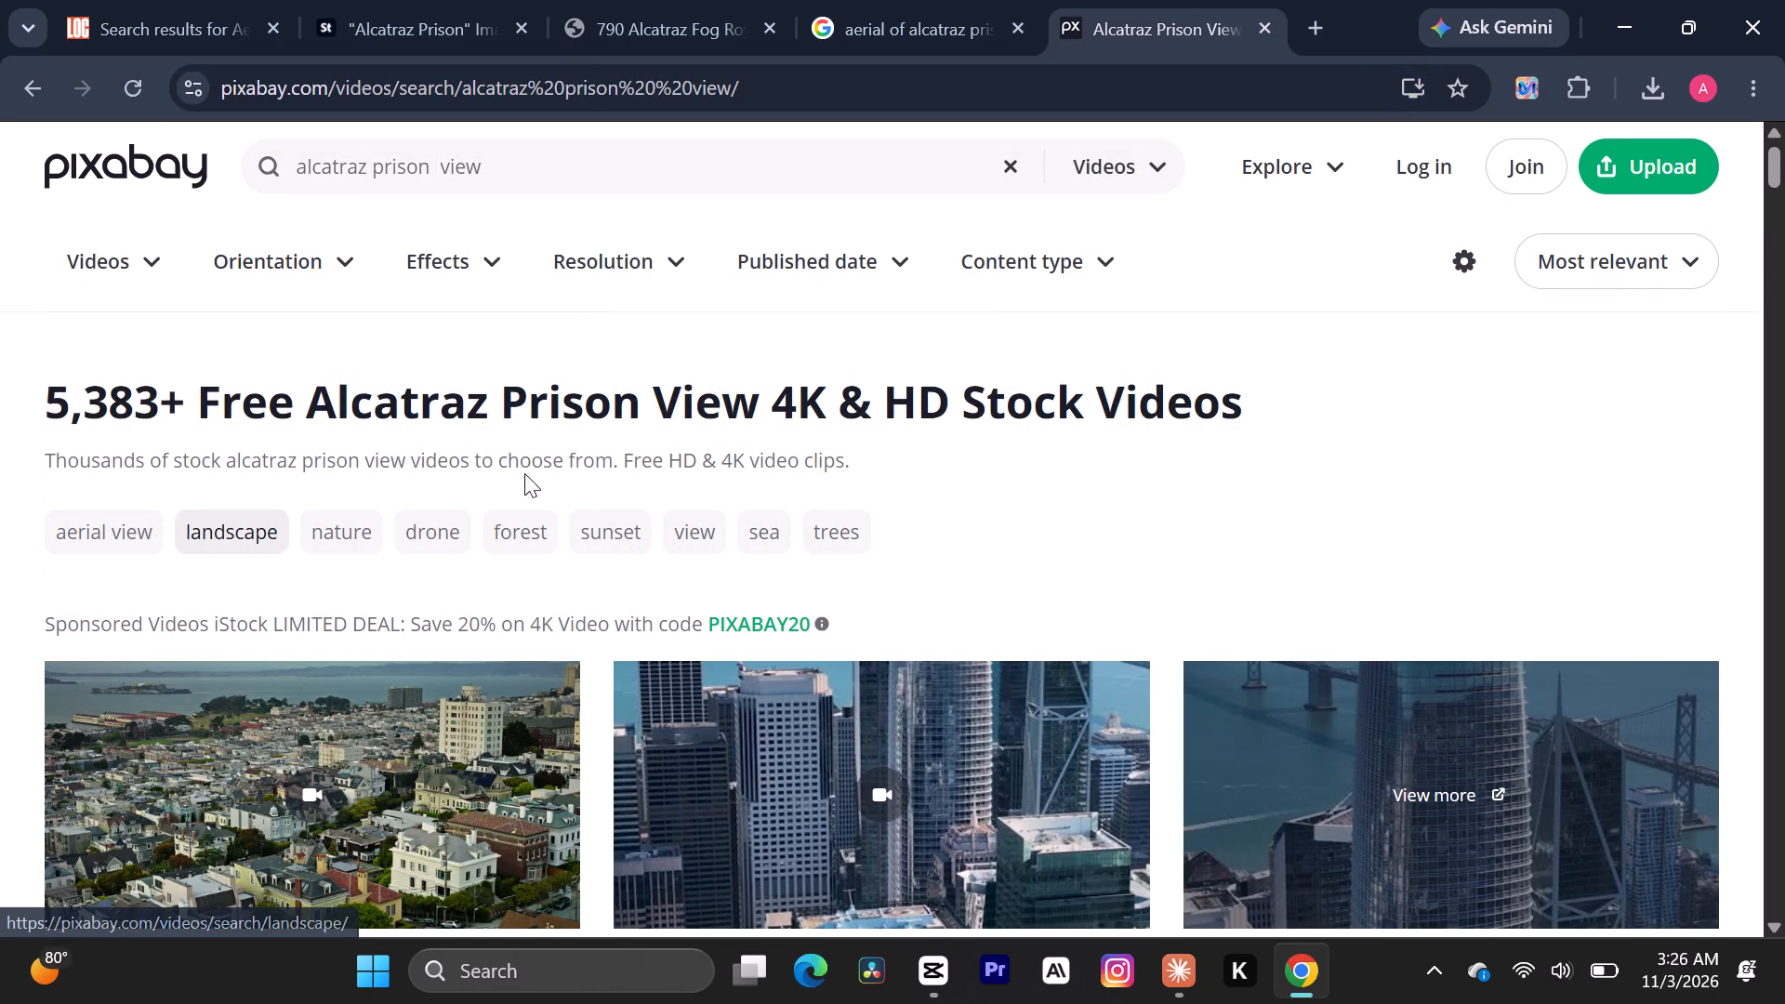
Examine the Pixabay "alcatraz prison view" videos for clips showing Alcatraz or usable prison and island footage.
scroll(587, 552, "down", 5)
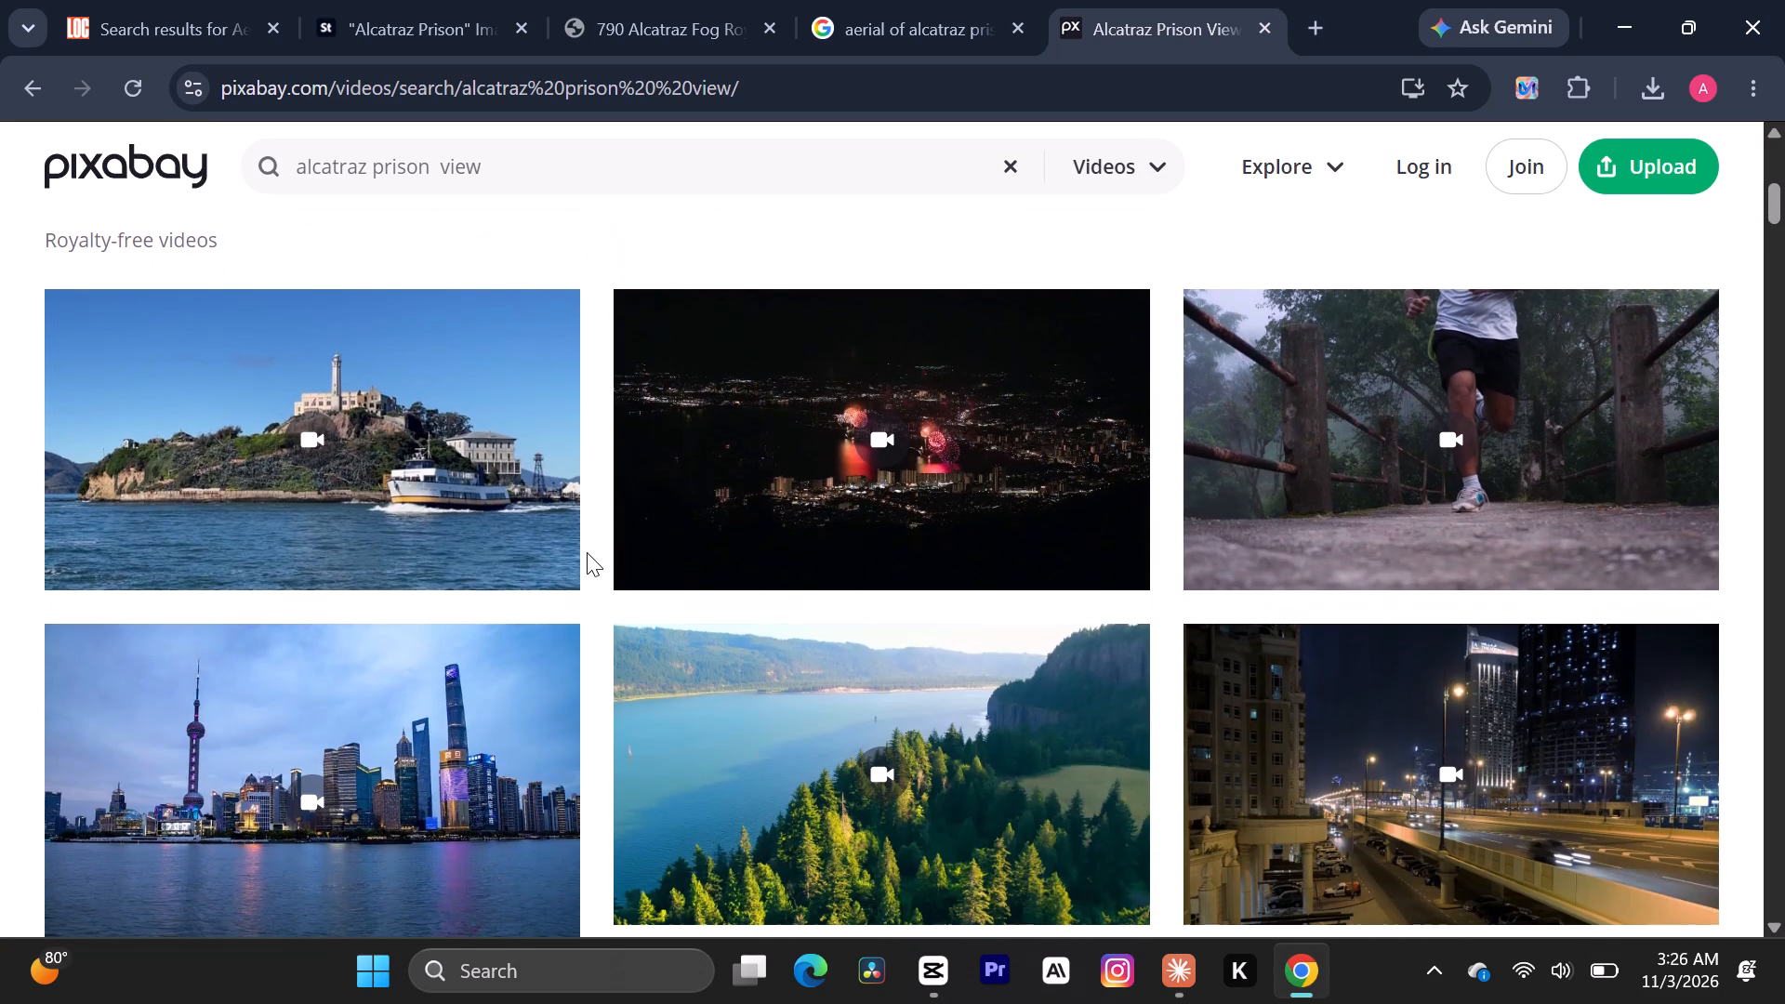
scroll(587, 552, "down", 4)
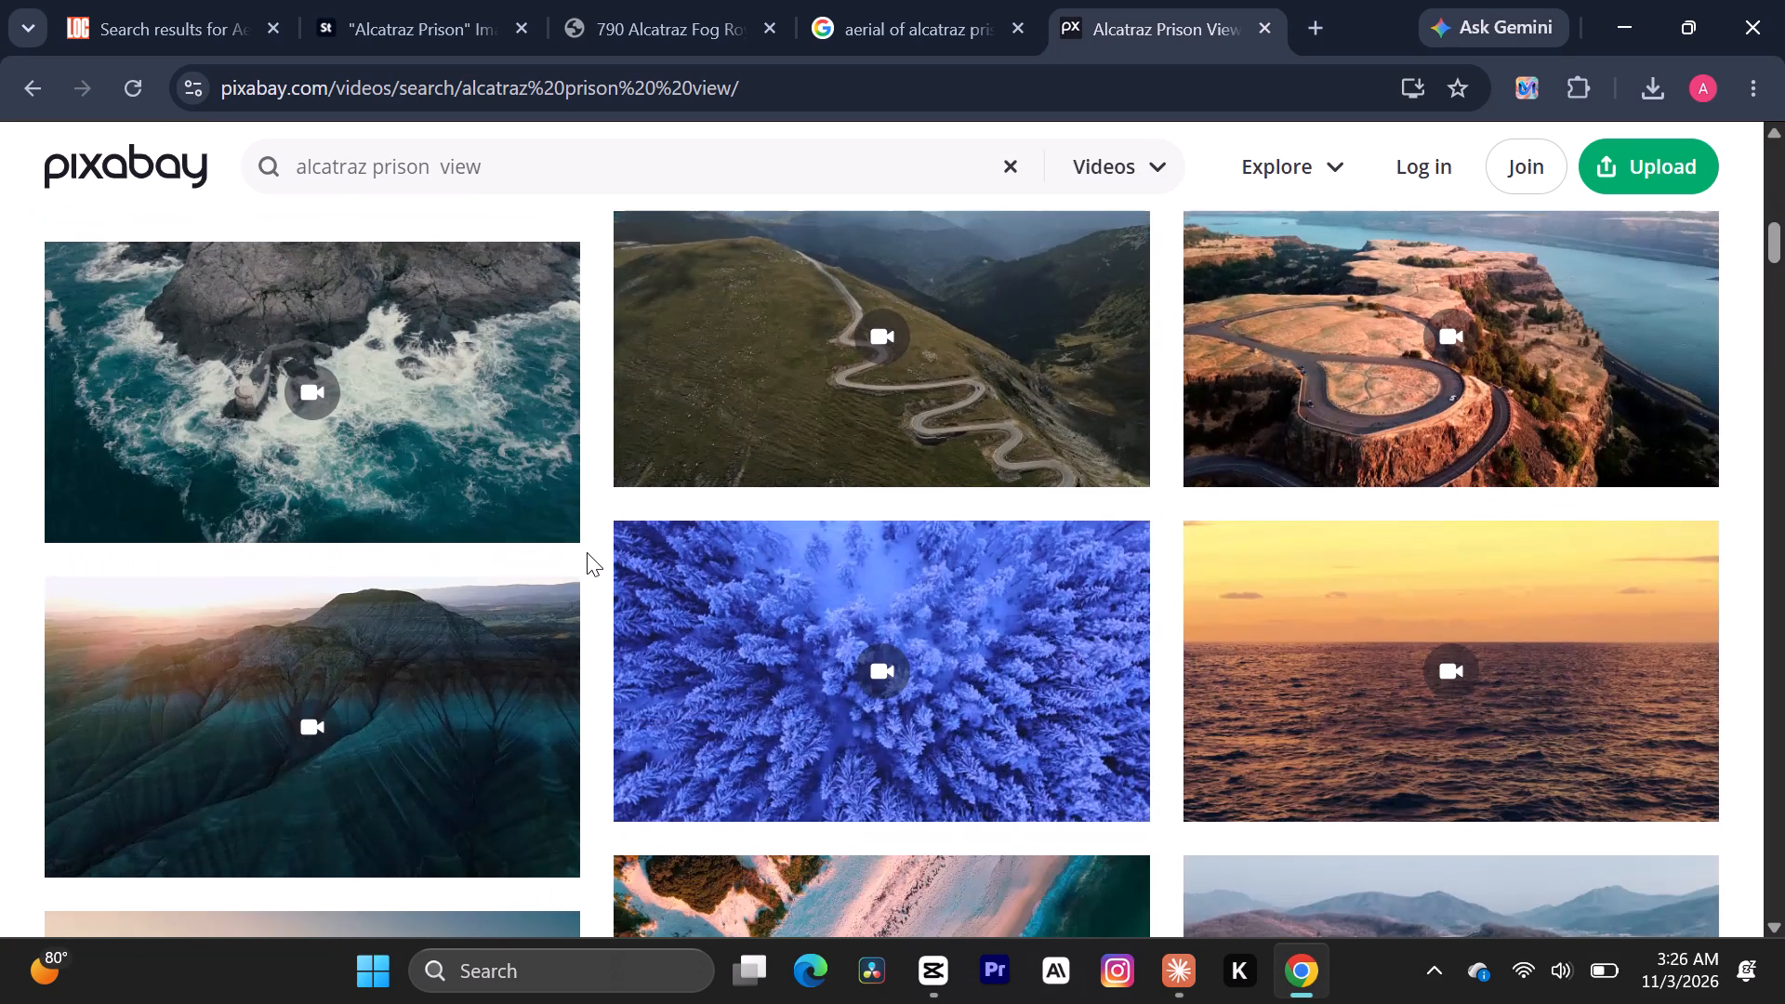
scroll(587, 552, "down", 2)
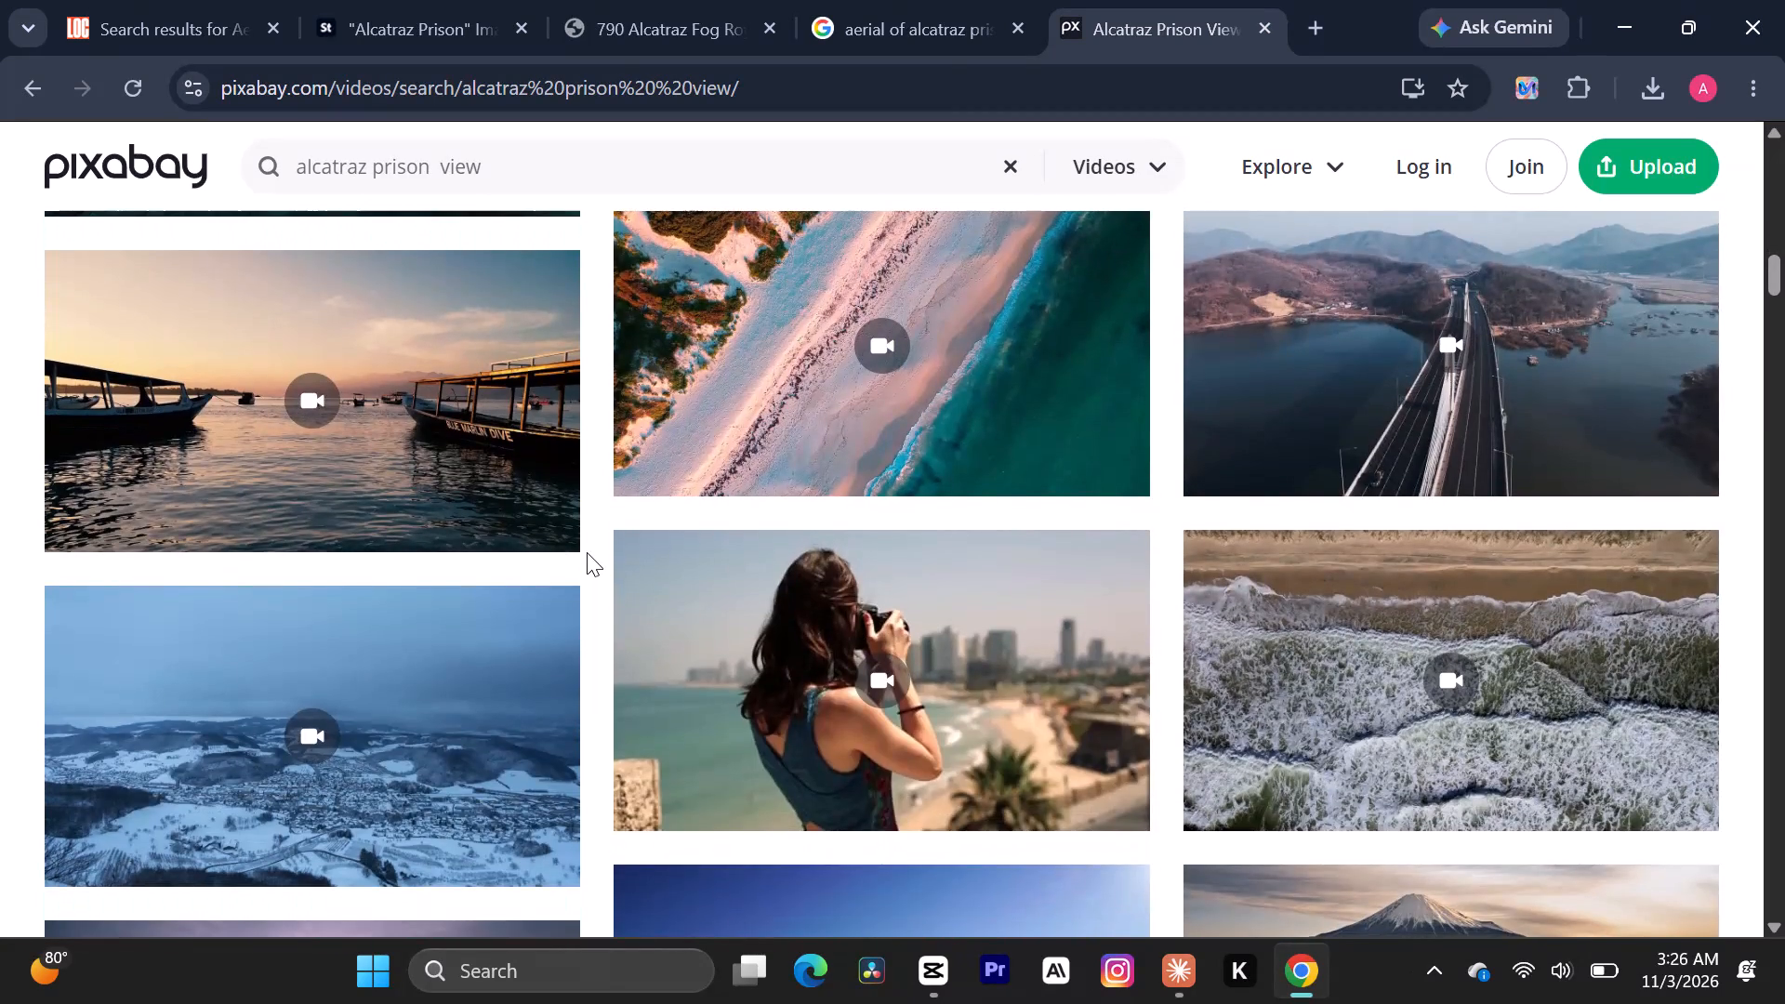
scroll(587, 552, "down", 4)
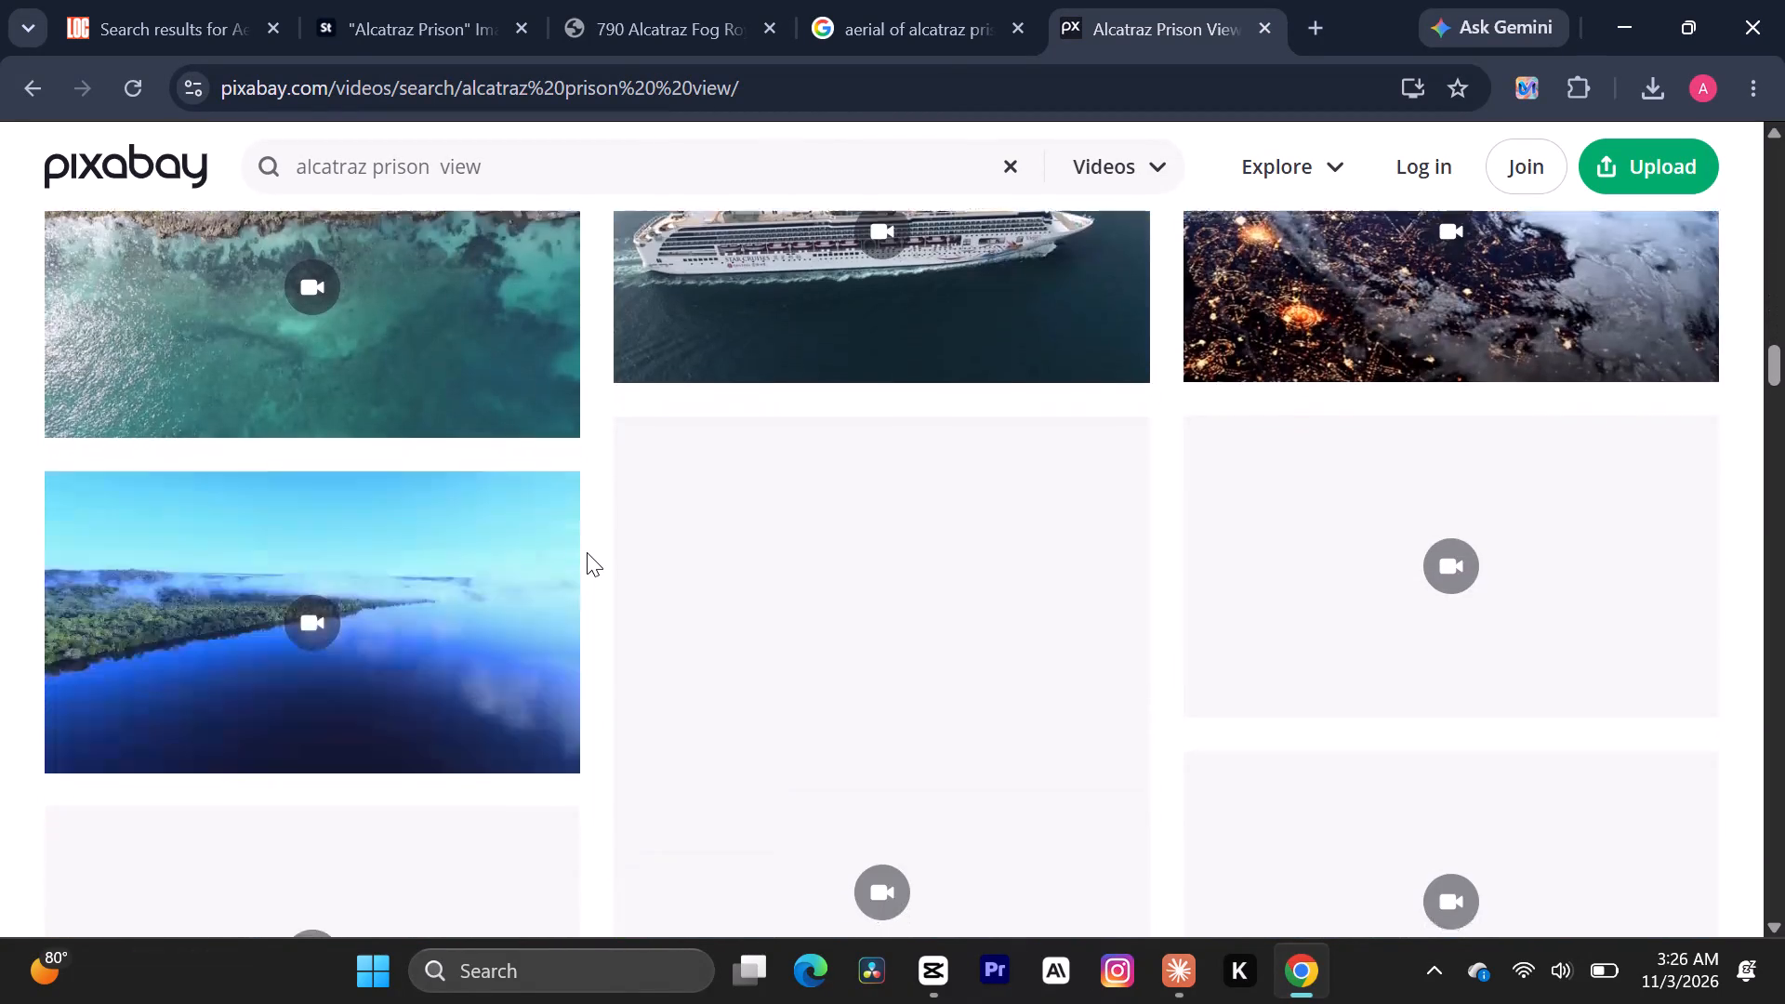
scroll(587, 552, "down", 2)
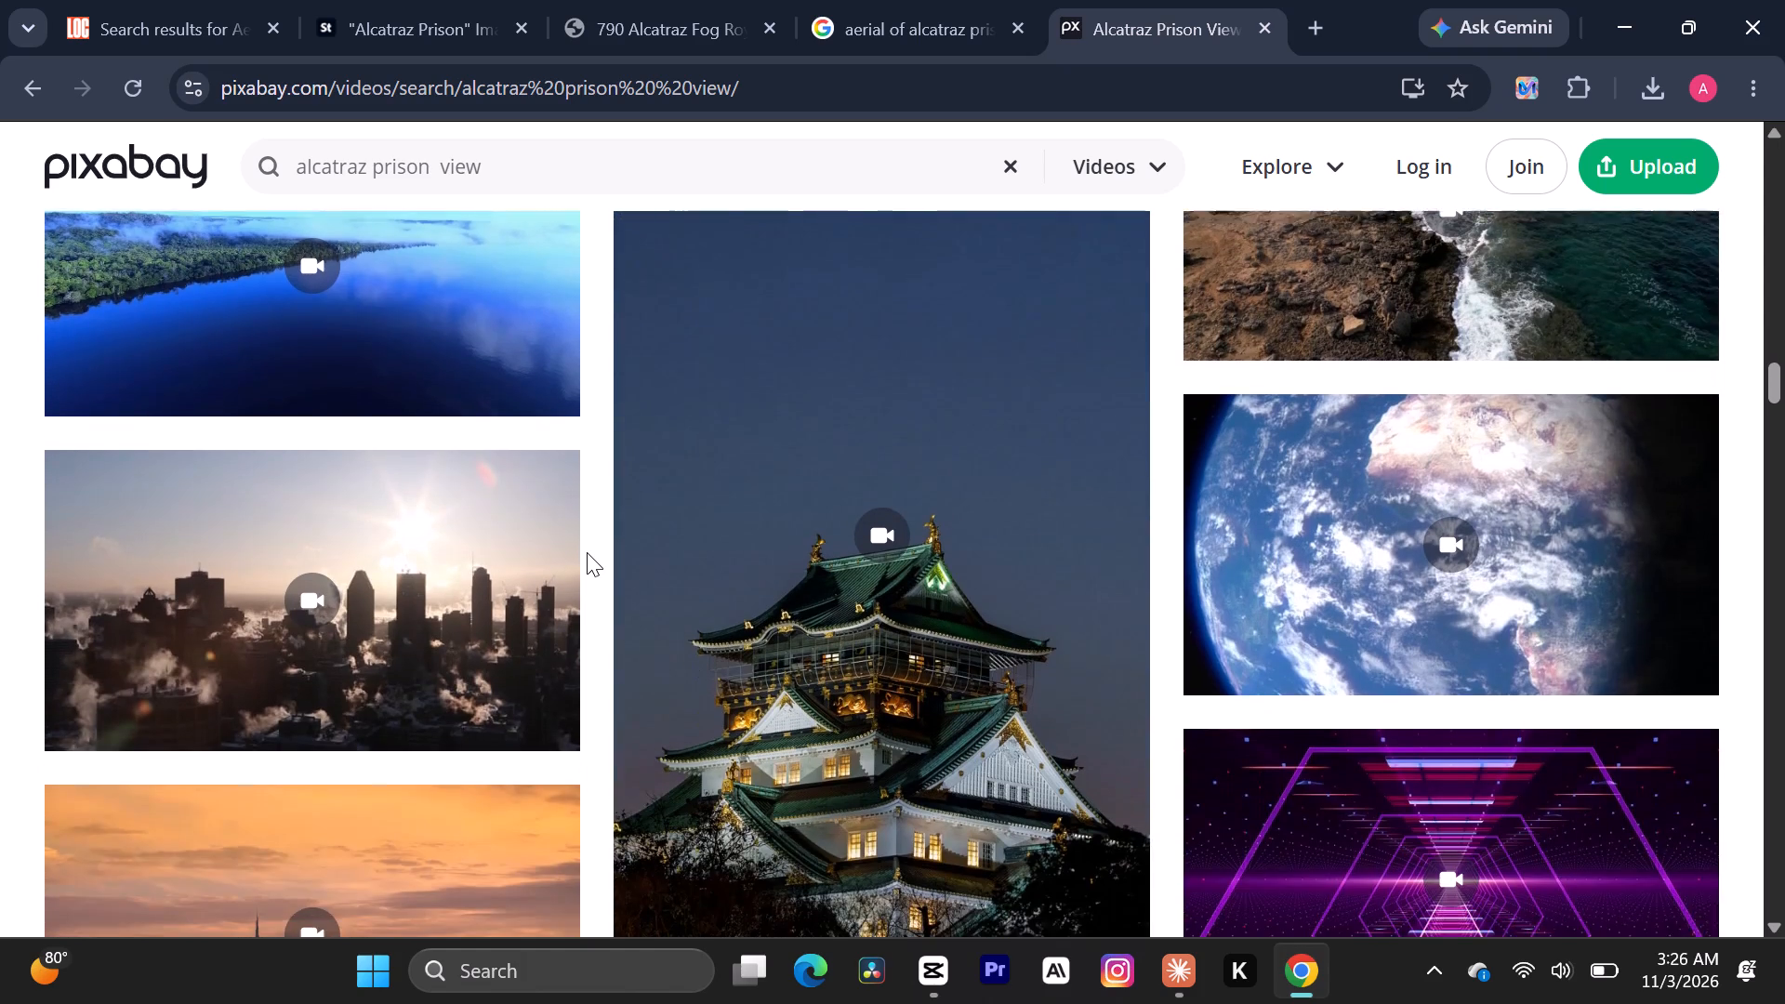
scroll(587, 552, "down", 4)
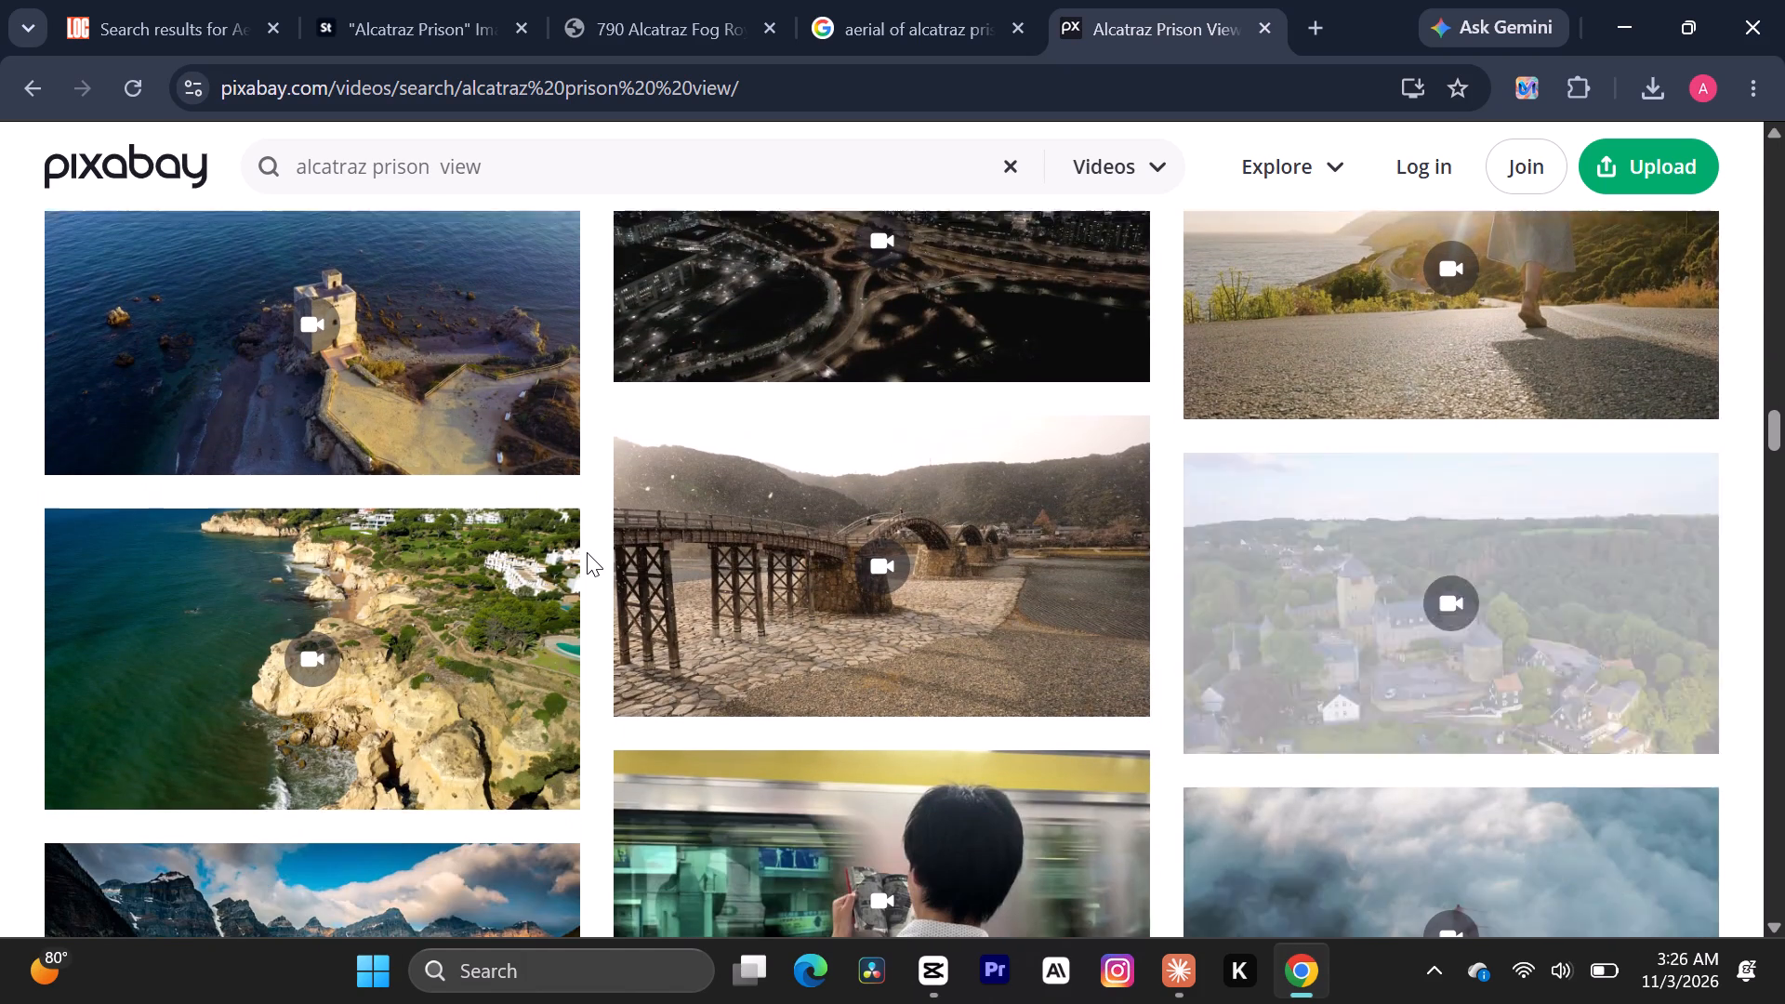
Continue examining the deeper Pixabay "alcatraz prison view" video results for usable Alcatraz, prison or island clips.
scroll(587, 552, "down", 5)
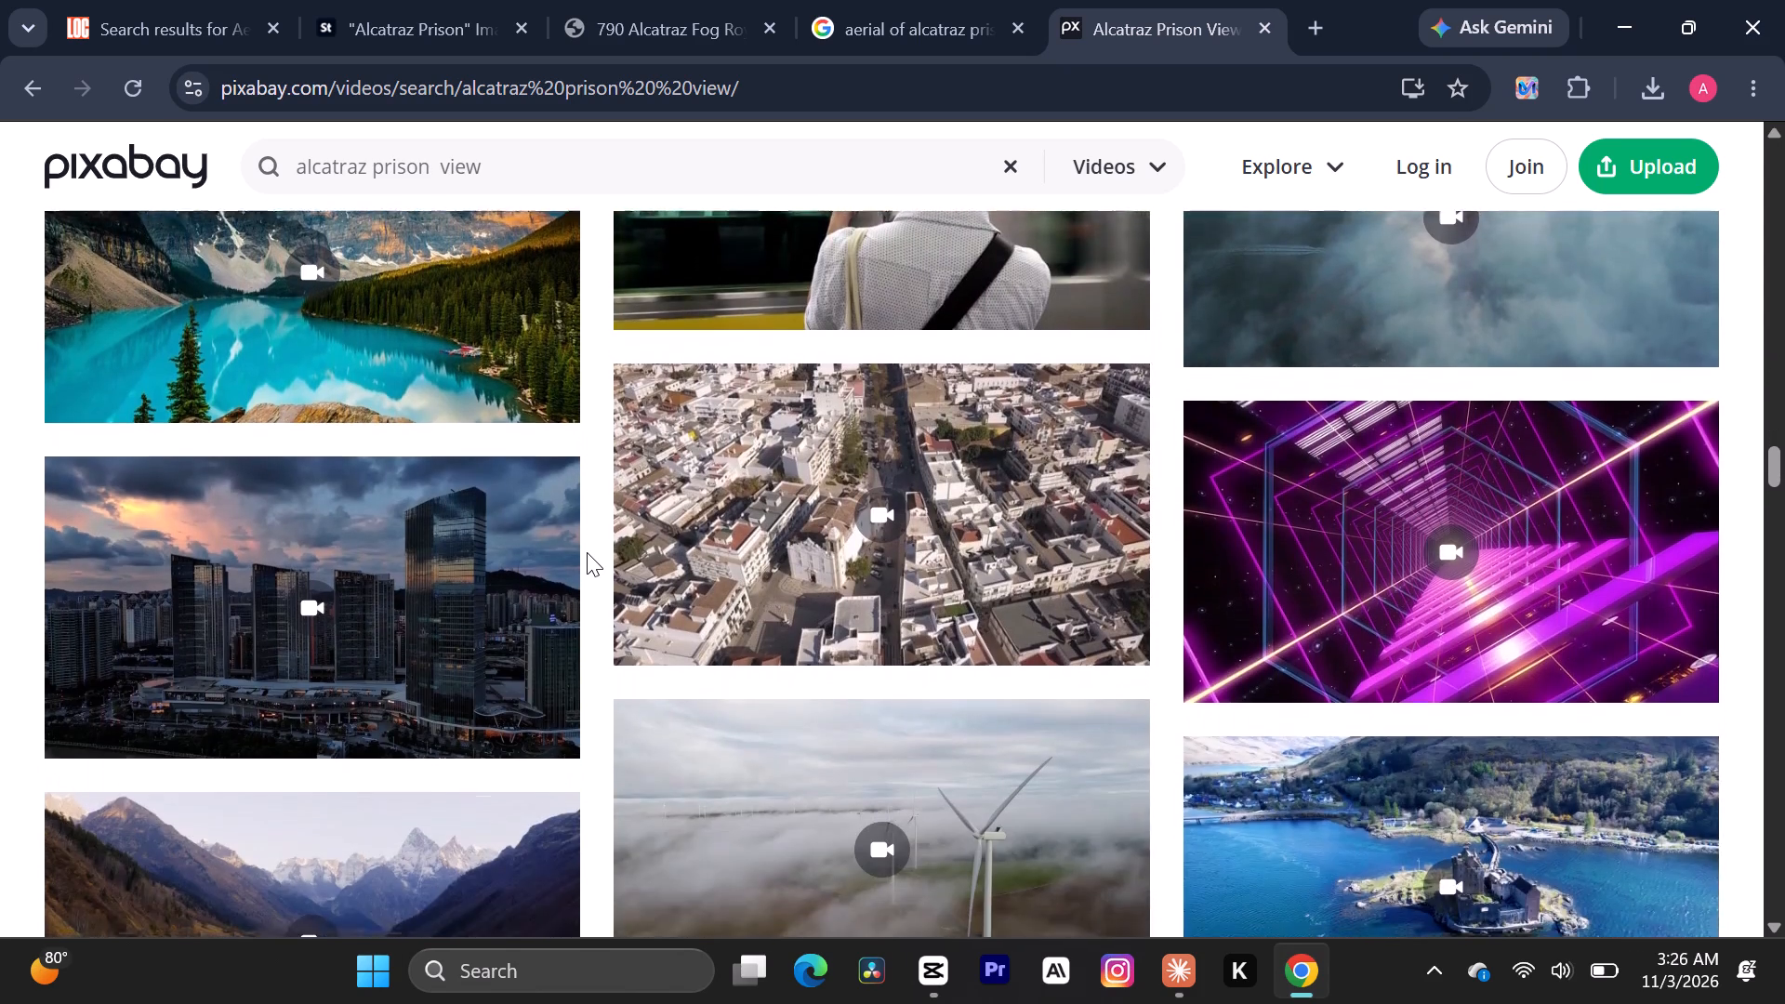
scroll(587, 552, "down", 3)
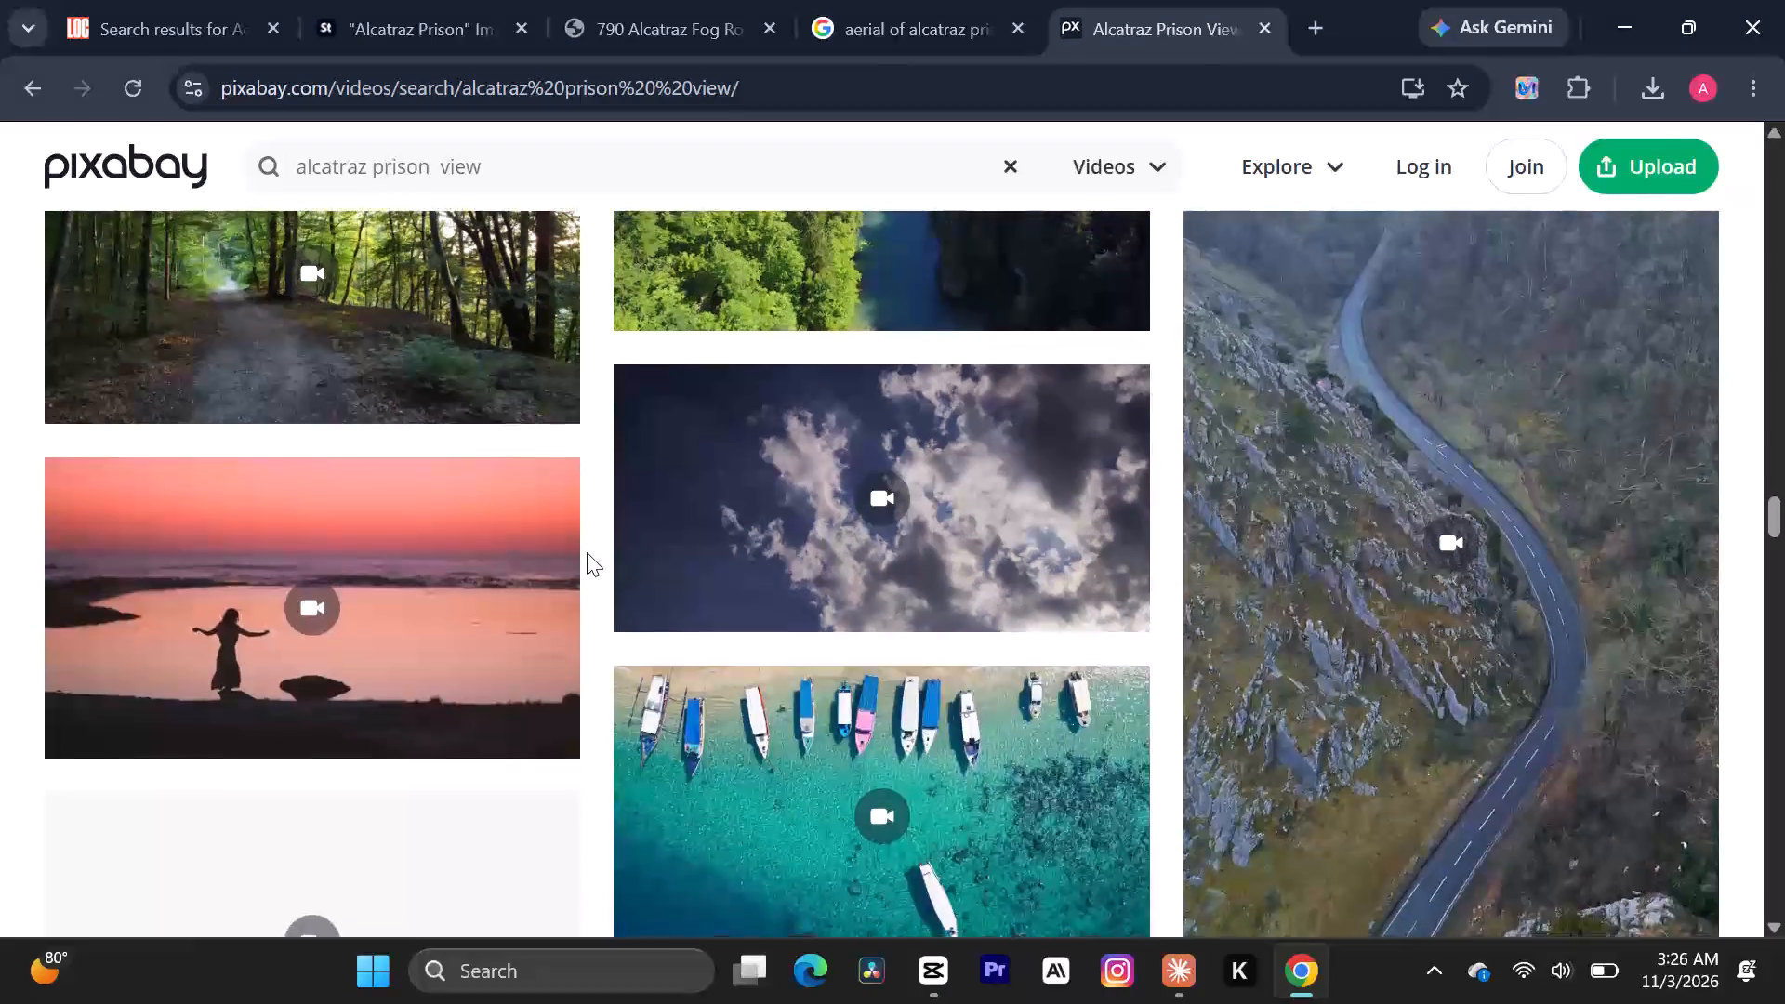
scroll(587, 552, "down", 4)
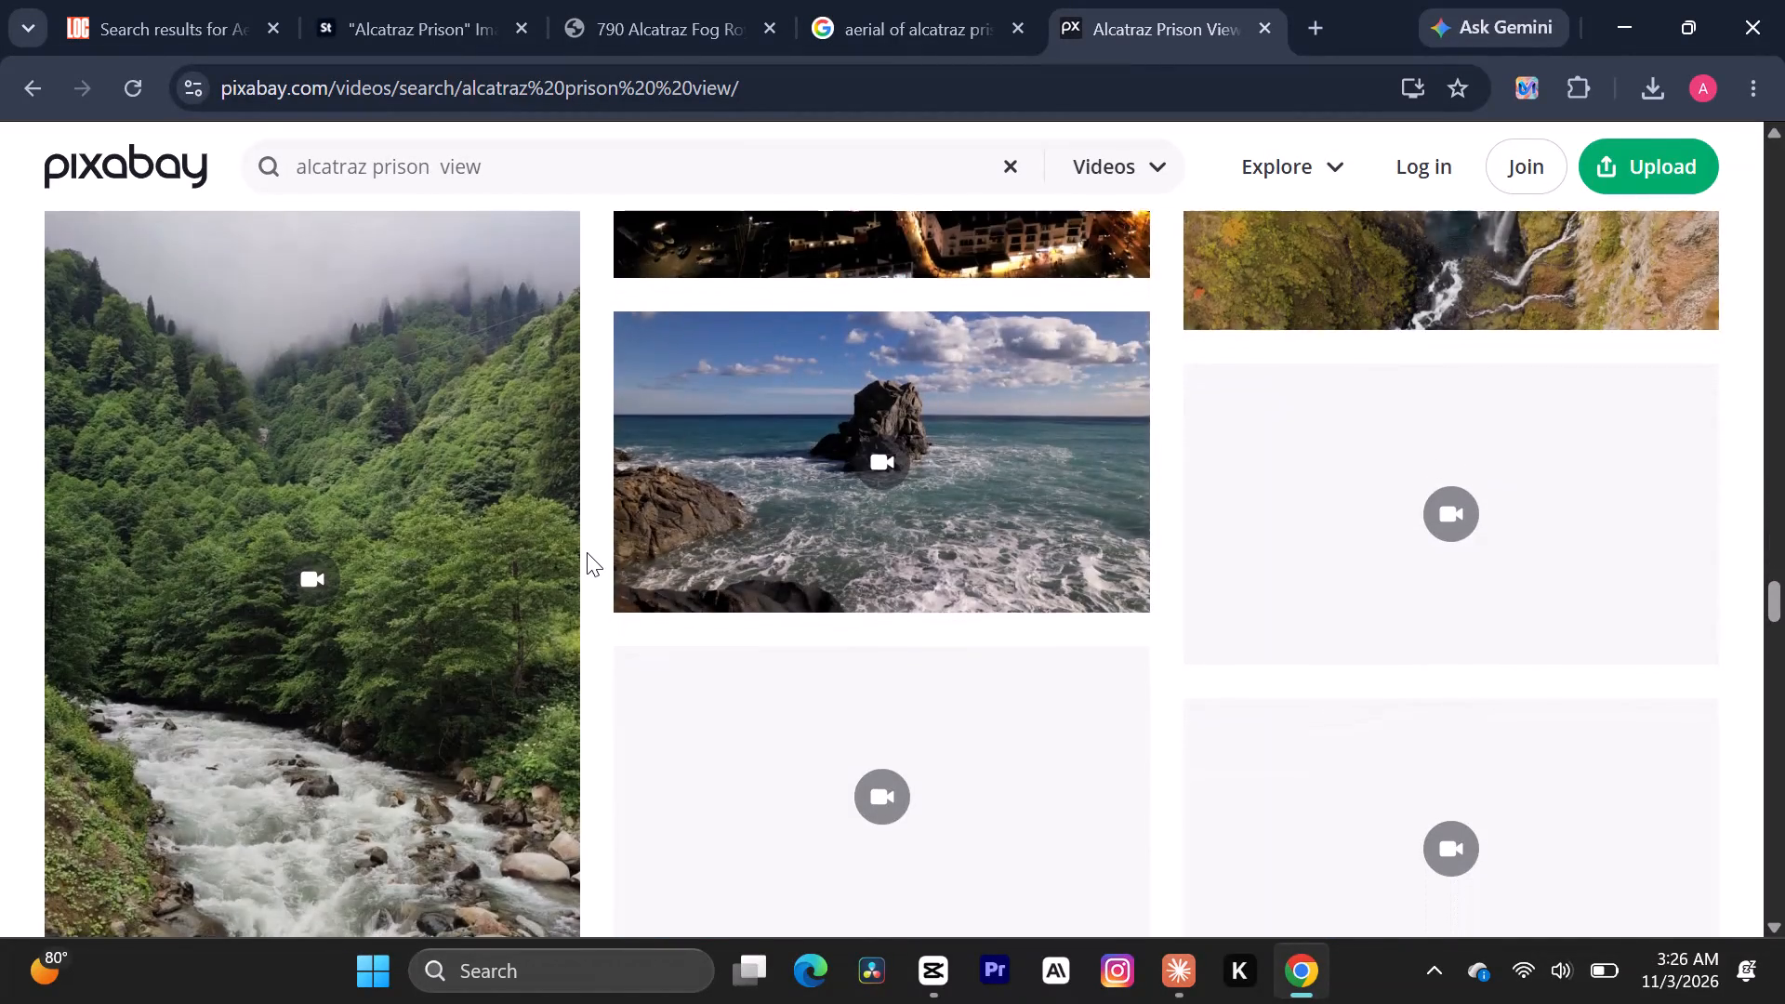
scroll(587, 552, "down", 4)
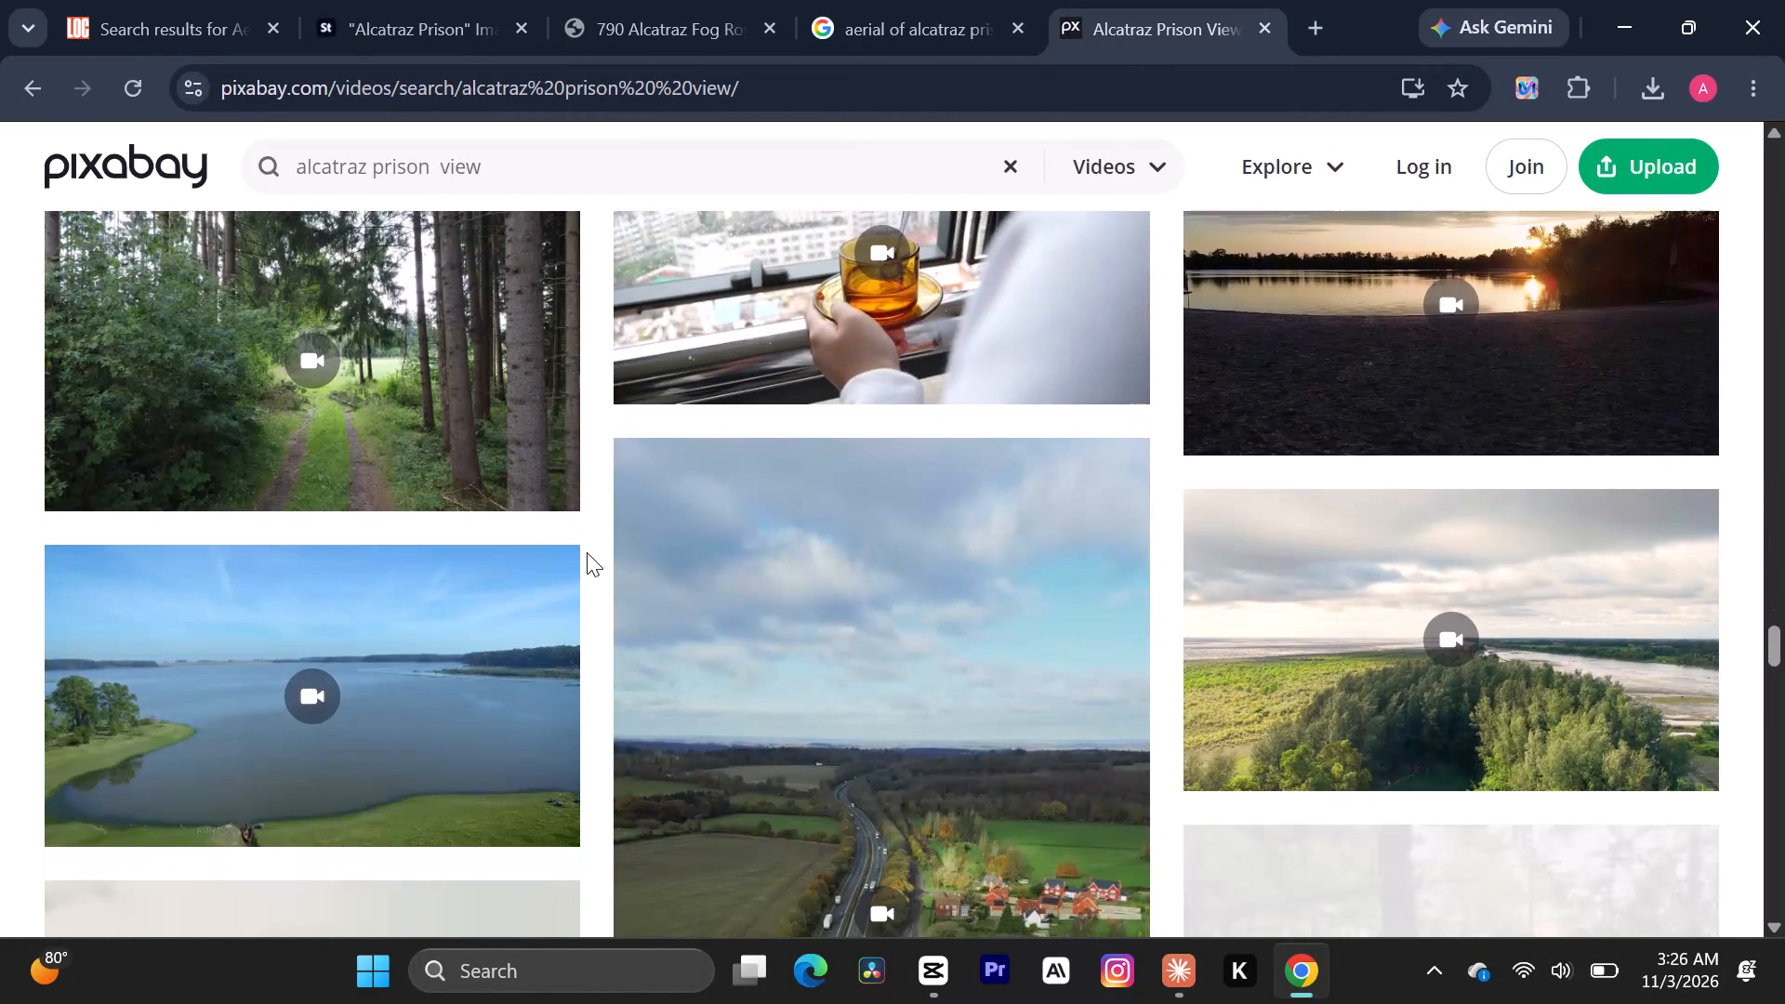
scroll(587, 552, "down", 3)
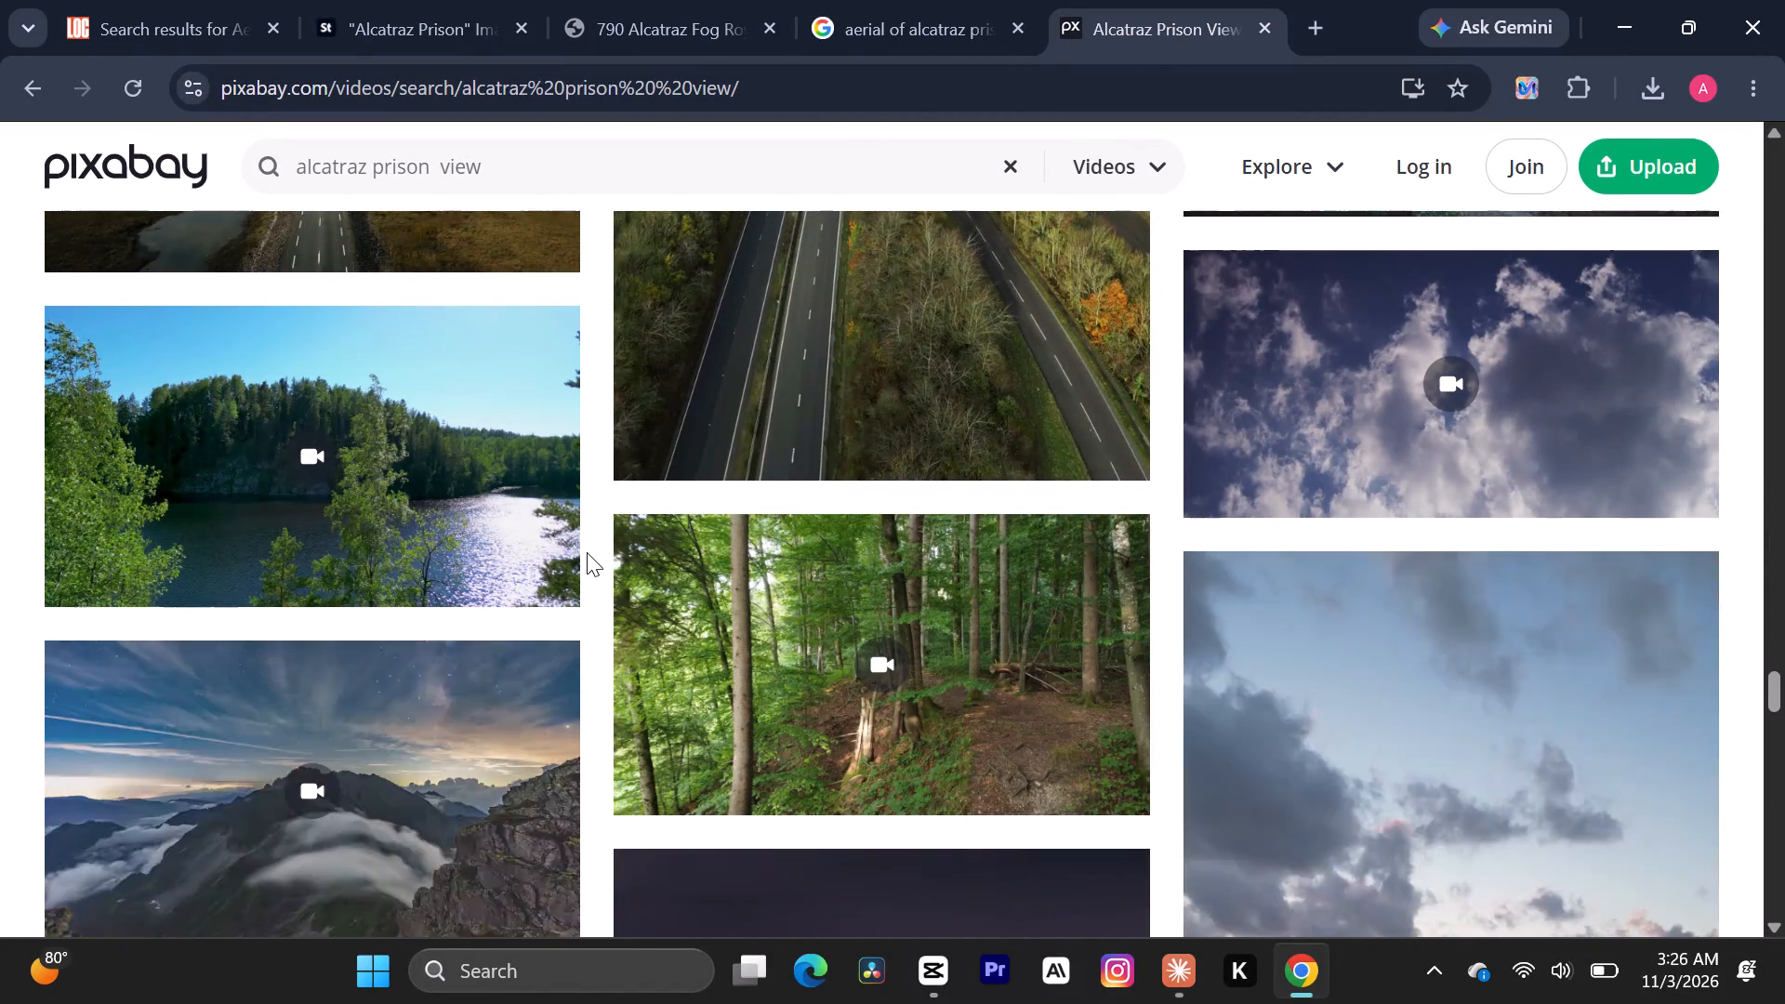
Switch the Pixabay "alcatraz prison view" search from videos to all images.
scroll(587, 552, "up", 20)
scroll(587, 552, "up", 13)
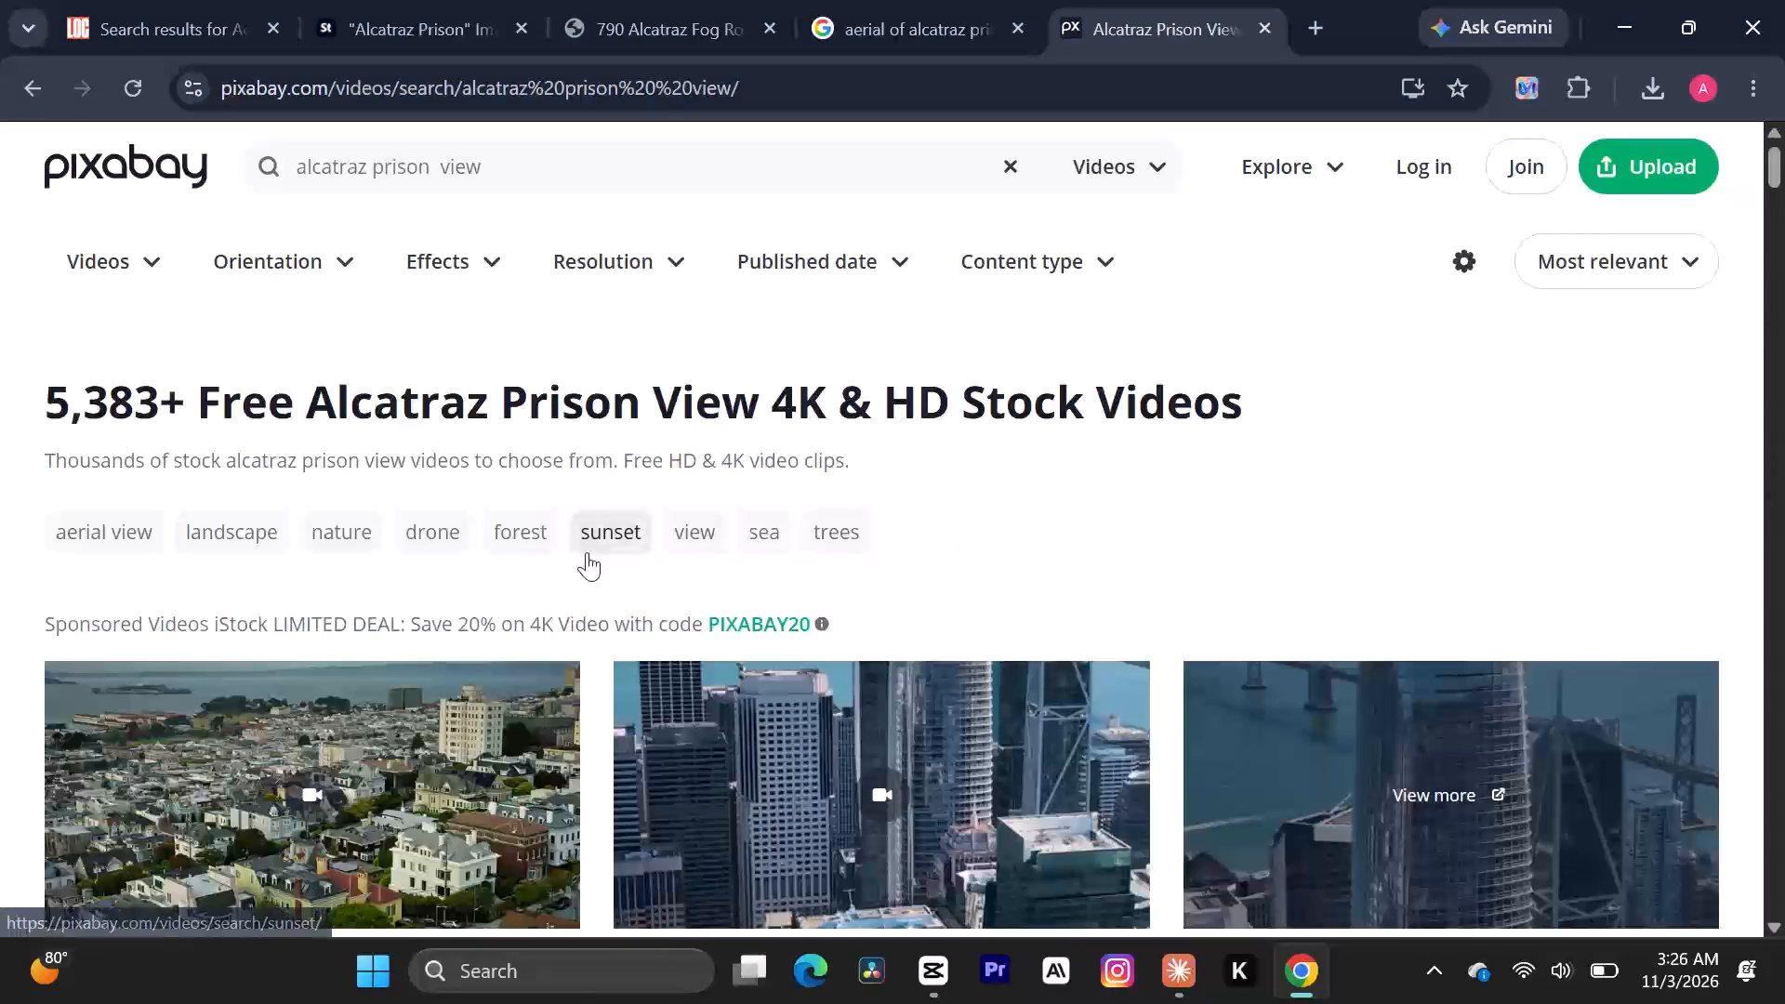
left_click(1157, 170)
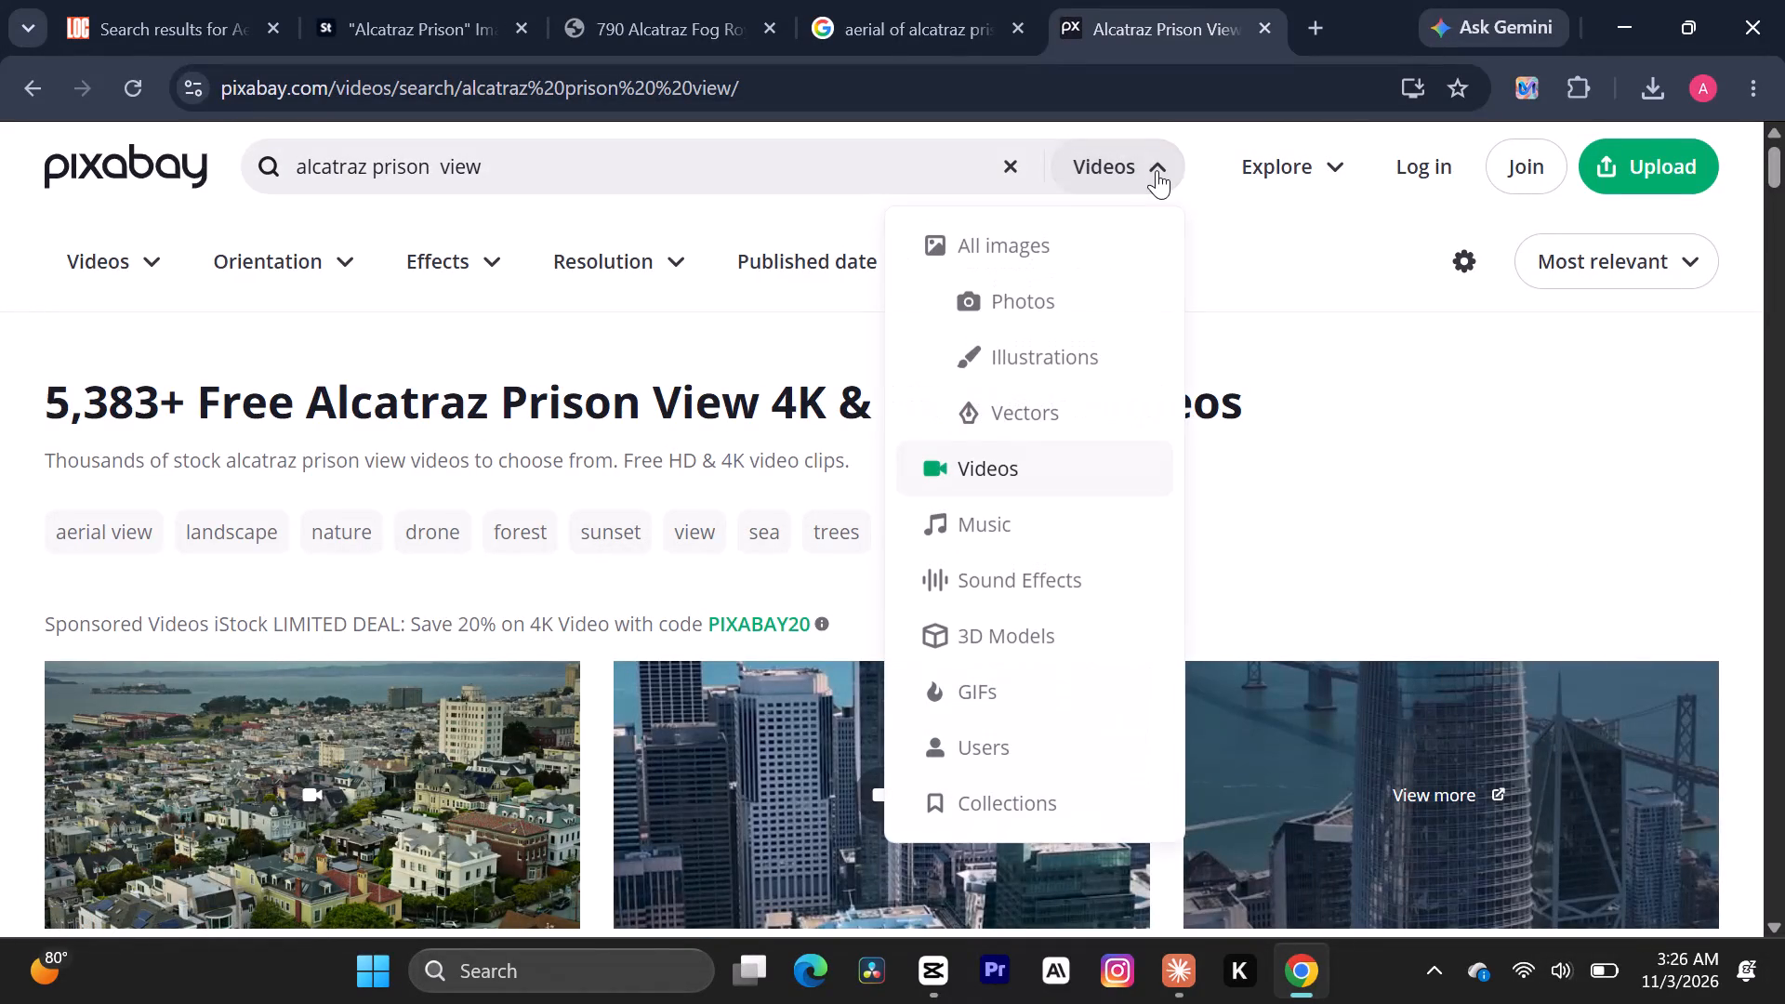
left_click(1044, 240)
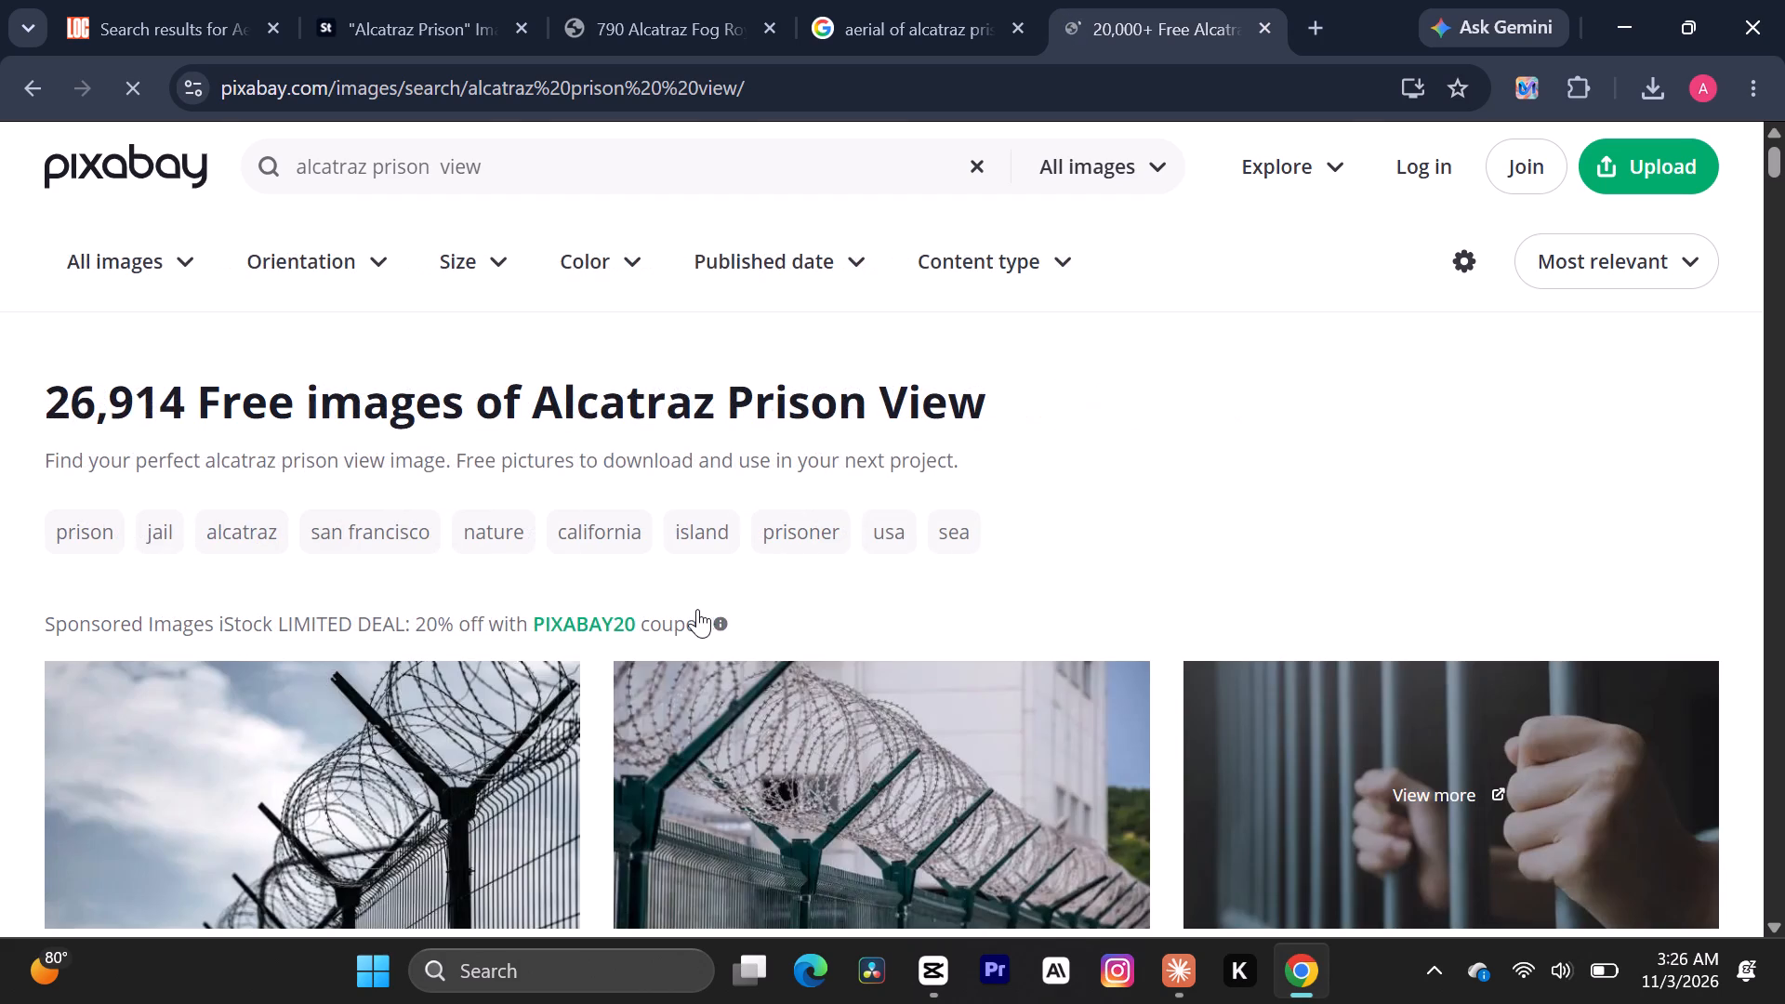
Examine the royalty-free Pixabay images for usable views of Alcatraz island and the prison's cell blocks.
scroll(700, 609, "down", 2)
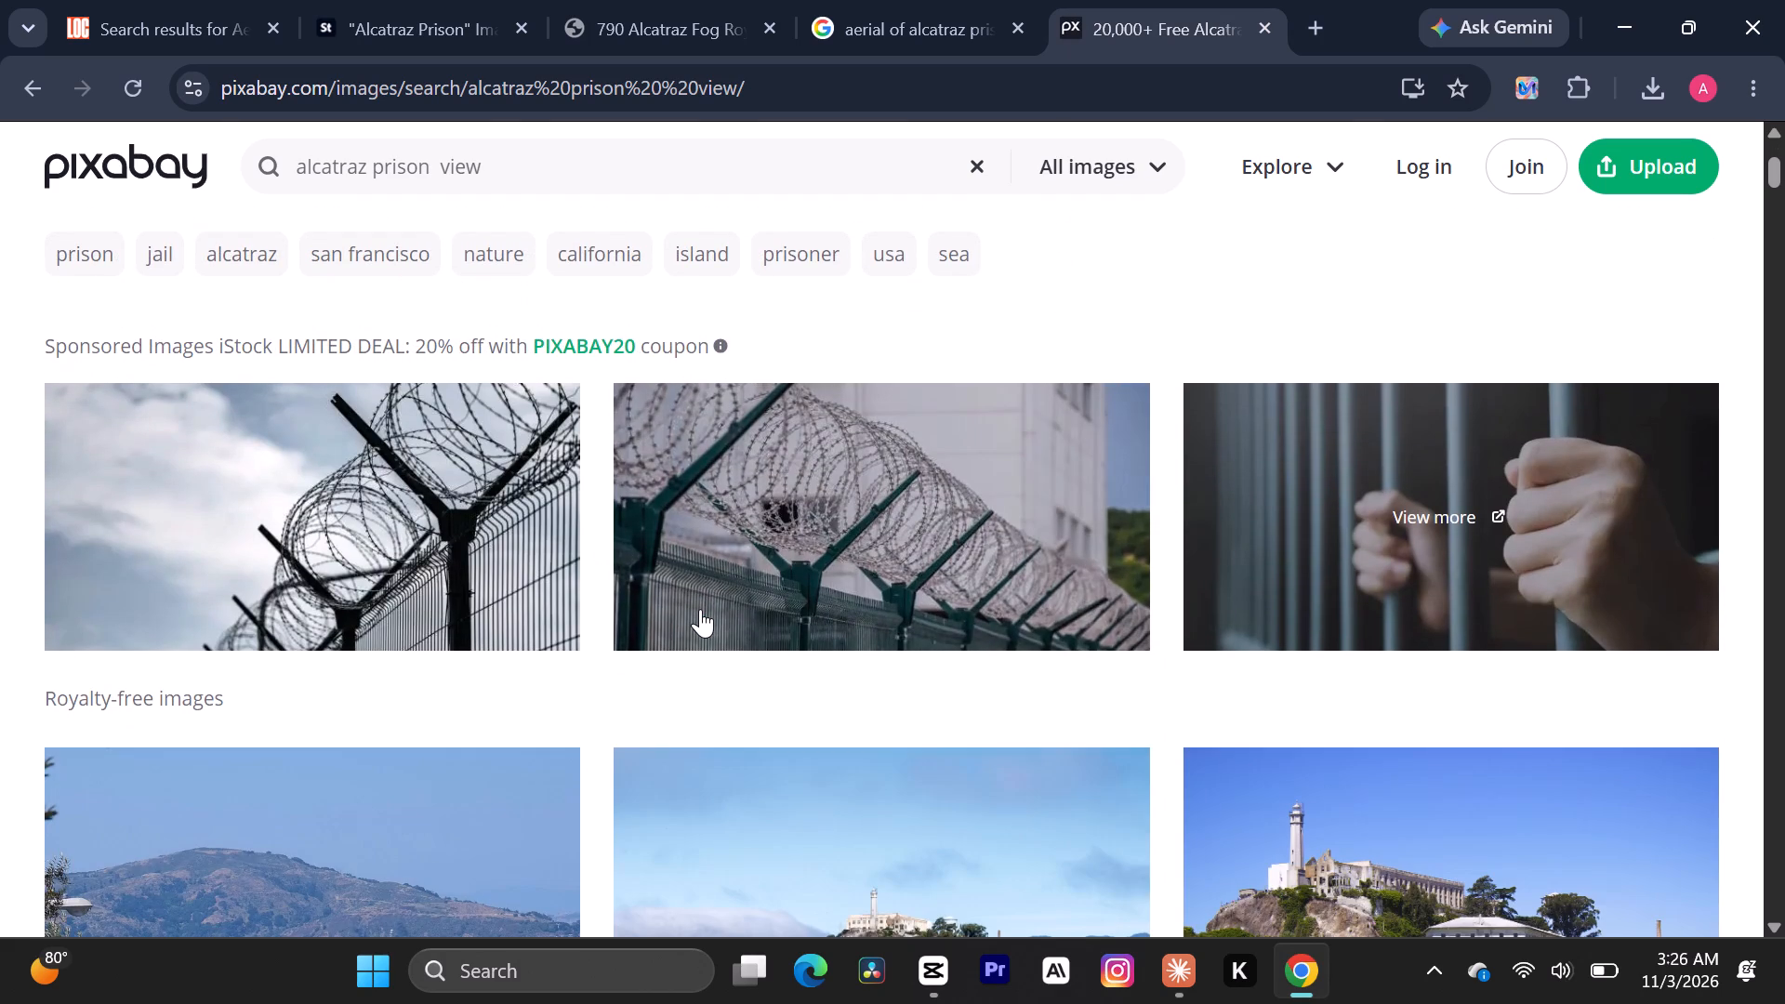
scroll(700, 609, "down", 2)
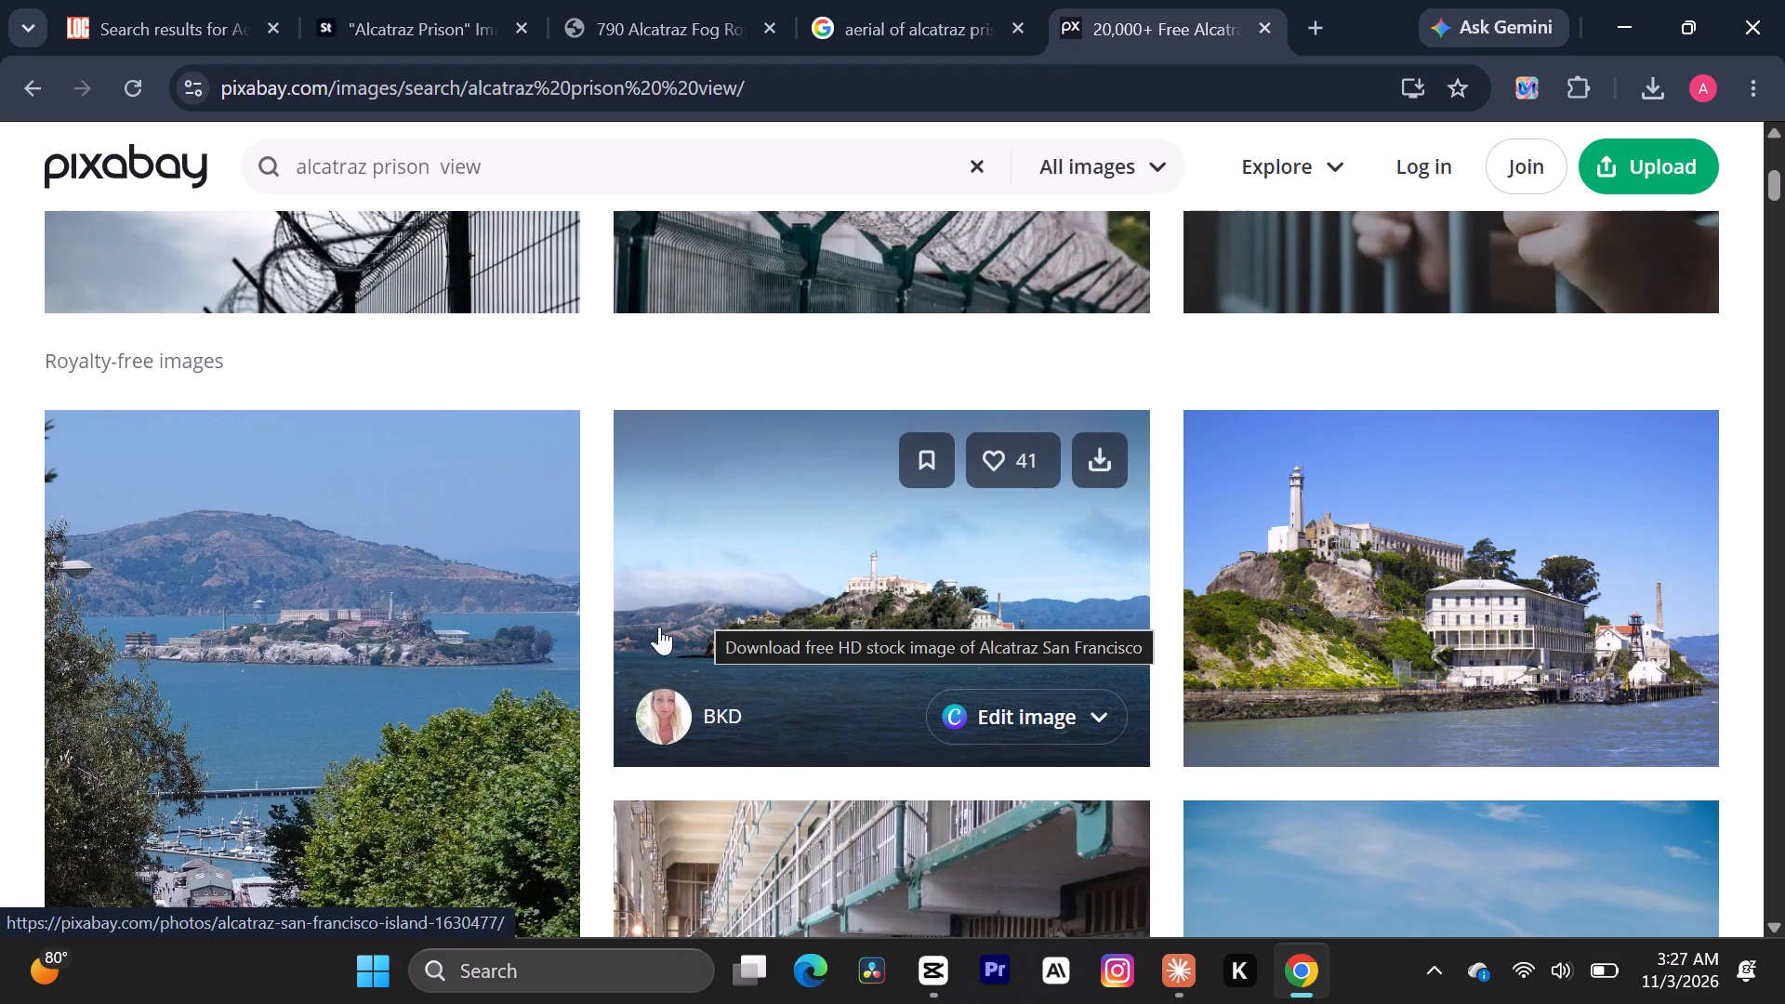
scroll(390, 652, "down", 3)
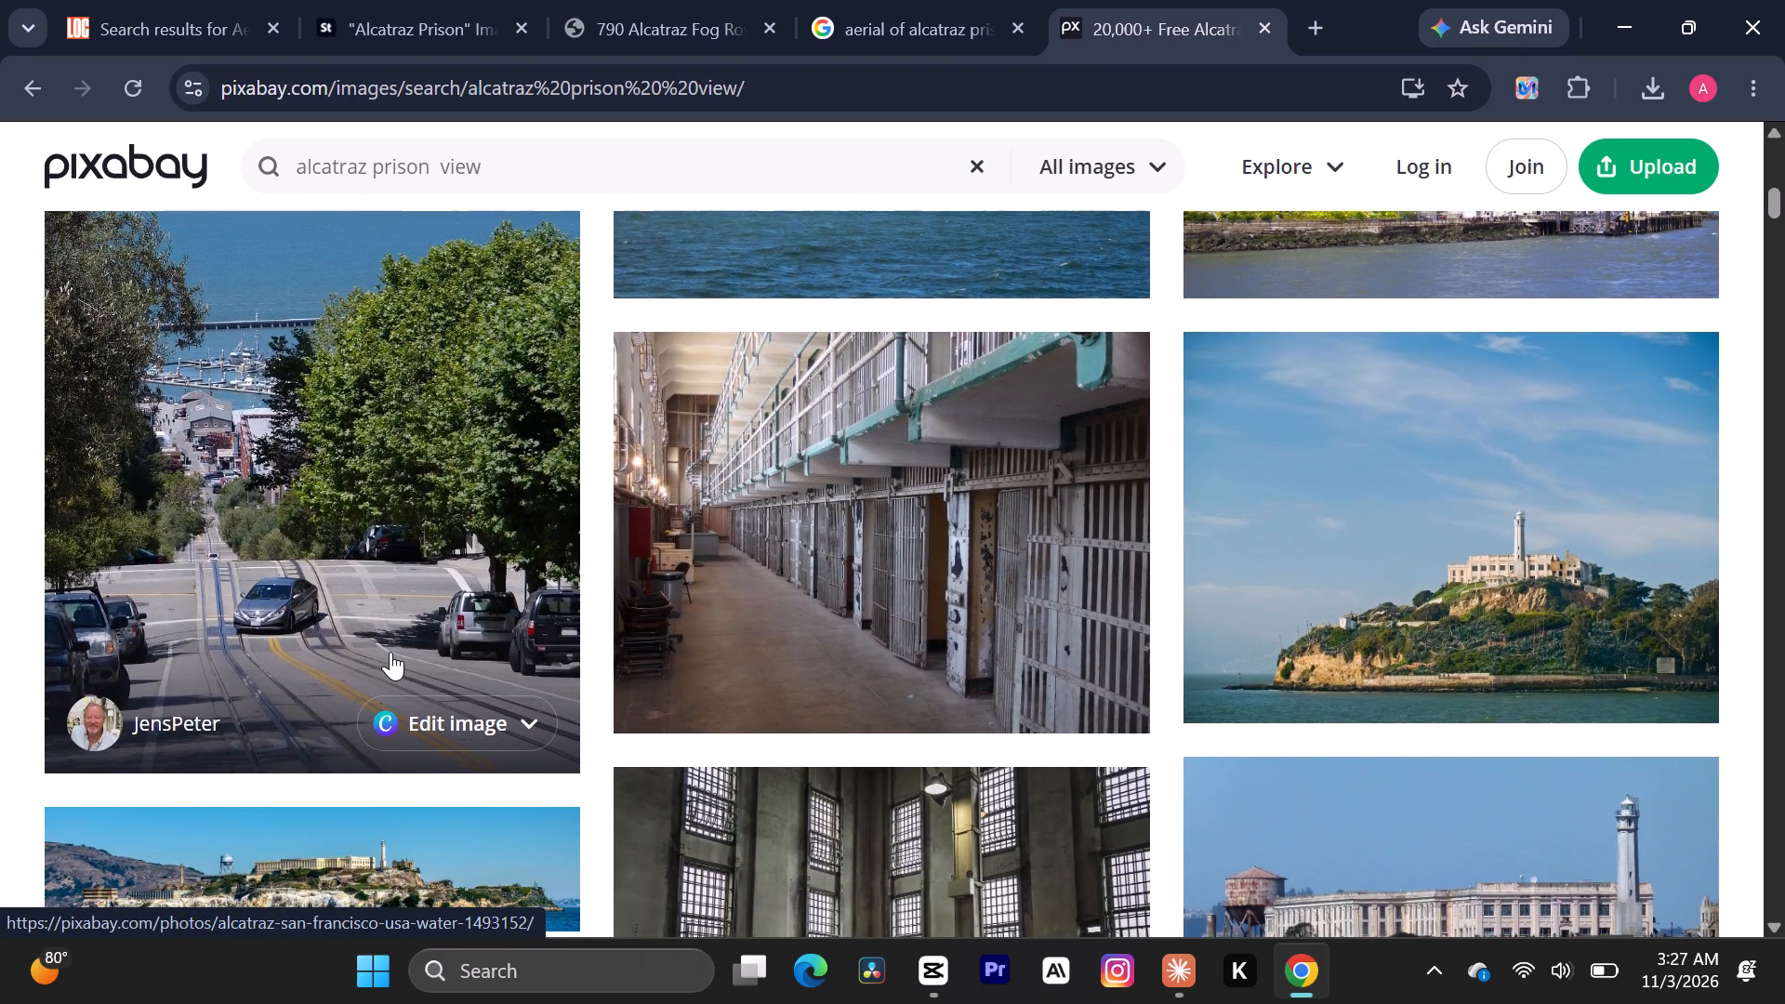
scroll(390, 652, "up", 3)
scroll(390, 652, "down", 1)
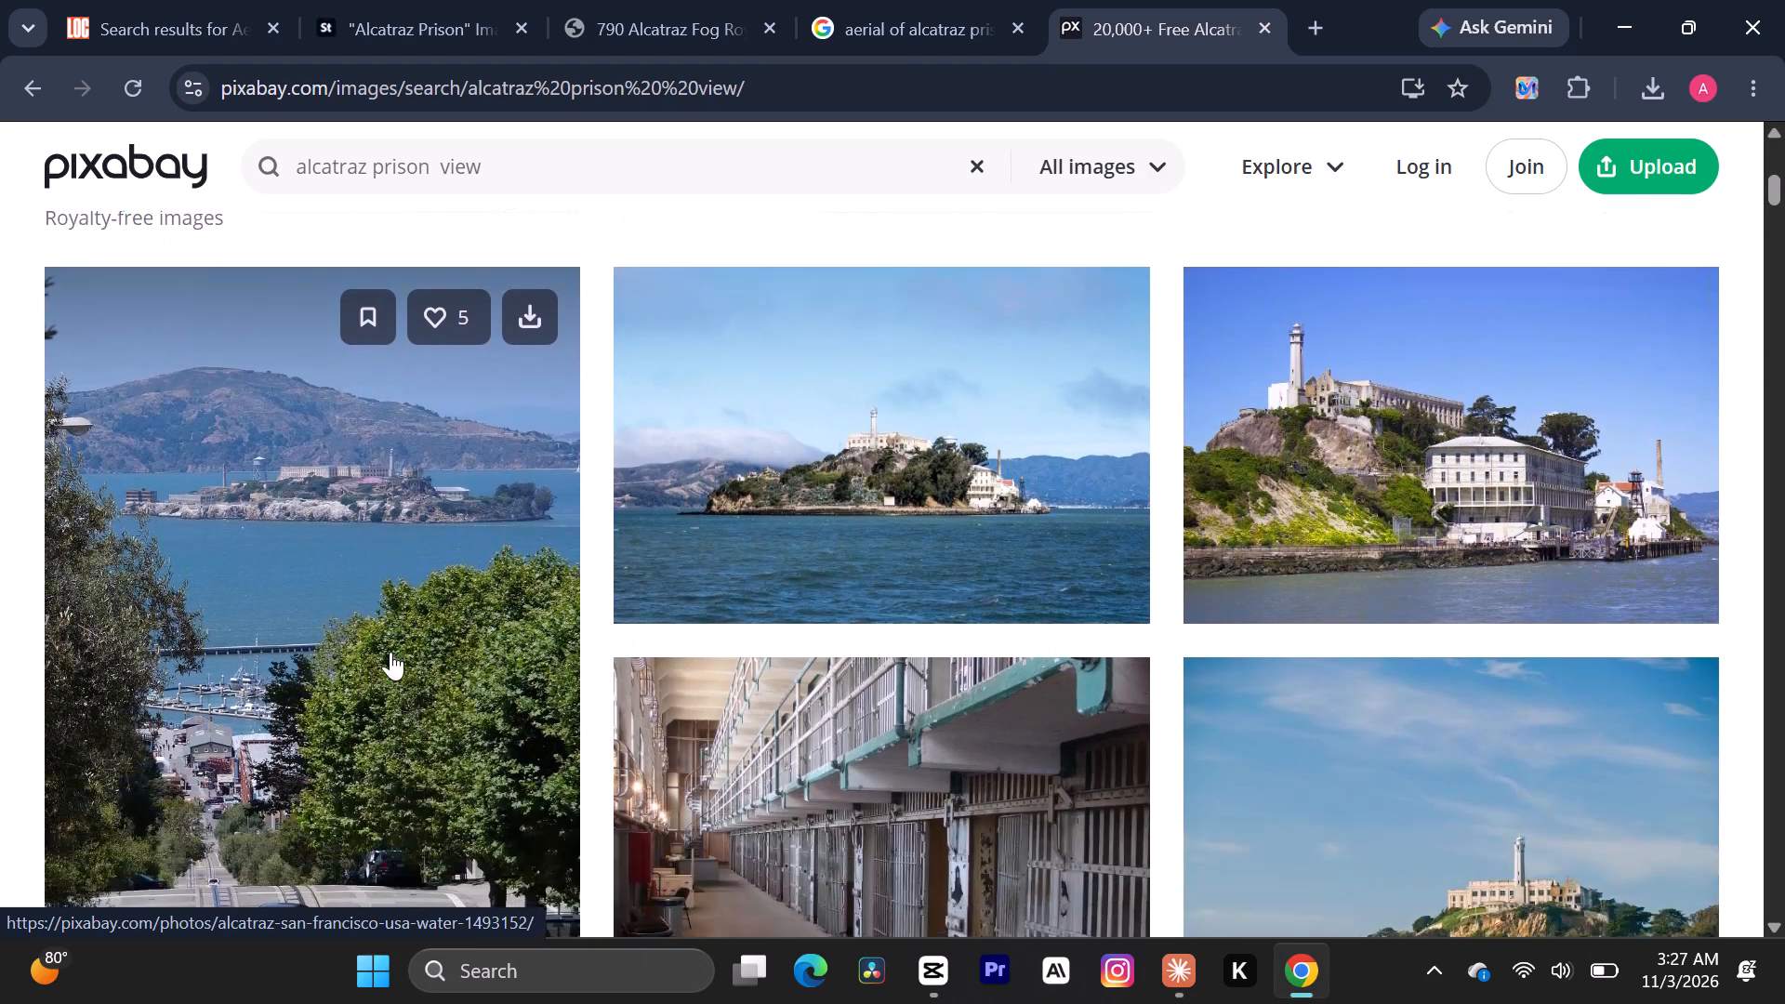
scroll(390, 652, "down", 2)
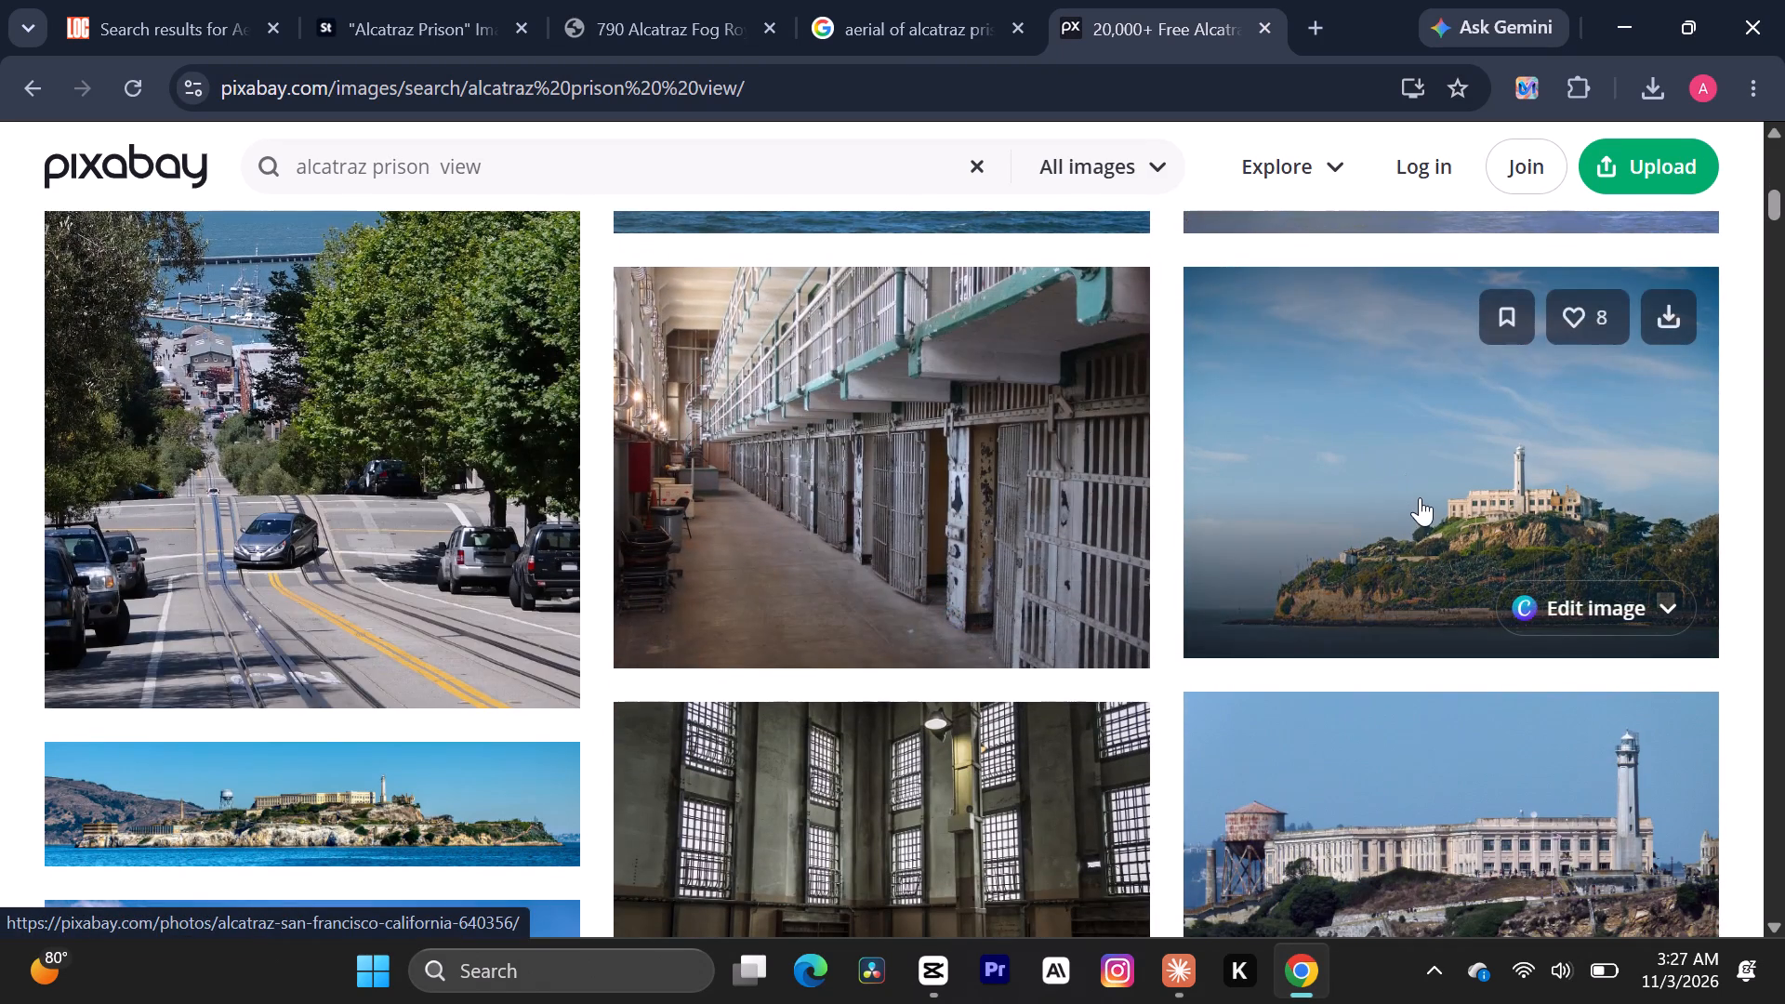
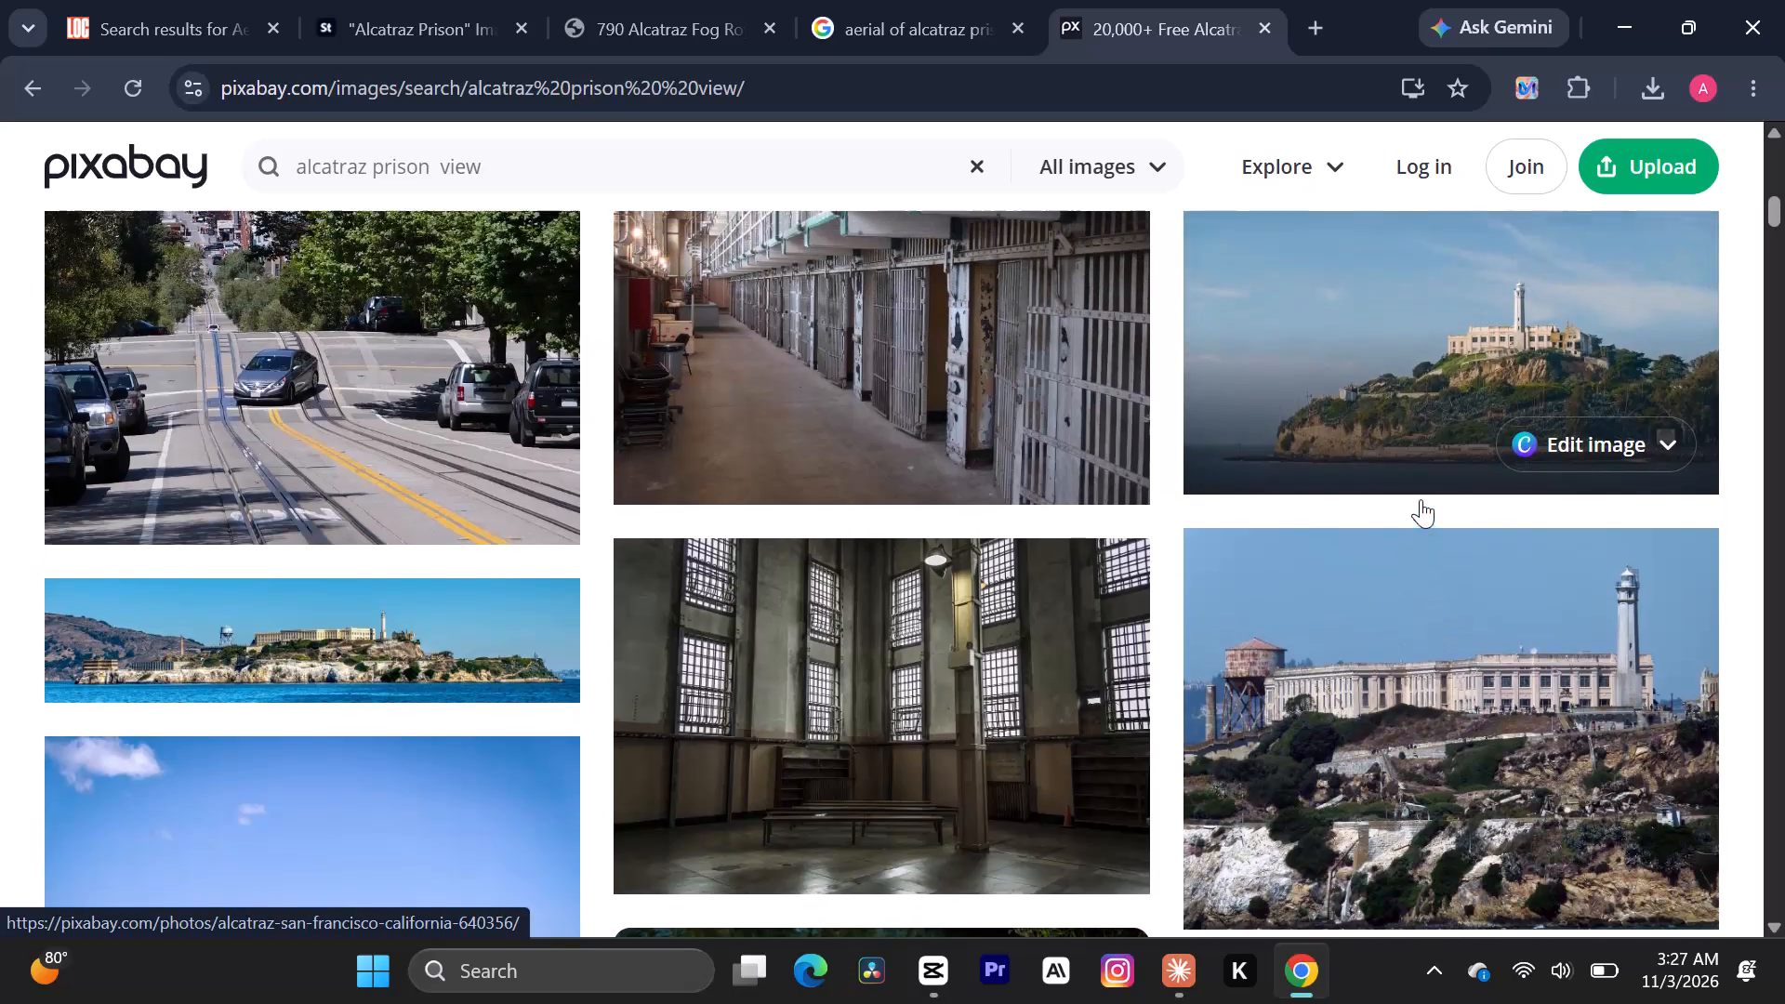
Download the Pixabay photo of distant Alcatraz island with a small sailboat on dark blue water.
scroll(1421, 499, "down", 4)
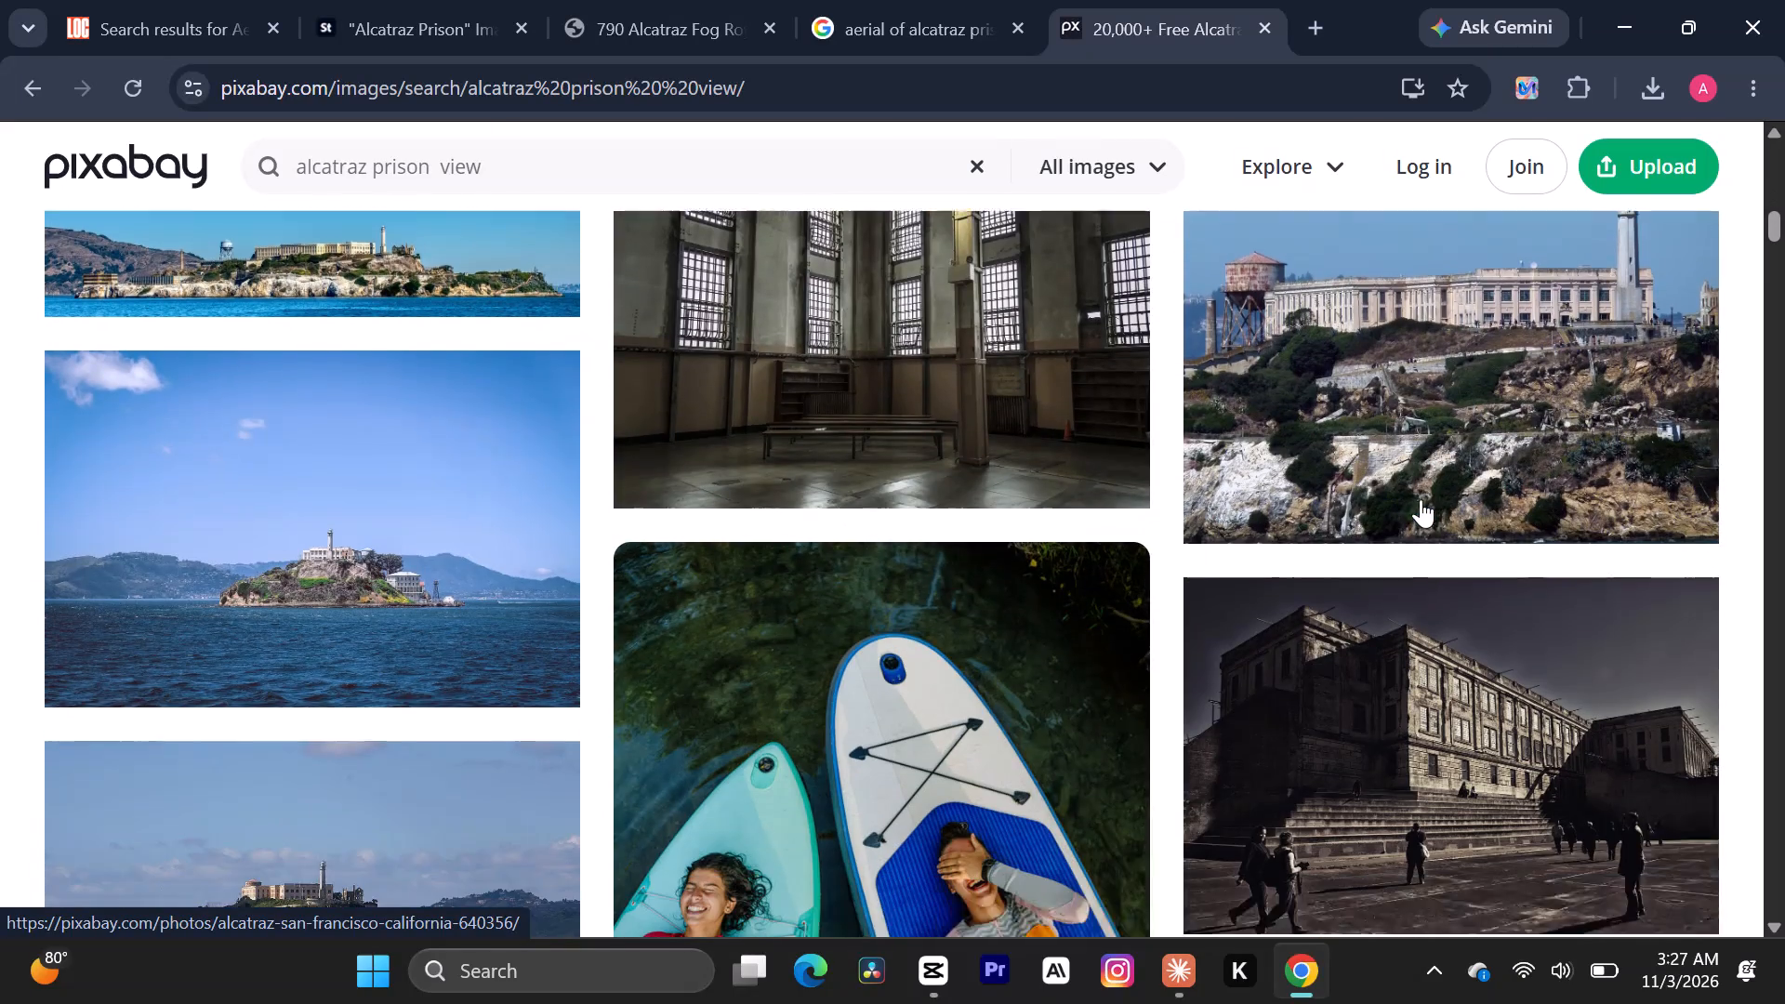
scroll(1421, 499, "down", 2)
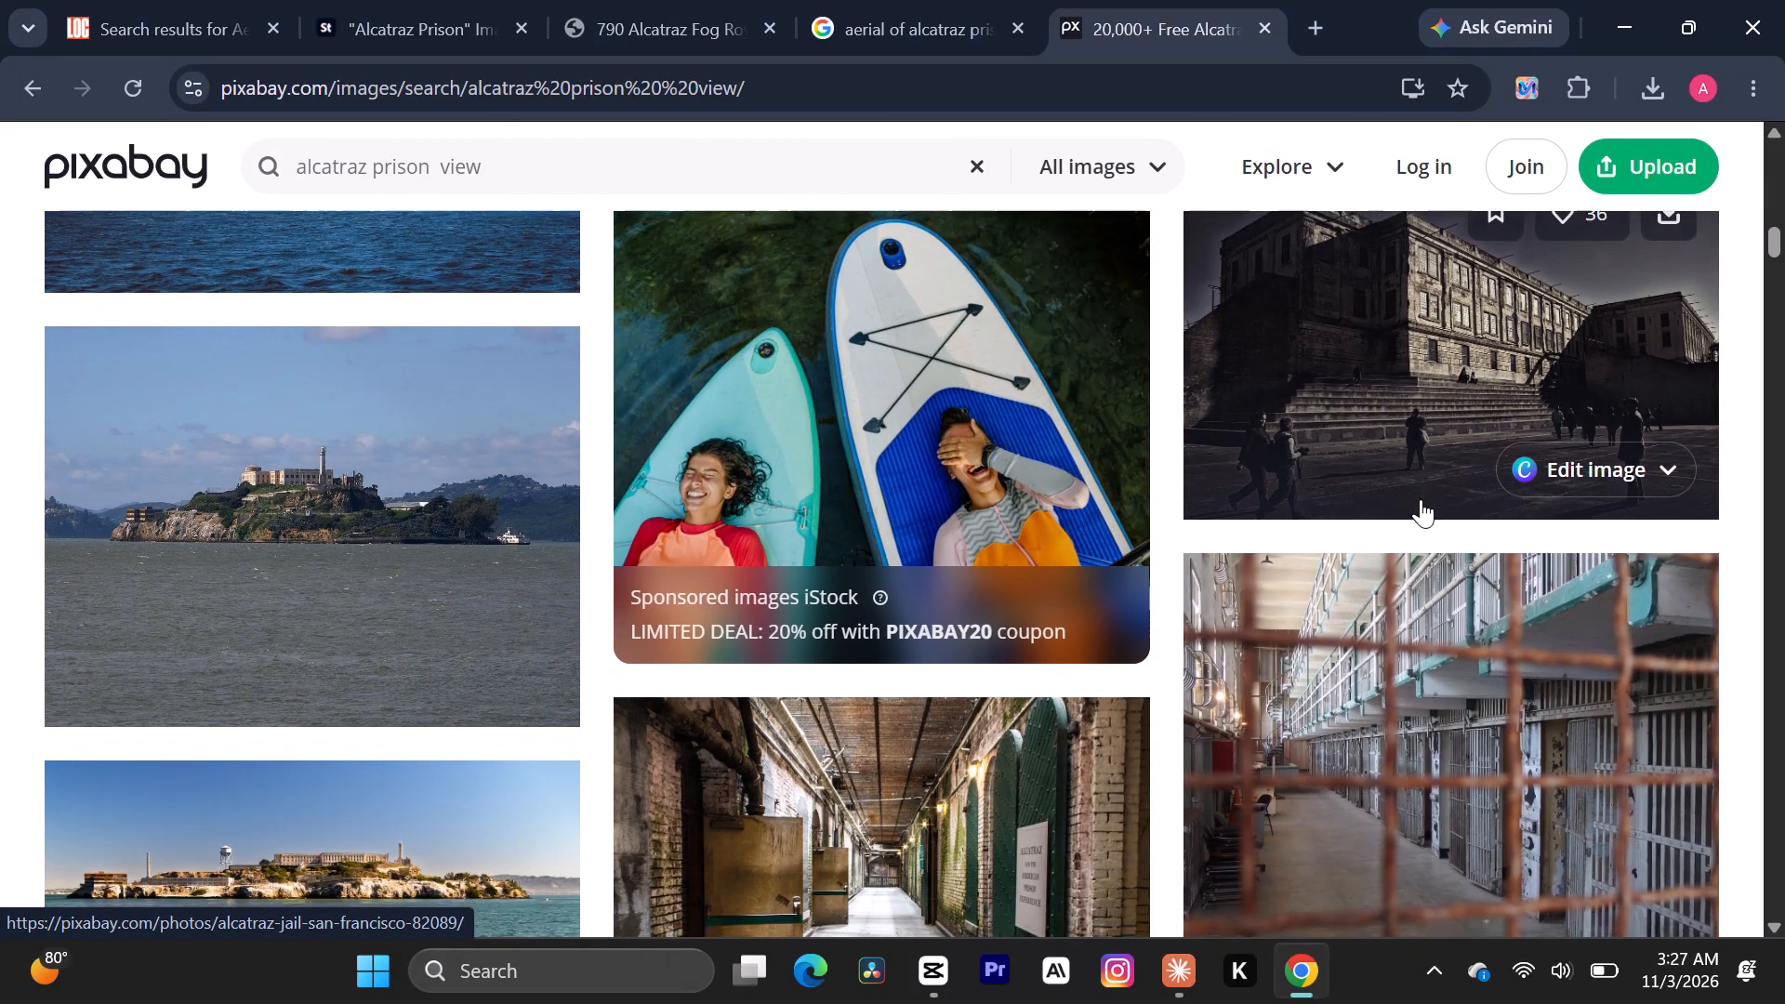
scroll(1421, 499, "down", 1)
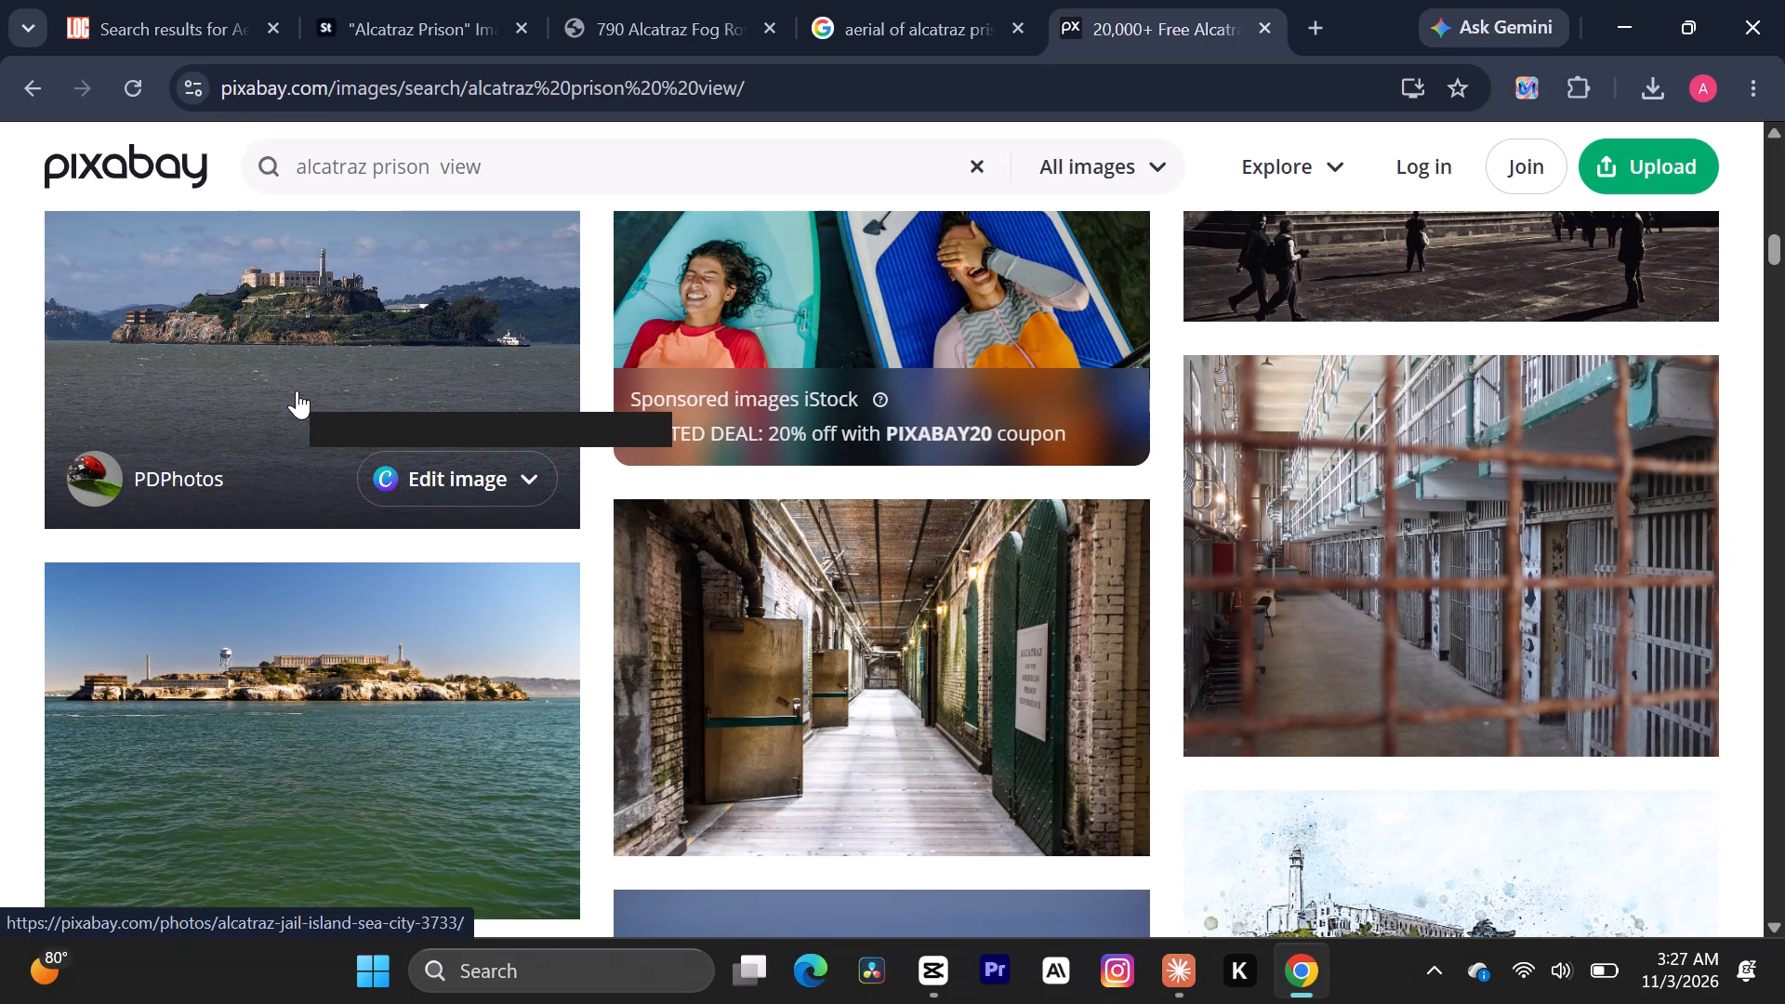
scroll(297, 390, "up", 1)
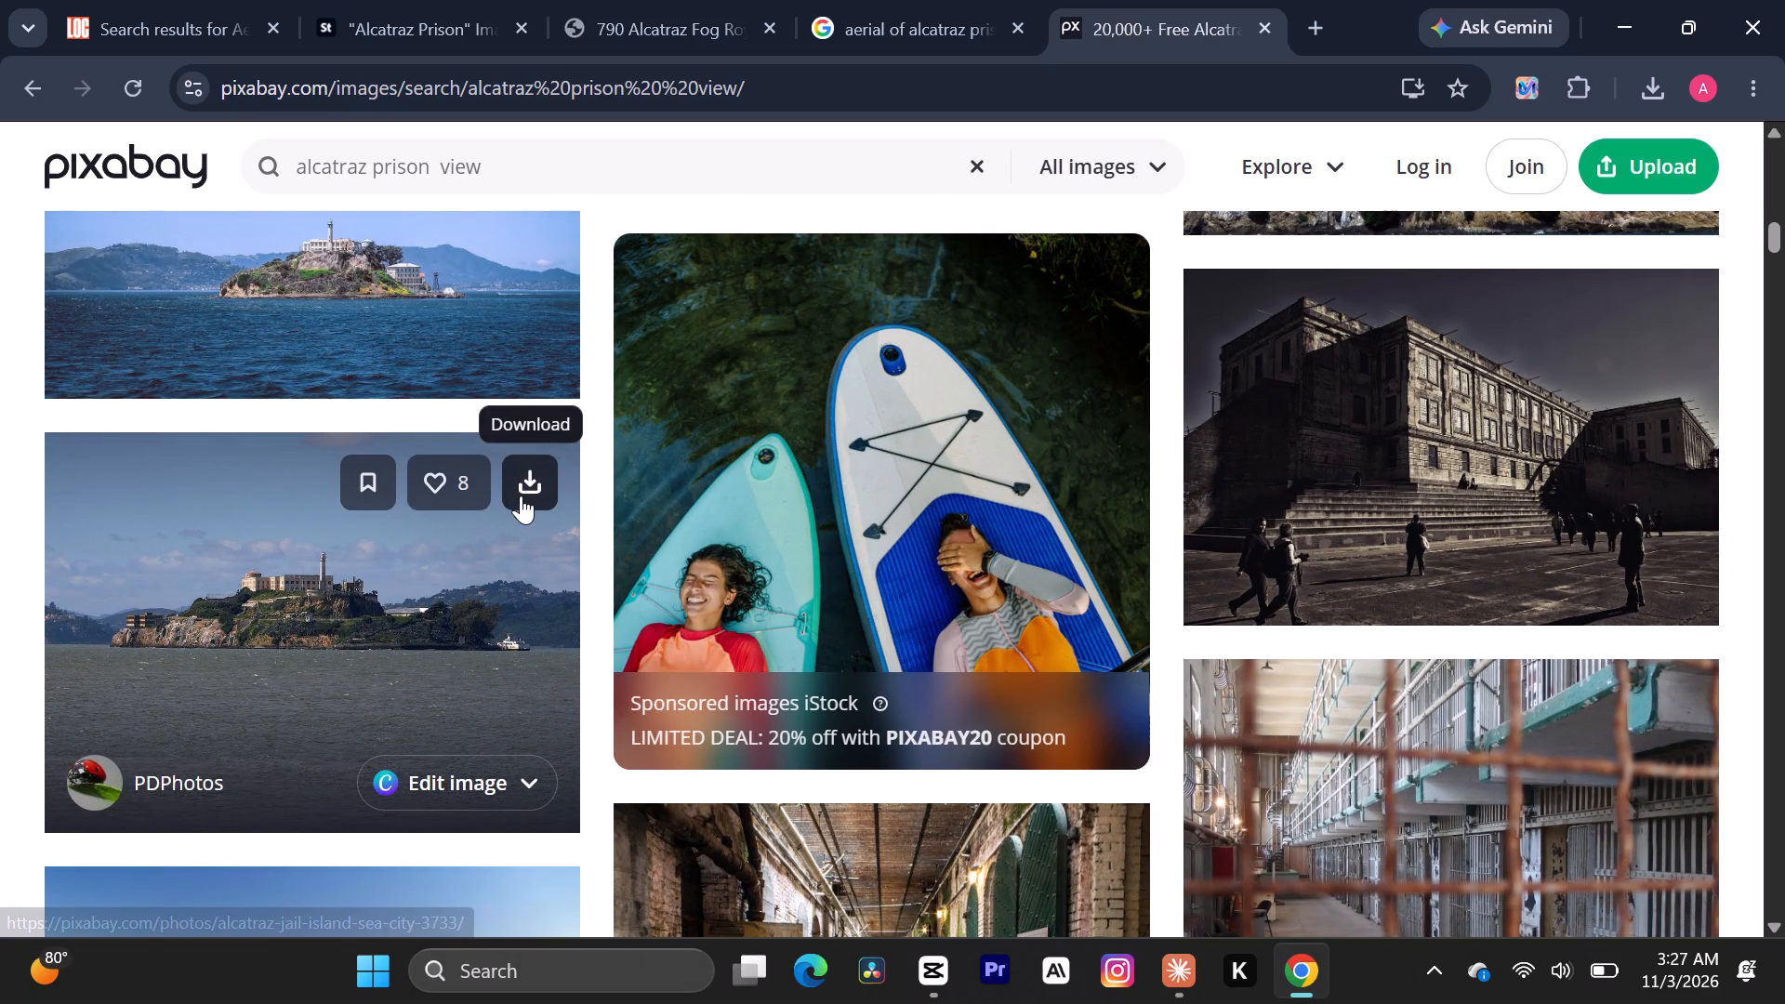
scroll(750, 613, "down", 2)
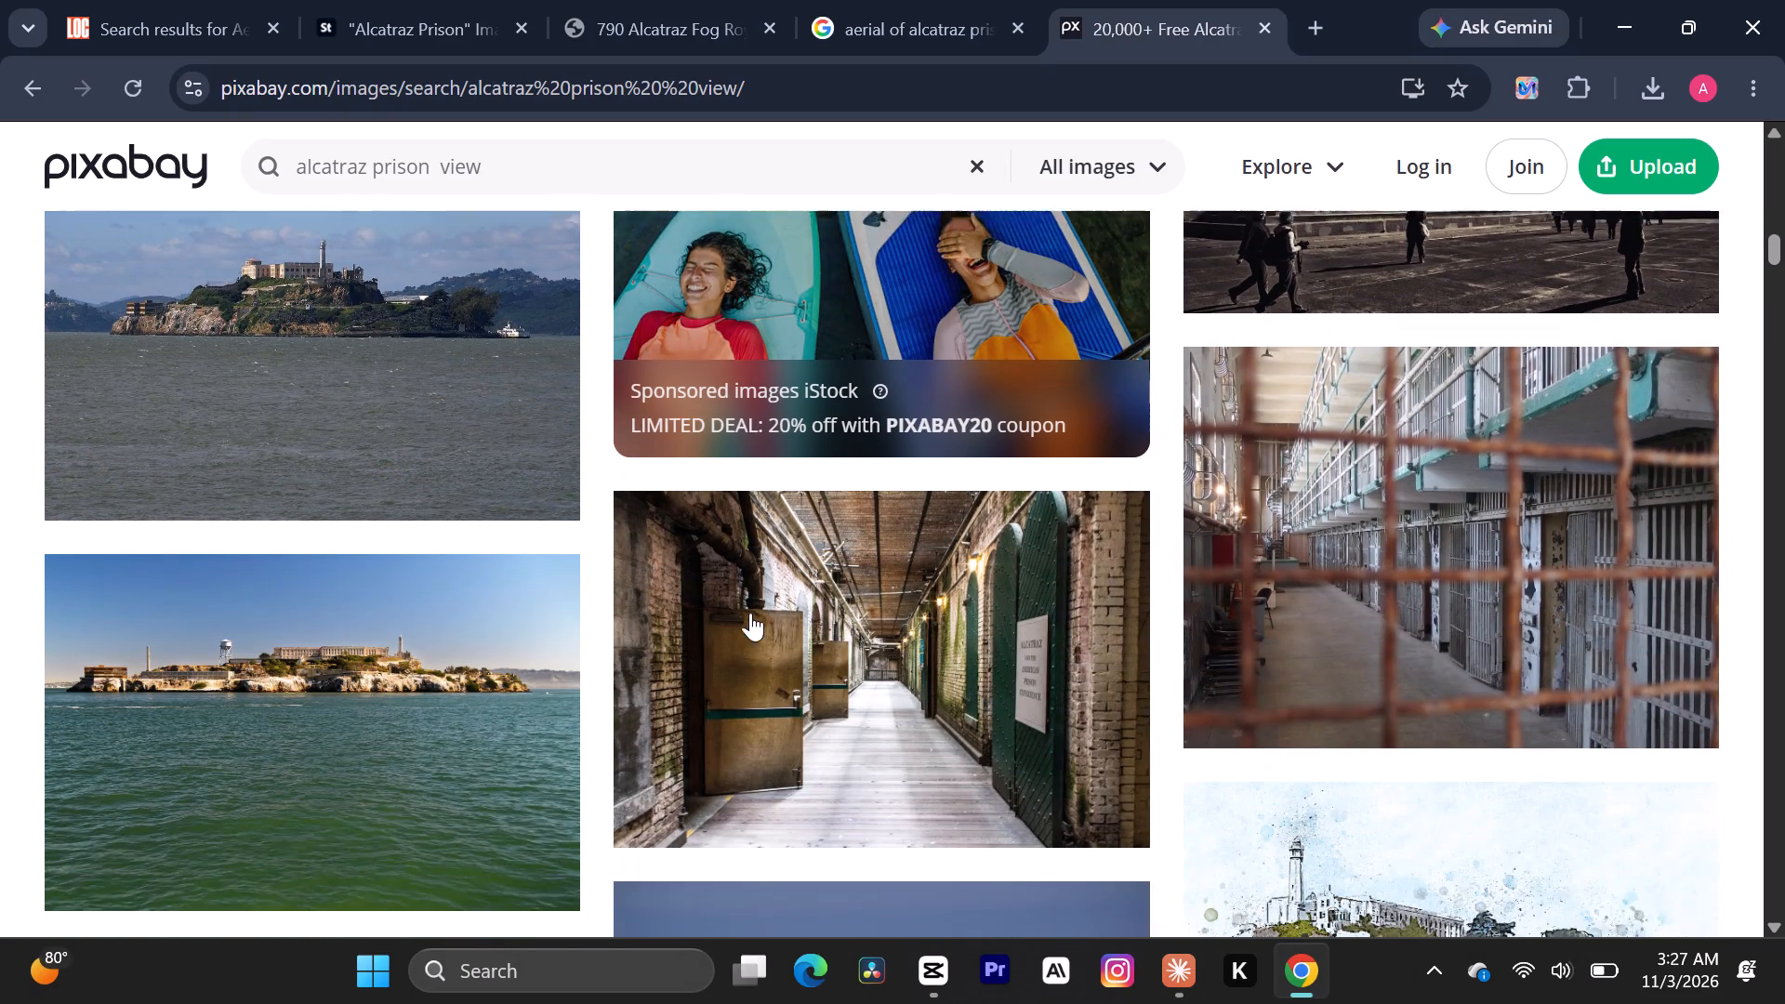
scroll(750, 613, "down", 1)
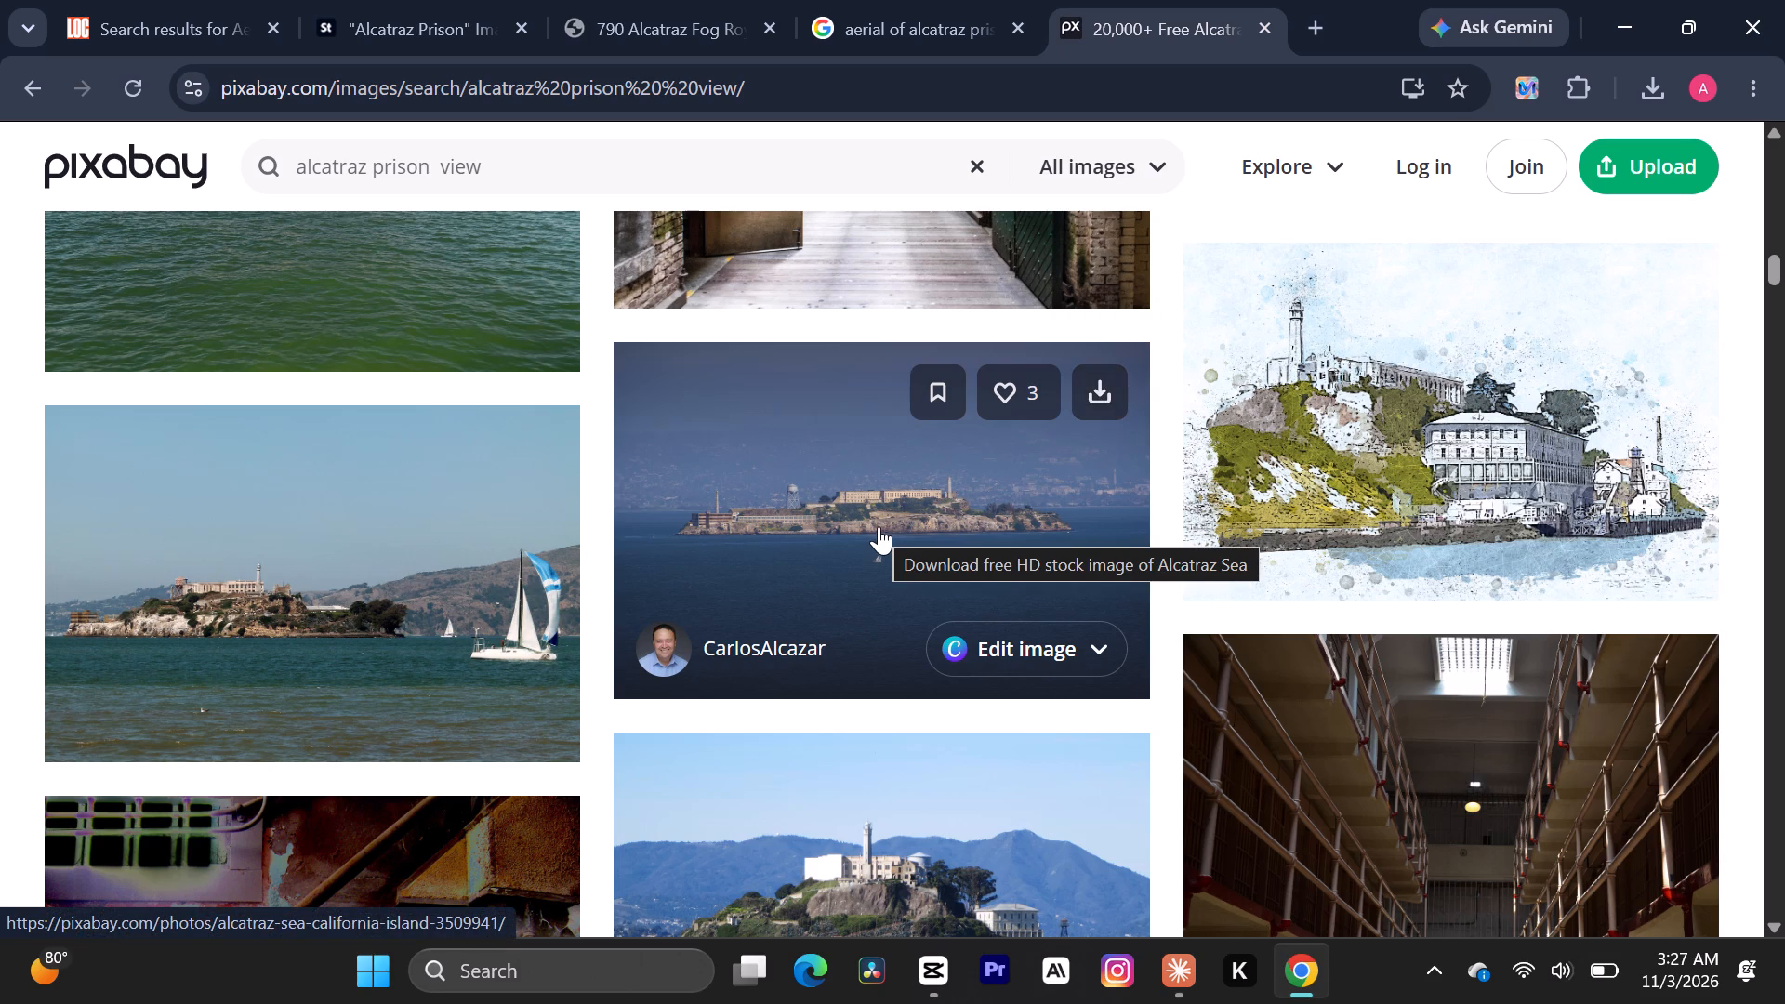
left_click(1111, 390)
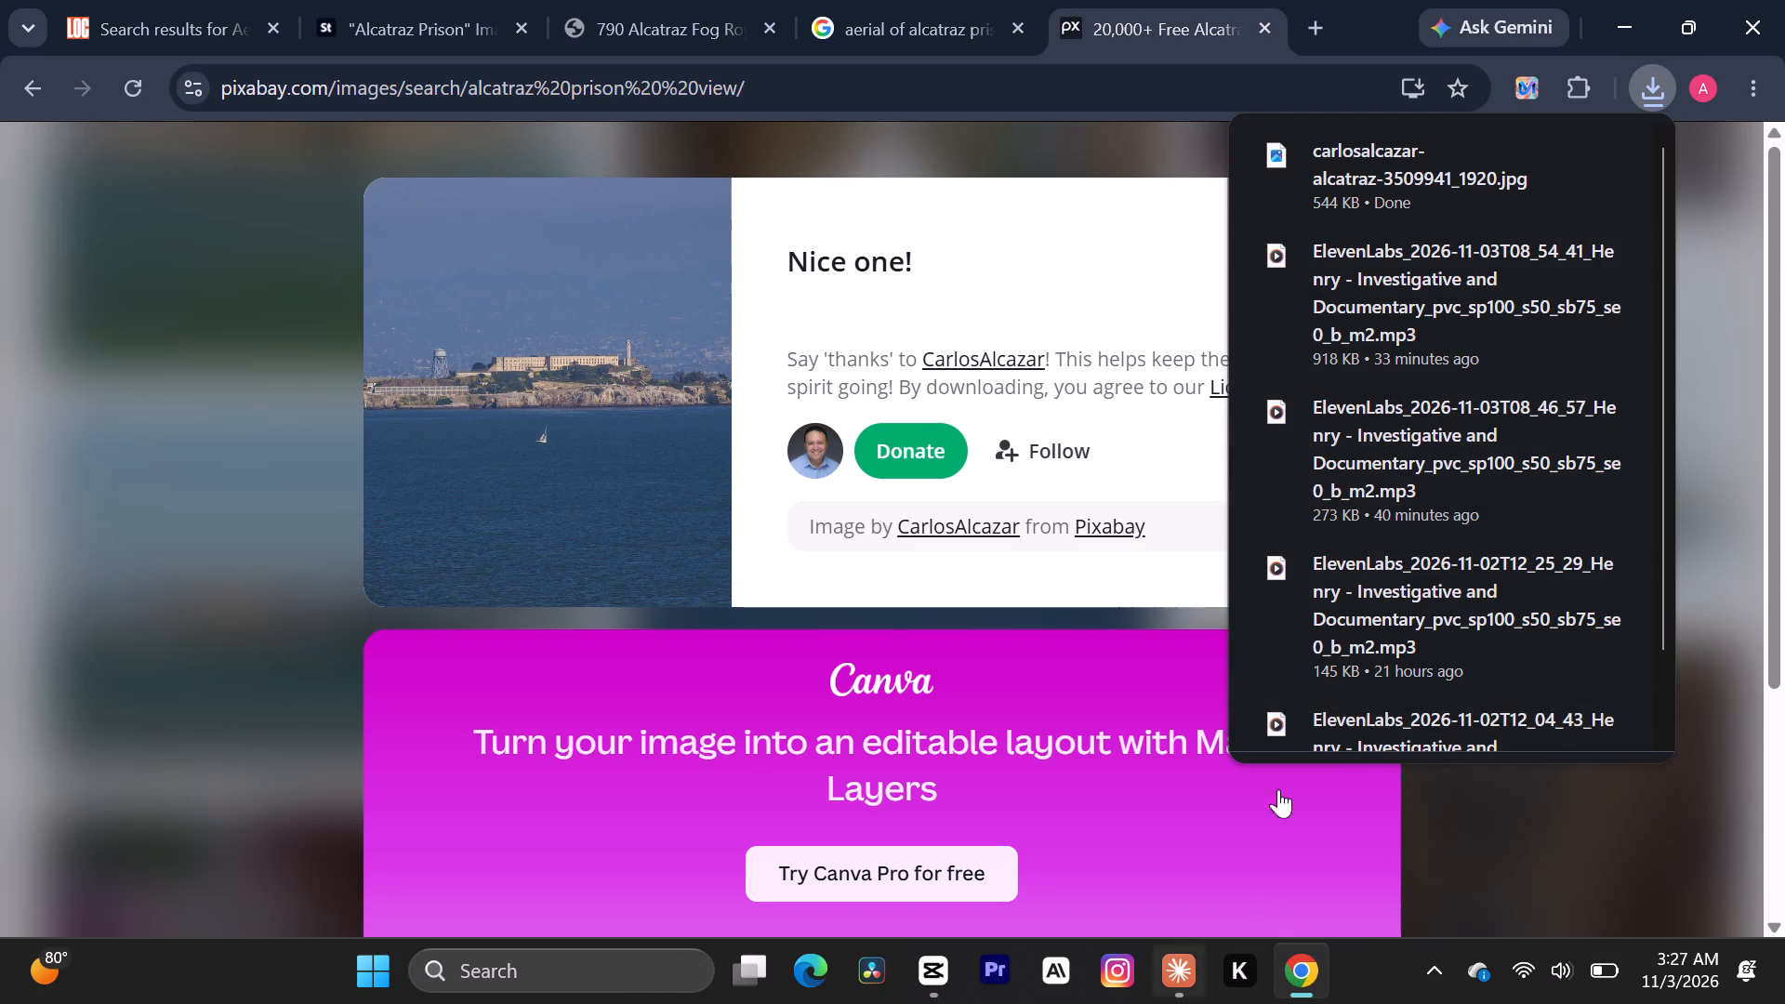
Switch to CapCut and import the downloaded Alcatraz island photo from the Downloads folder into the project media.
left_click(932, 971)
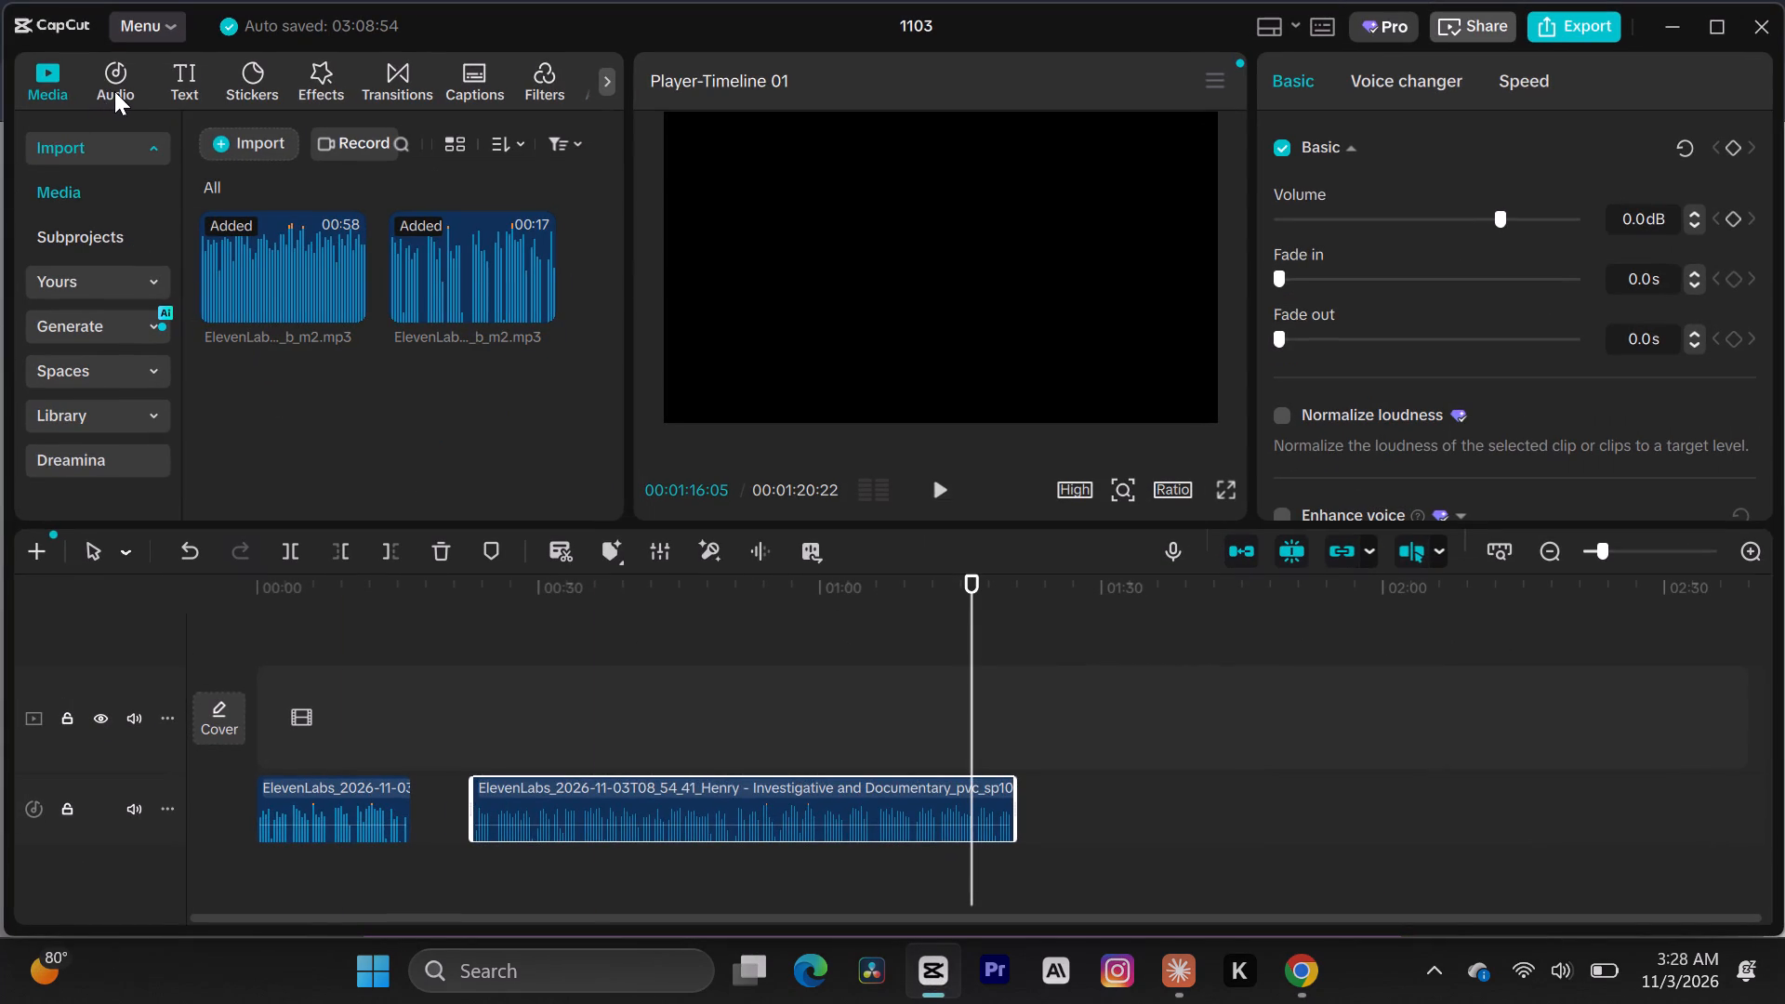
left_click(88, 153)
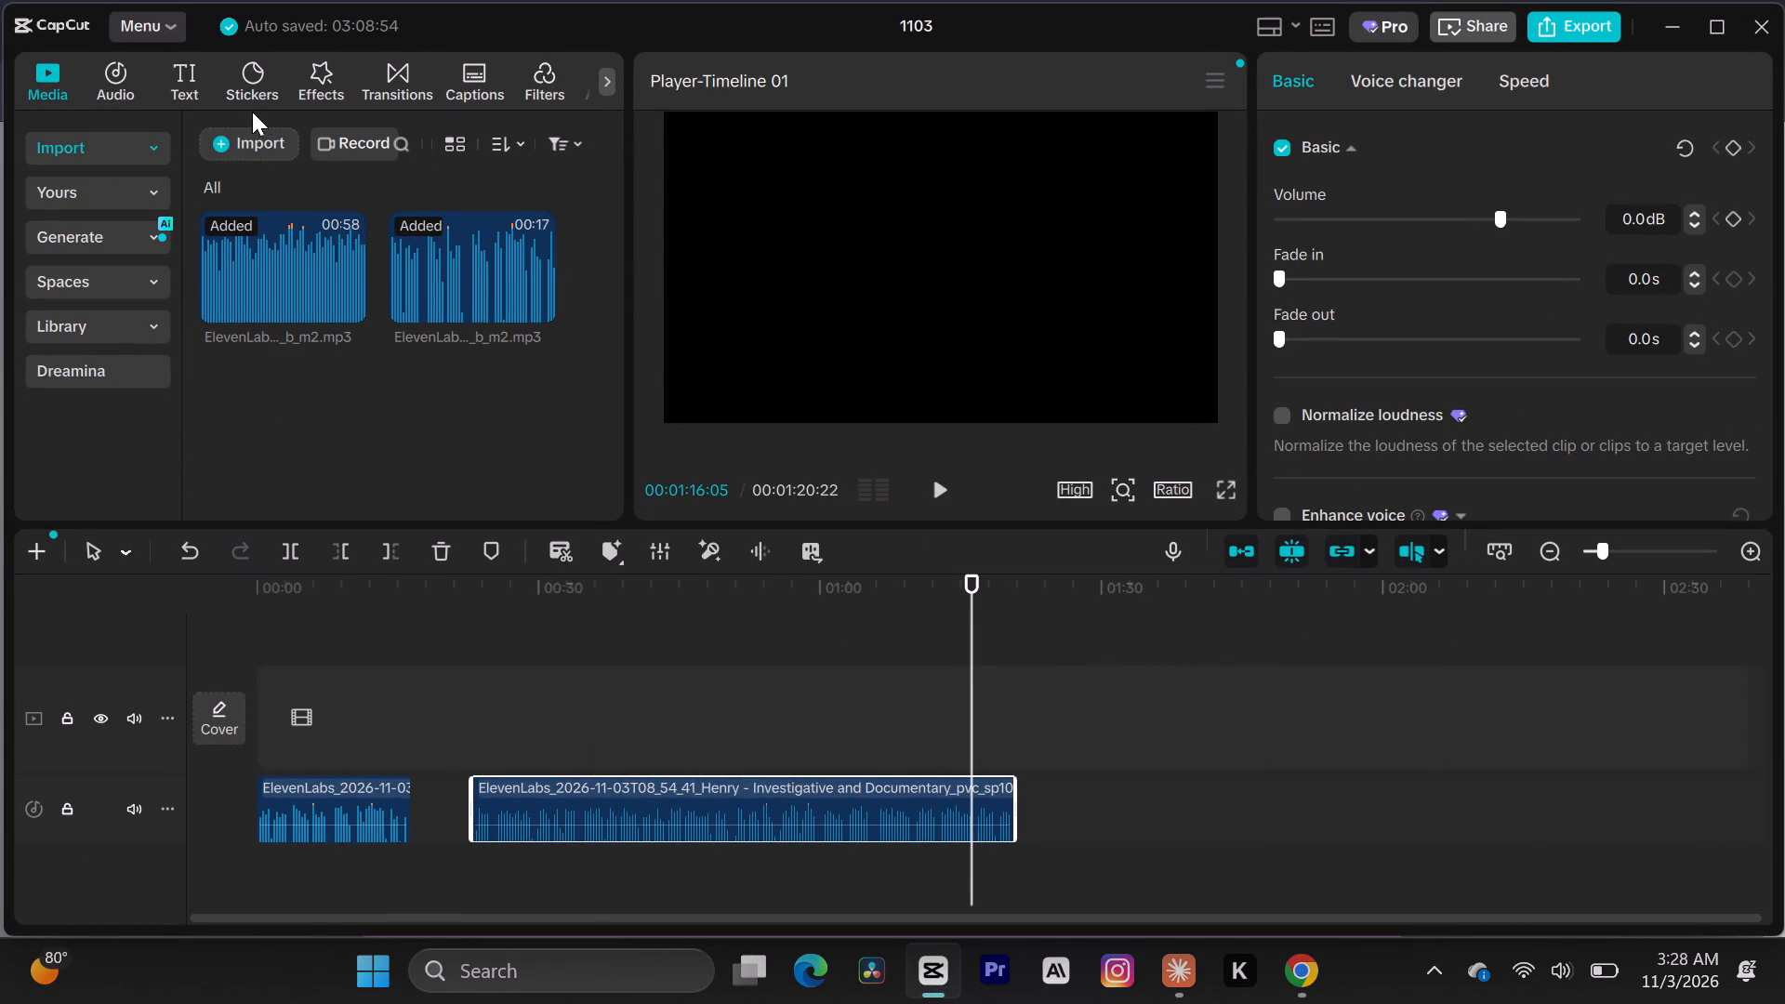
left_click(245, 139)
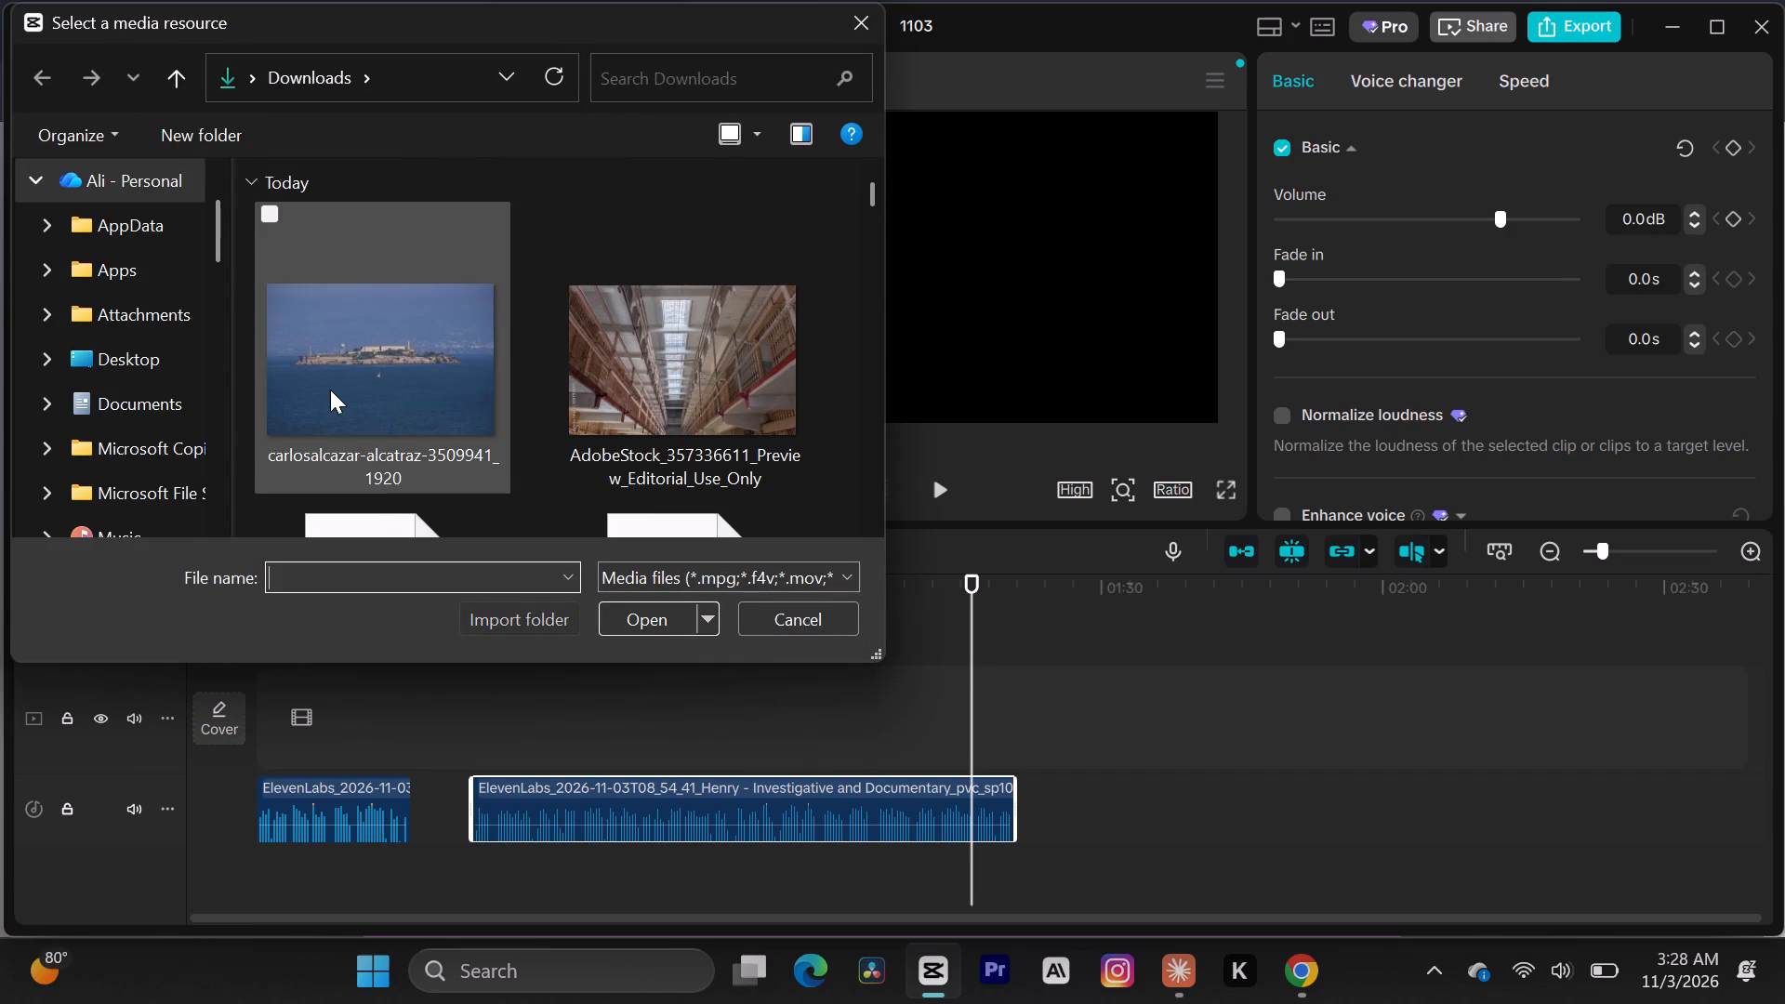
left_click(317, 377)
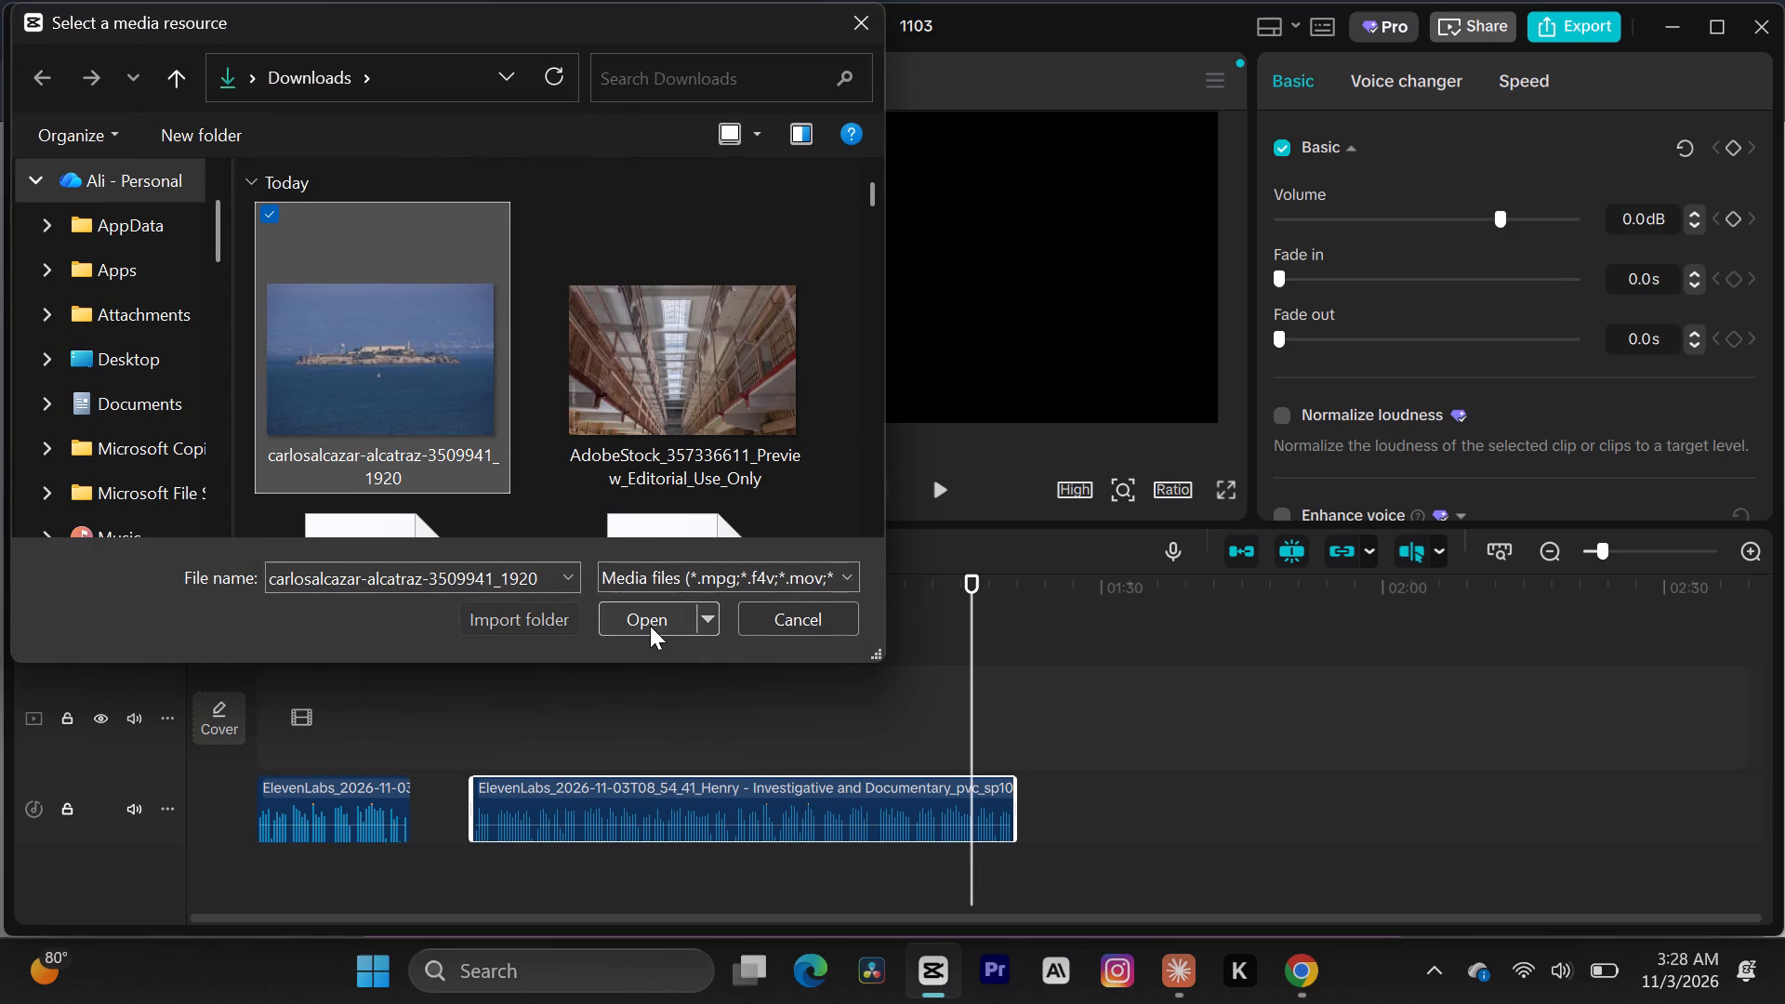
left_click(650, 627)
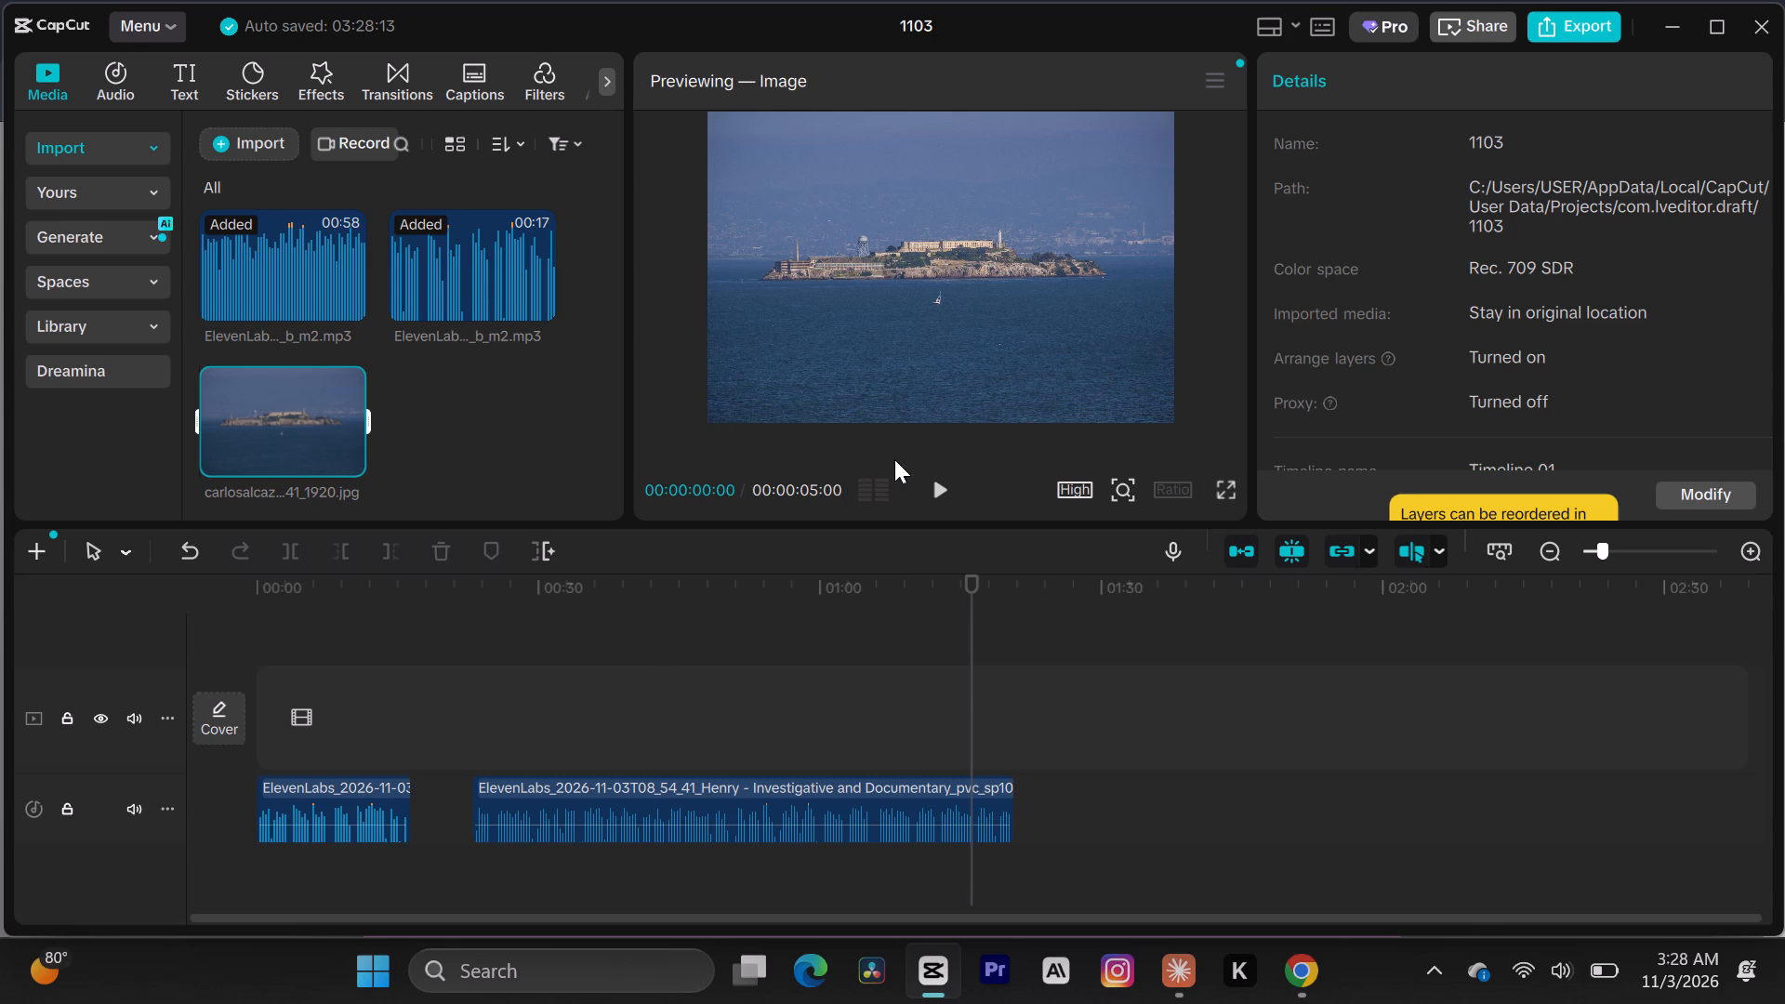
Add the imported Alcatraz island photo to the main video track at the very start of the timeline.
double_click(263, 682)
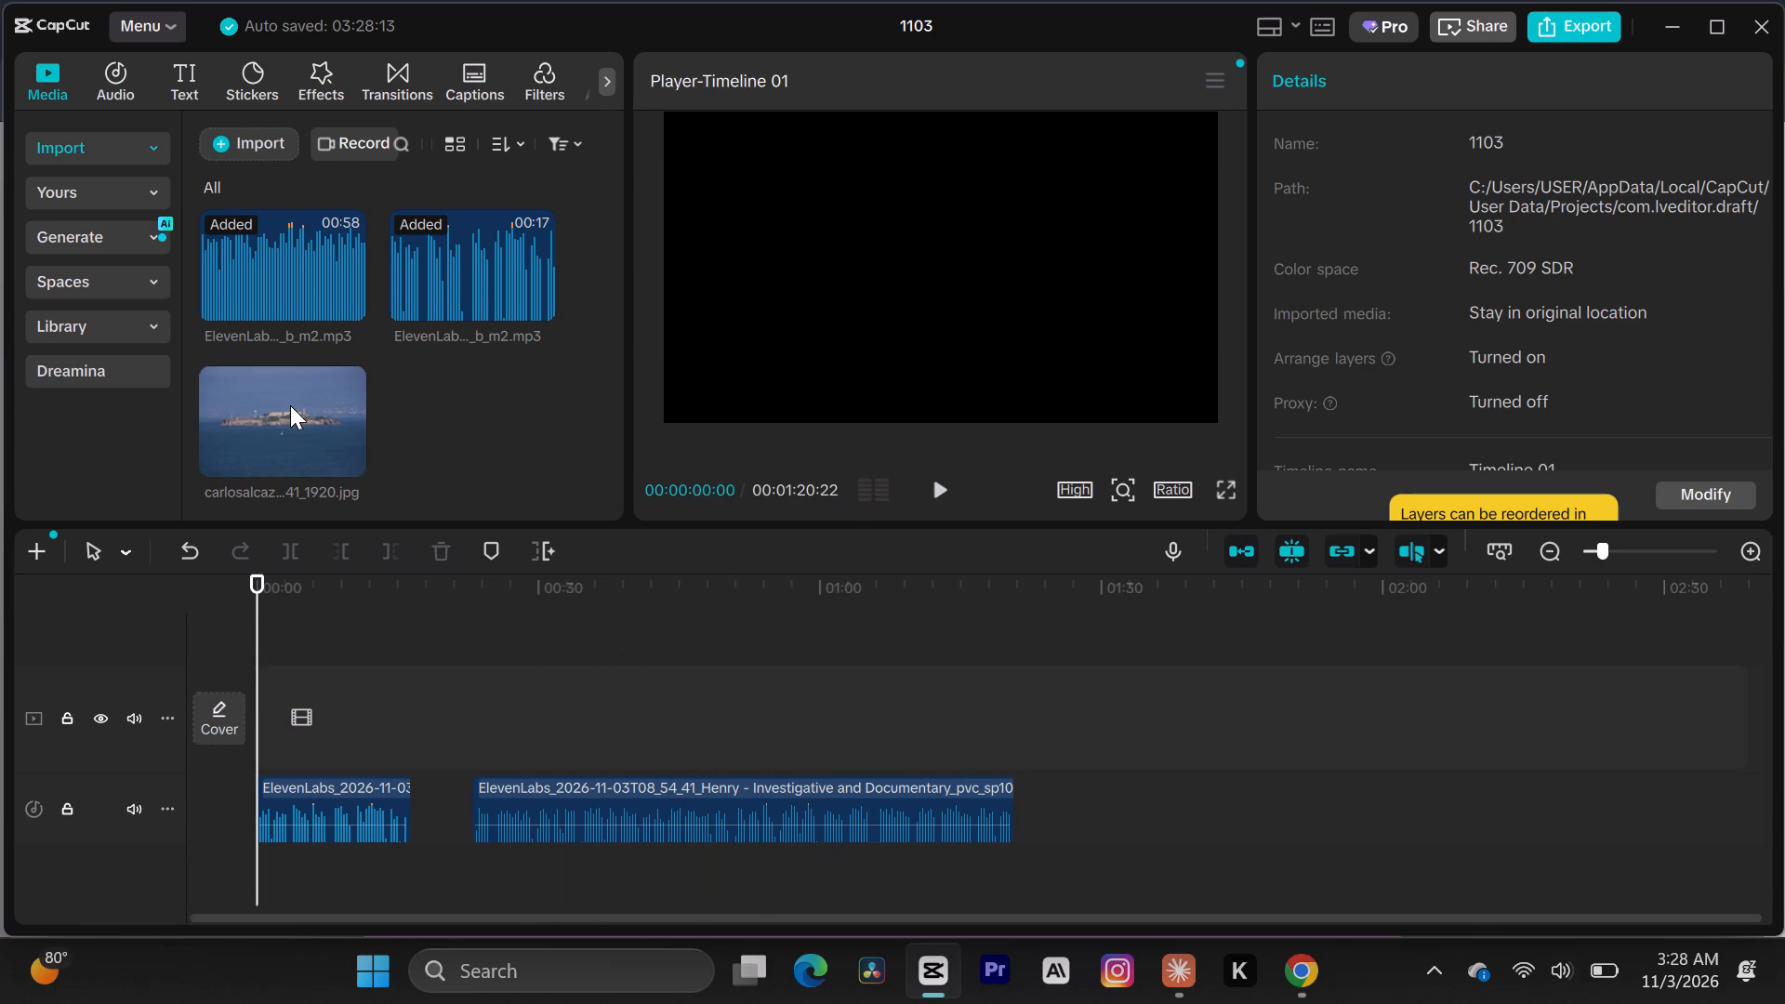
double_click(254, 604)
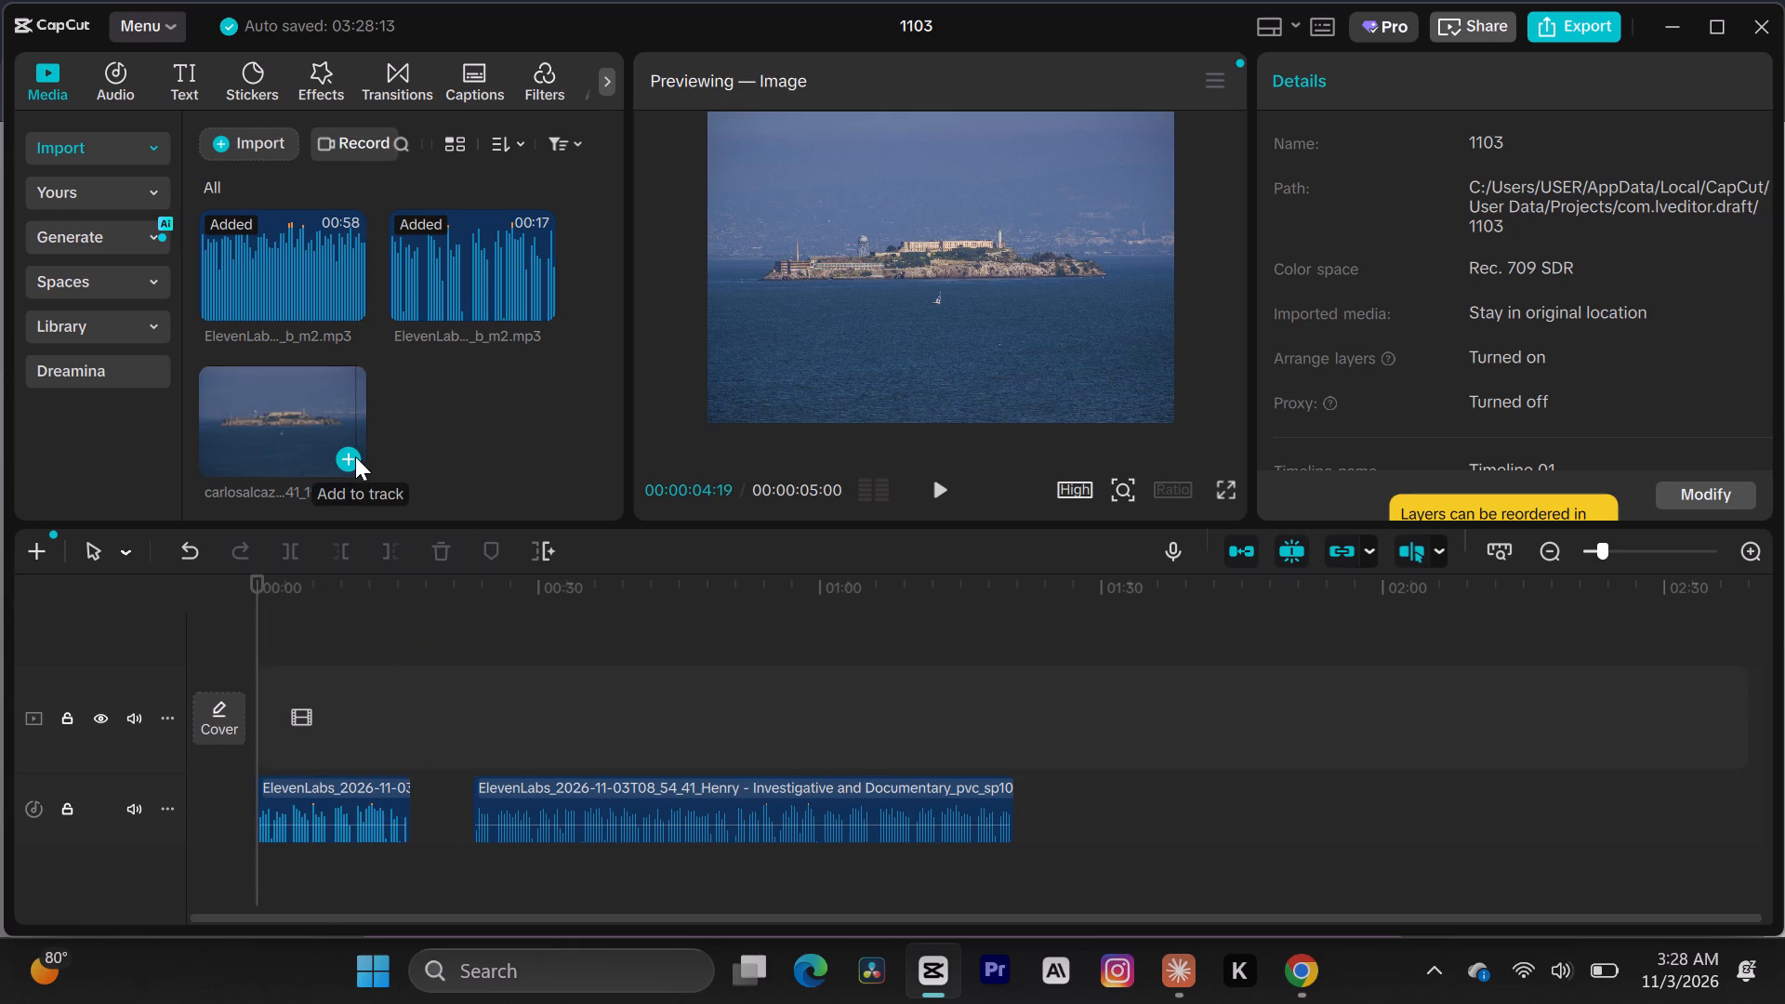
left_click(355, 456)
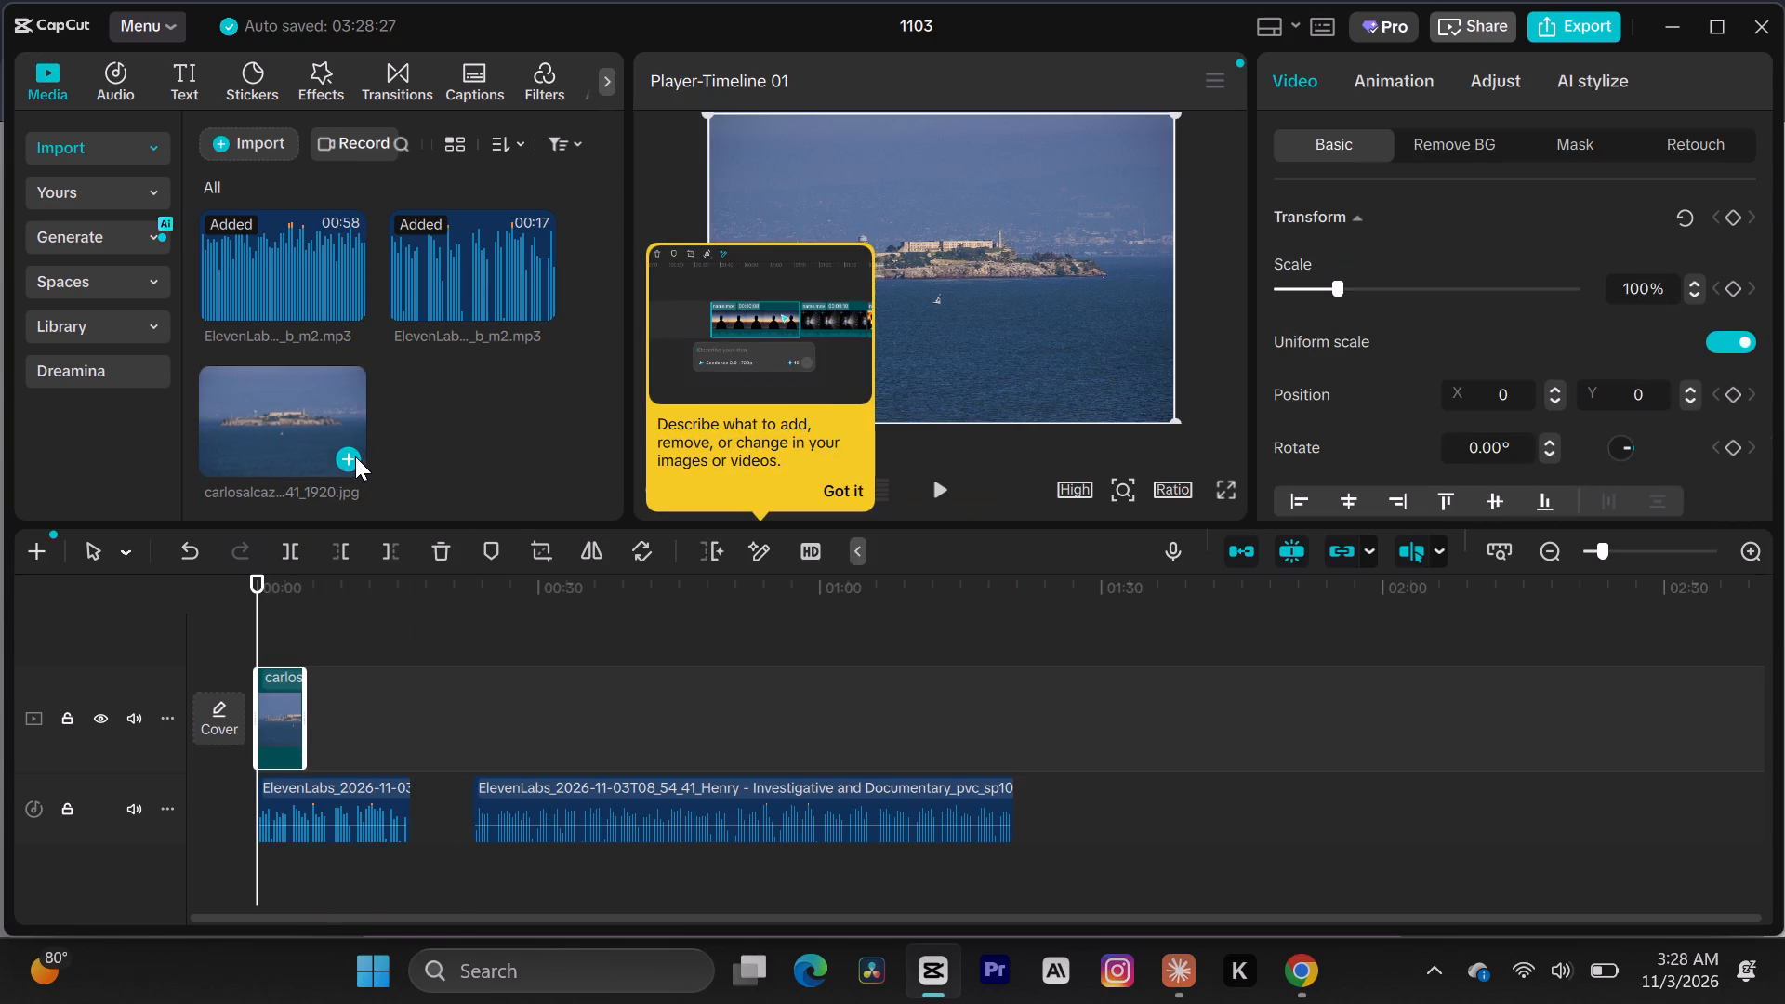
left_click(836, 494)
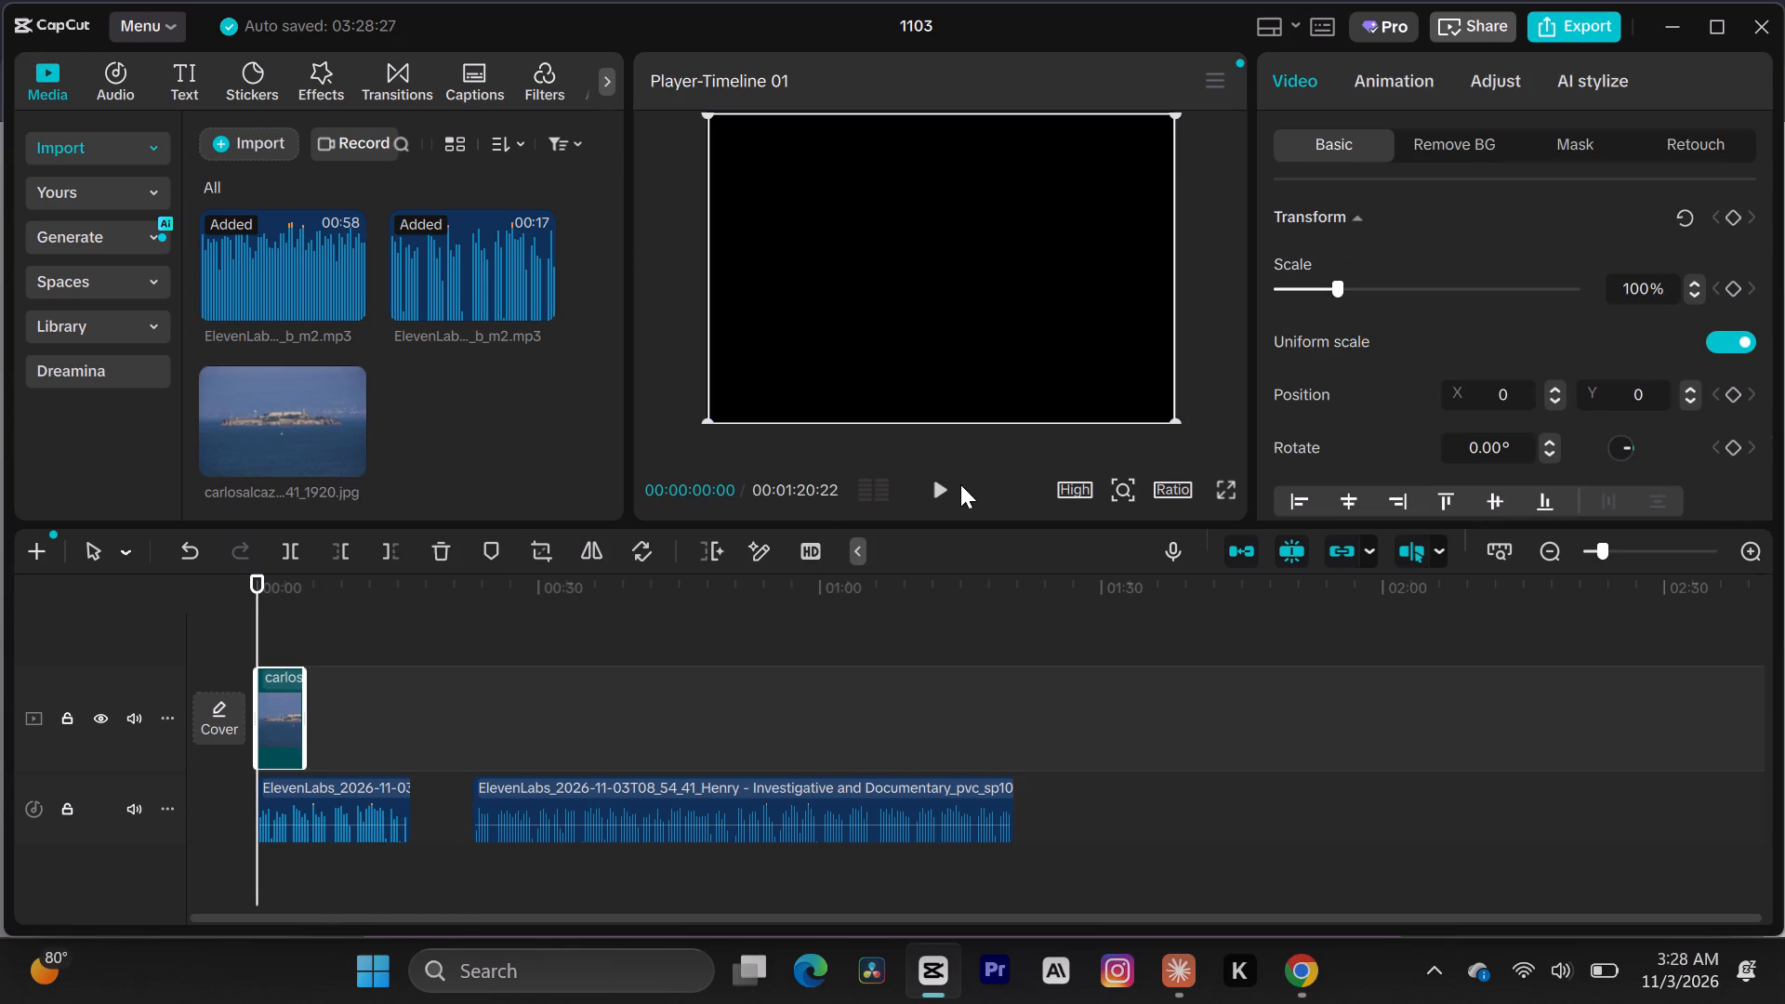
Play the opening seconds of the timeline to check the Alcatraz photo against the first voiceover.
left_click(939, 487)
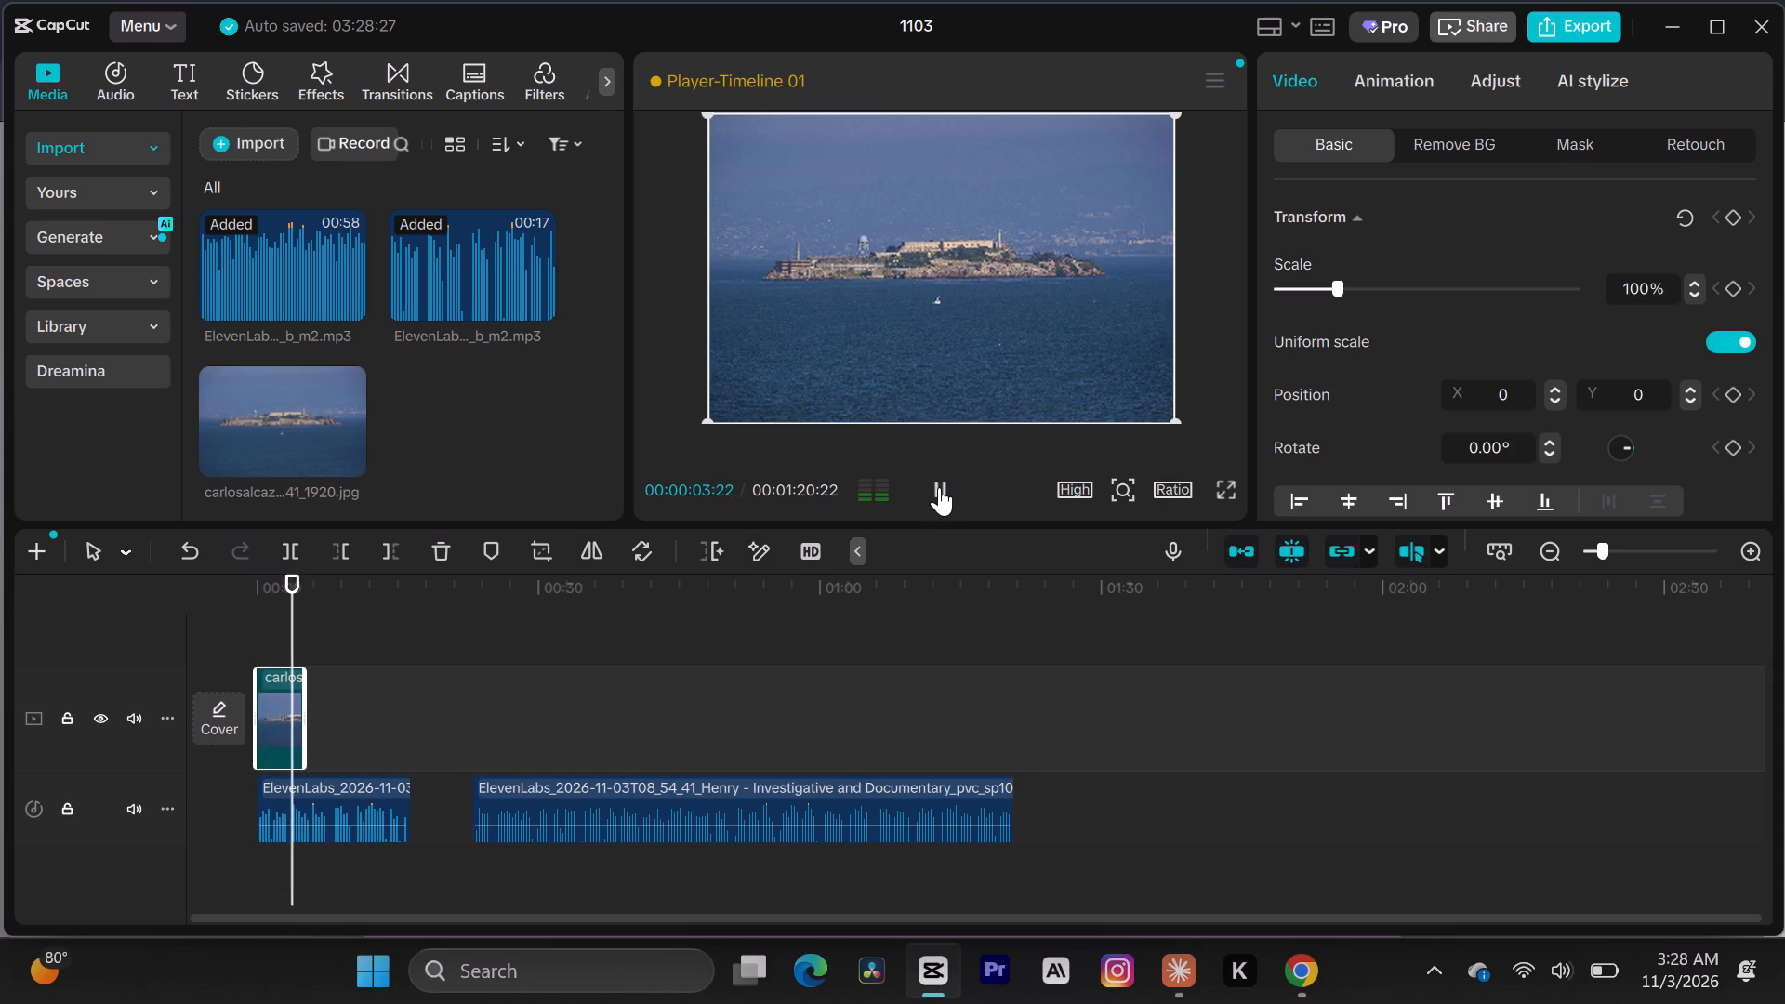
left_click(938, 491)
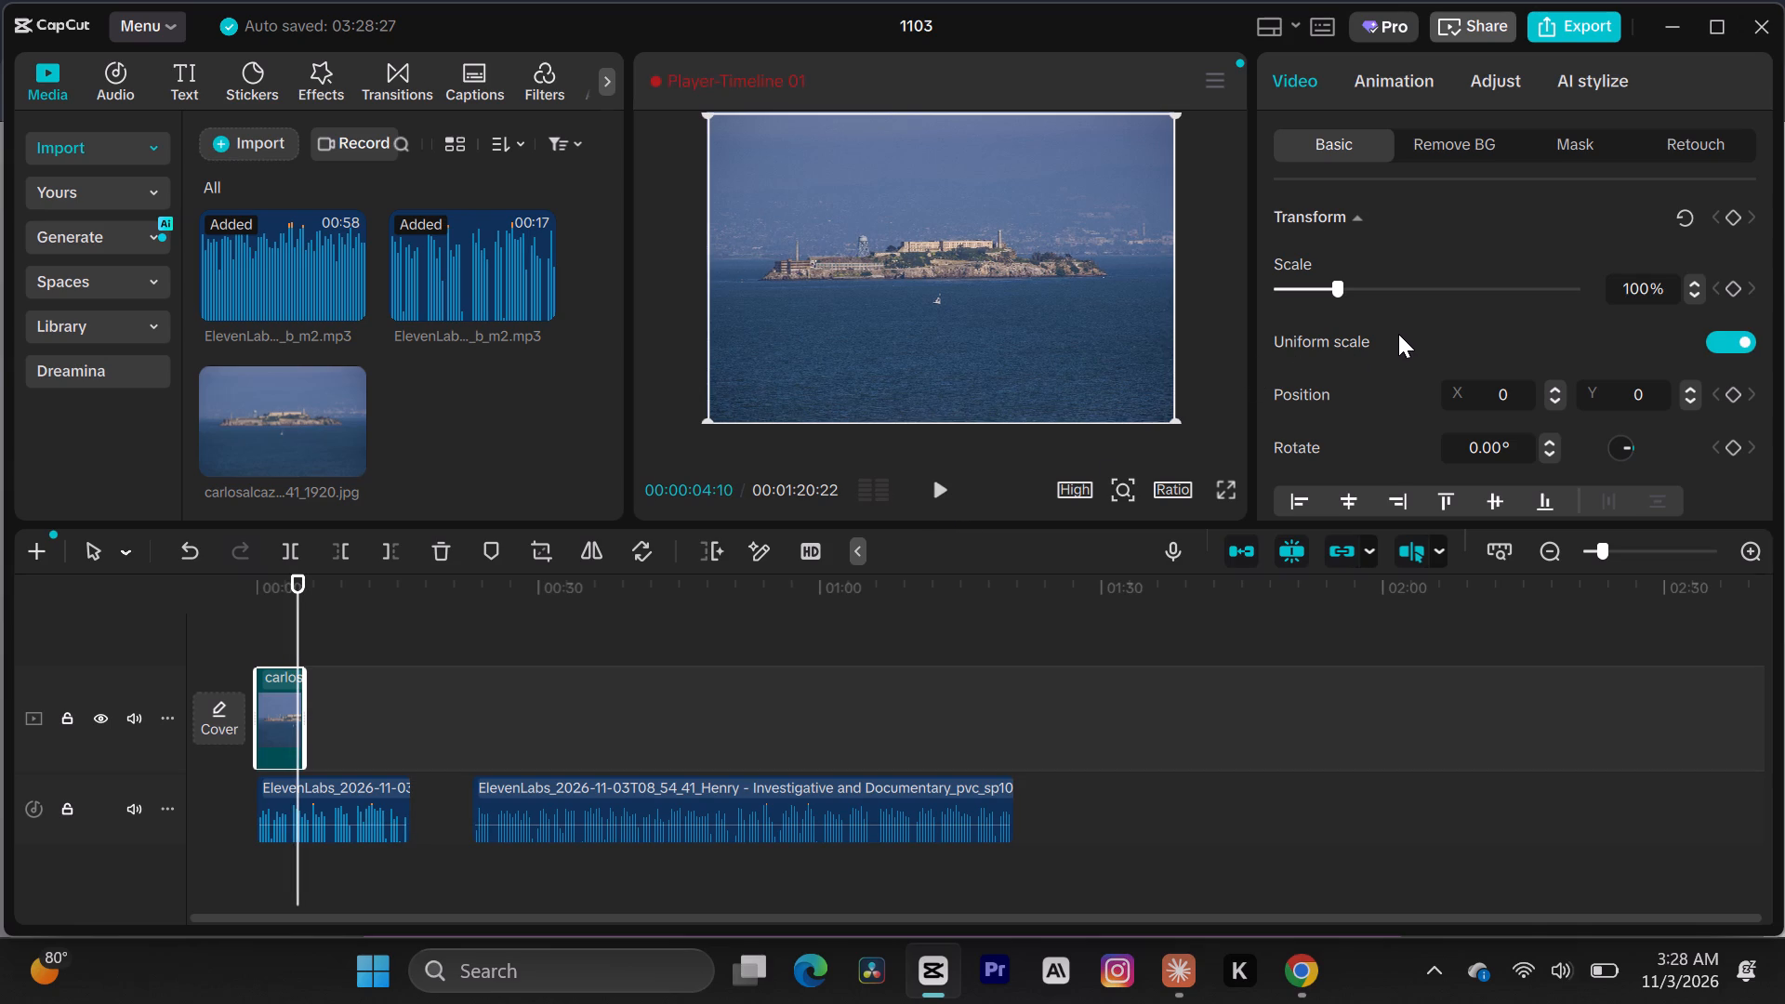
Search the In animations for "zoom" and apply the Zoom In animation to the Alcatraz photo clip.
scroll(1398, 334, "down", 3)
scroll(1398, 334, "up", 4)
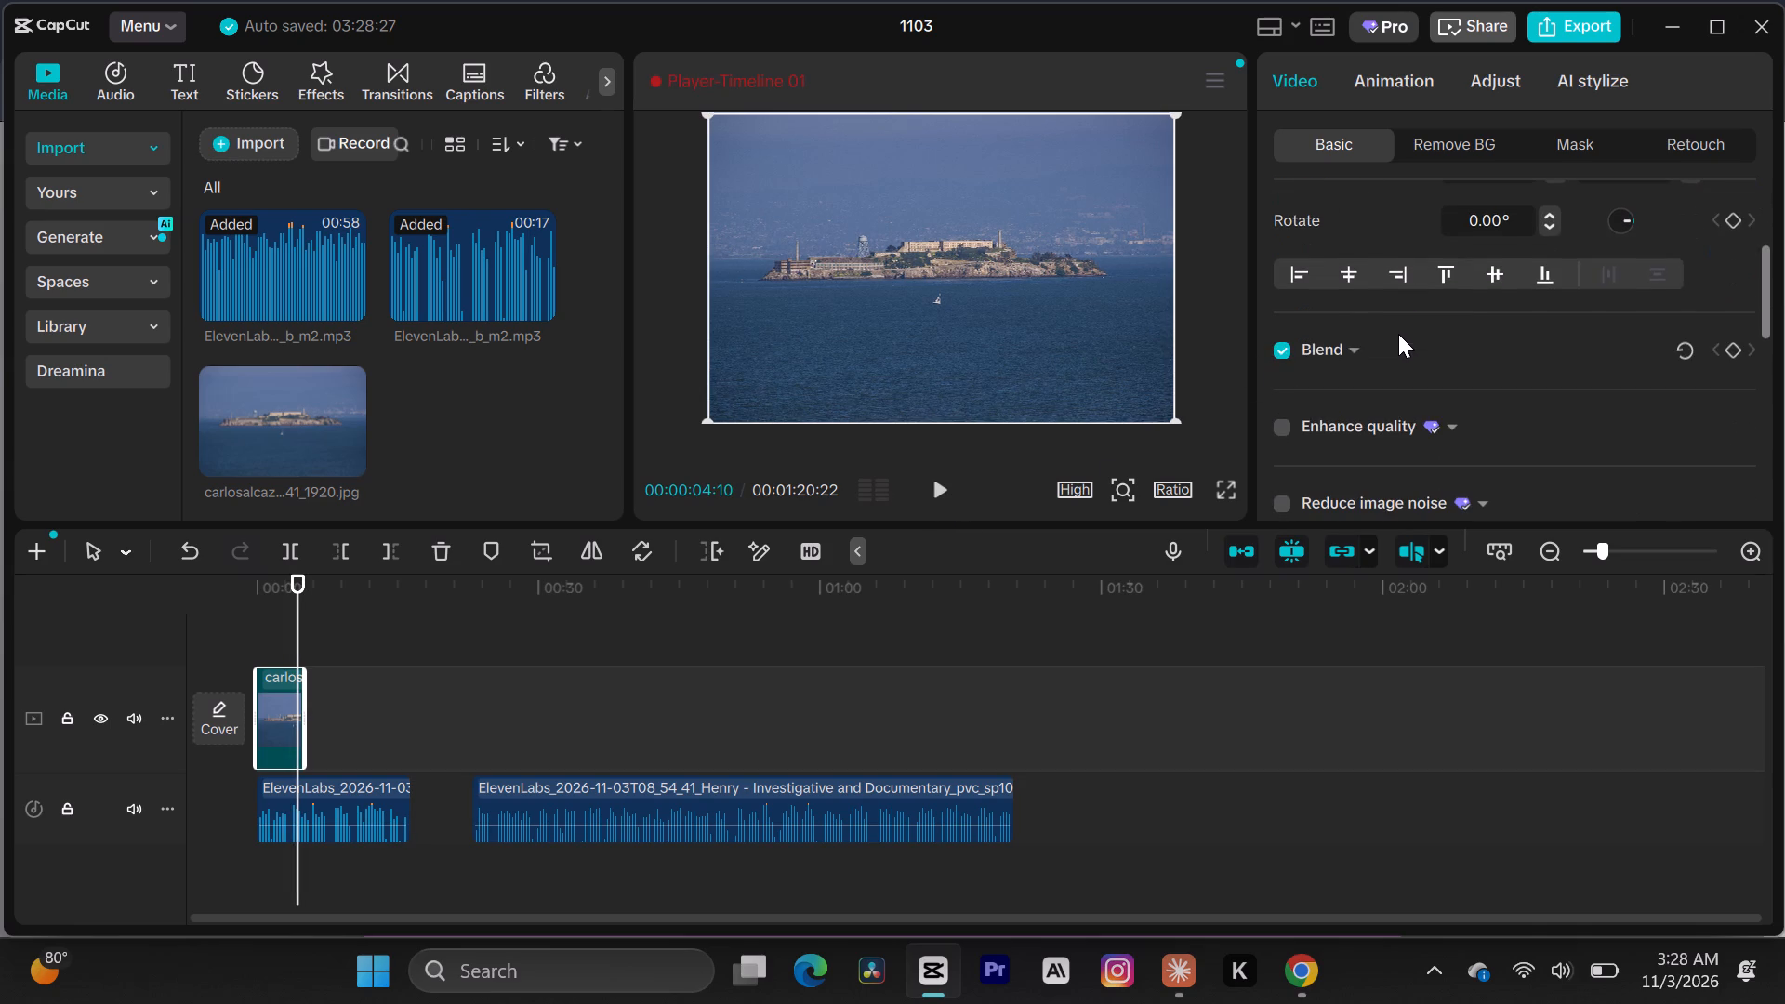
scroll(1398, 334, "up", 10)
left_click(299, 707)
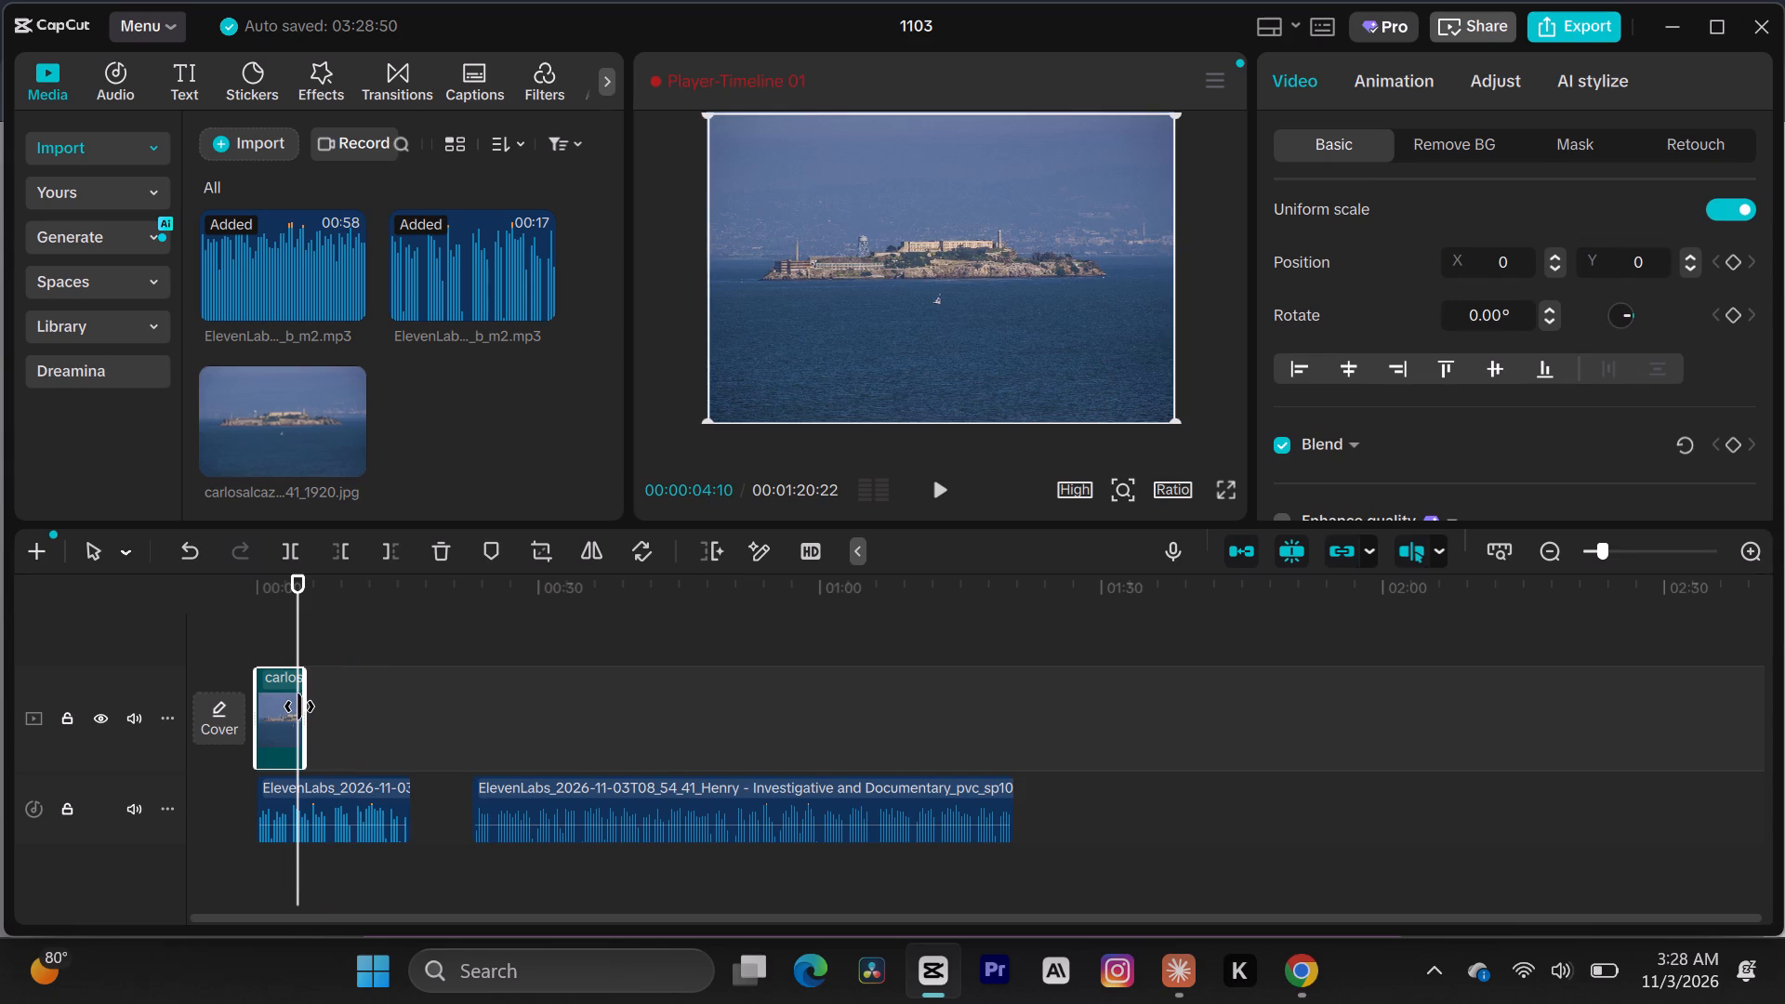
scroll(1476, 278, "up", 5)
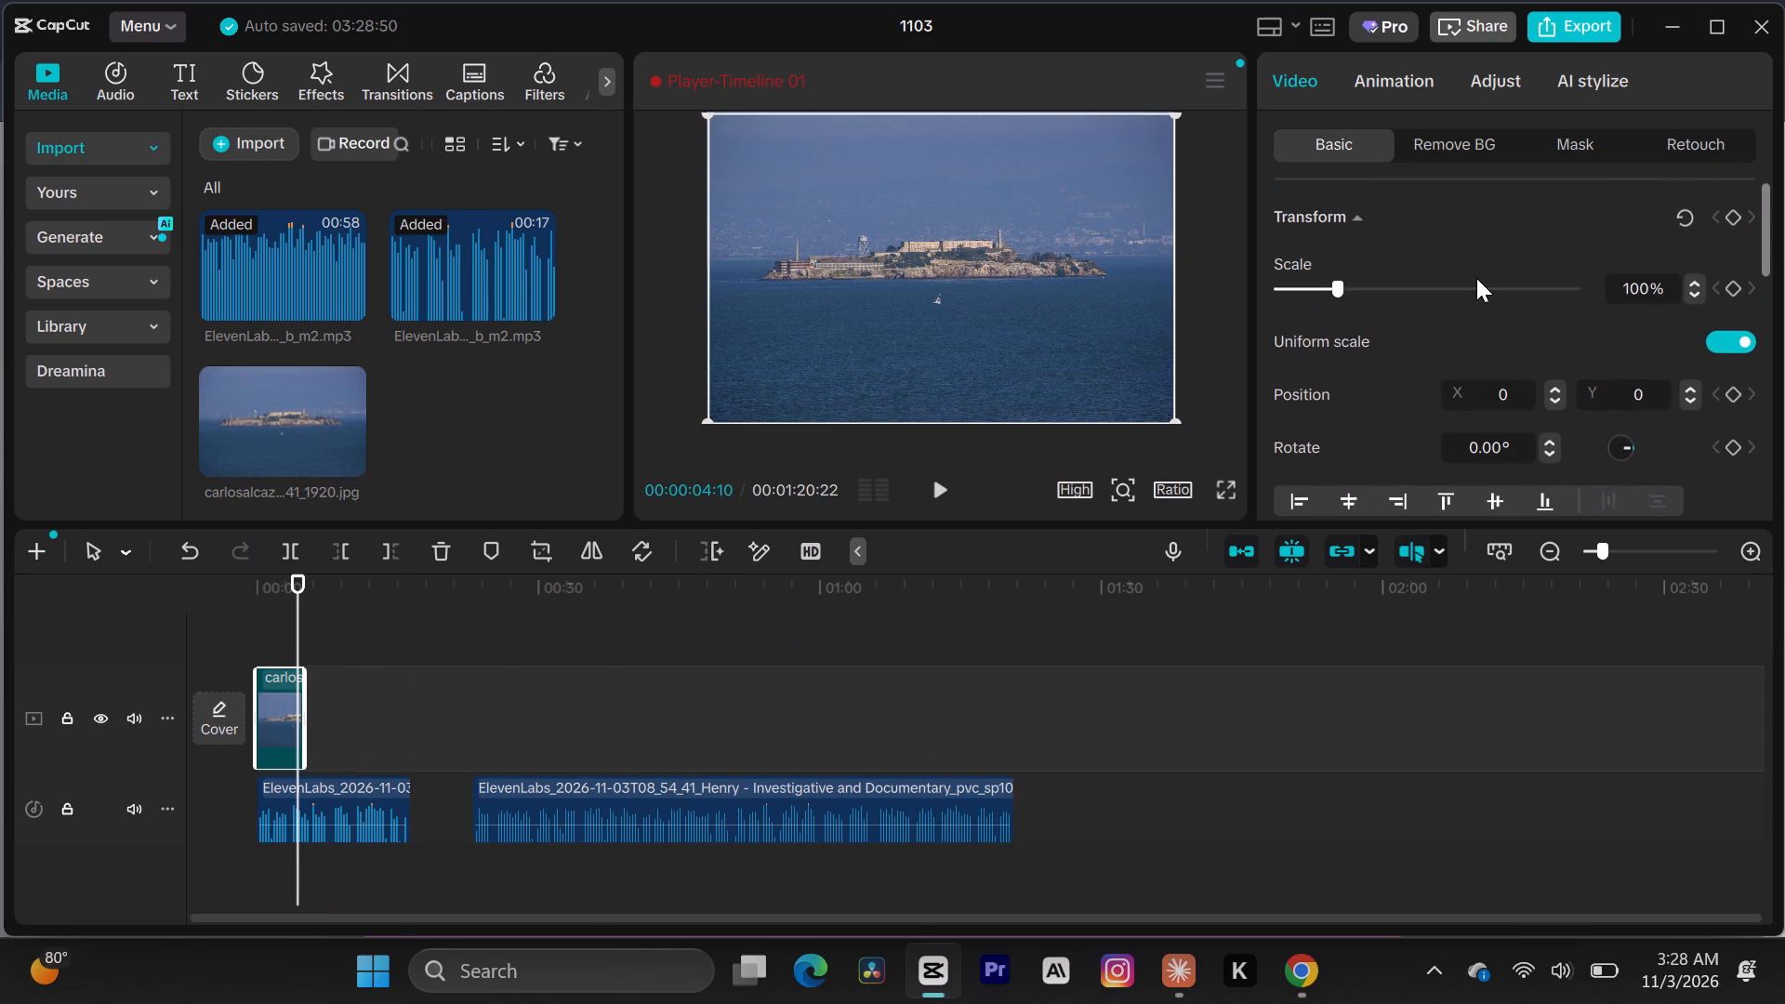
scroll(1476, 278, "up", 2)
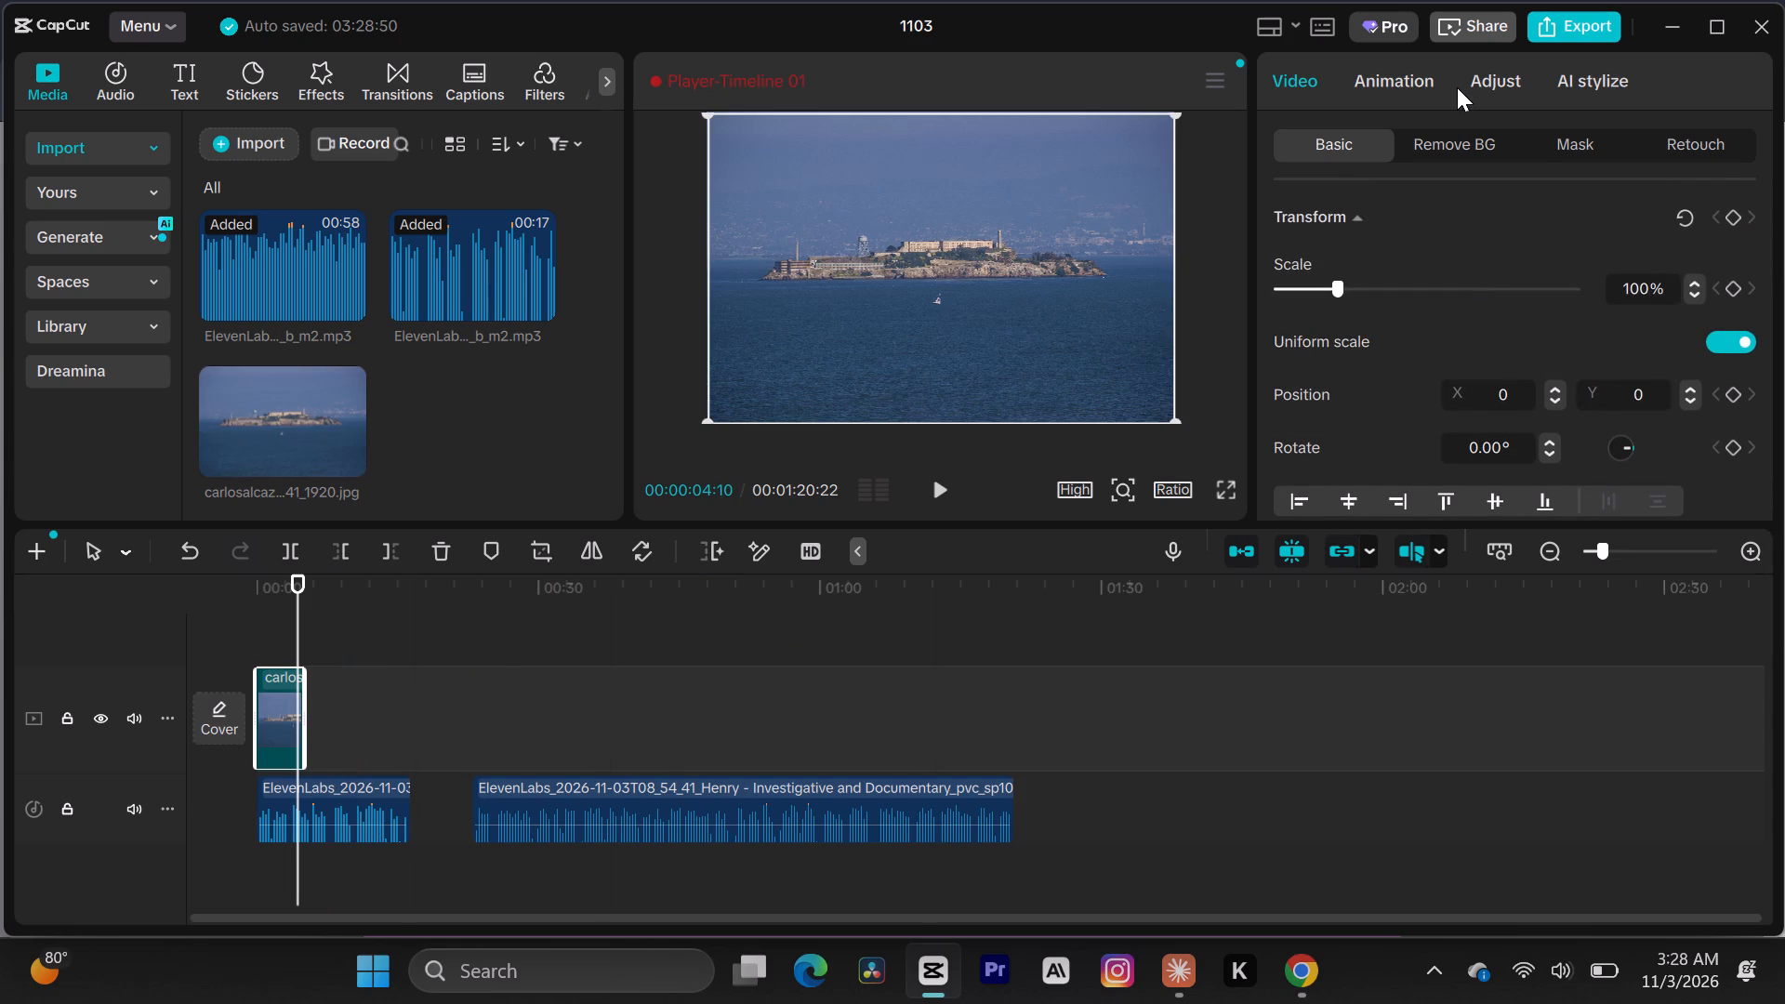
left_click(1425, 86)
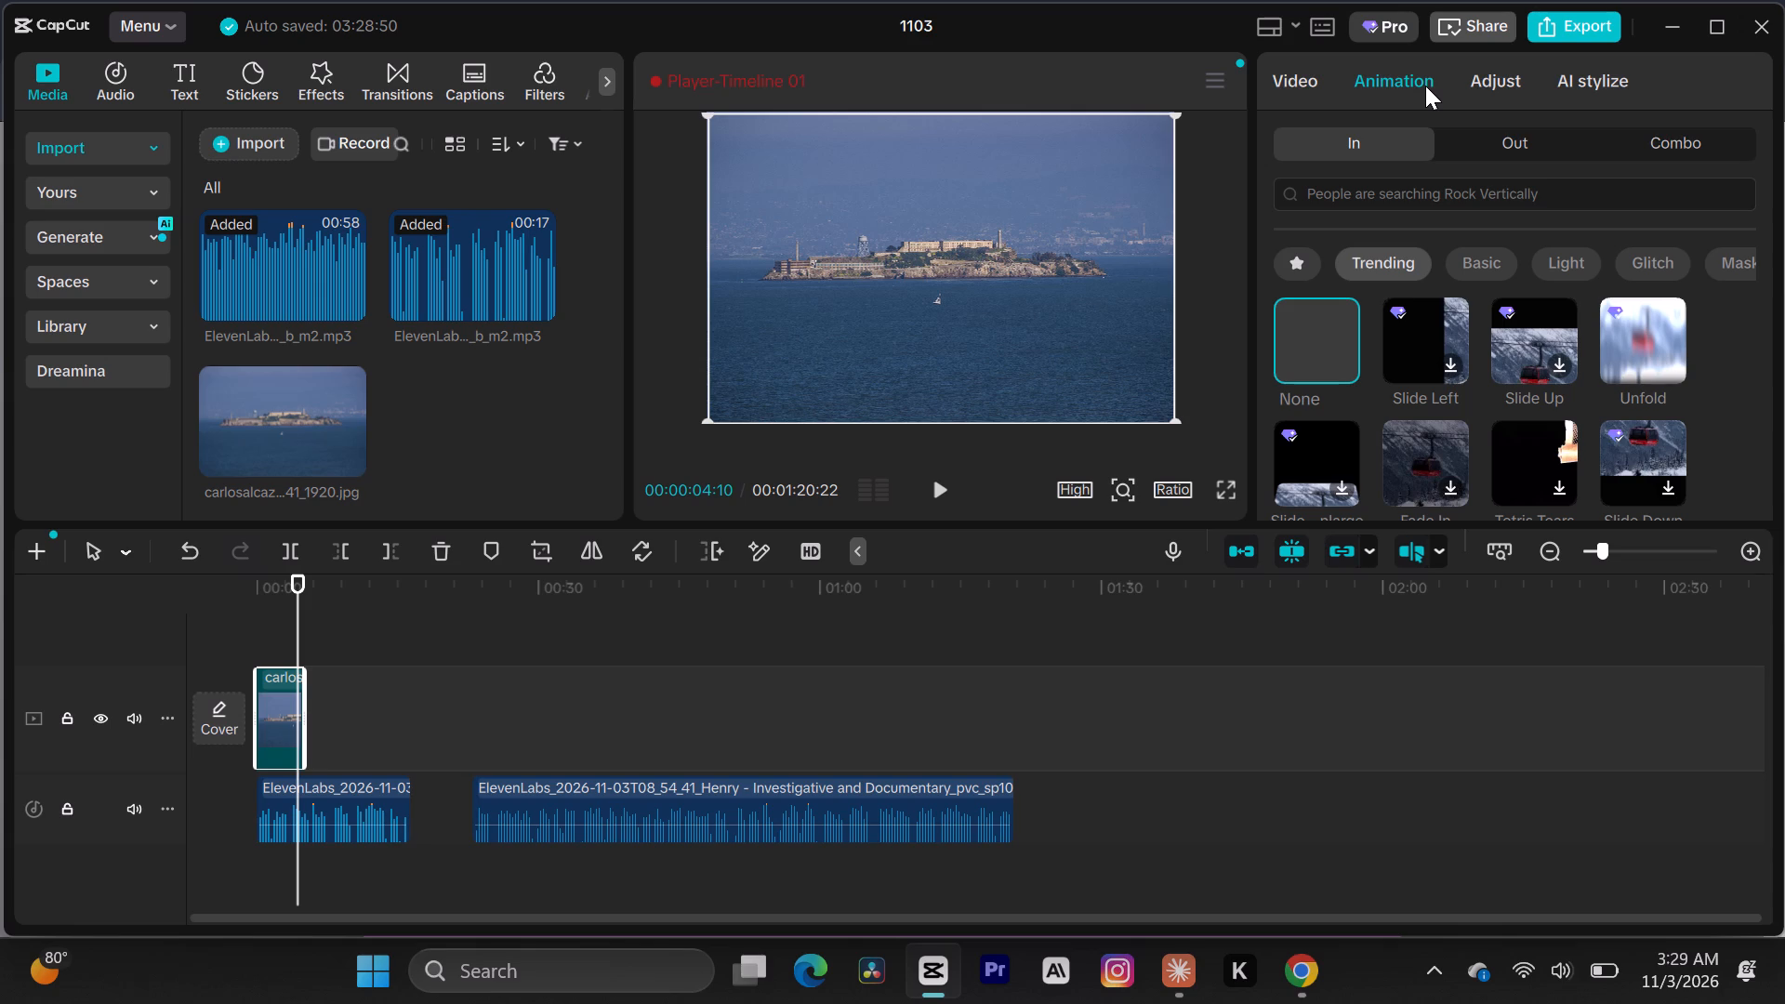
scroll(1473, 338, "down", 2)
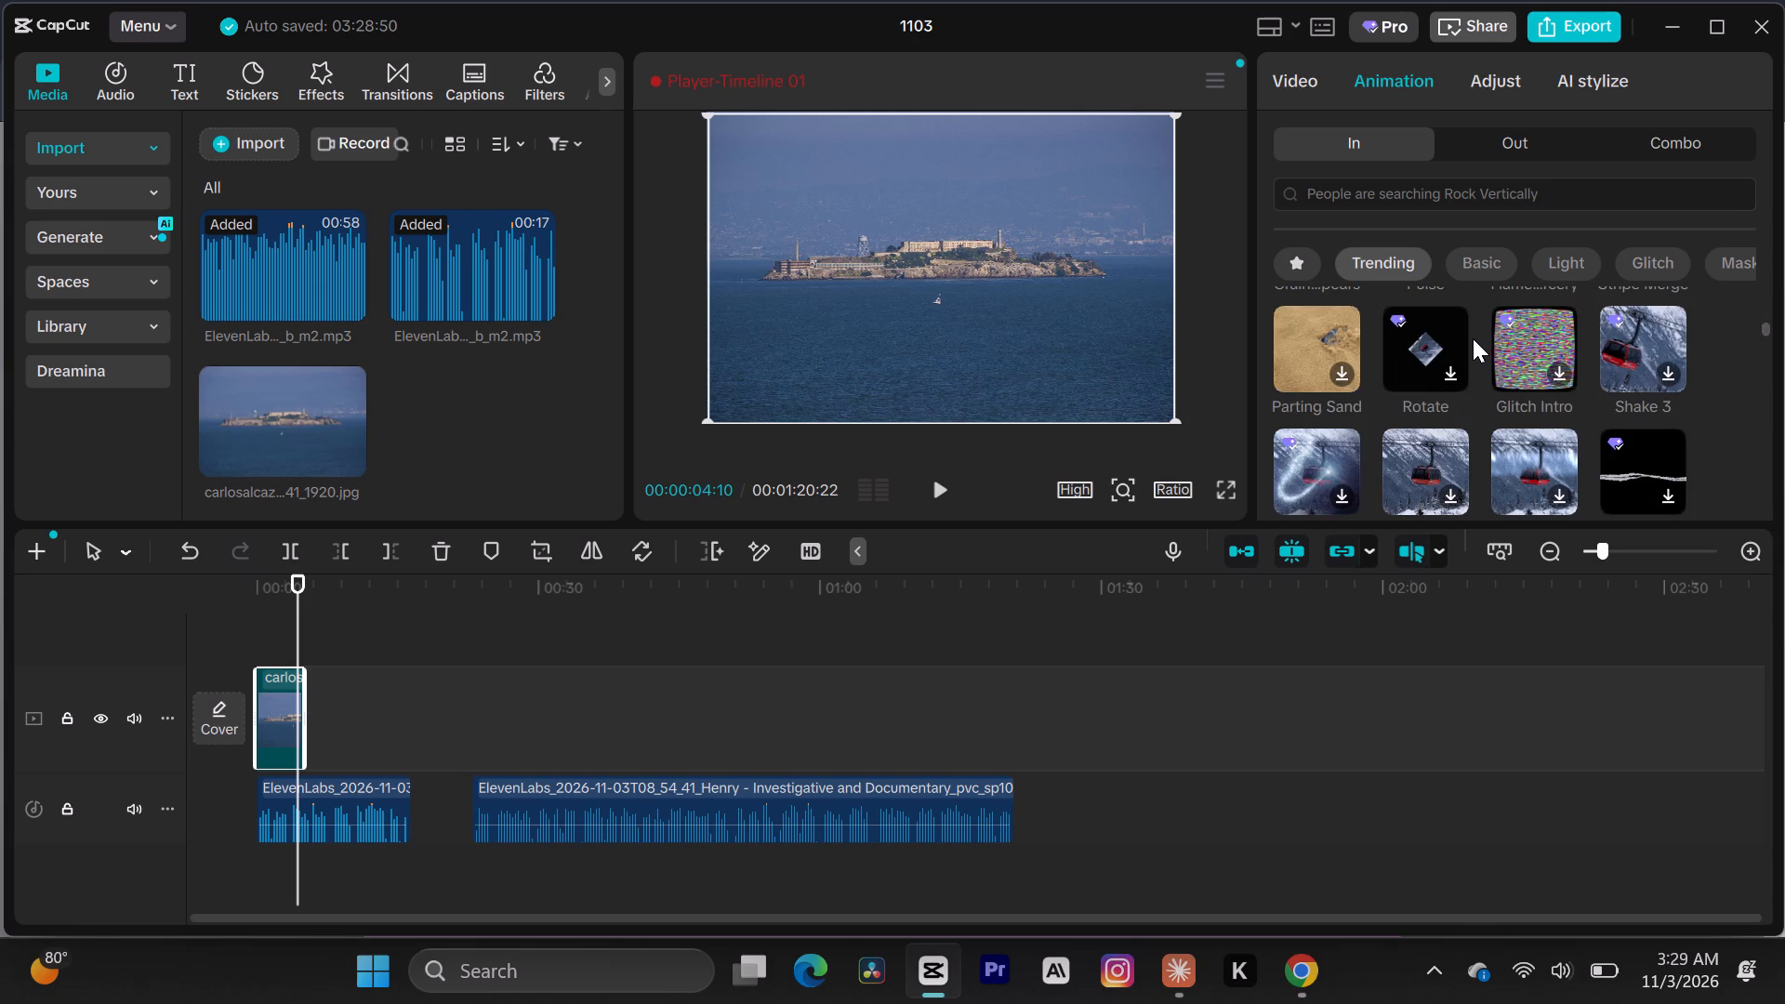
scroll(1473, 338, "up", 1)
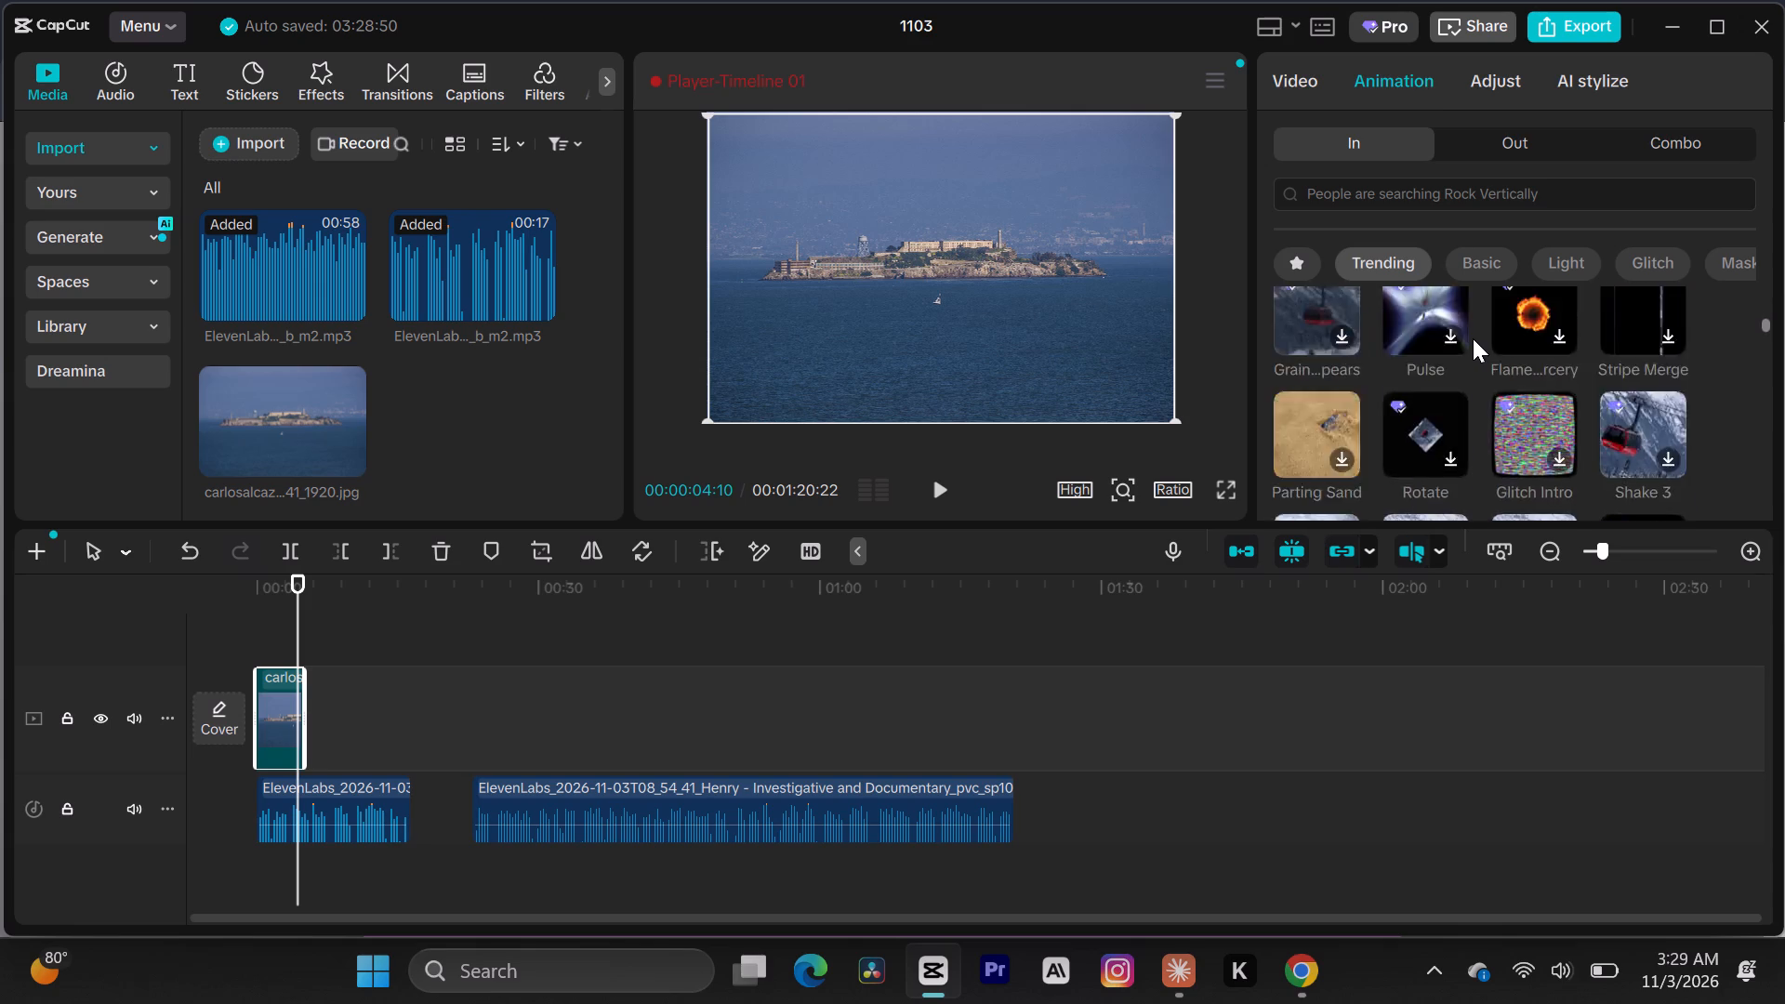
scroll(1473, 338, "up", 1)
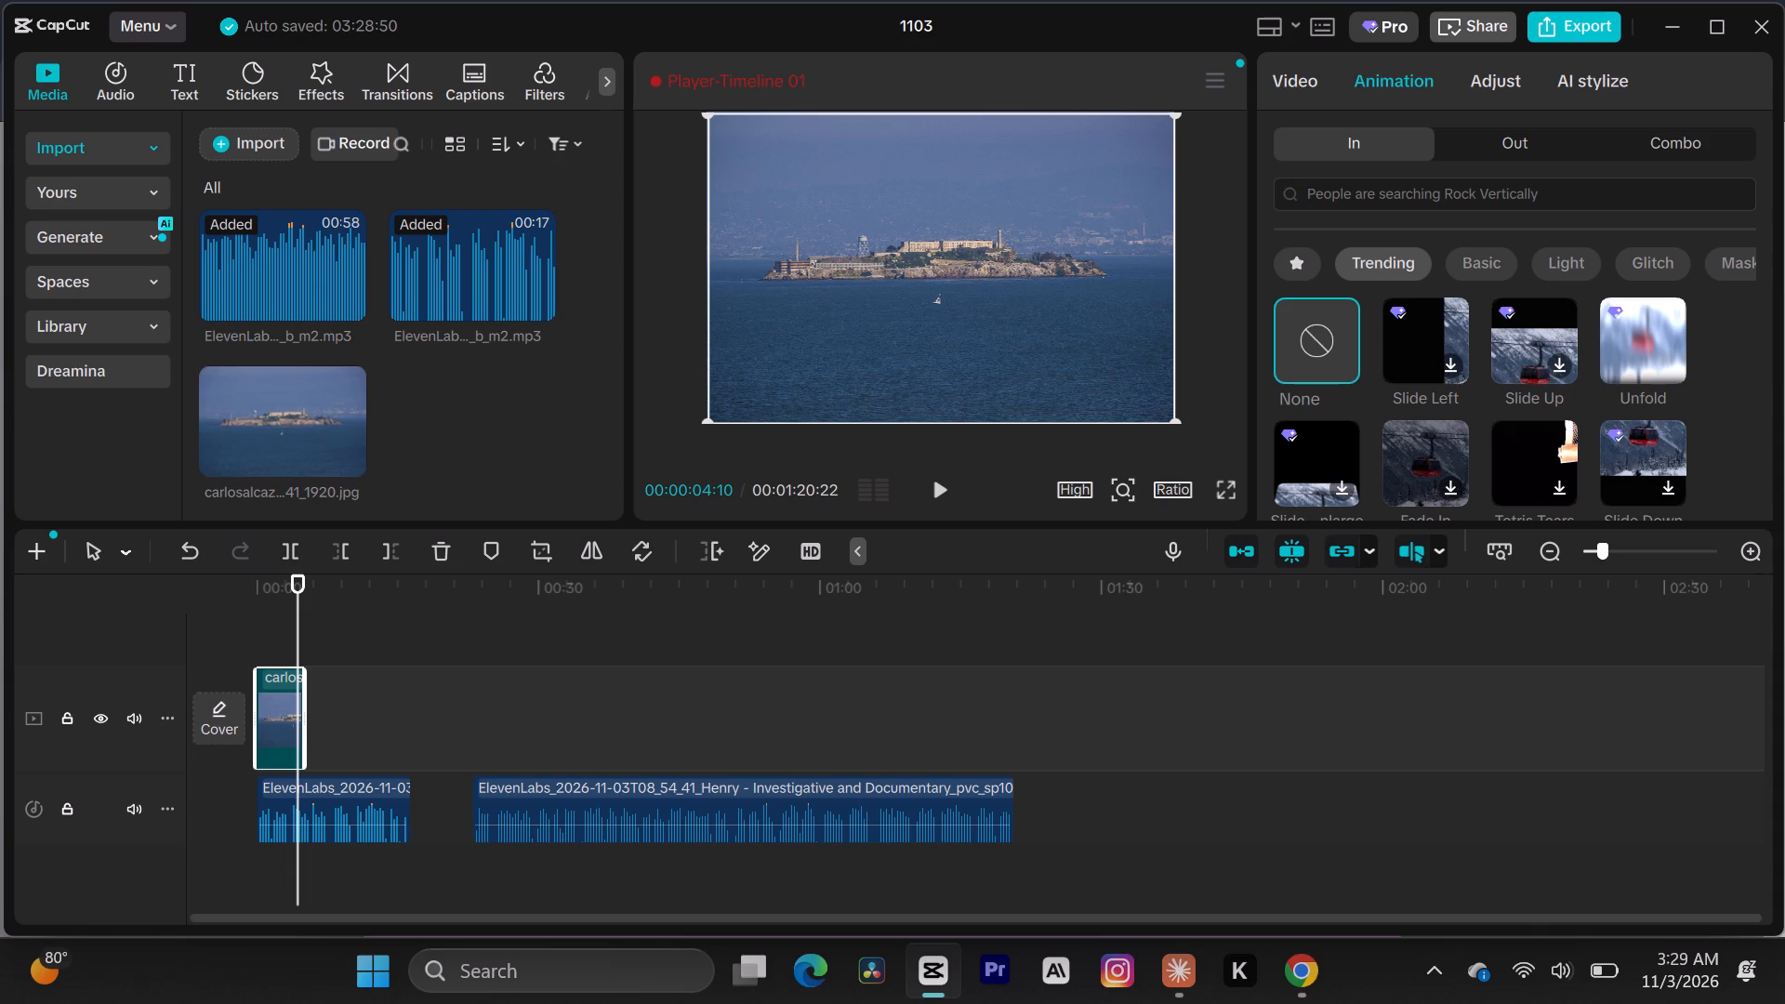
left_click(1317, 194)
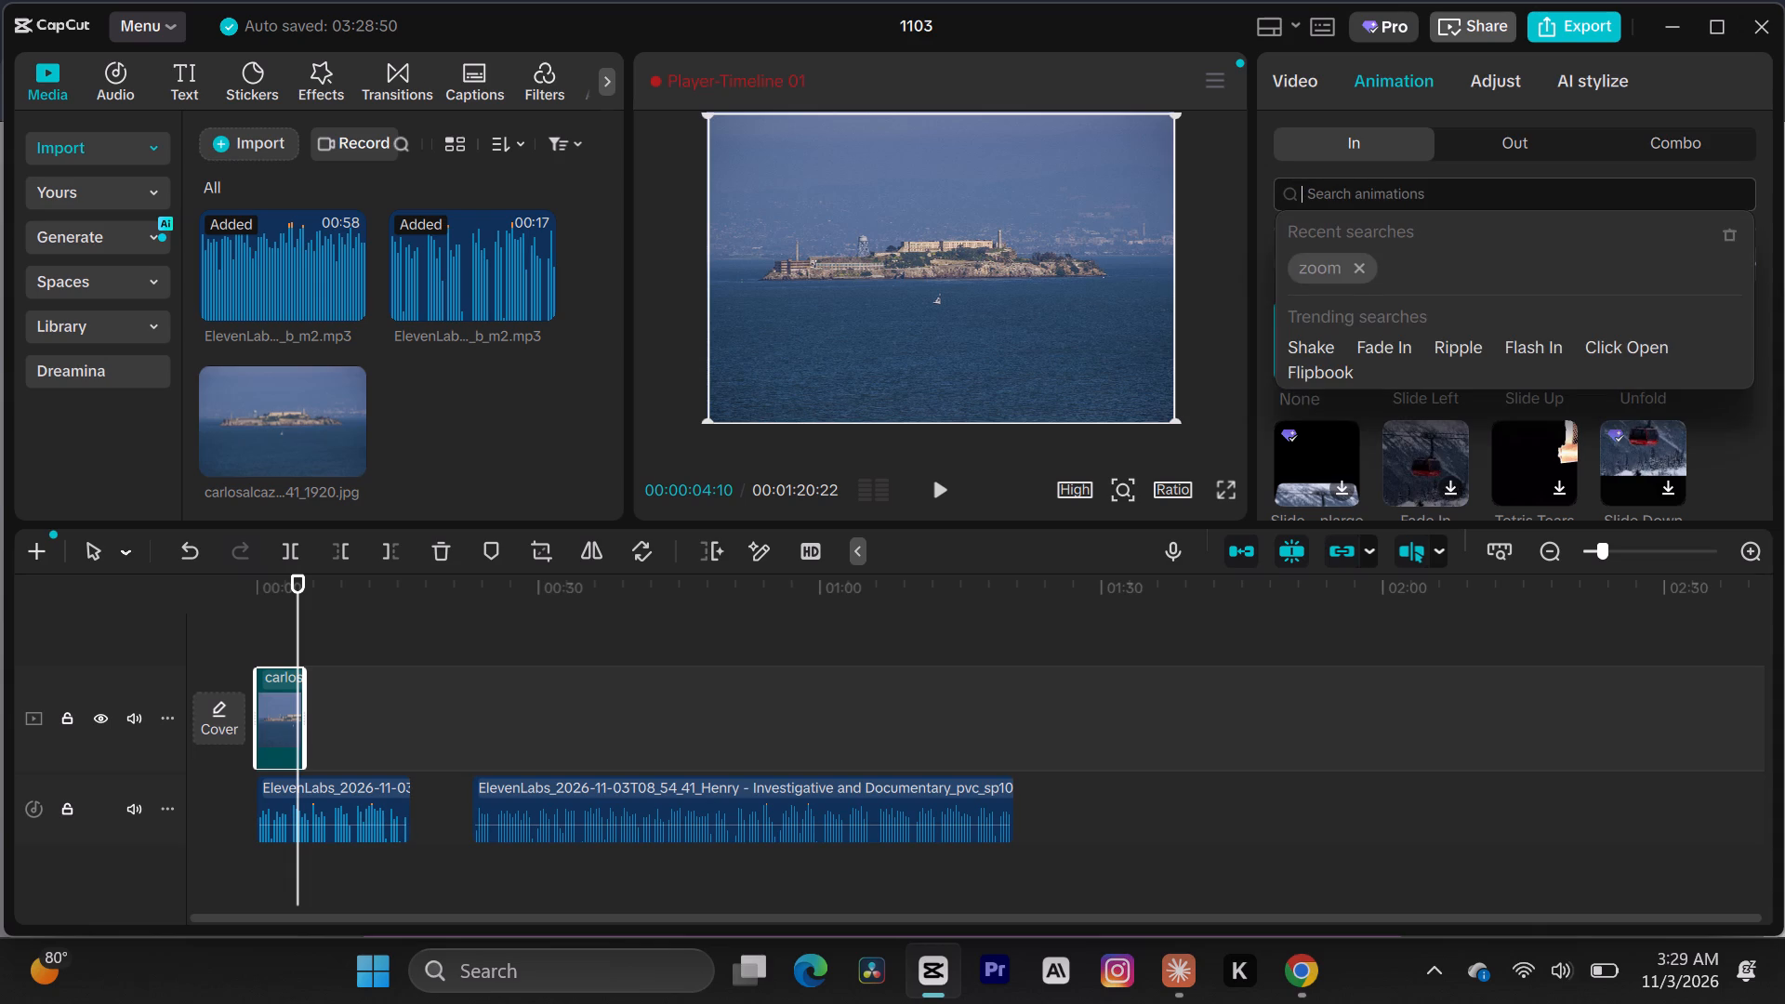
left_click(1327, 264)
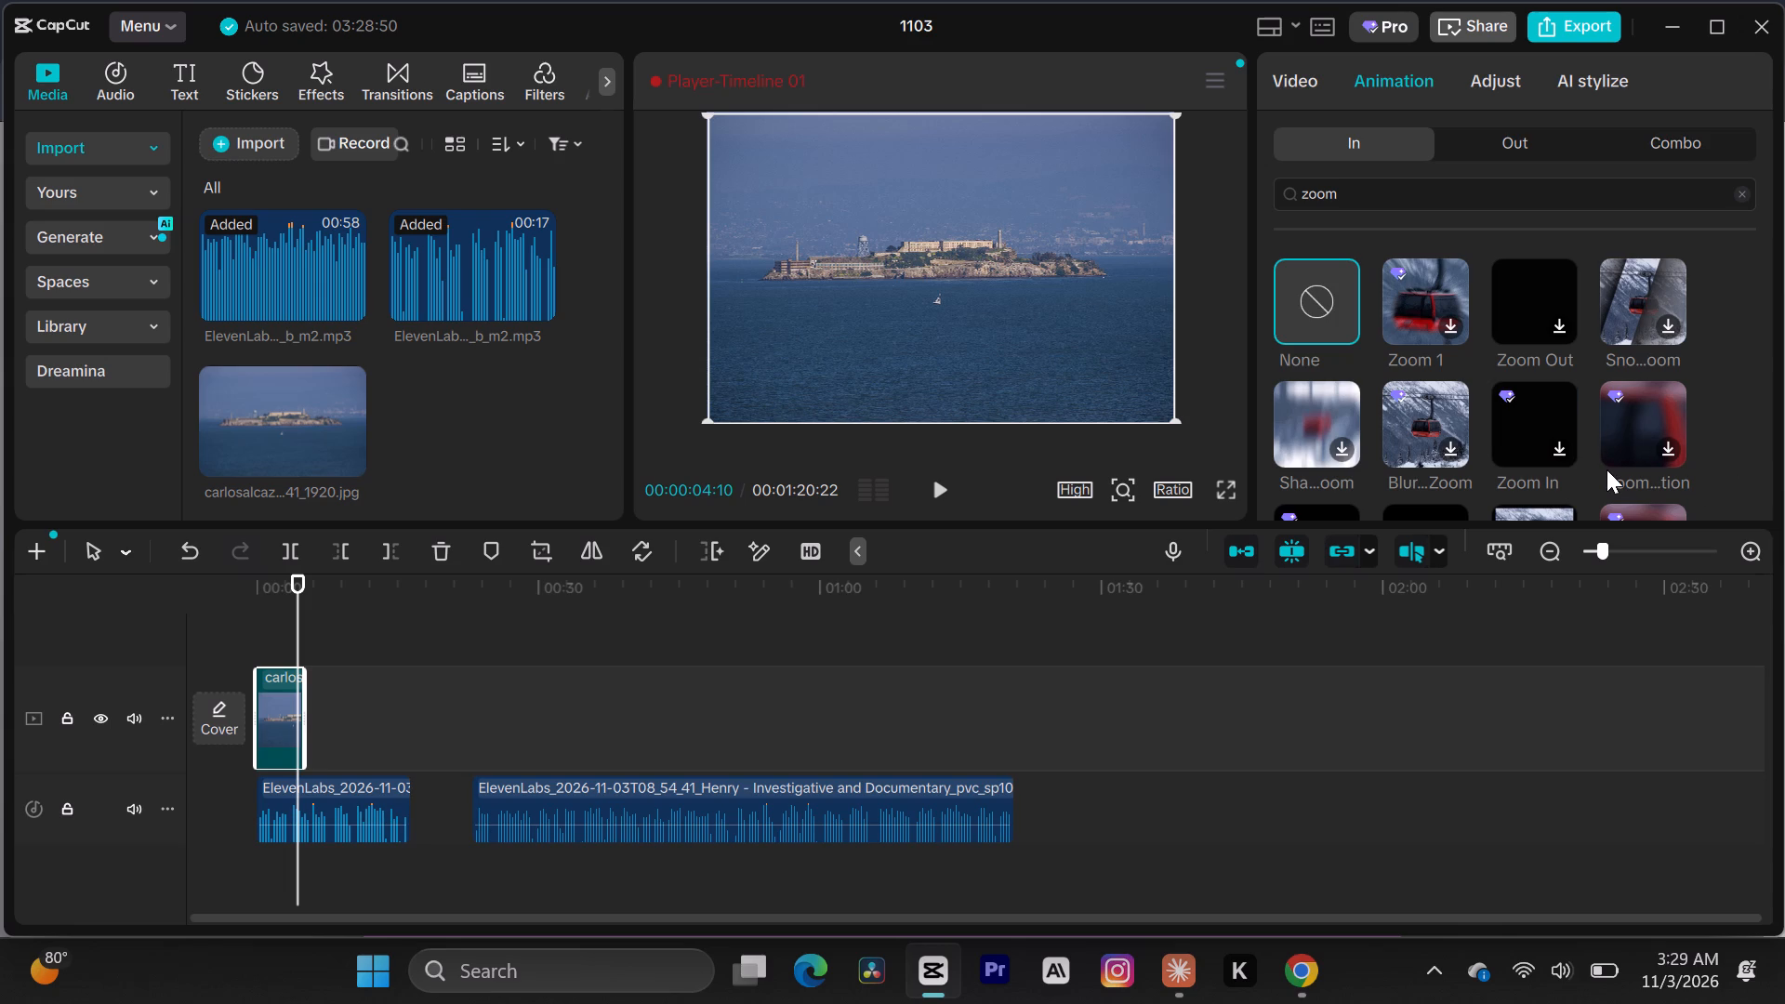
left_click(1560, 456)
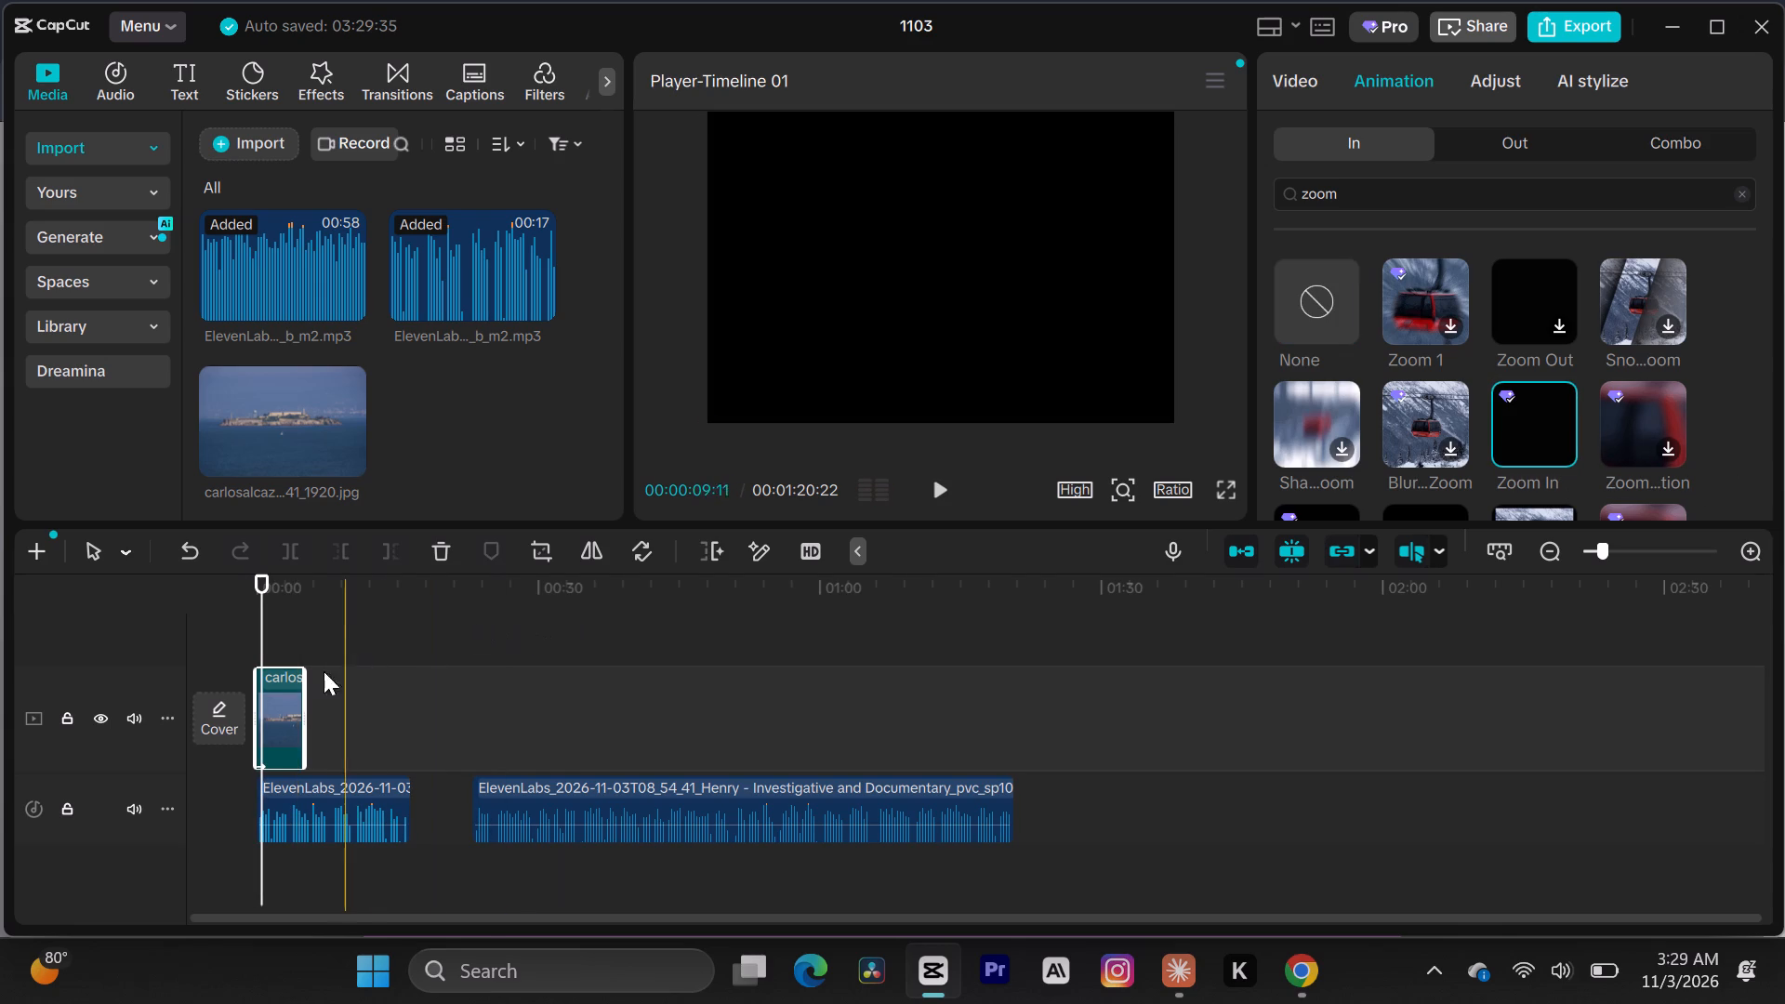
left_click(281, 706)
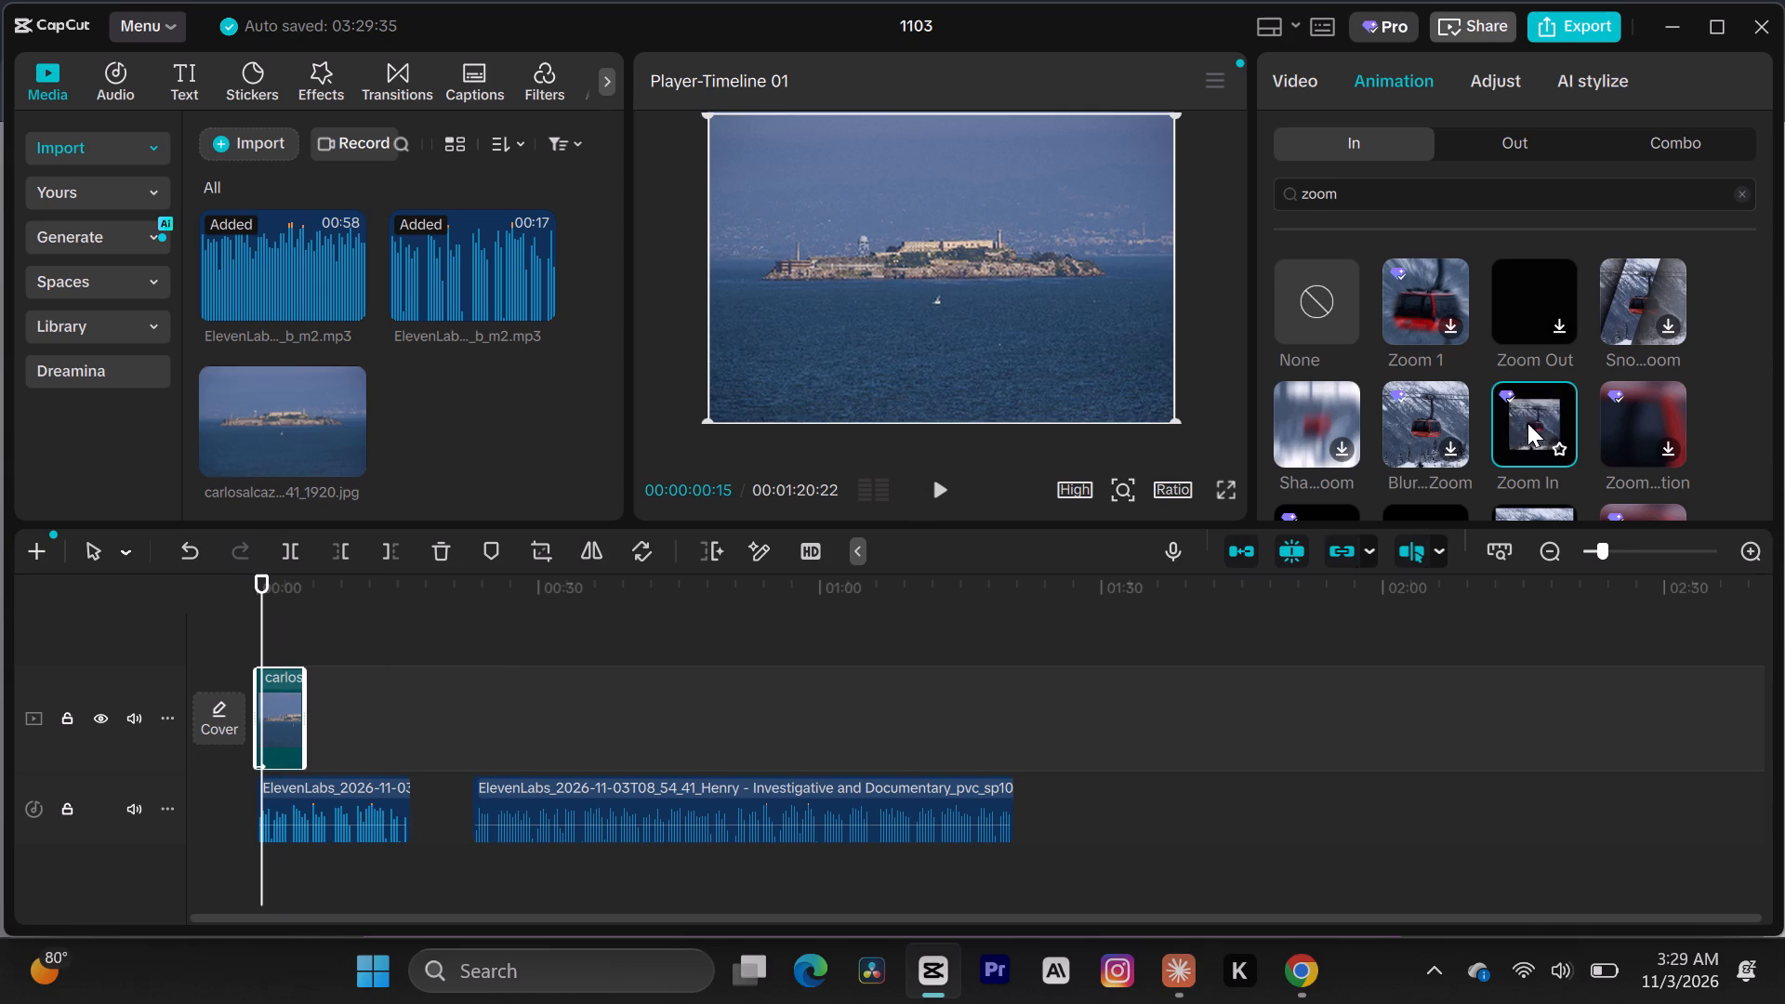
left_click(1527, 423)
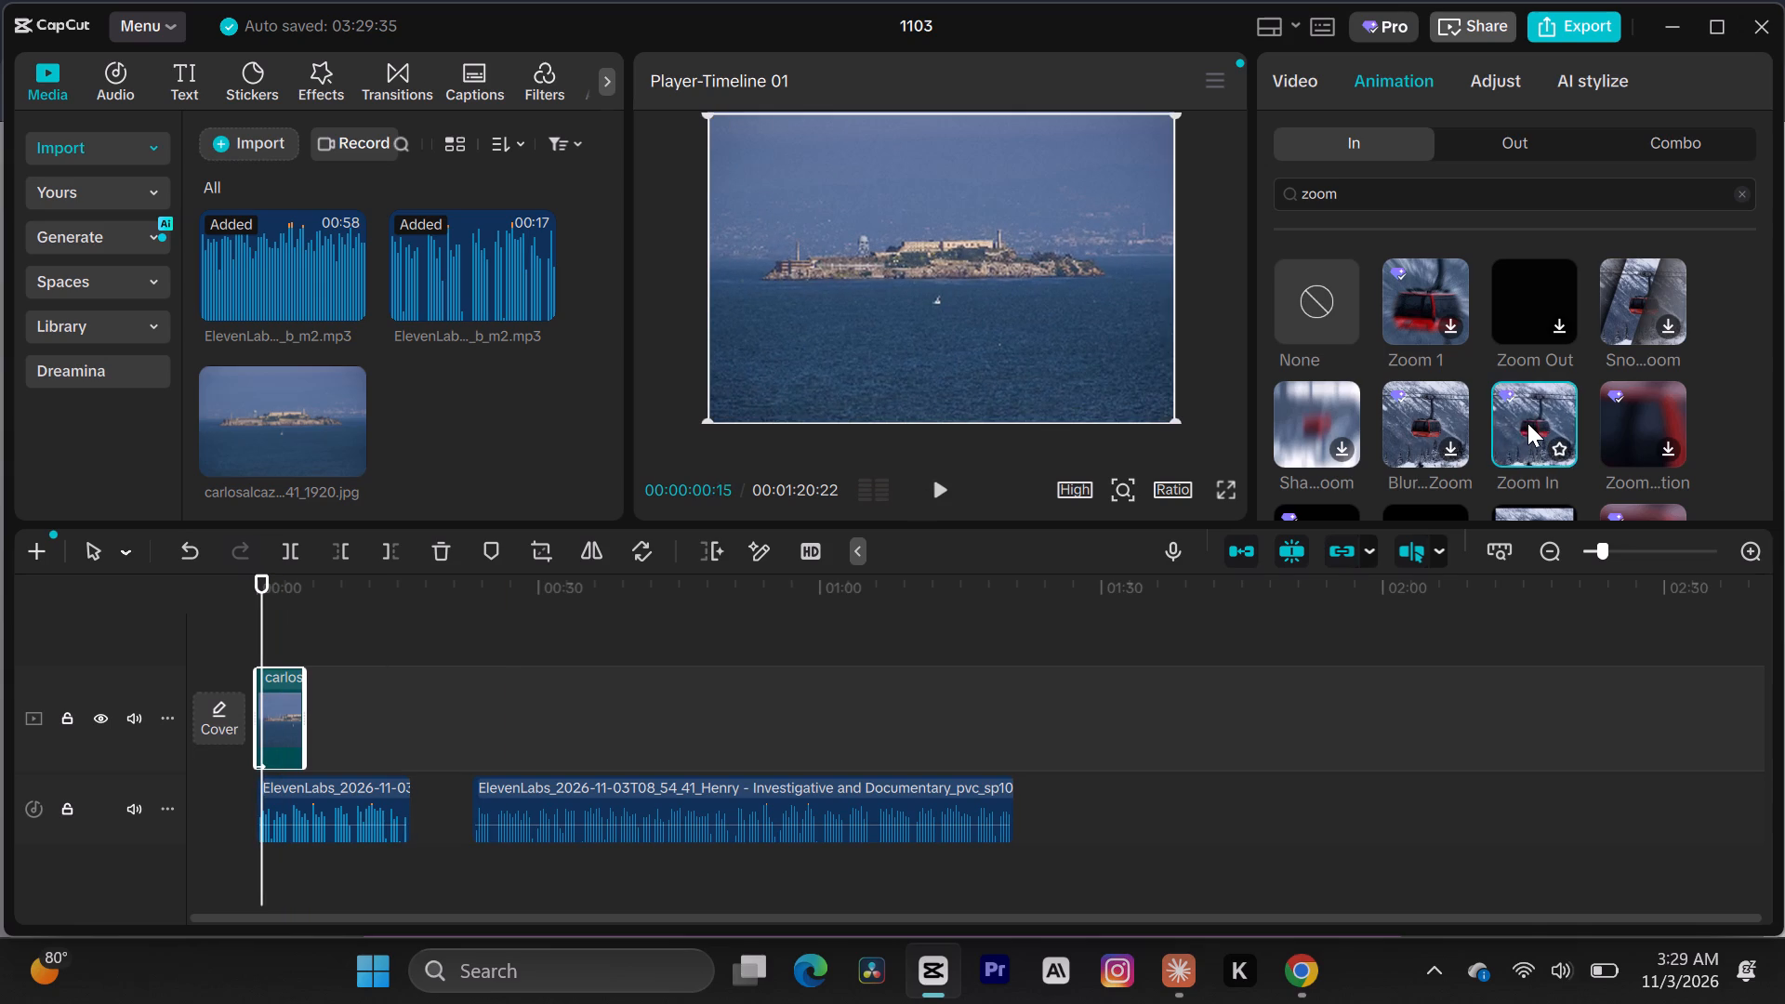
Browse the zoom In animations and set the Alcatraz photo clip's In animation to None, removing Zoom In.
scroll(1527, 423, "down", 1)
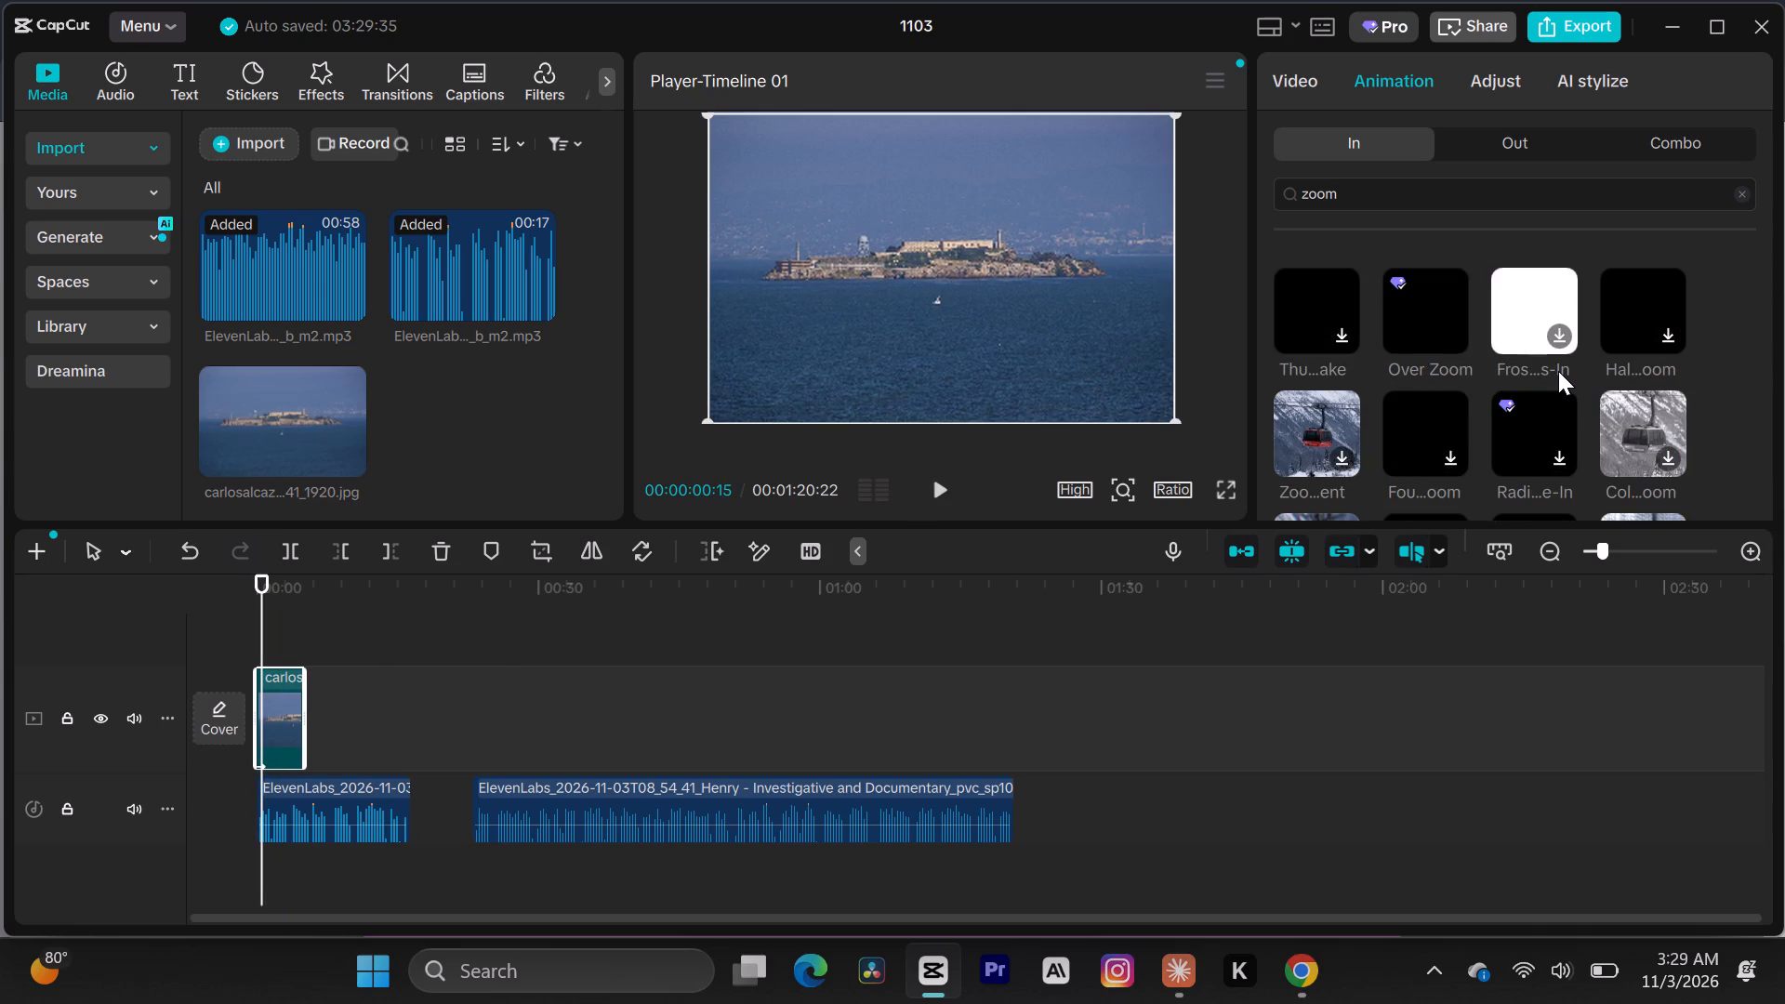
scroll(1558, 371, "up", 1)
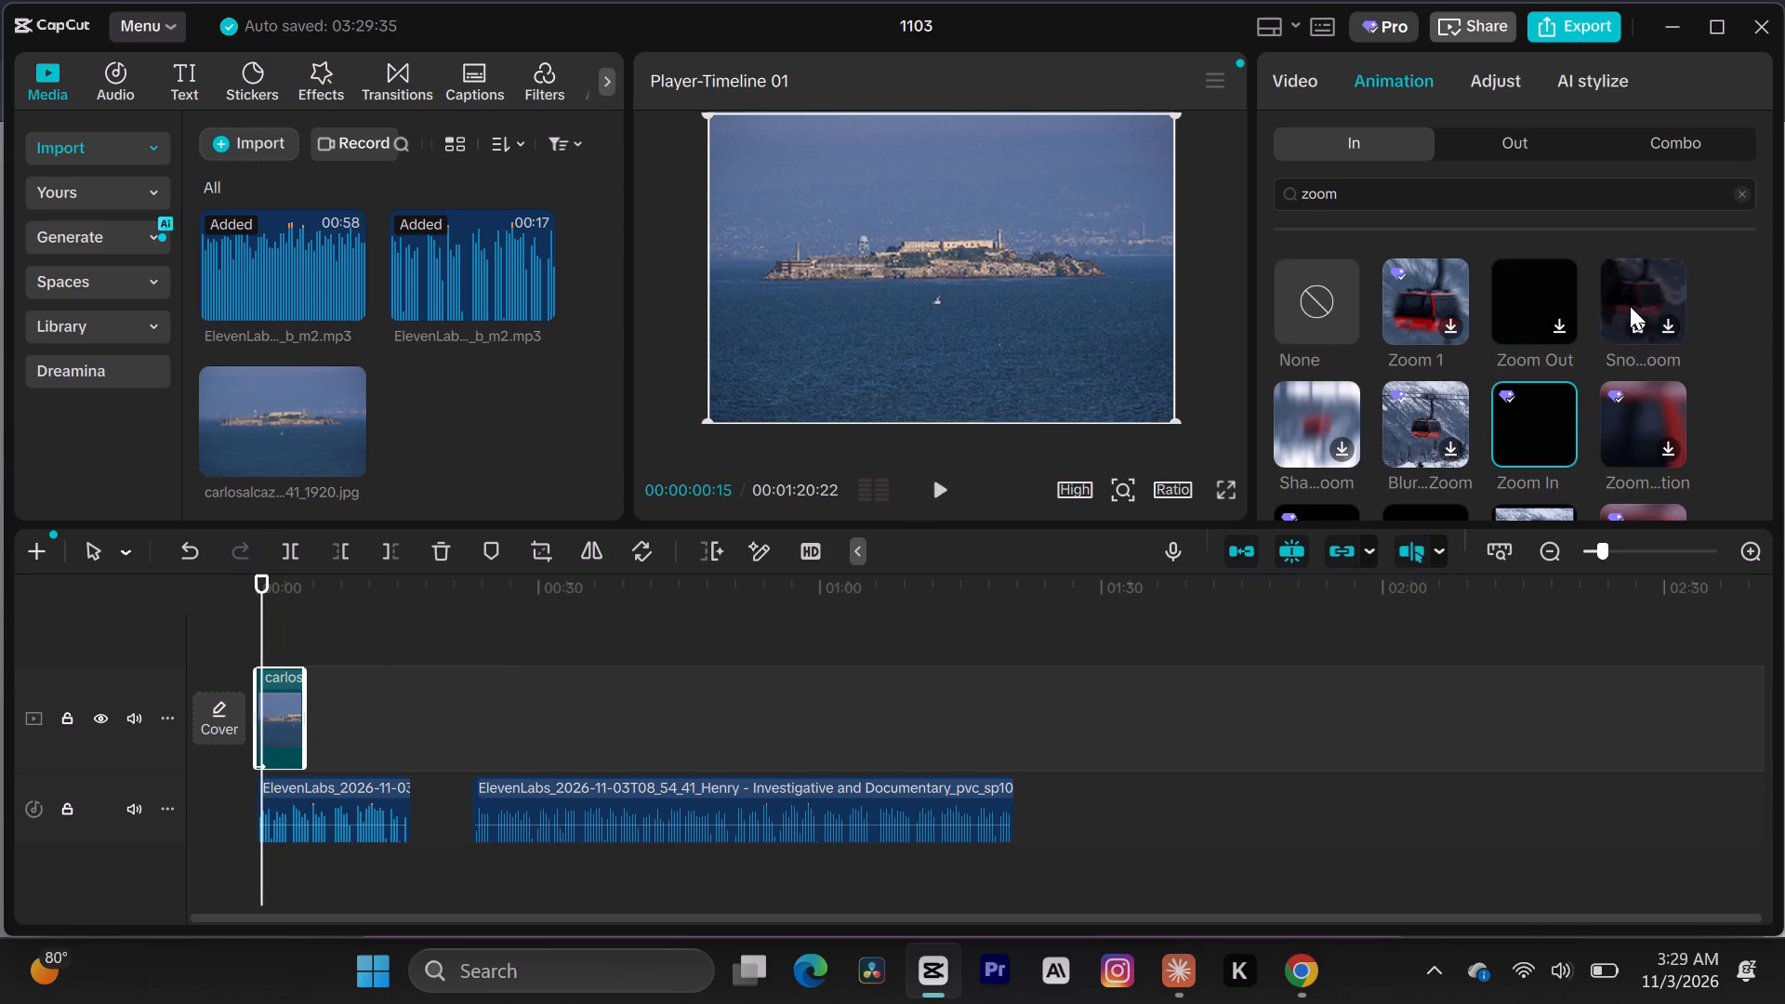
scroll(1630, 306, "up", 1)
scroll(1630, 306, "down", 1)
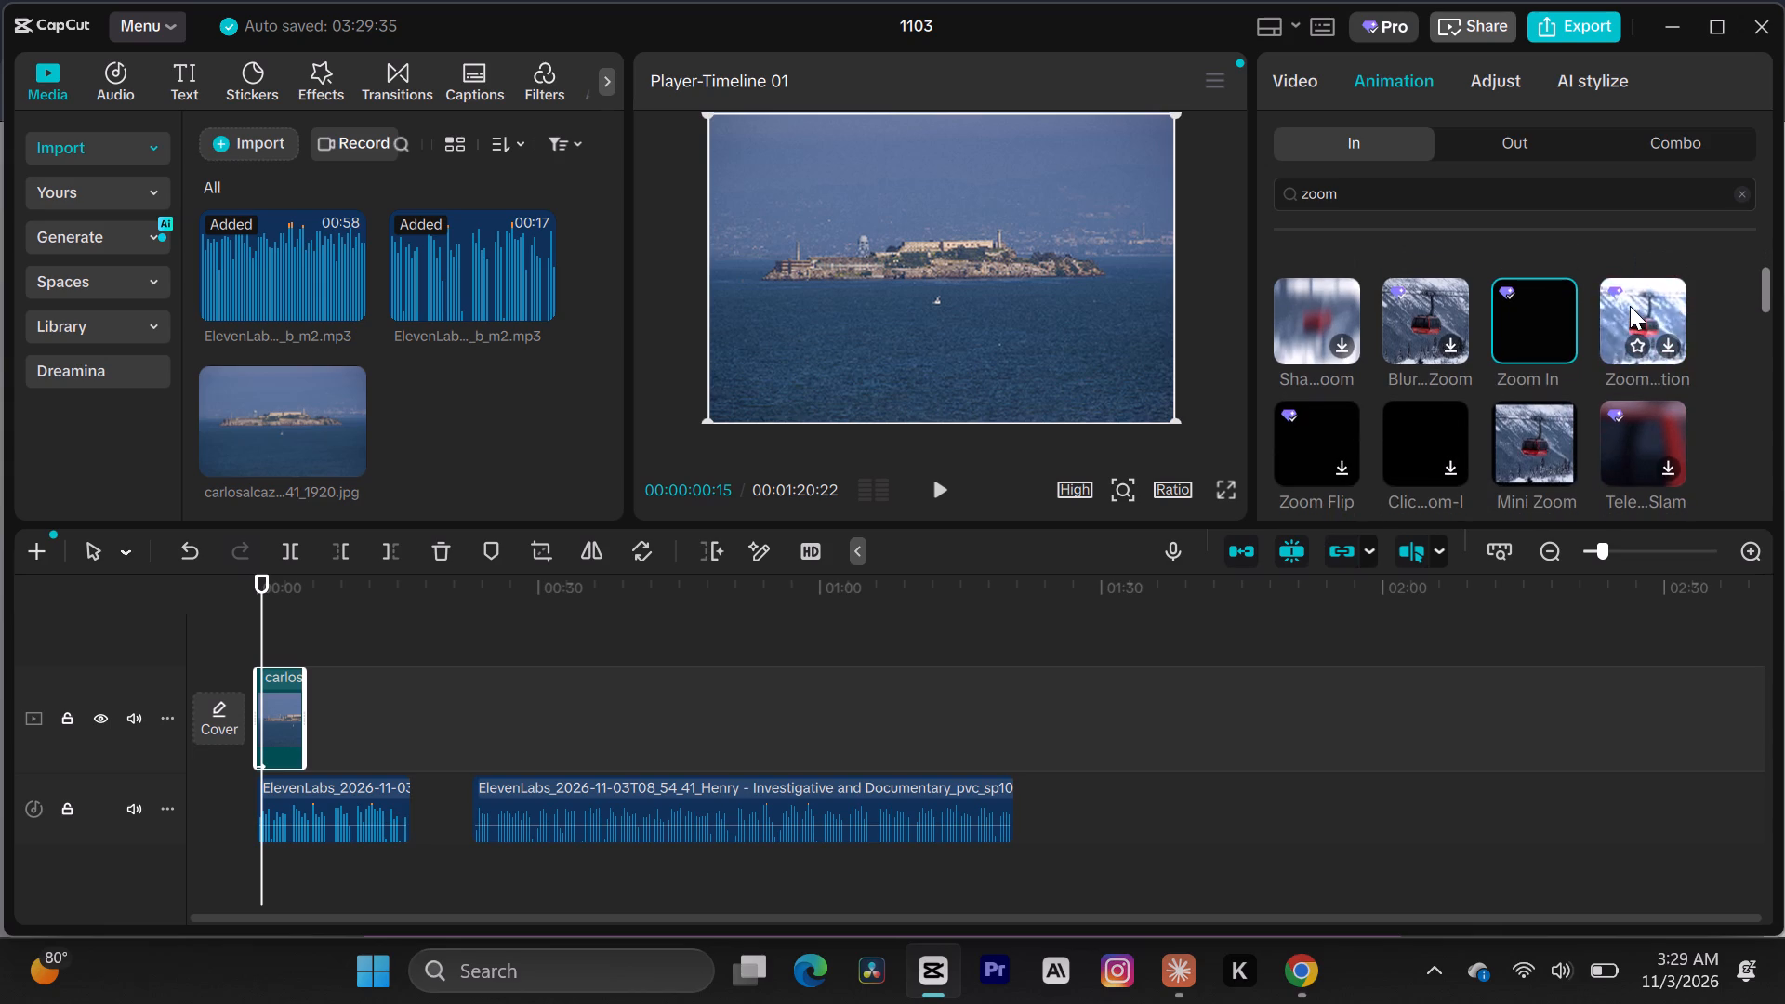
scroll(1585, 430, "down", 1)
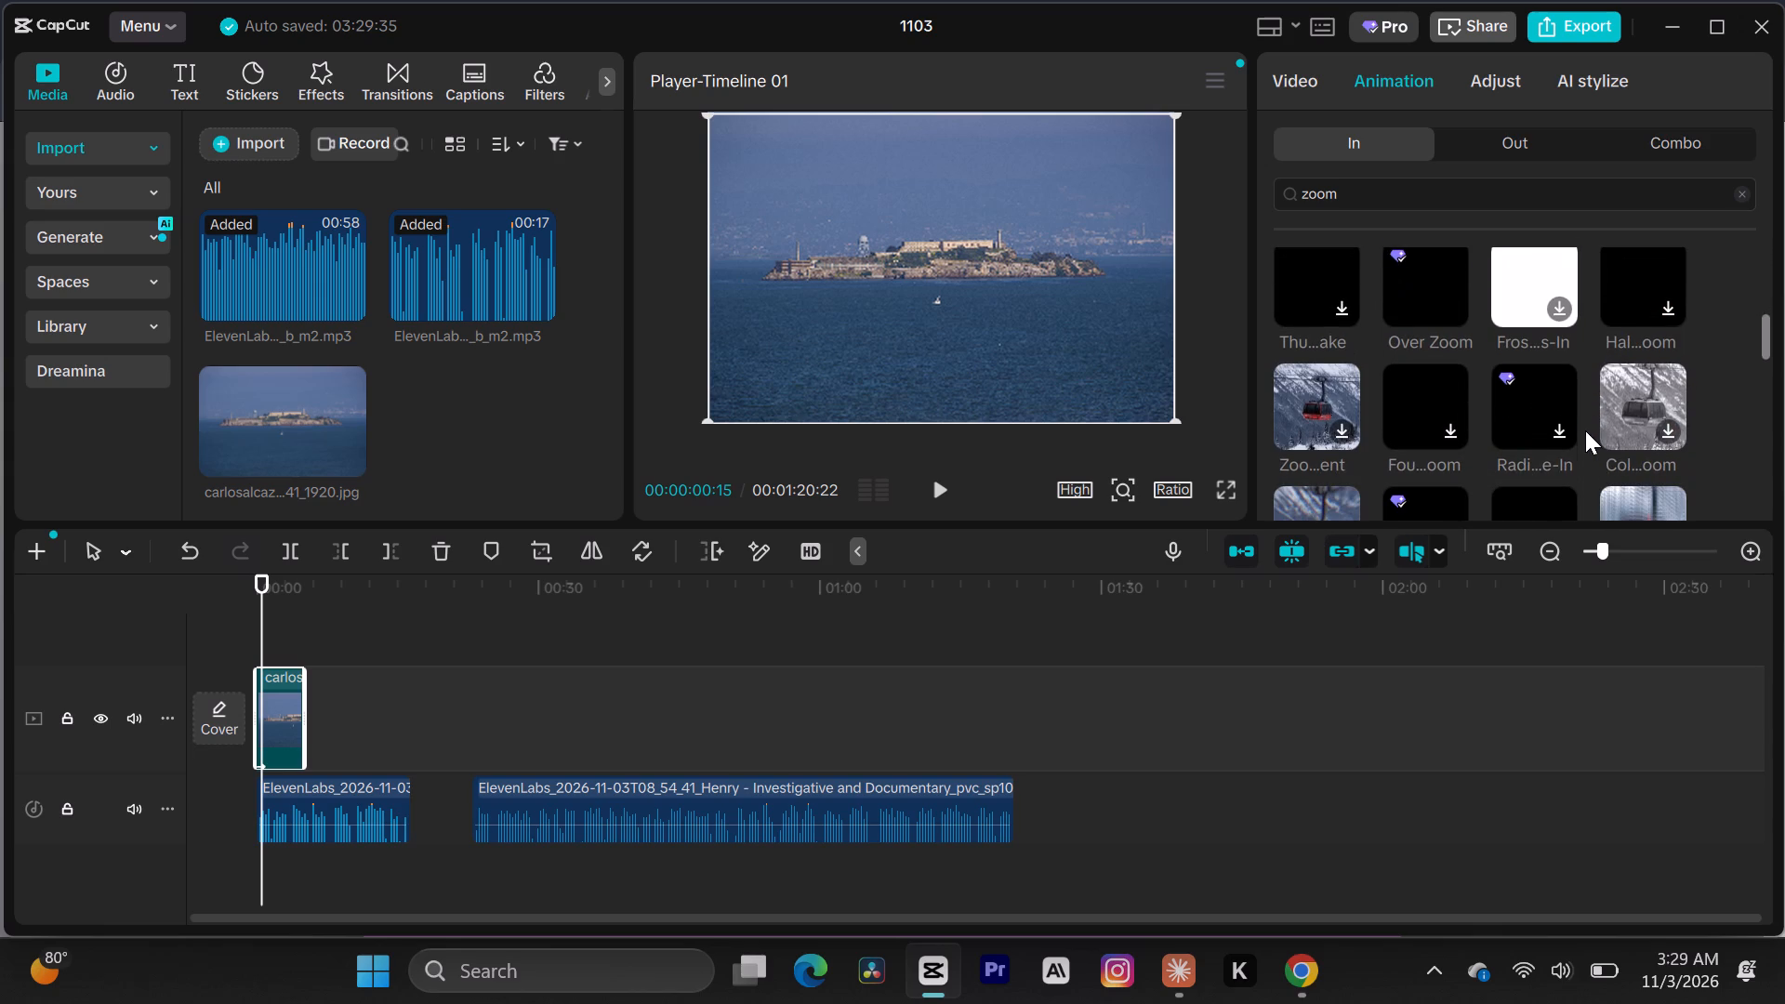
scroll(1585, 430, "down", 1)
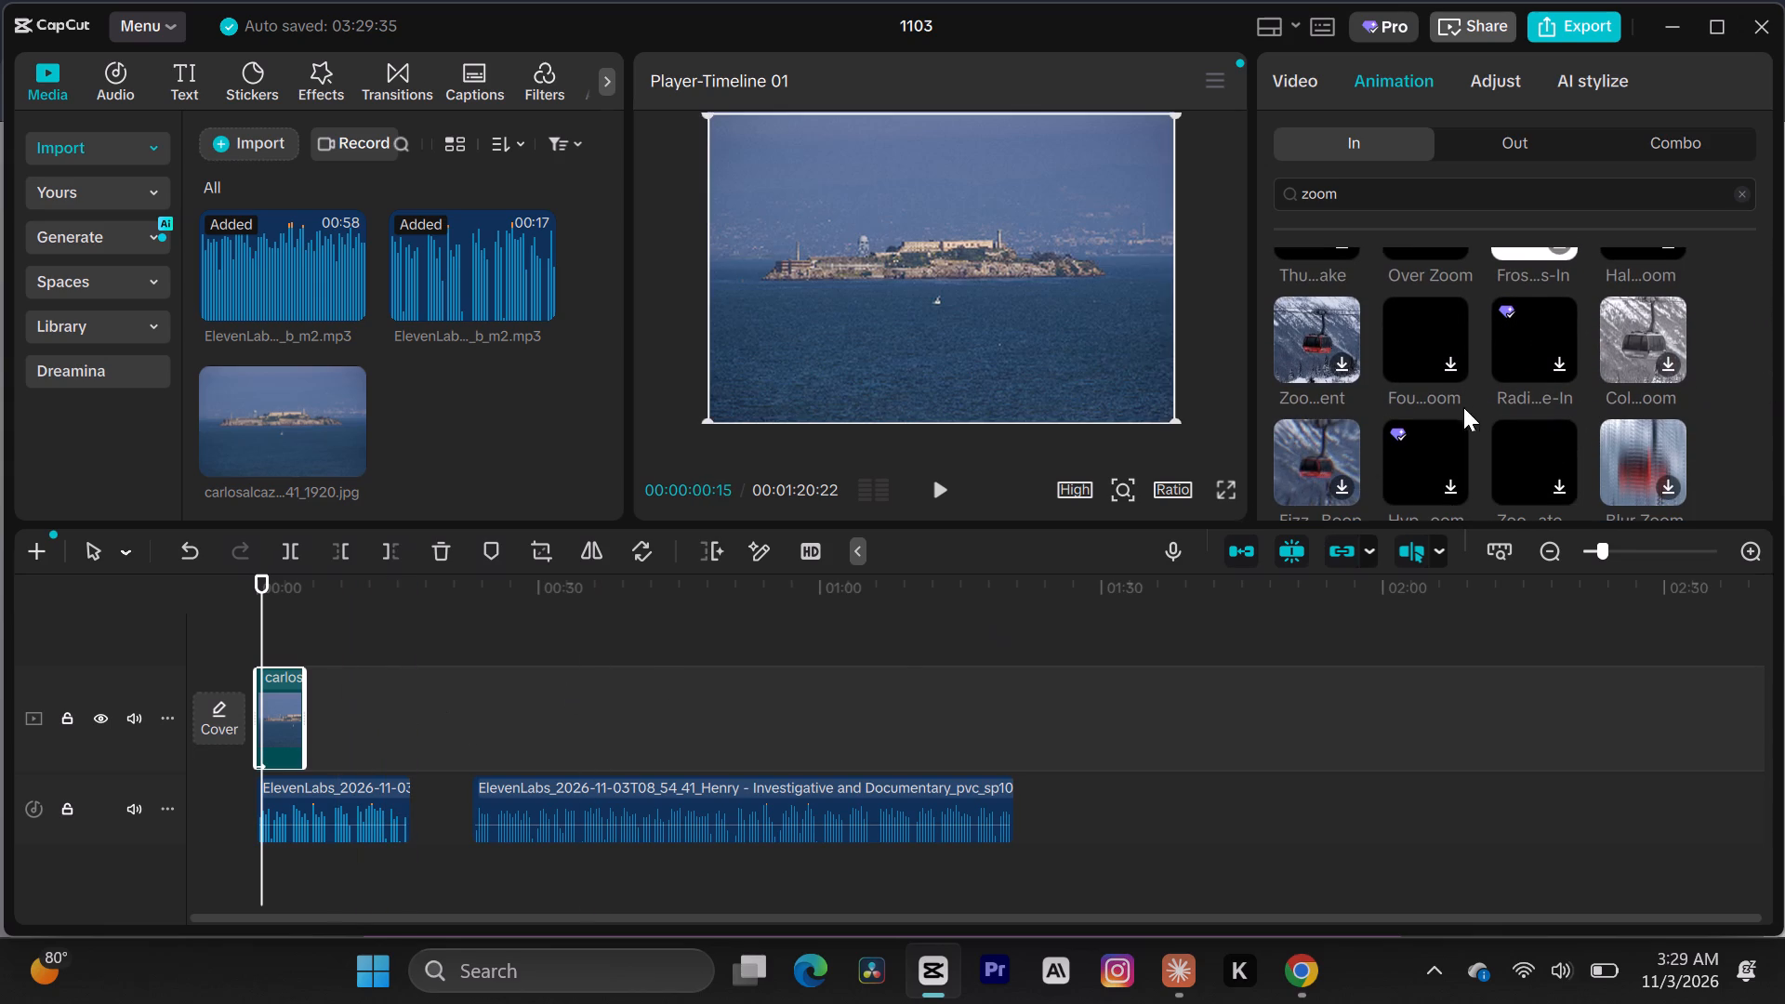
scroll(1513, 370, "up", 4)
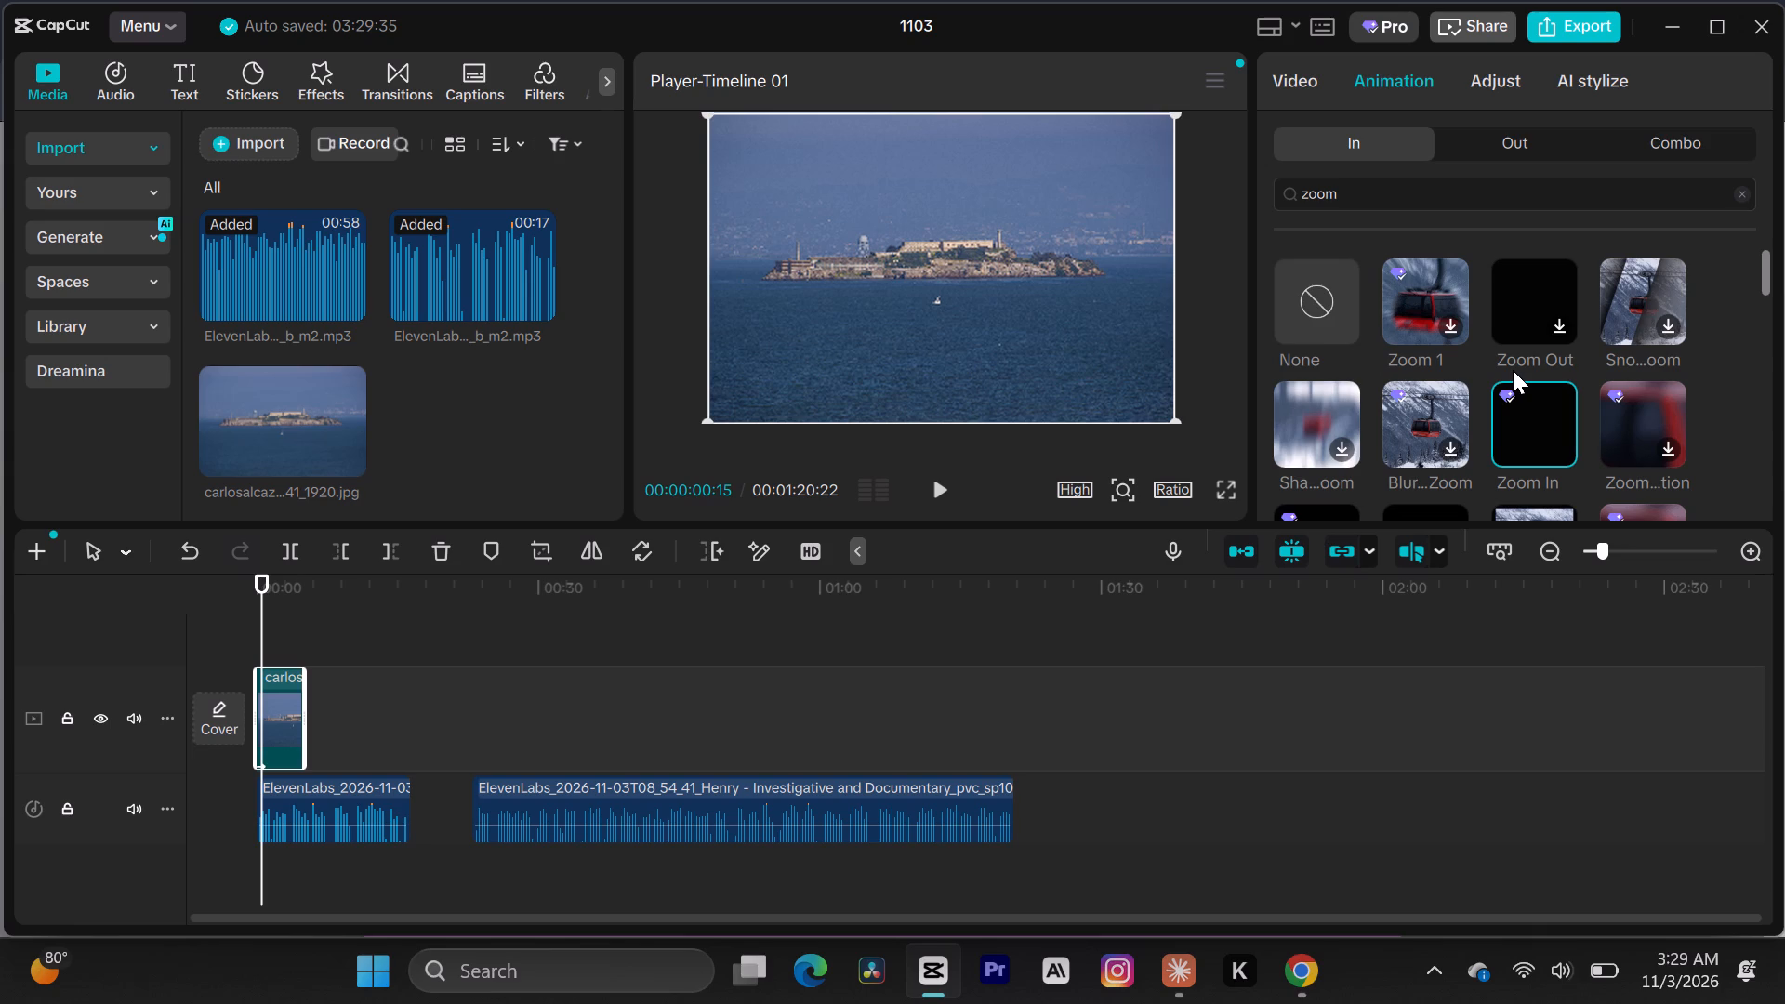
left_click(1296, 315)
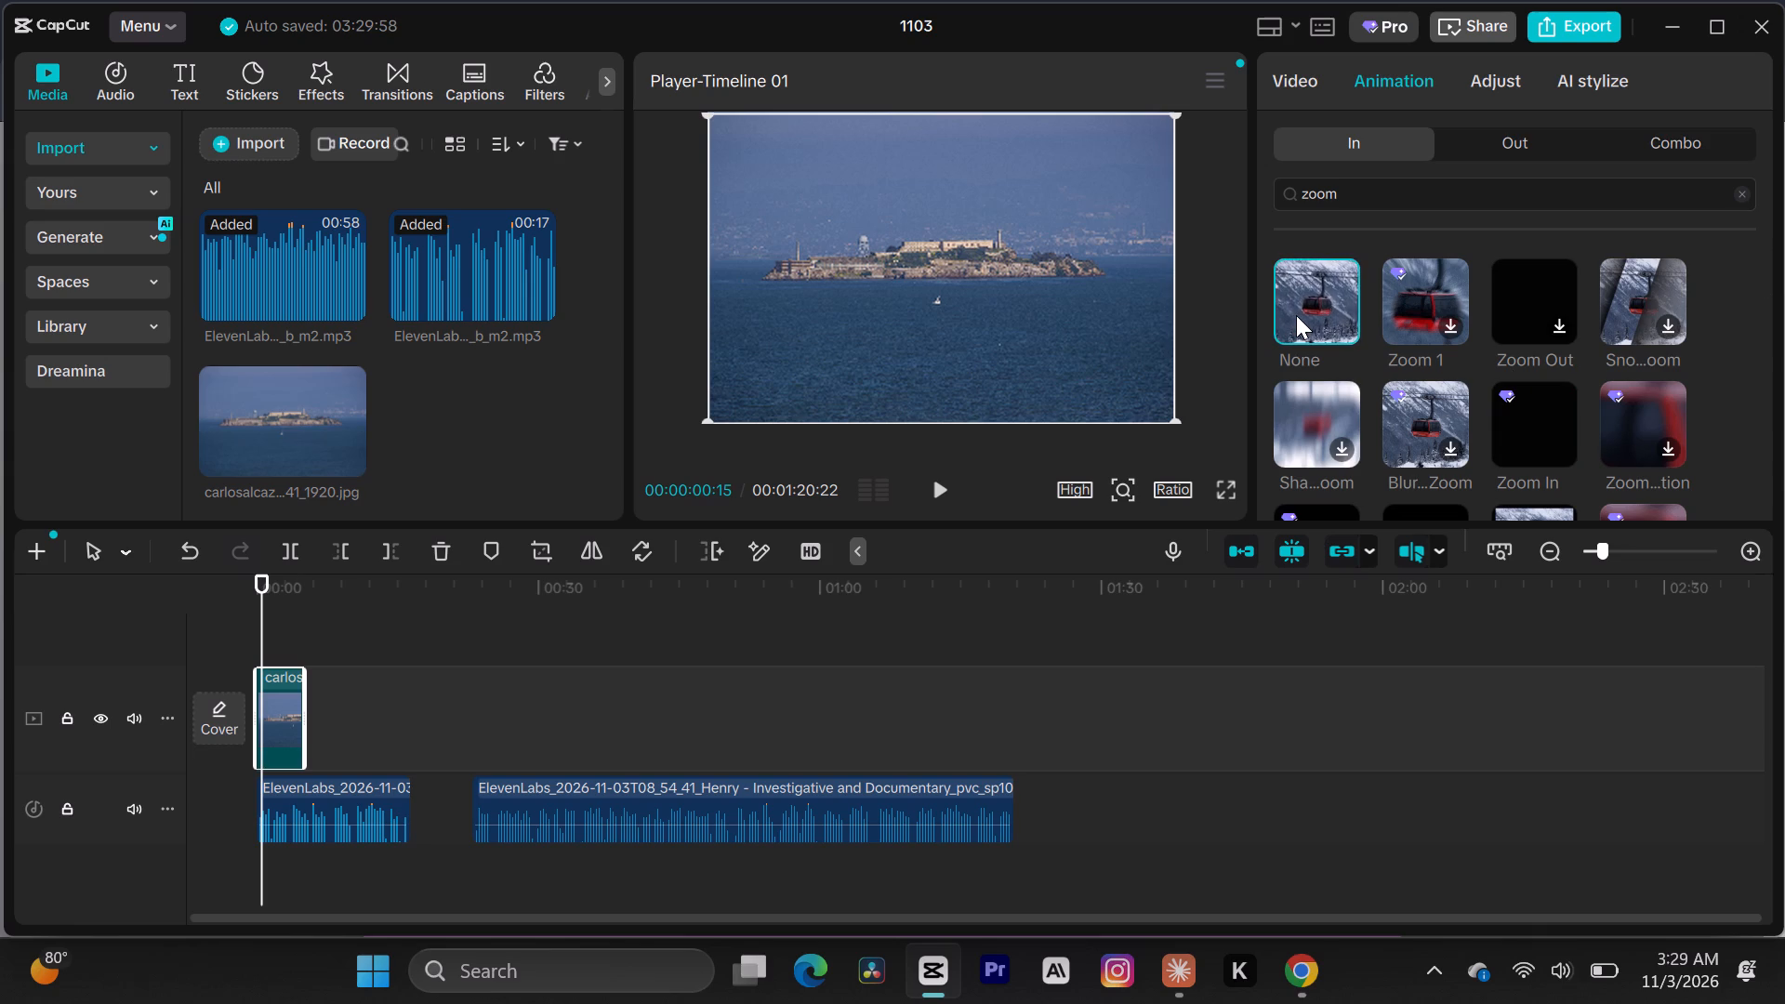
scroll(1296, 315, "up", 3)
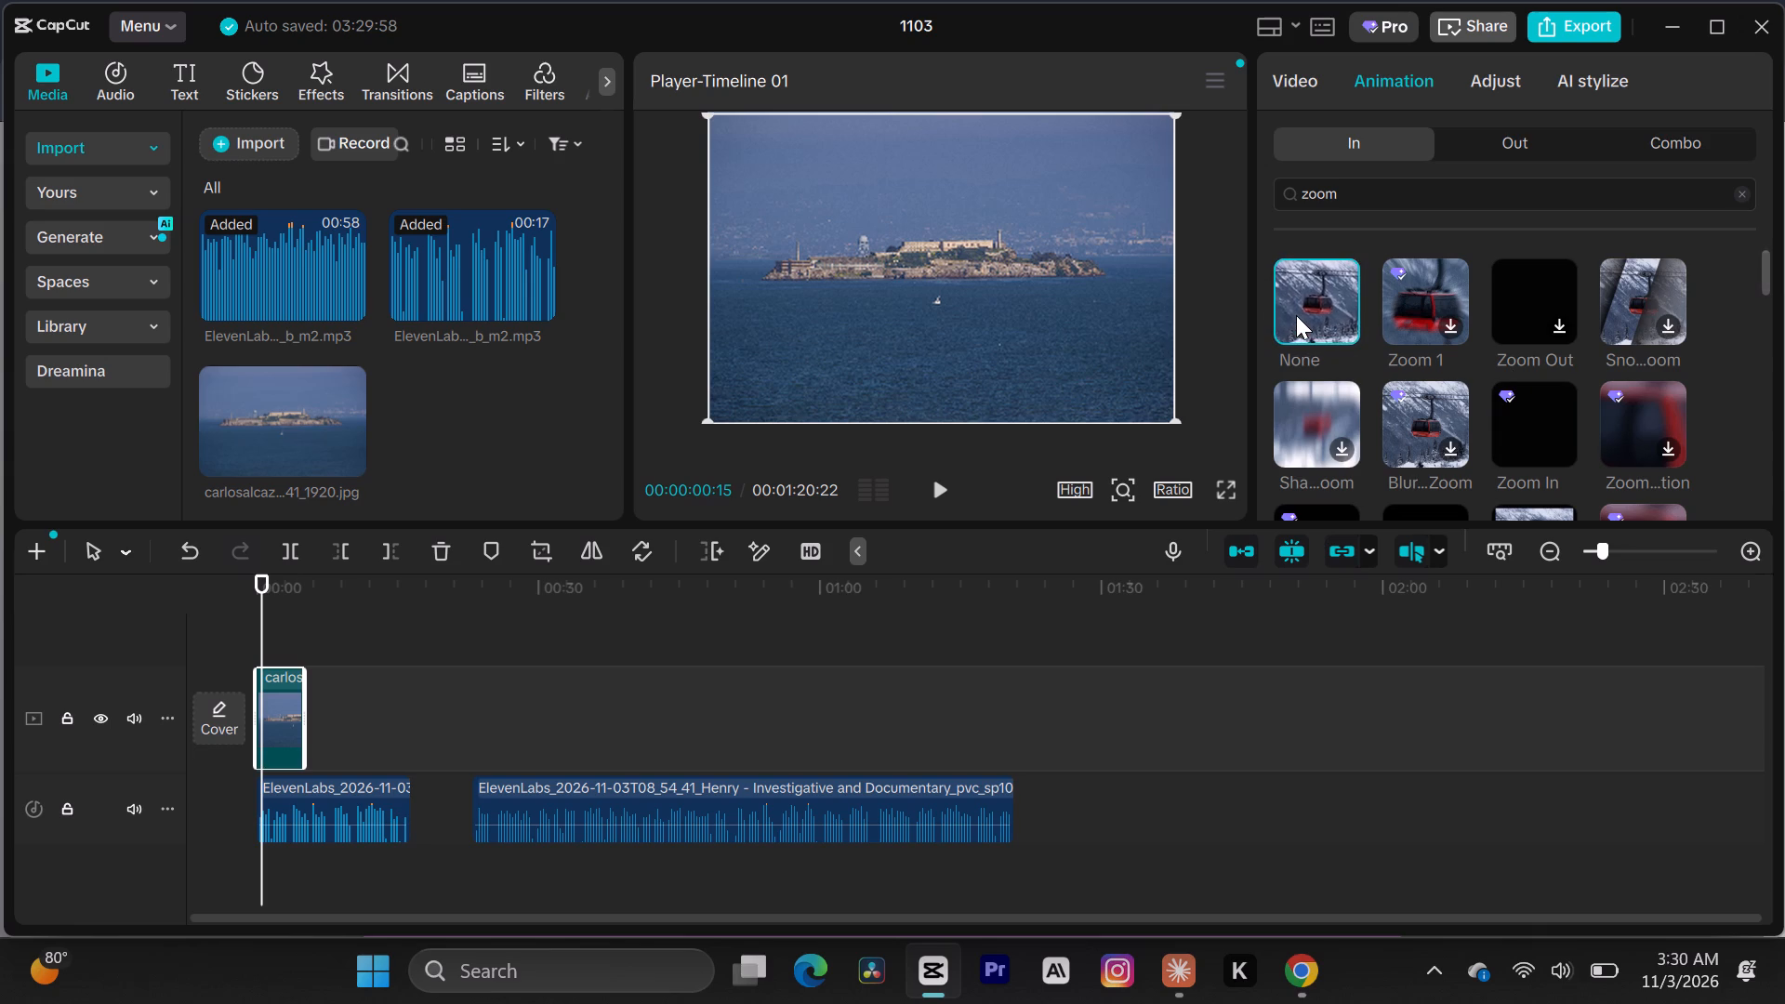
Play a couple of seconds of the timeline to check the Alcatraz photo without an animation.
left_click(945, 495)
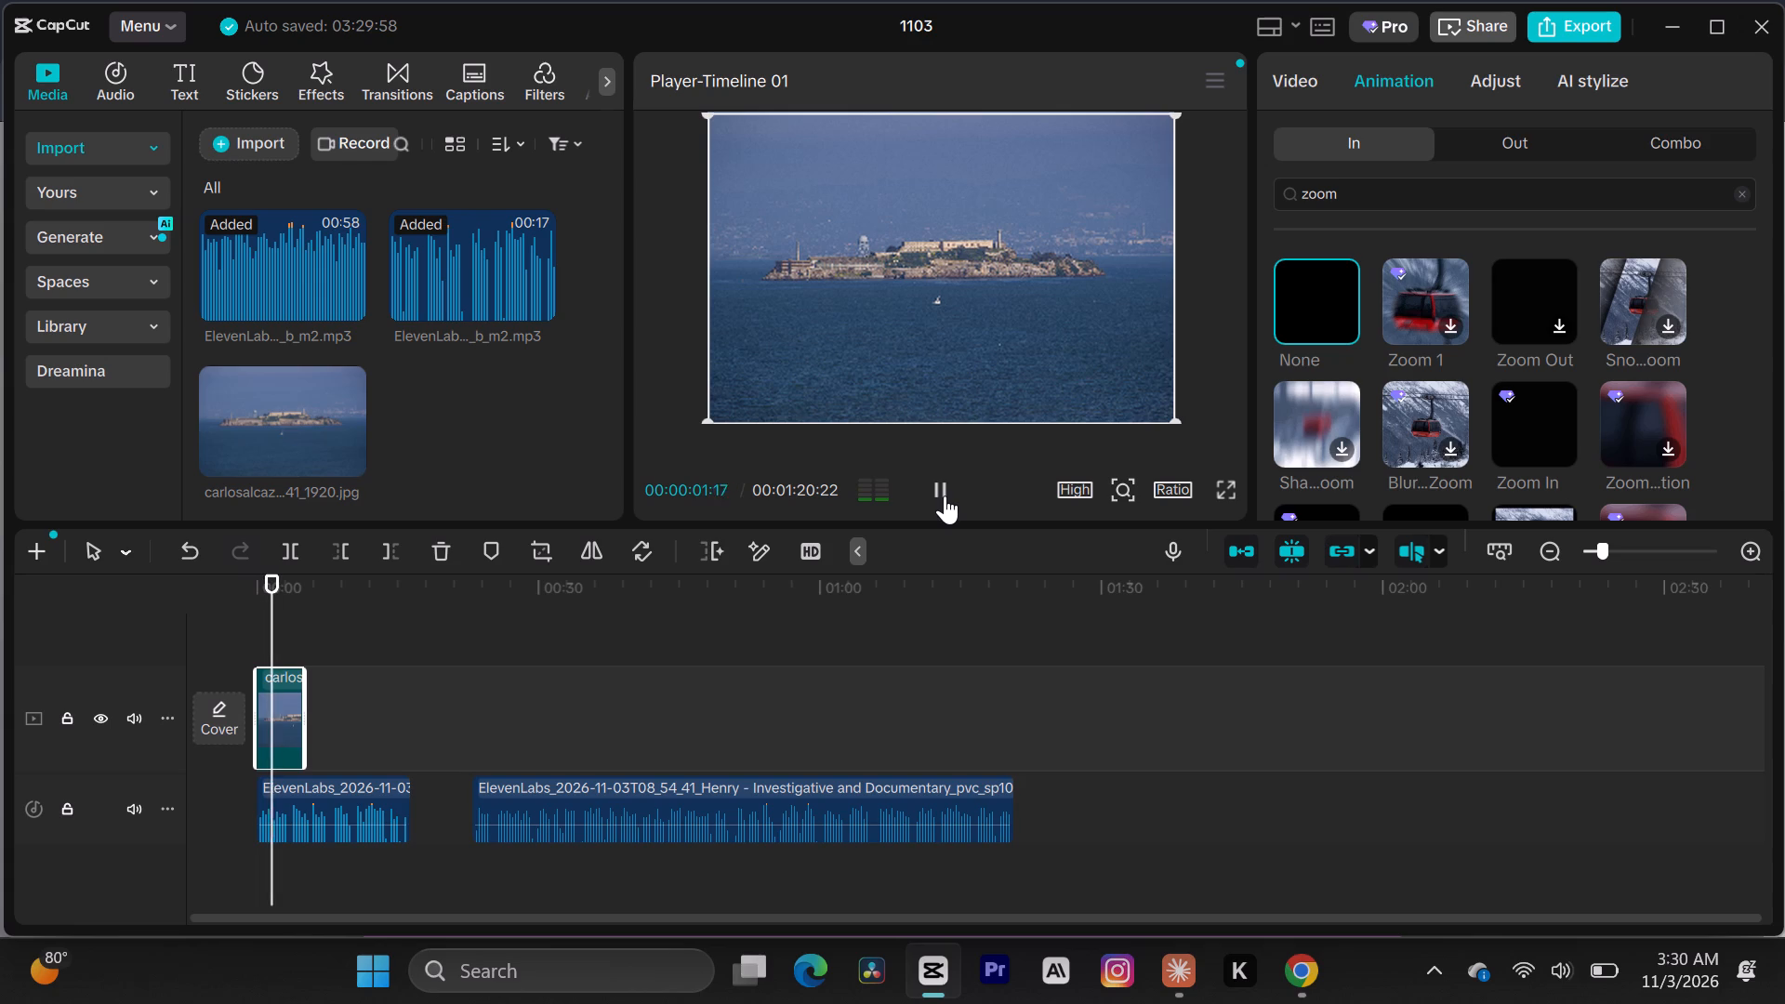
left_click(945, 495)
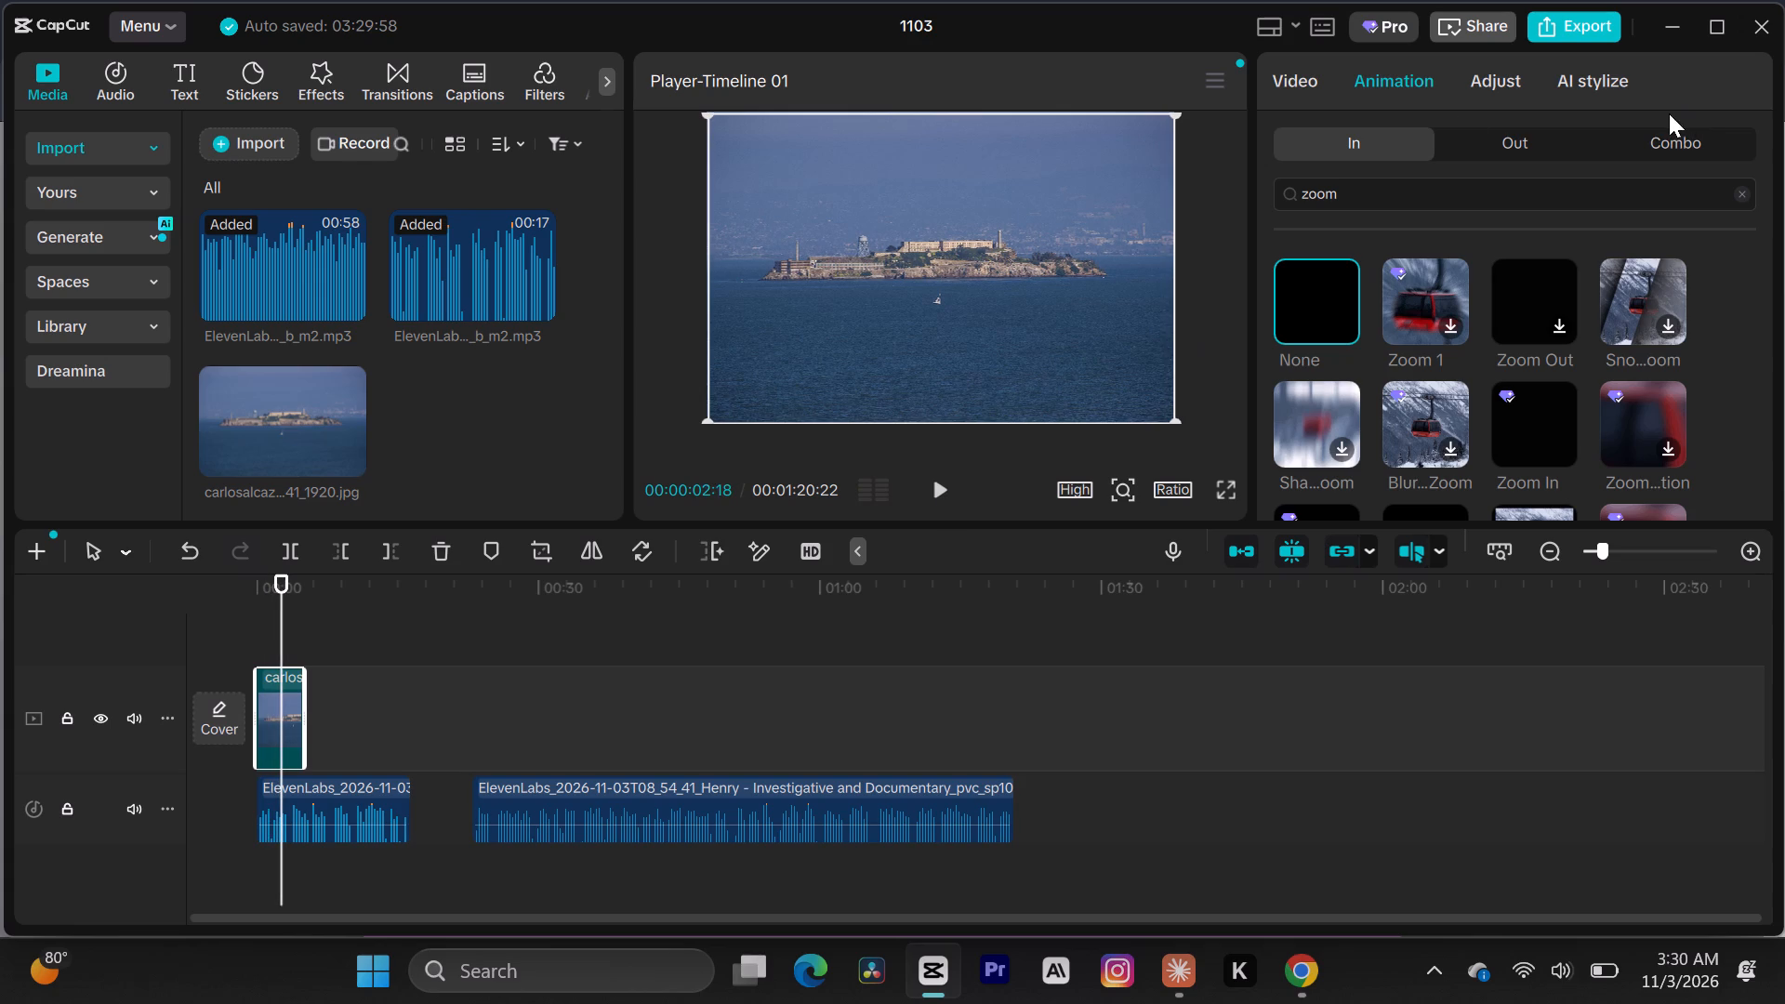
Look through the Basic, HSL and Curves colour adjustments available for the Alcatraz photo clip.
left_click(1488, 78)
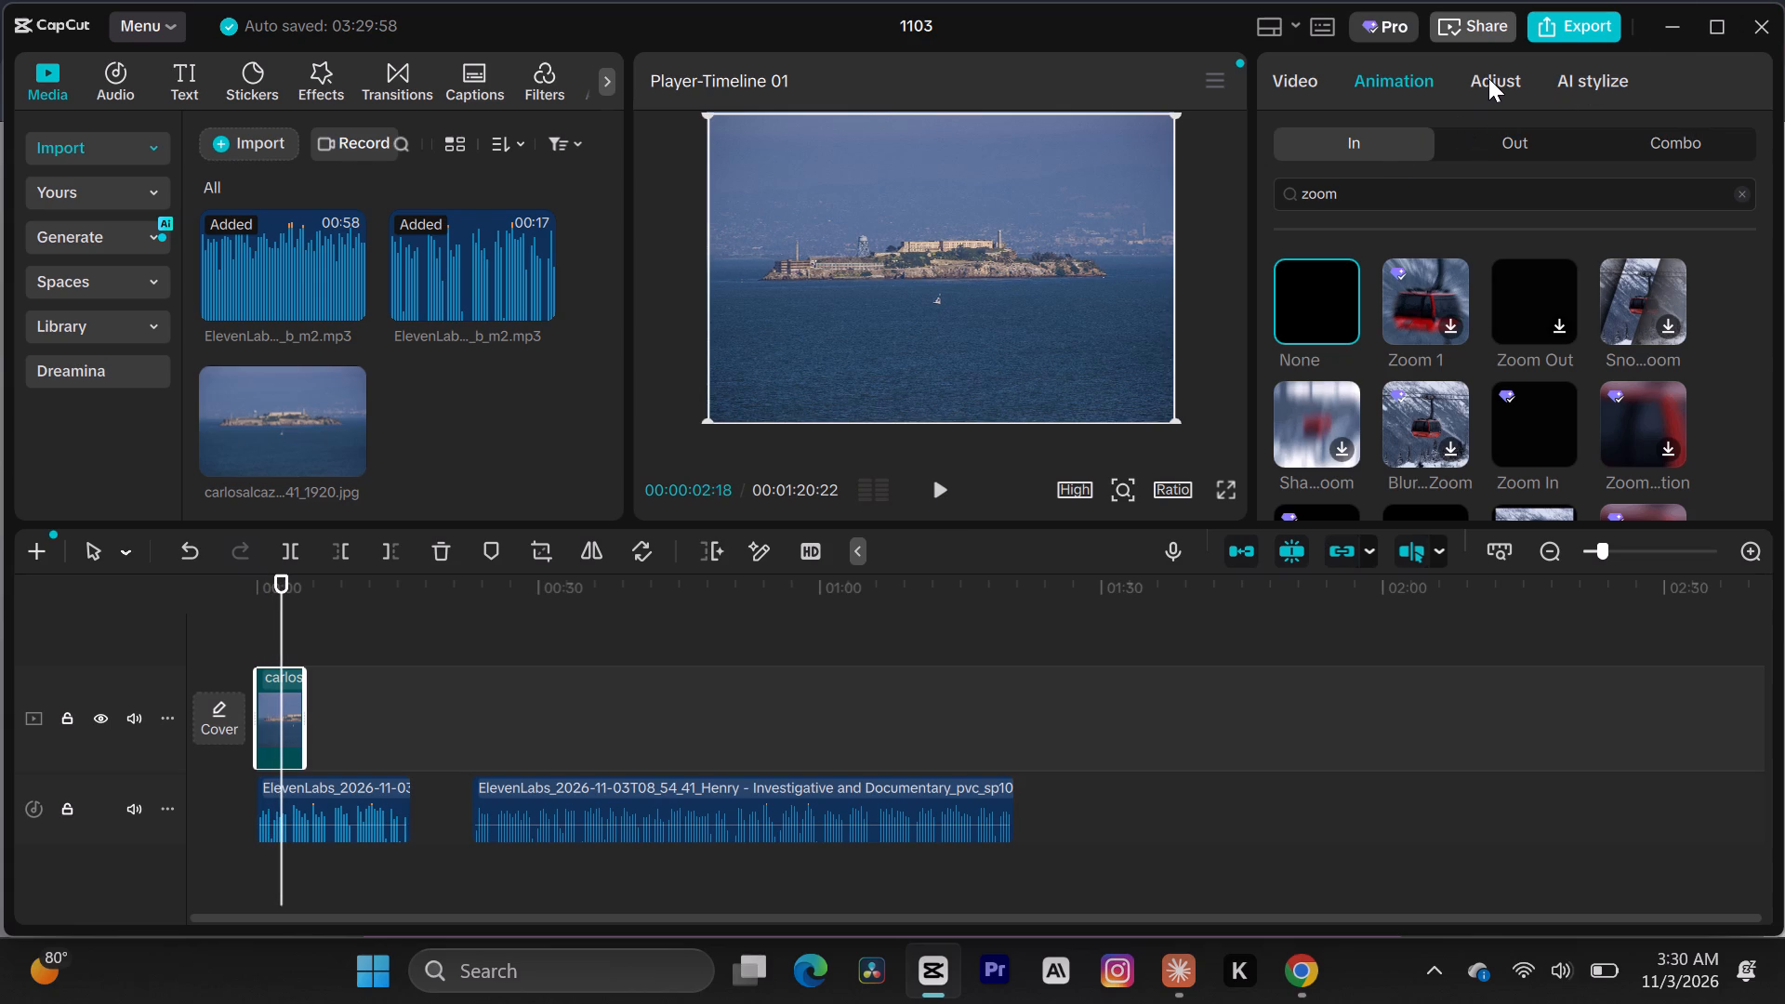
left_click(1488, 78)
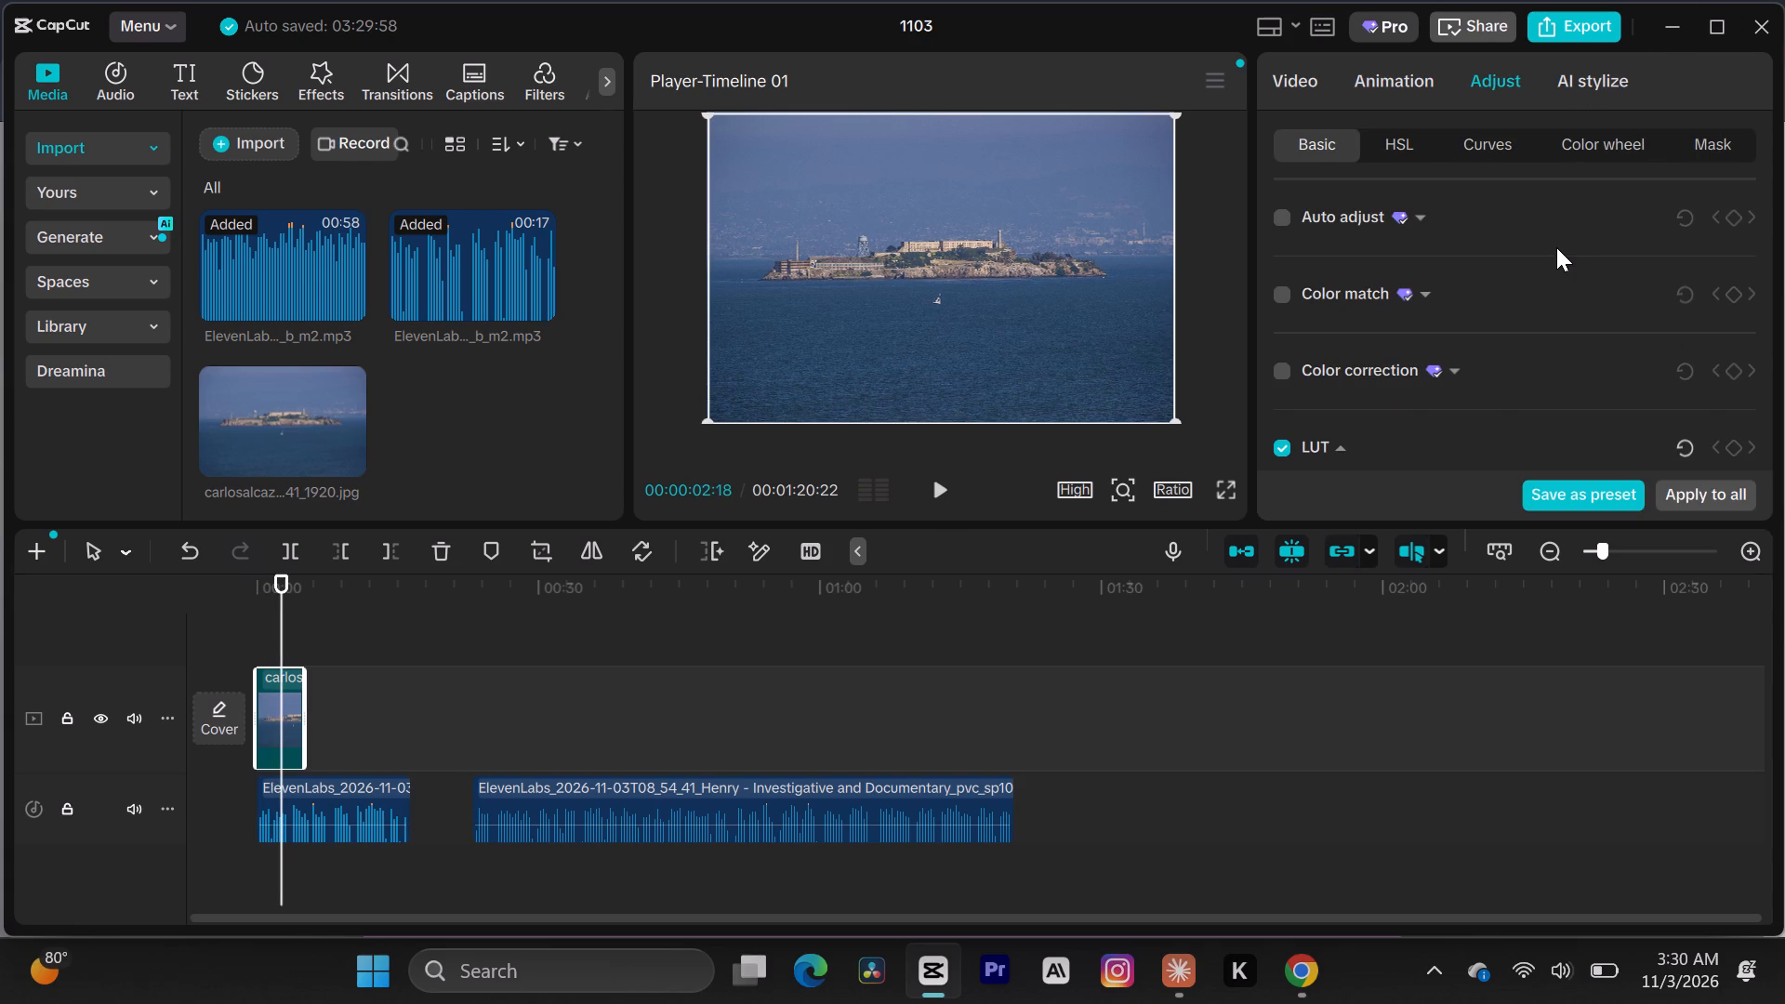
scroll(1556, 247, "up", 2)
scroll(1556, 247, "right", 1)
scroll(1556, 247, "up", 4)
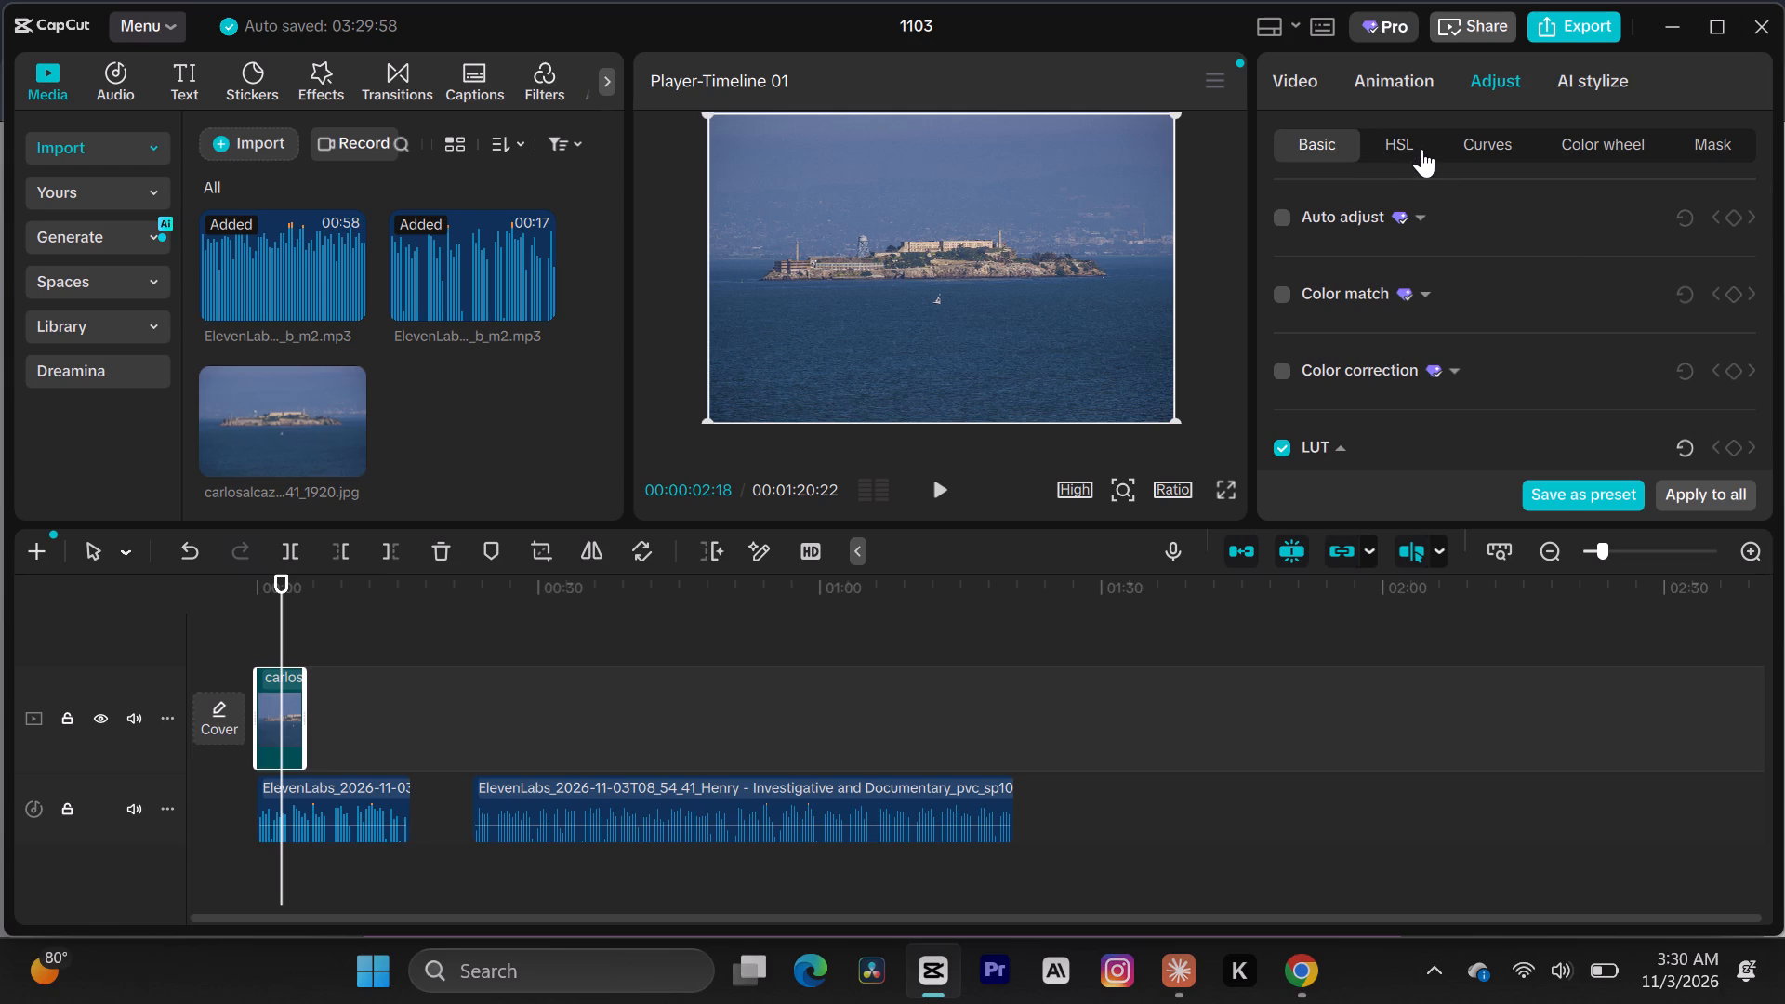
left_click(1406, 145)
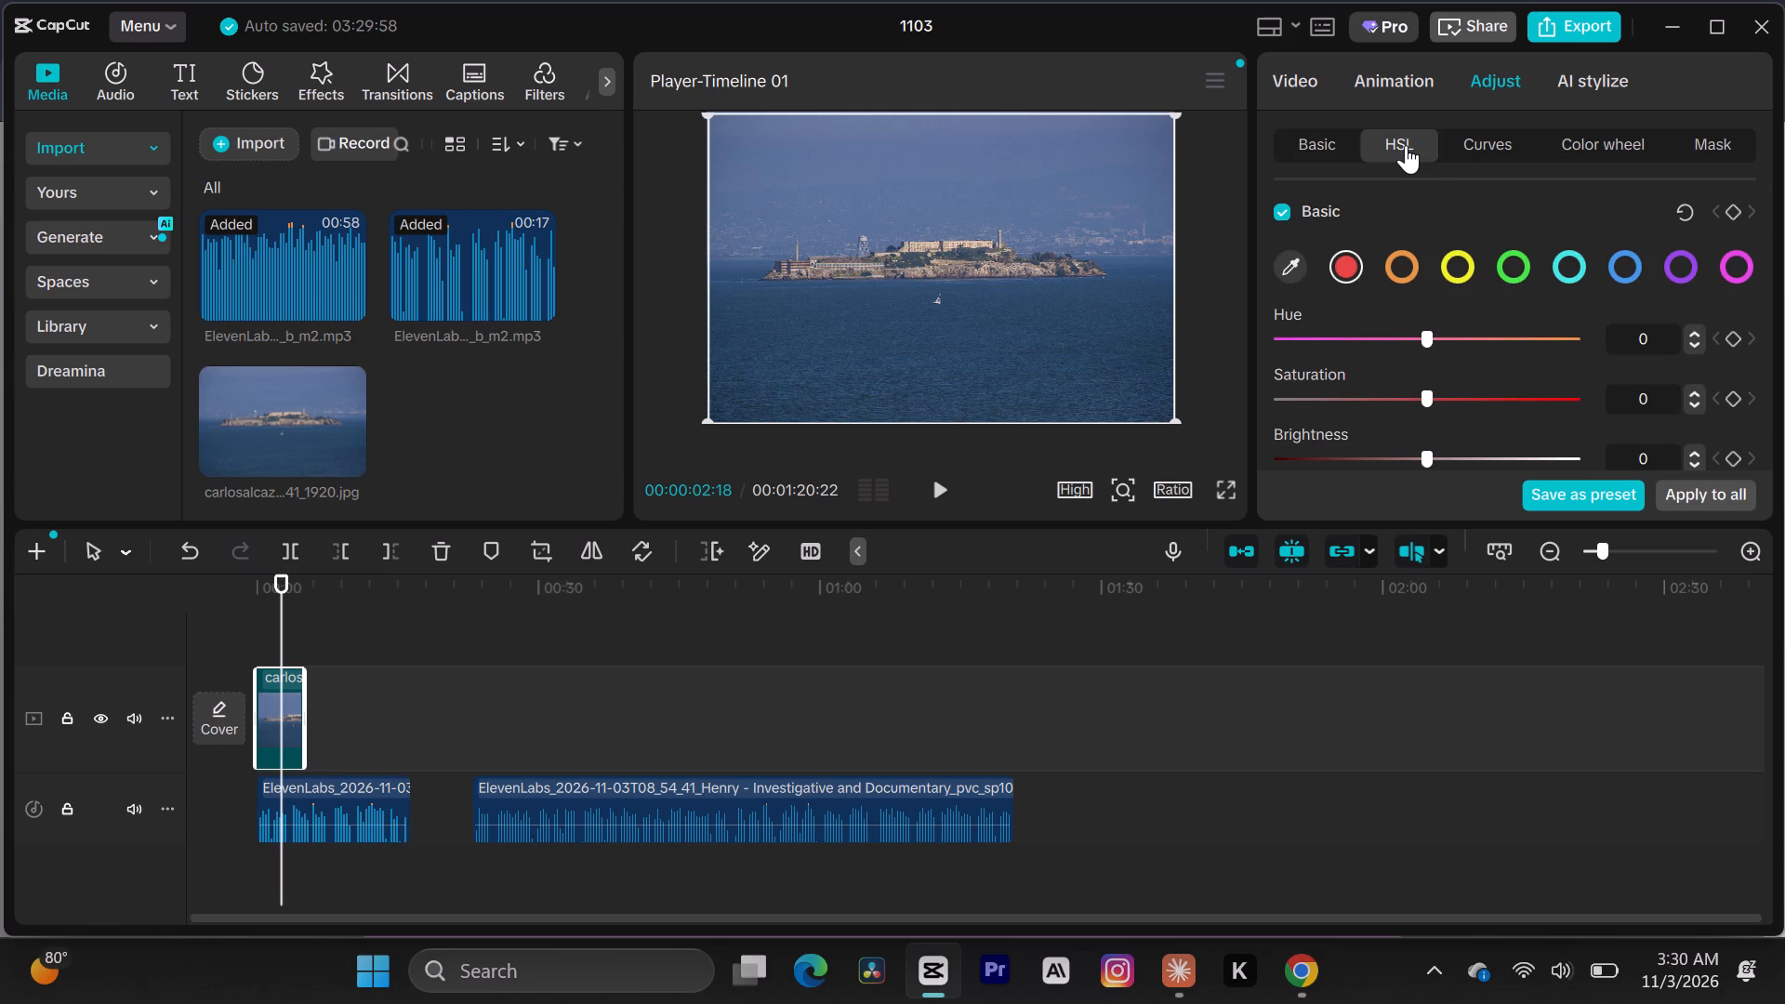
left_click(1488, 144)
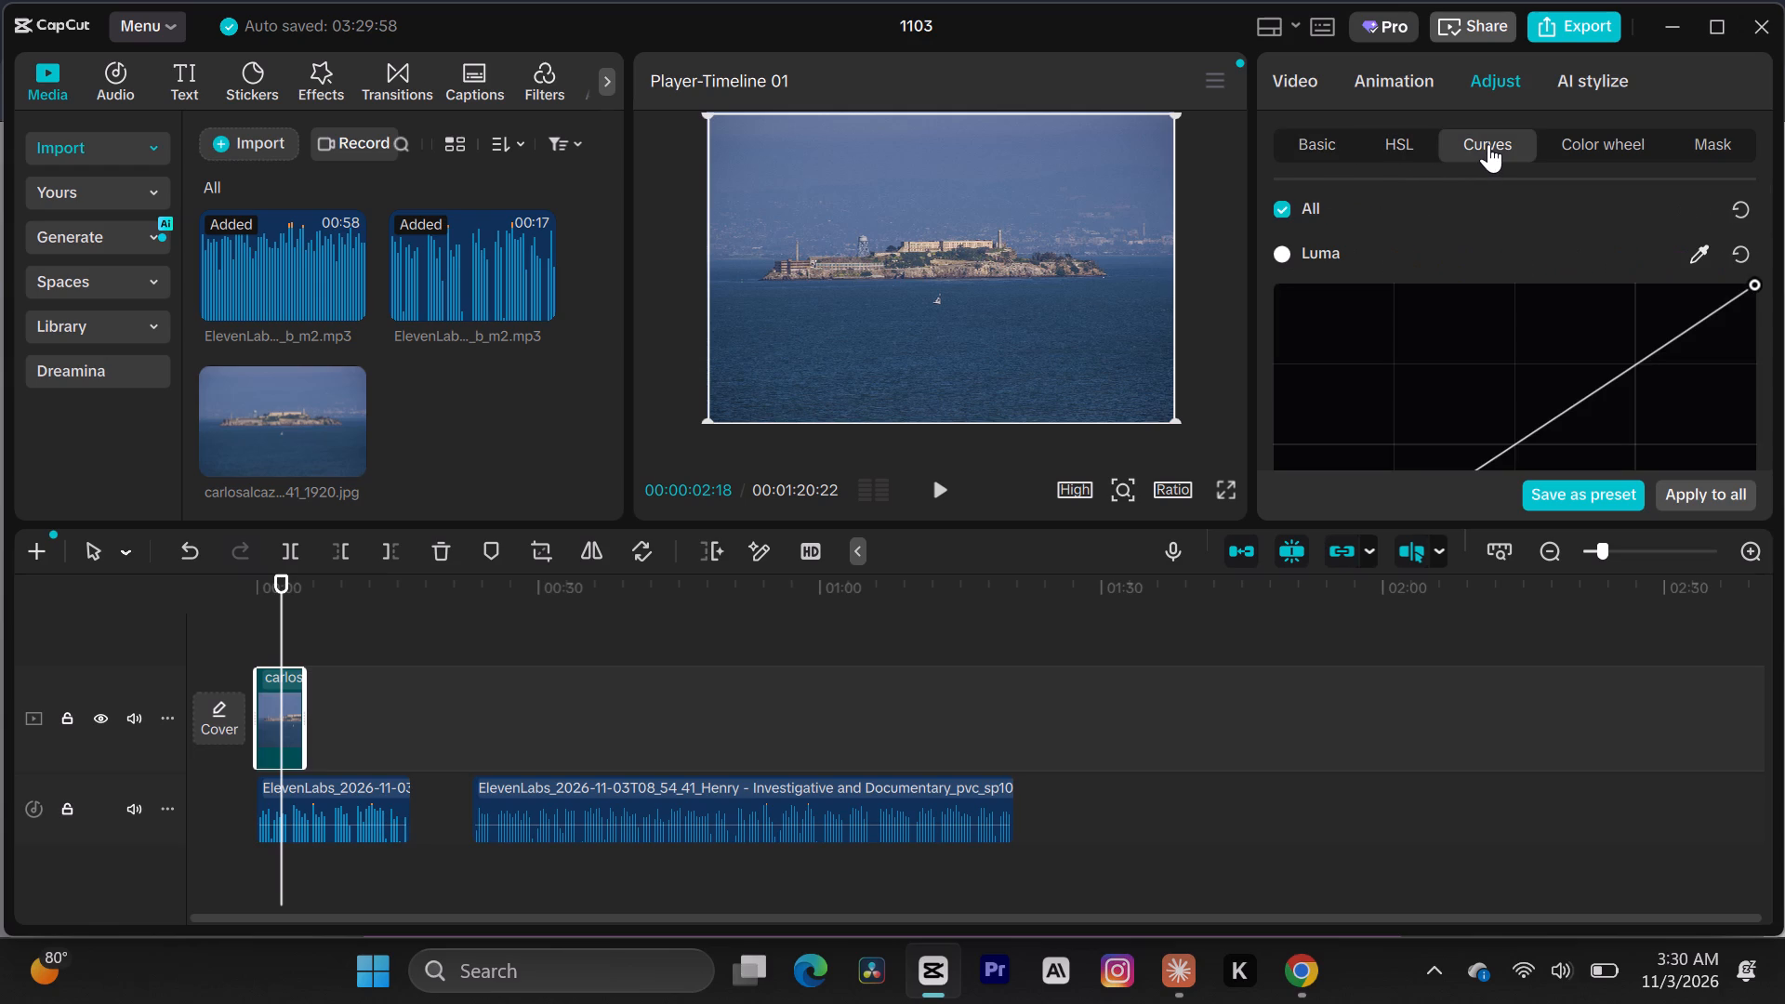
Enable Enhance quality on the Alcatraz photo clip, keeping the level at UHD.
left_click(1289, 86)
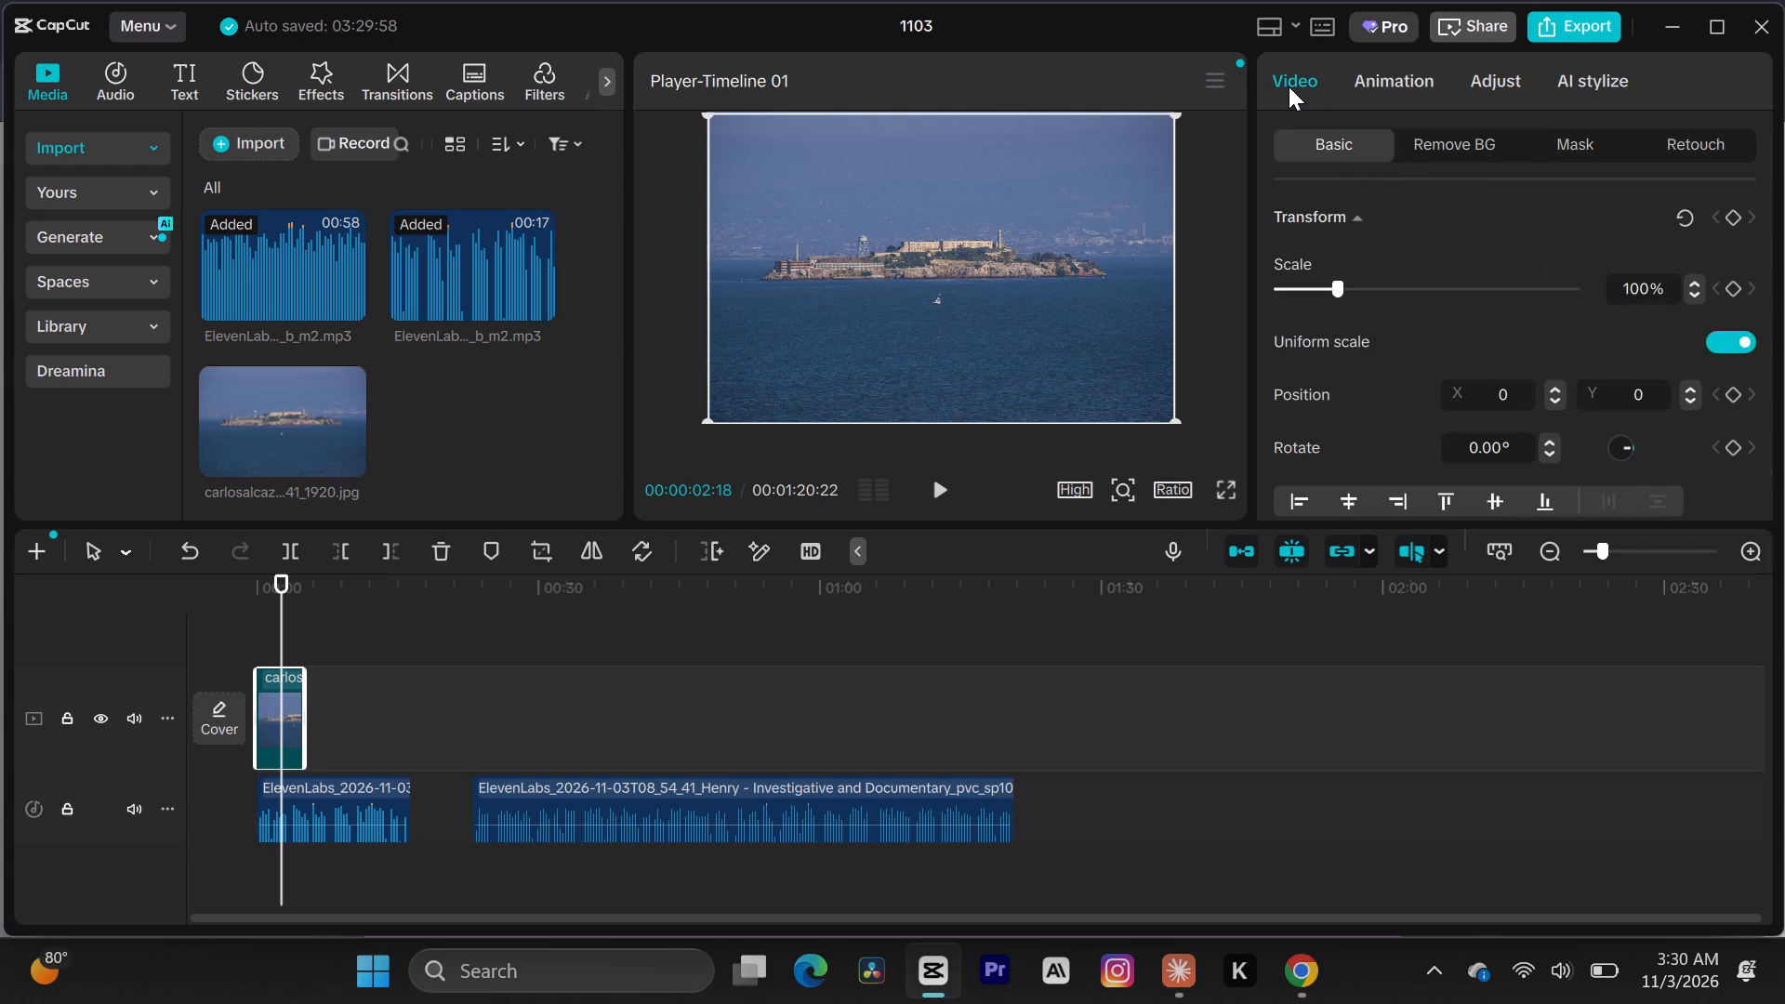
scroll(1439, 271, "down", 1)
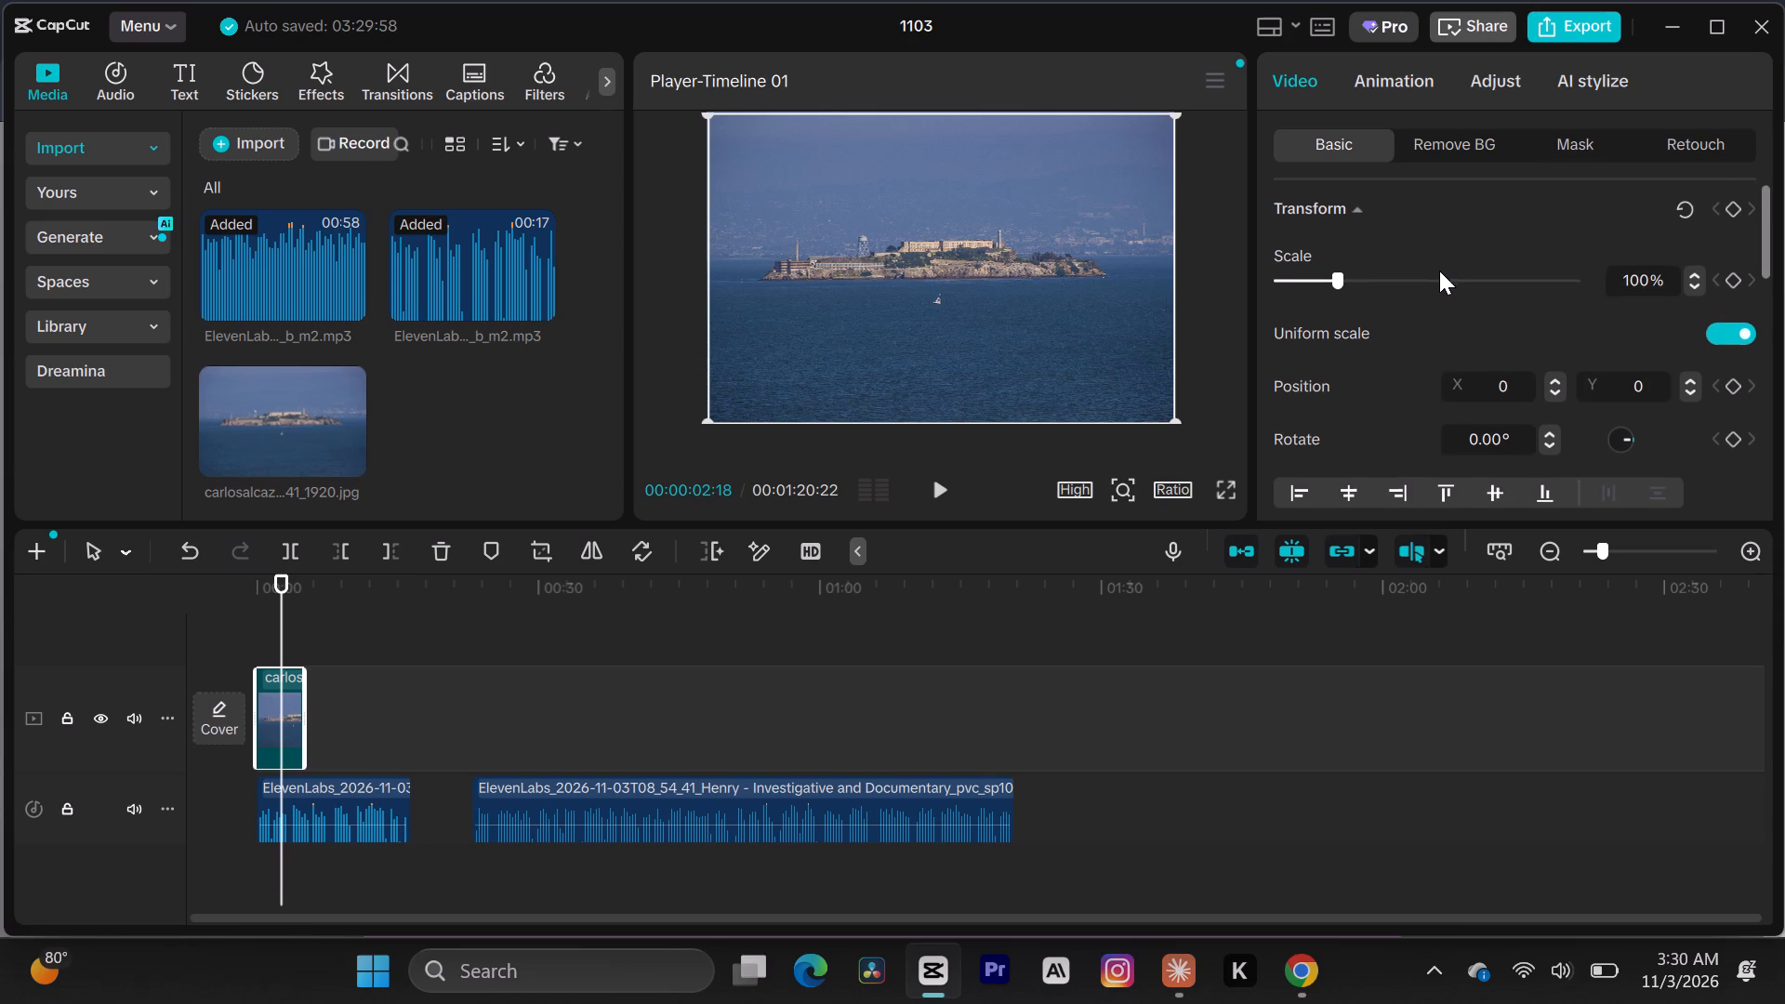
scroll(1439, 271, "down", 4)
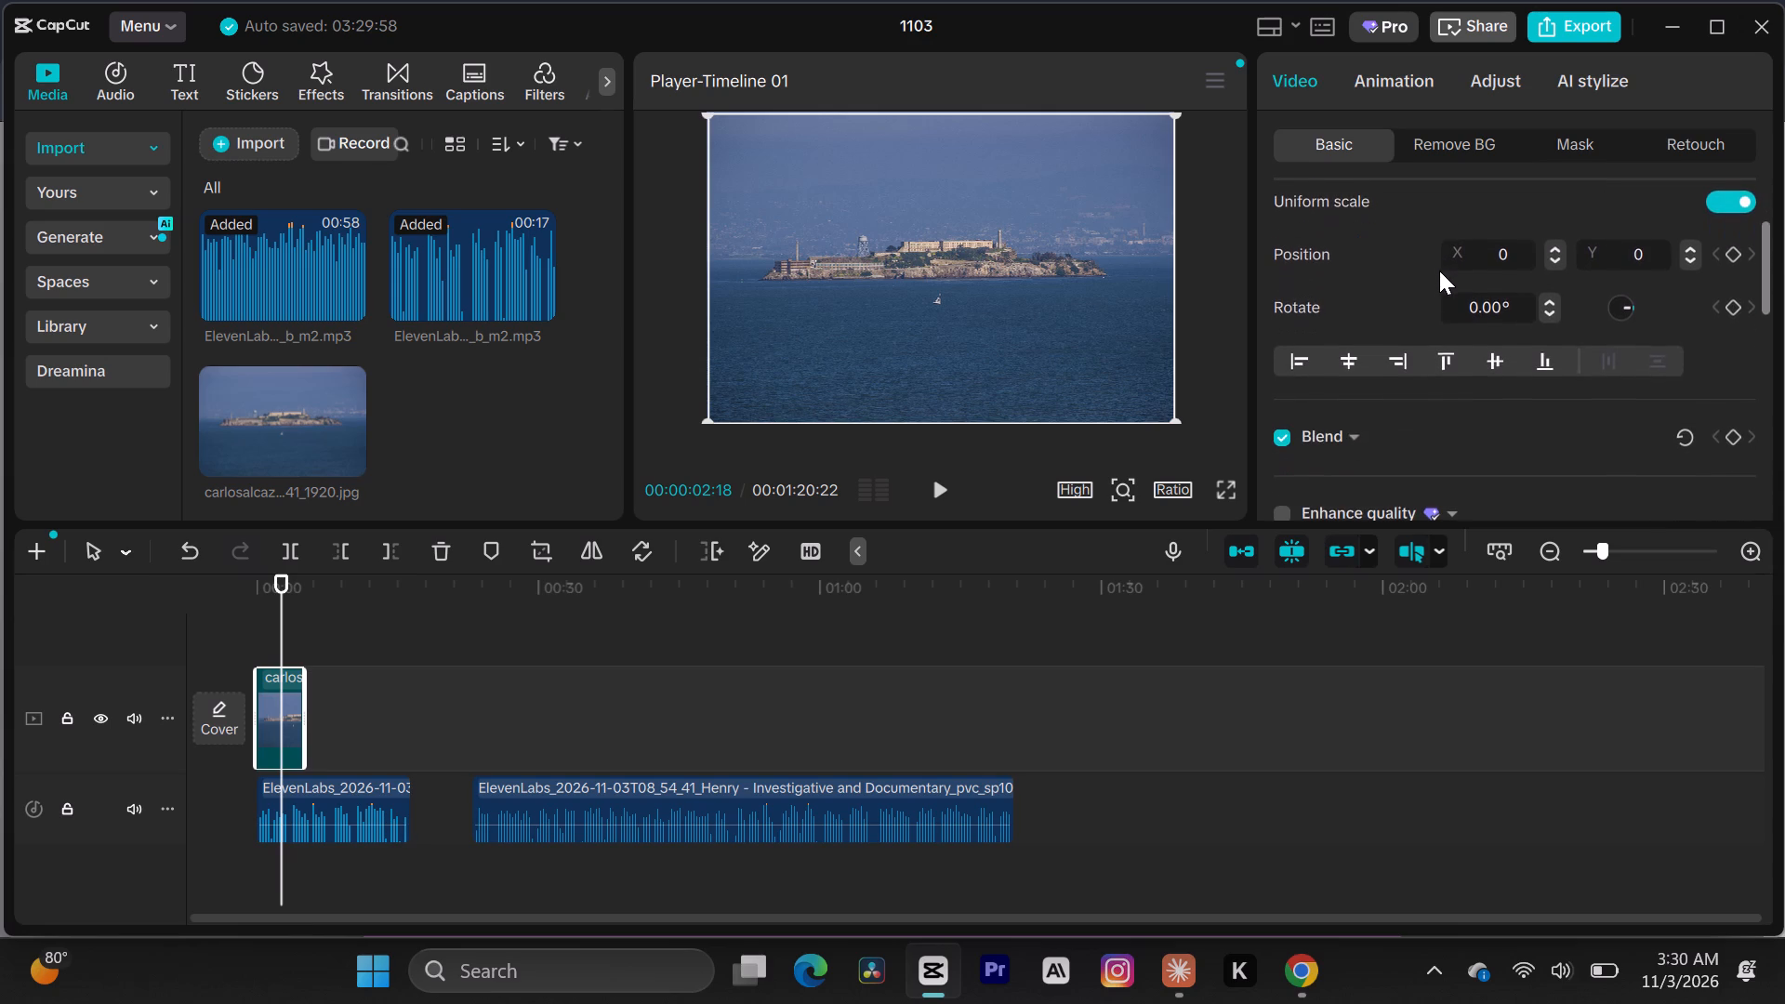
scroll(1439, 271, "down", 3)
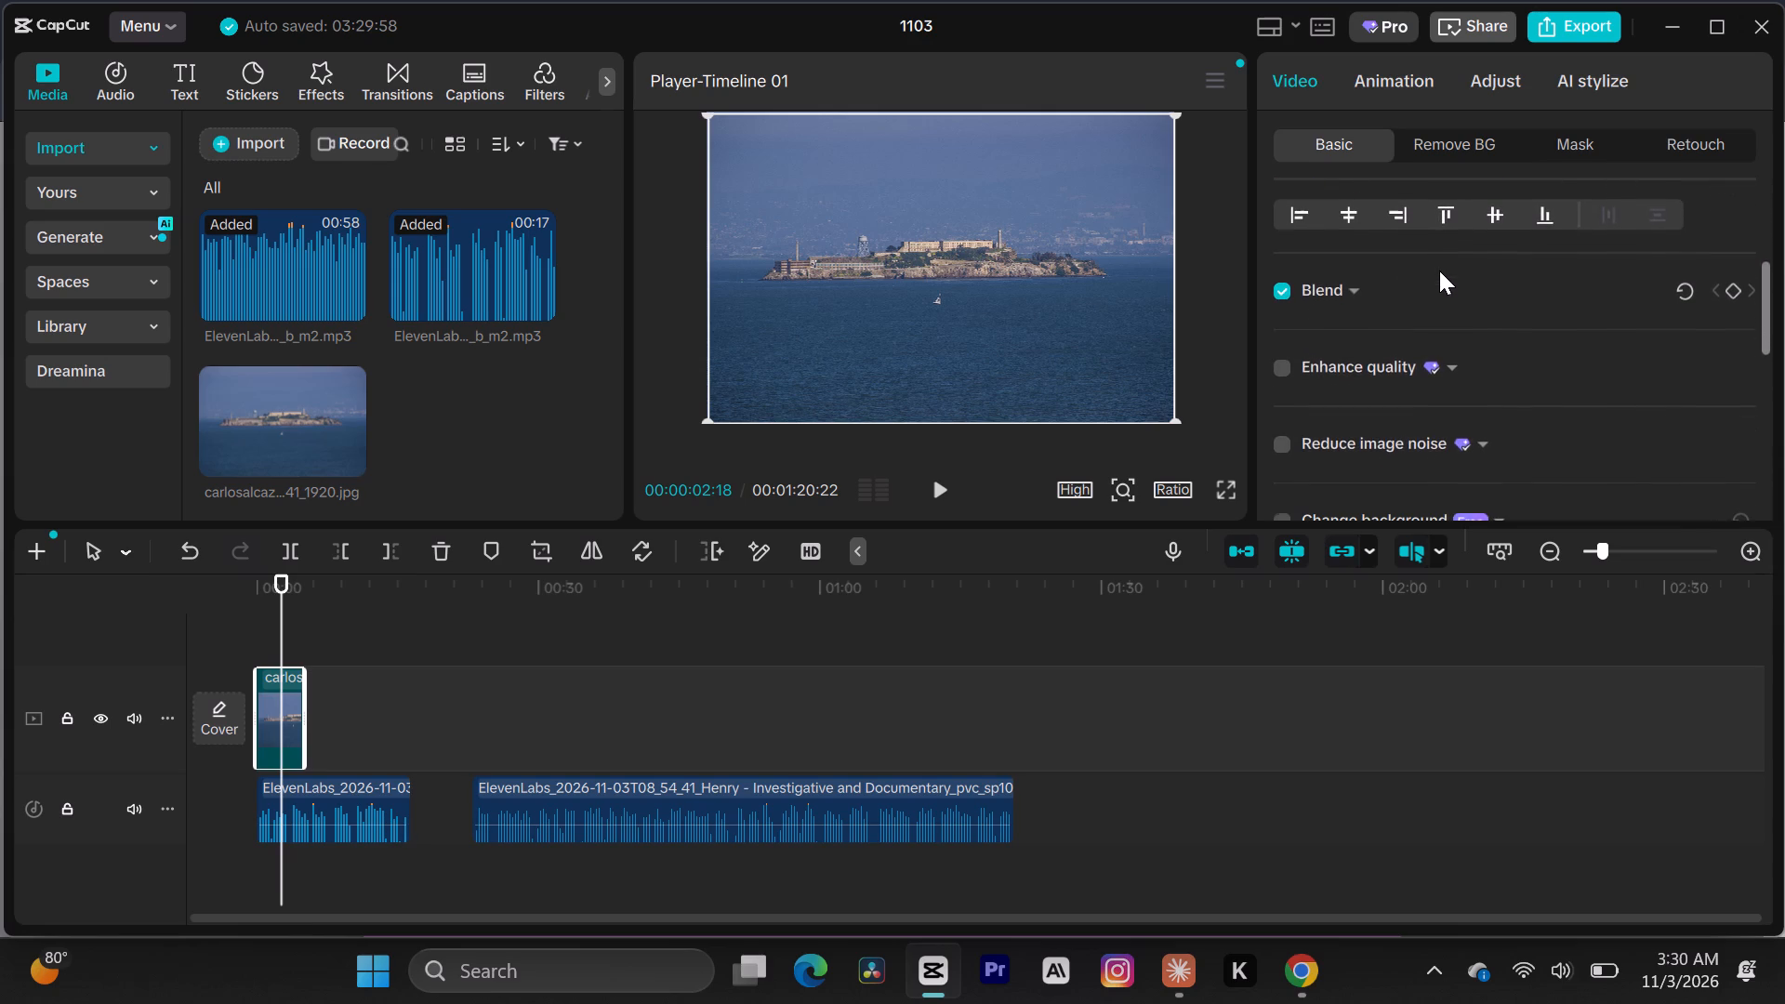
scroll(1496, 360, "down", 1)
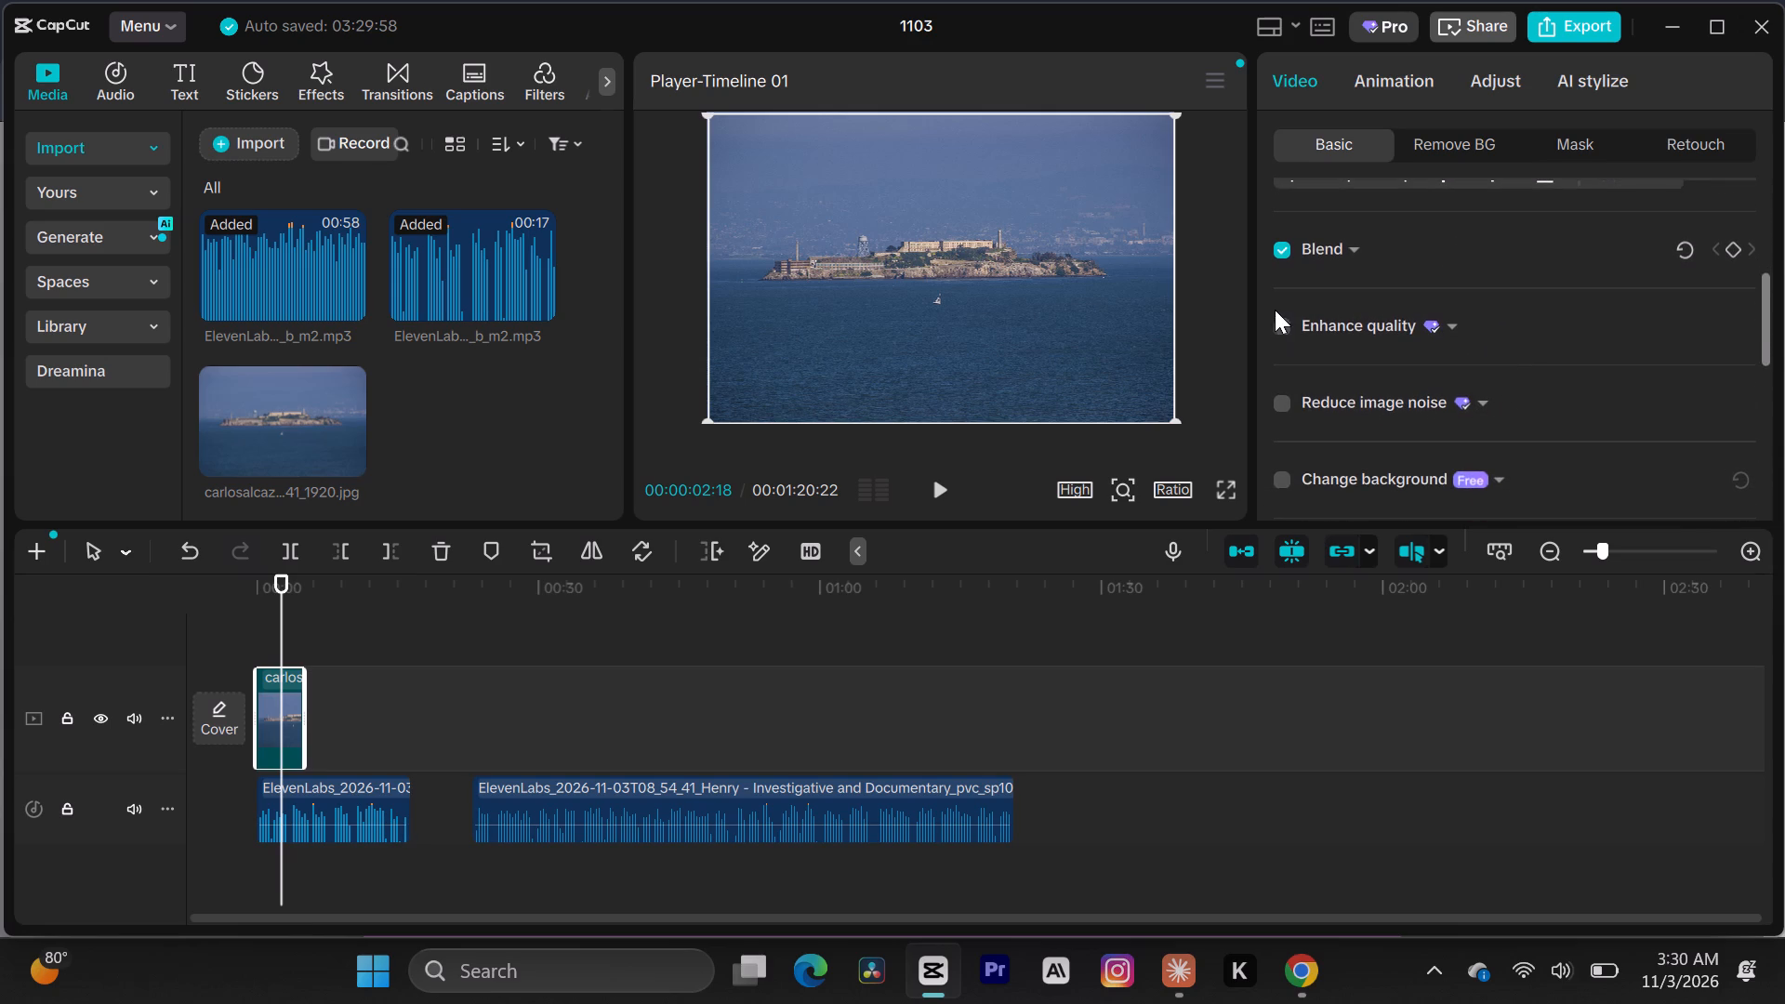
left_click(1276, 322)
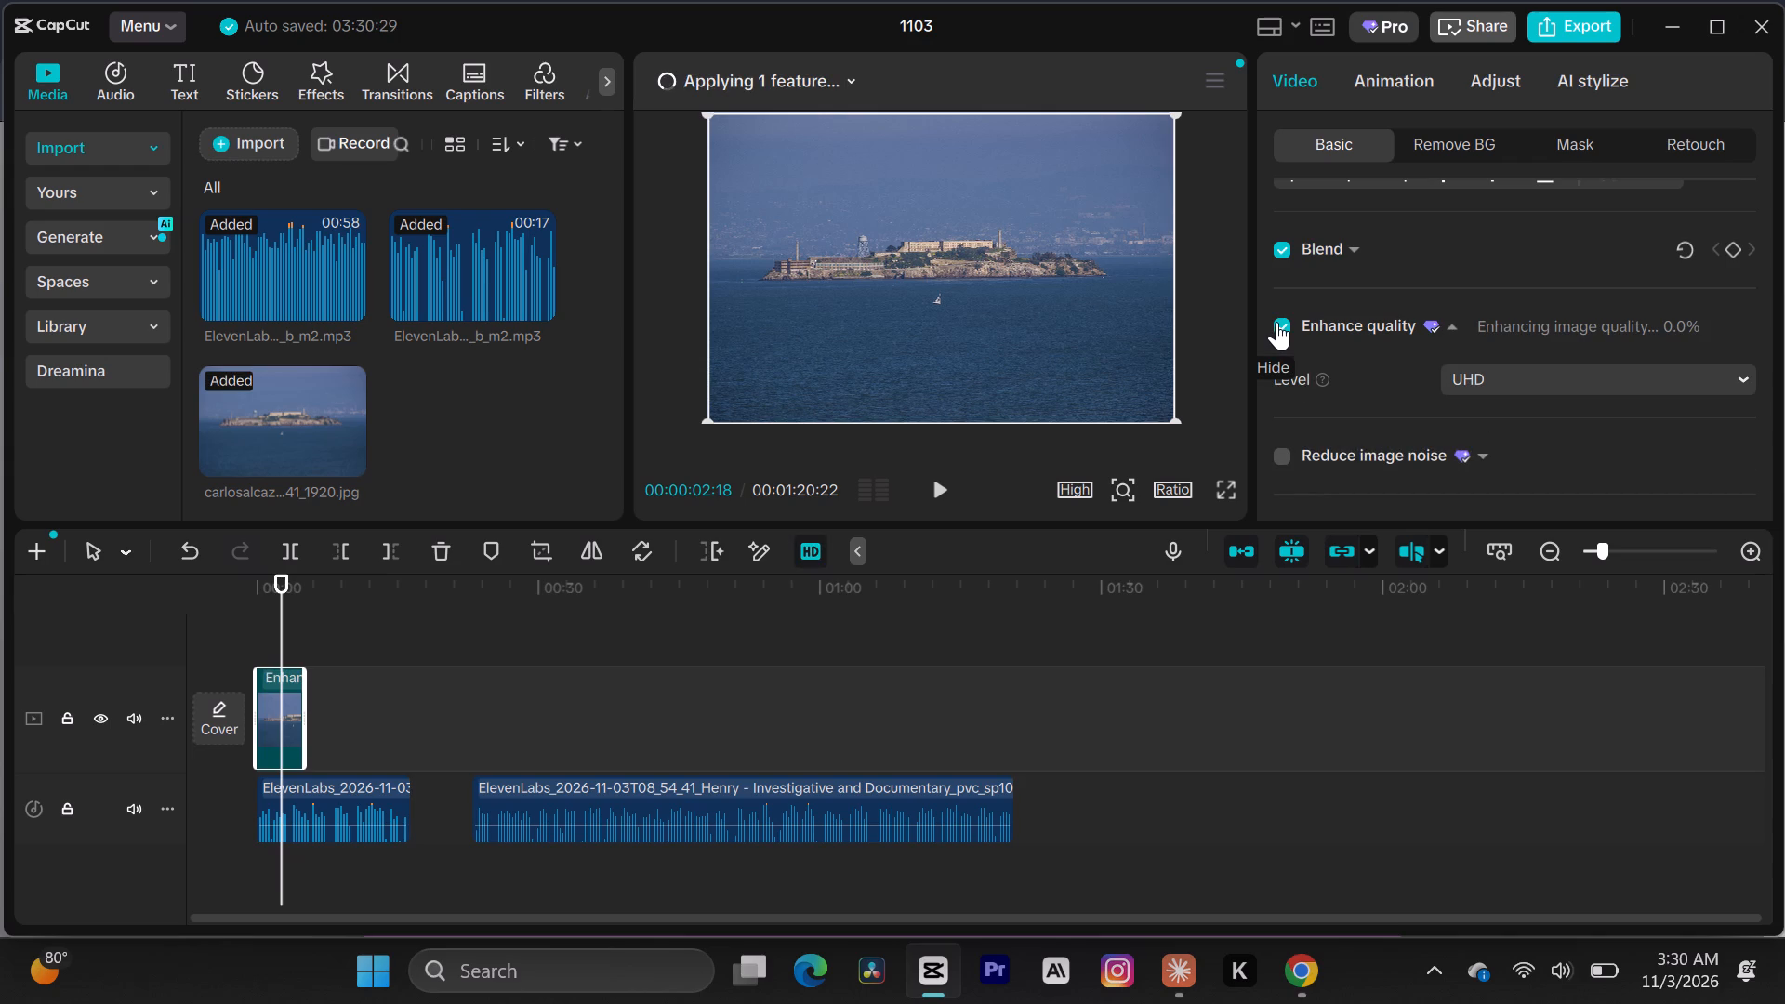
left_click(1683, 379)
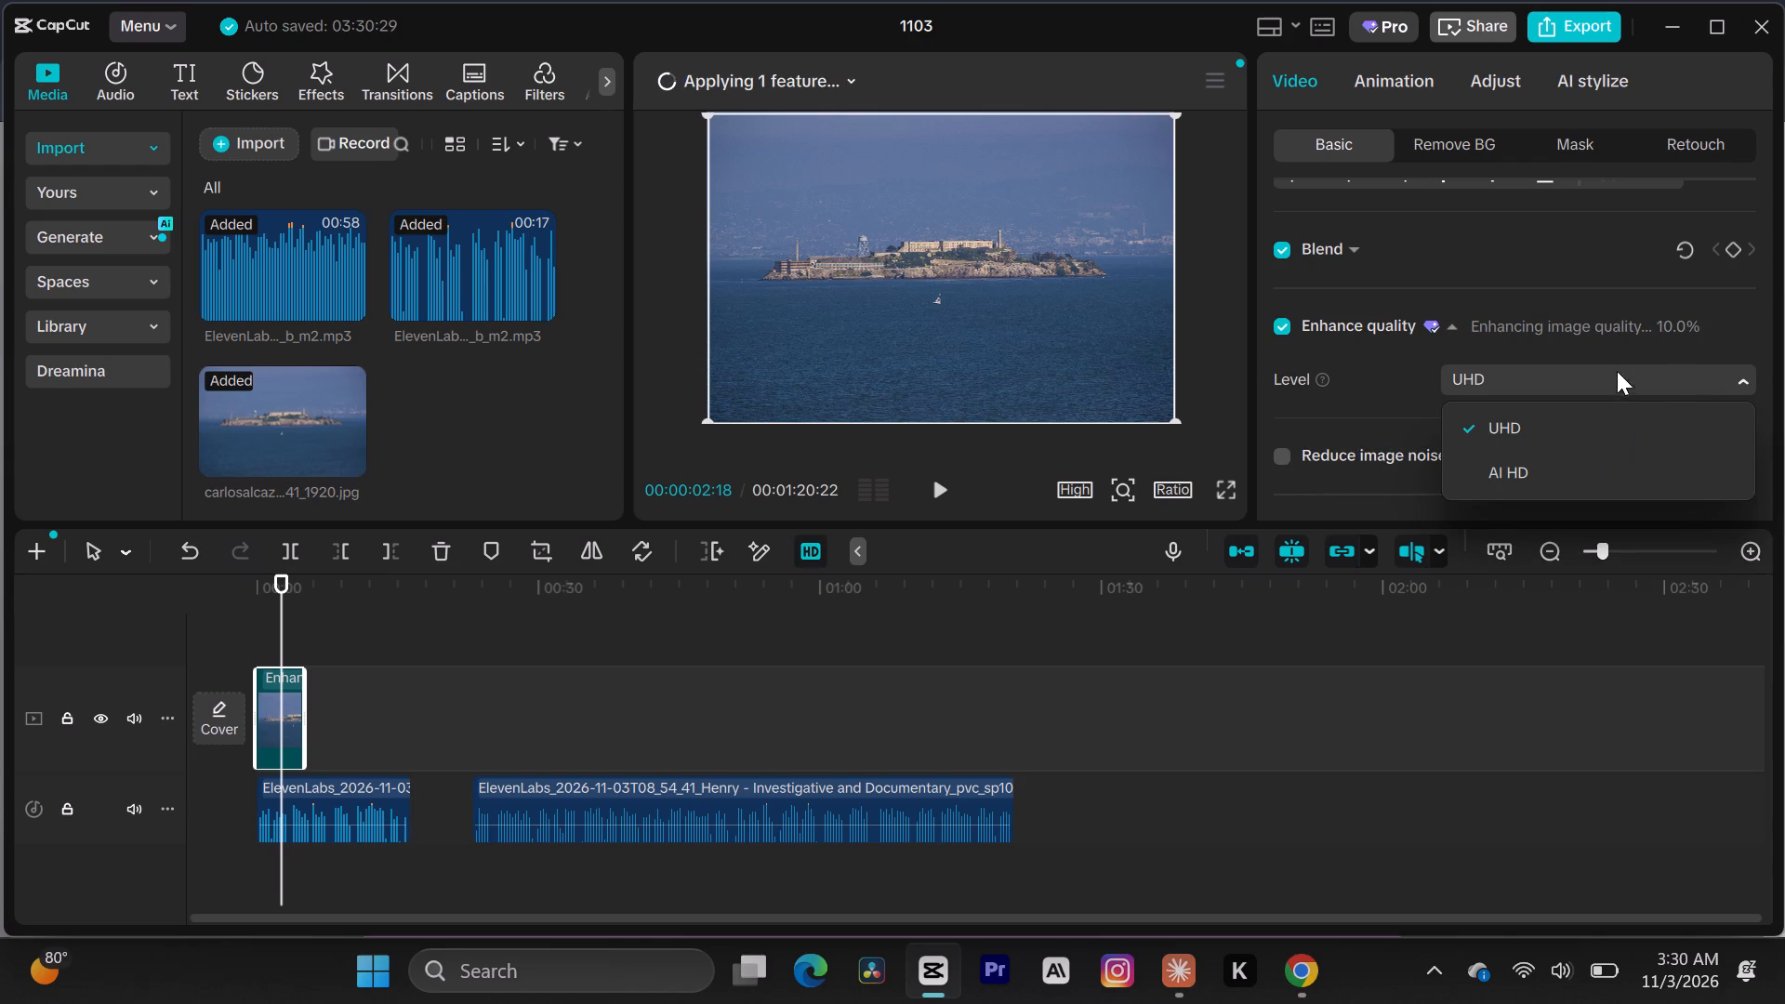
left_click(1514, 257)
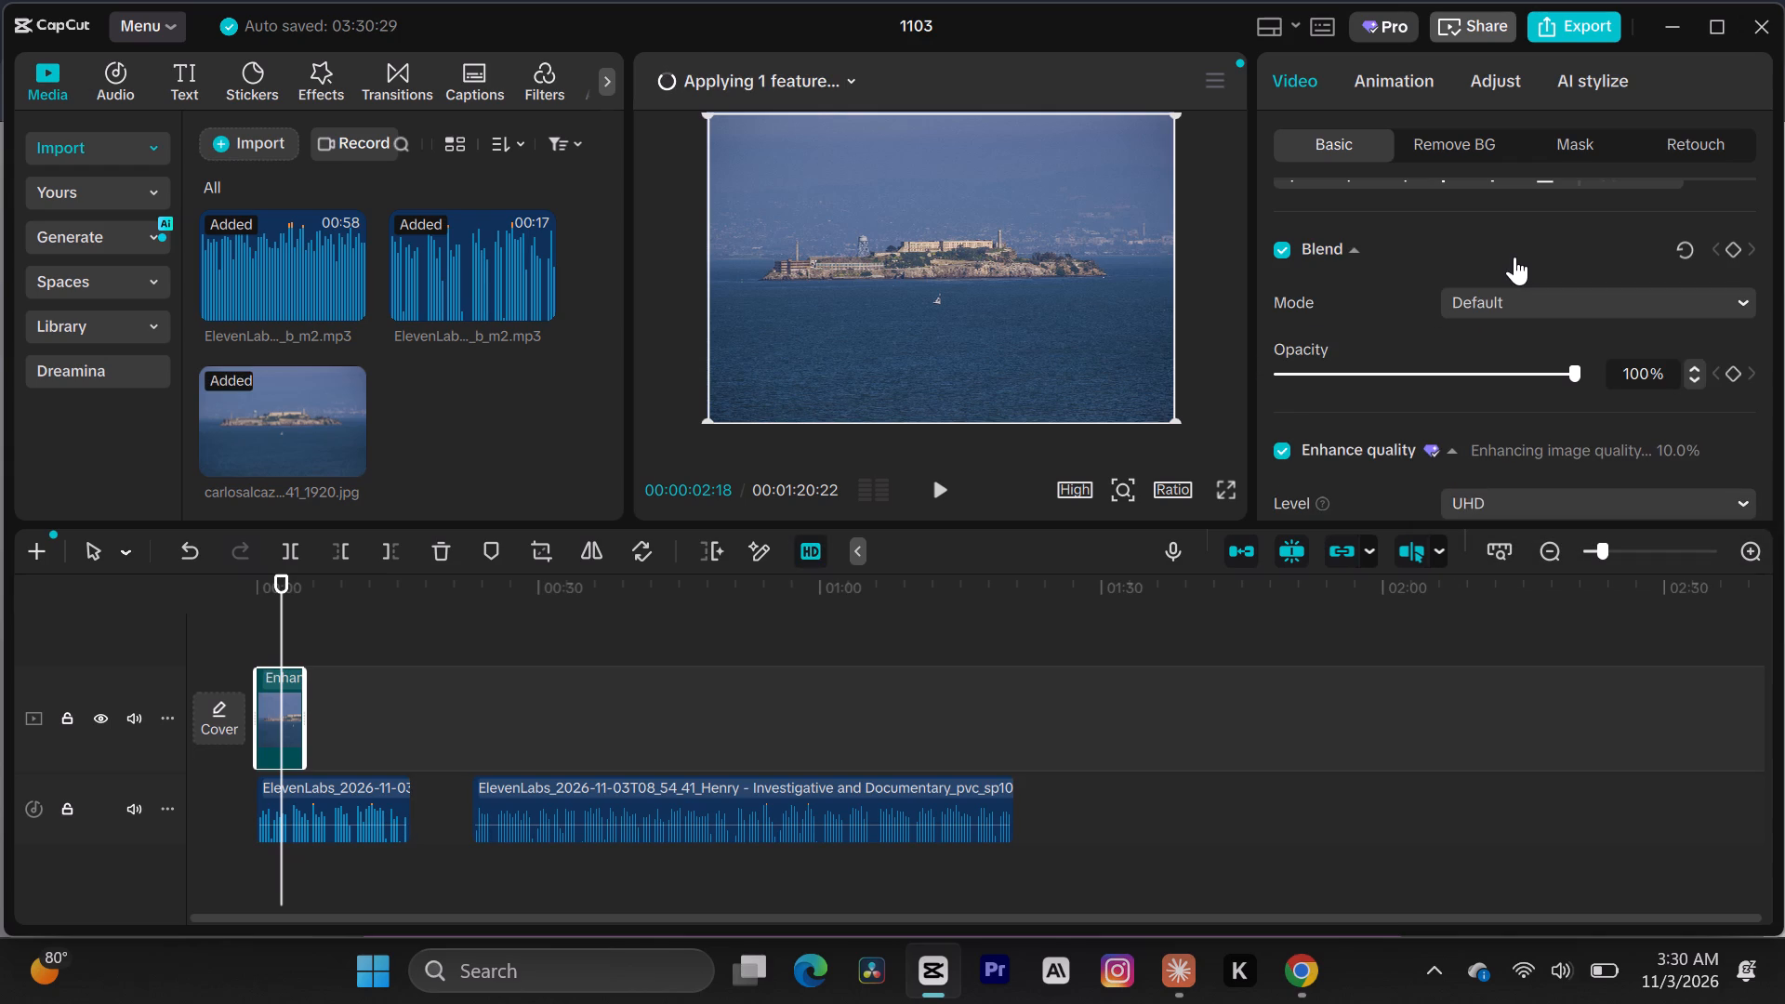
scroll(1514, 257, "up", 5)
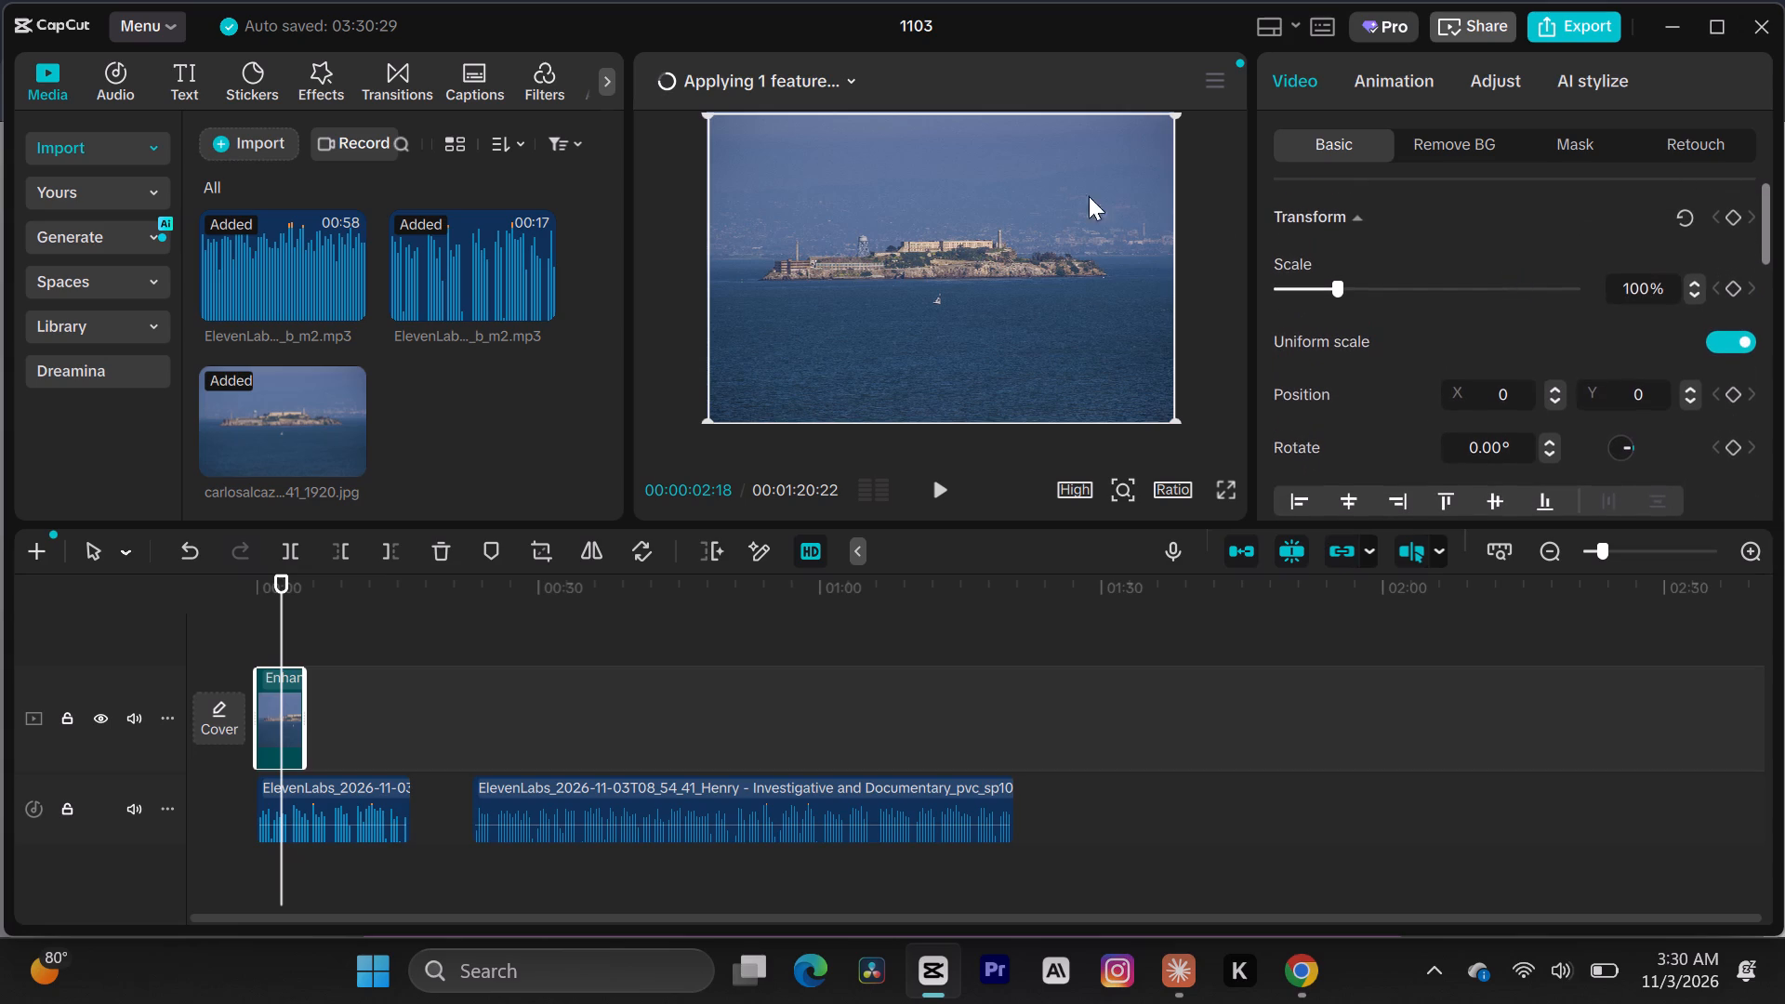
scroll(950, 254, "up", 2)
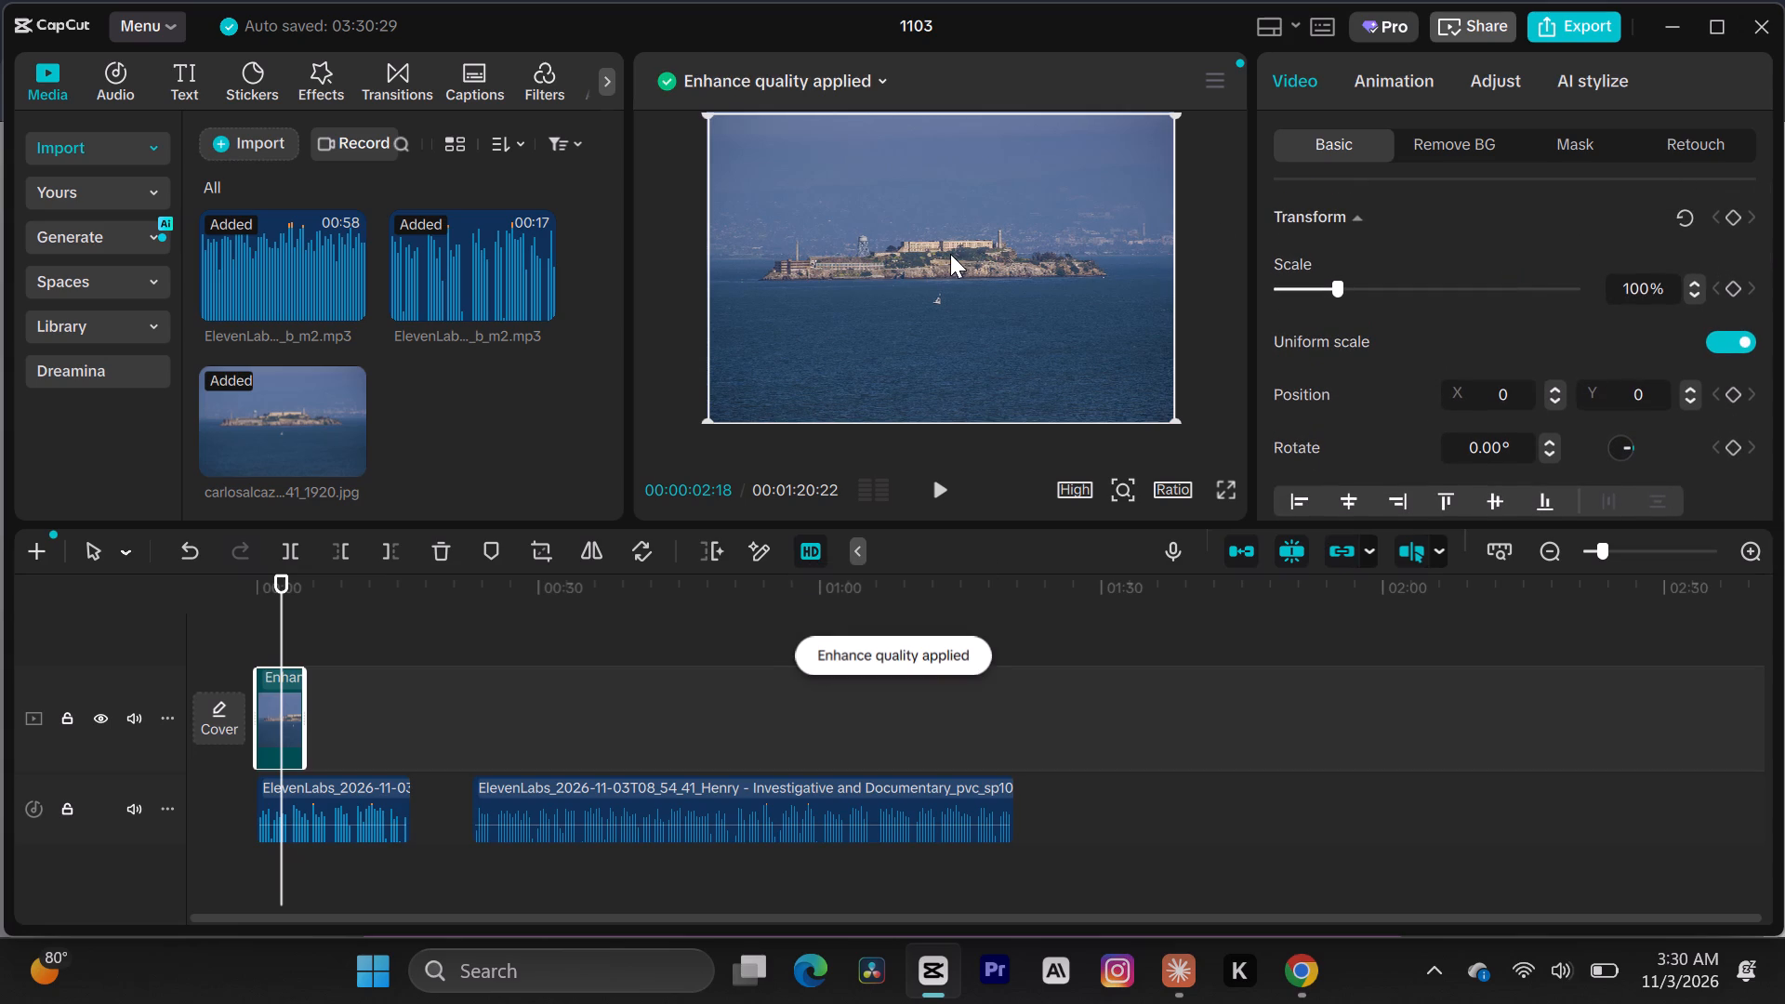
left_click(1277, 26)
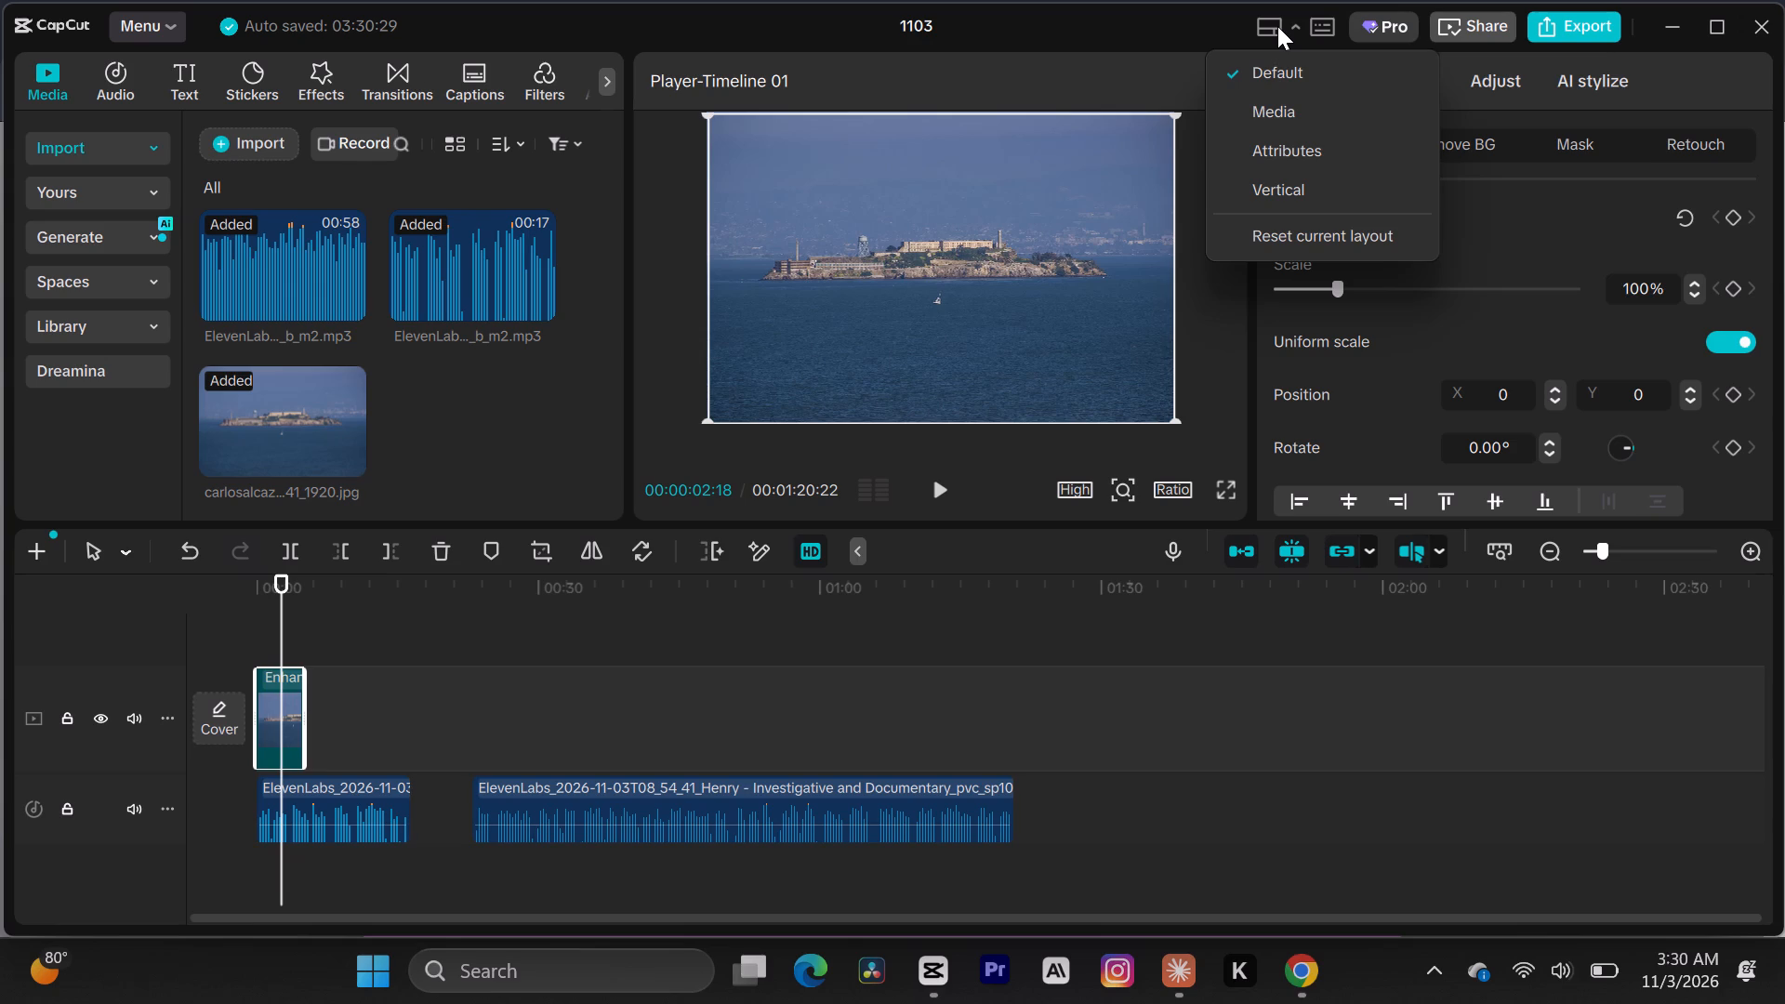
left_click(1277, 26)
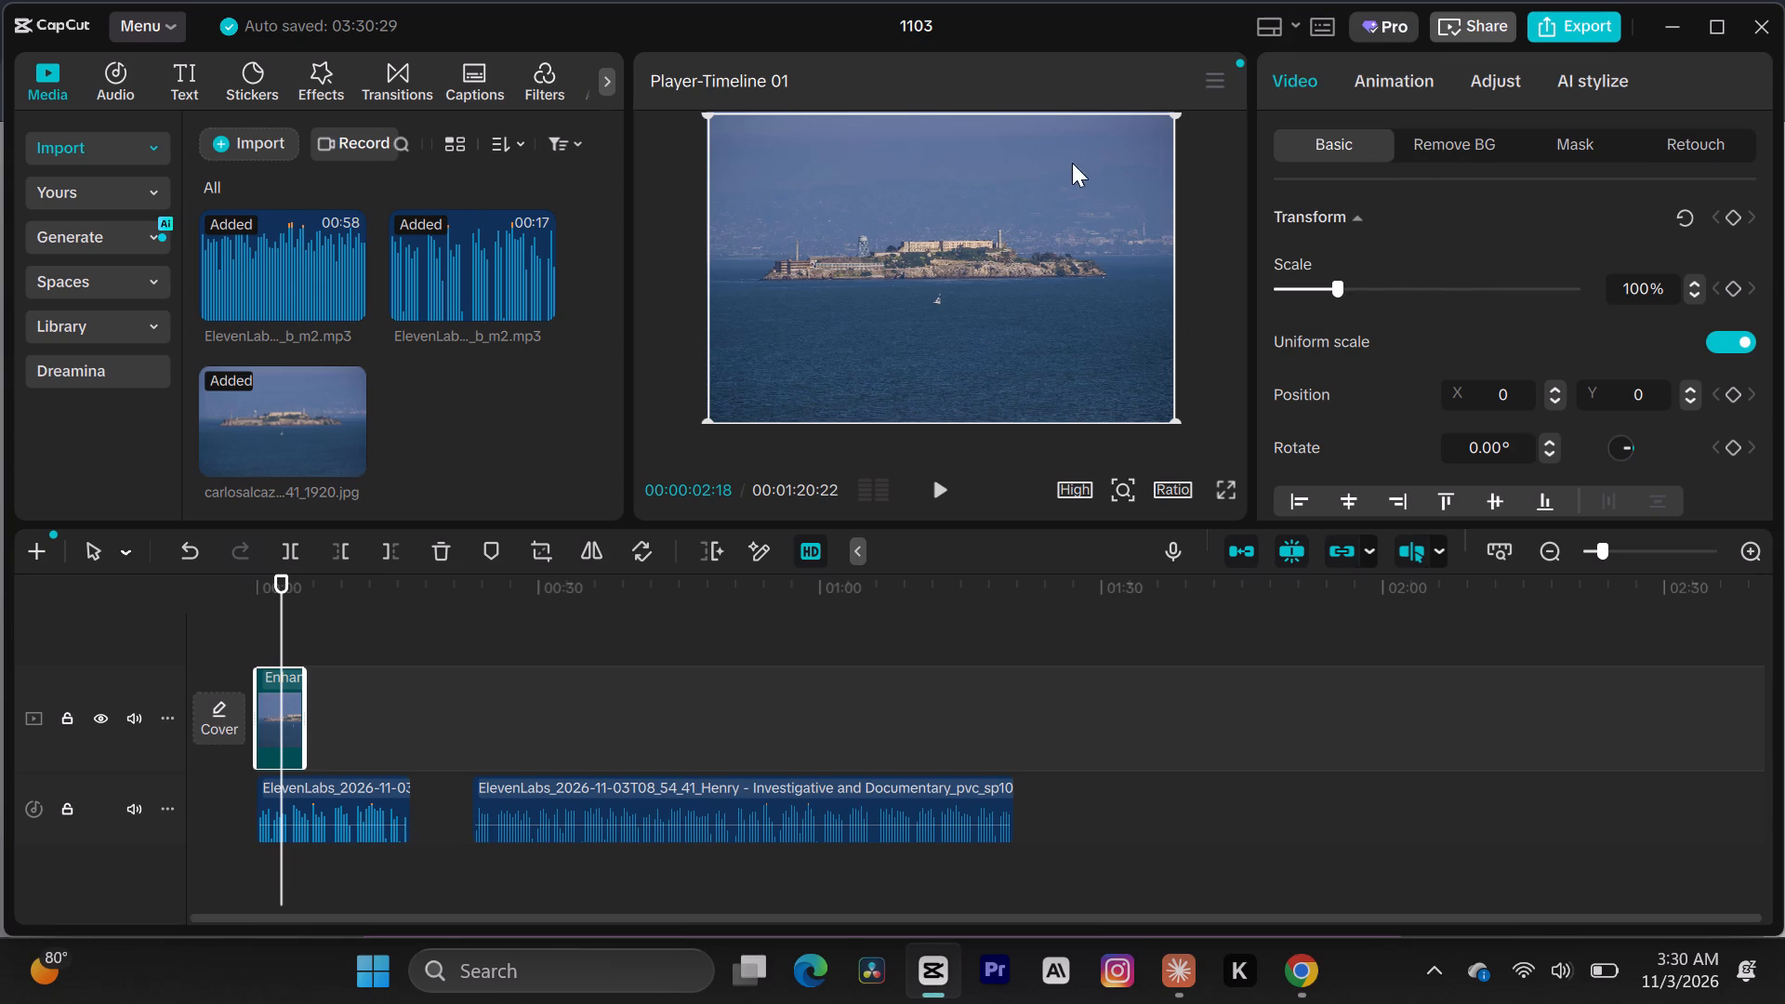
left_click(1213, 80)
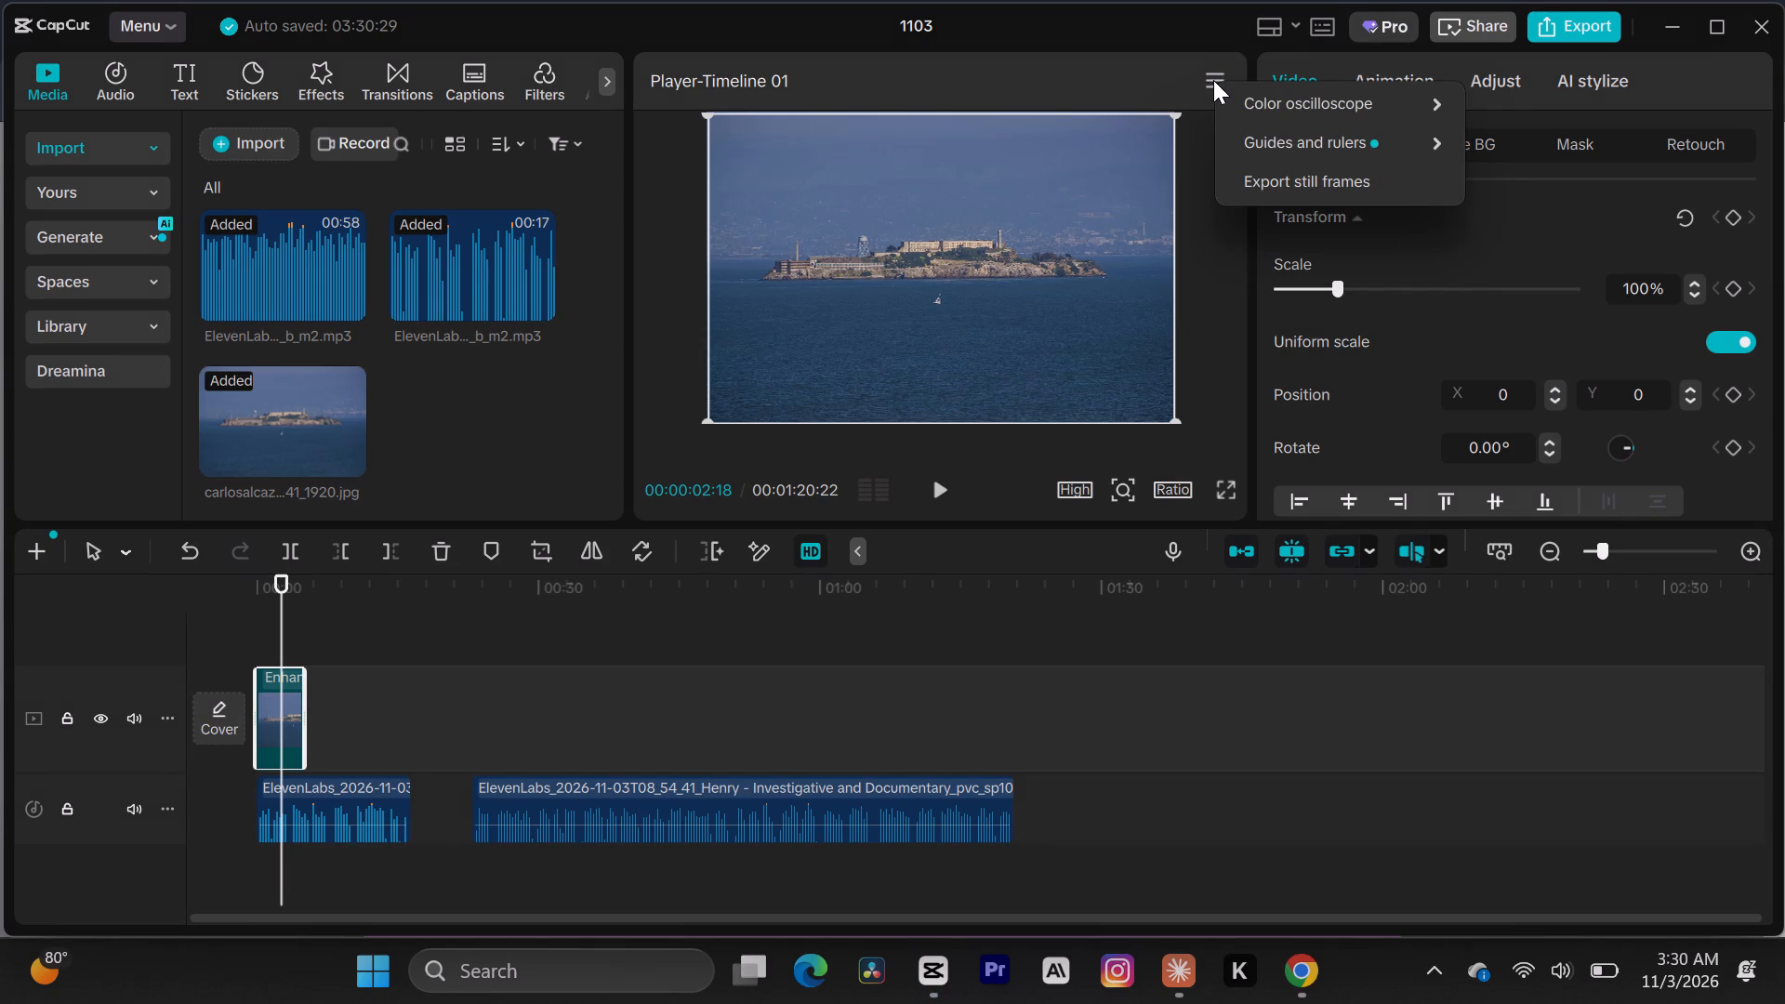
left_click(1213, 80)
Play the timeline full screen from the very start for about eight seconds to review the enhanced Alcatraz photo.
left_click(1229, 487)
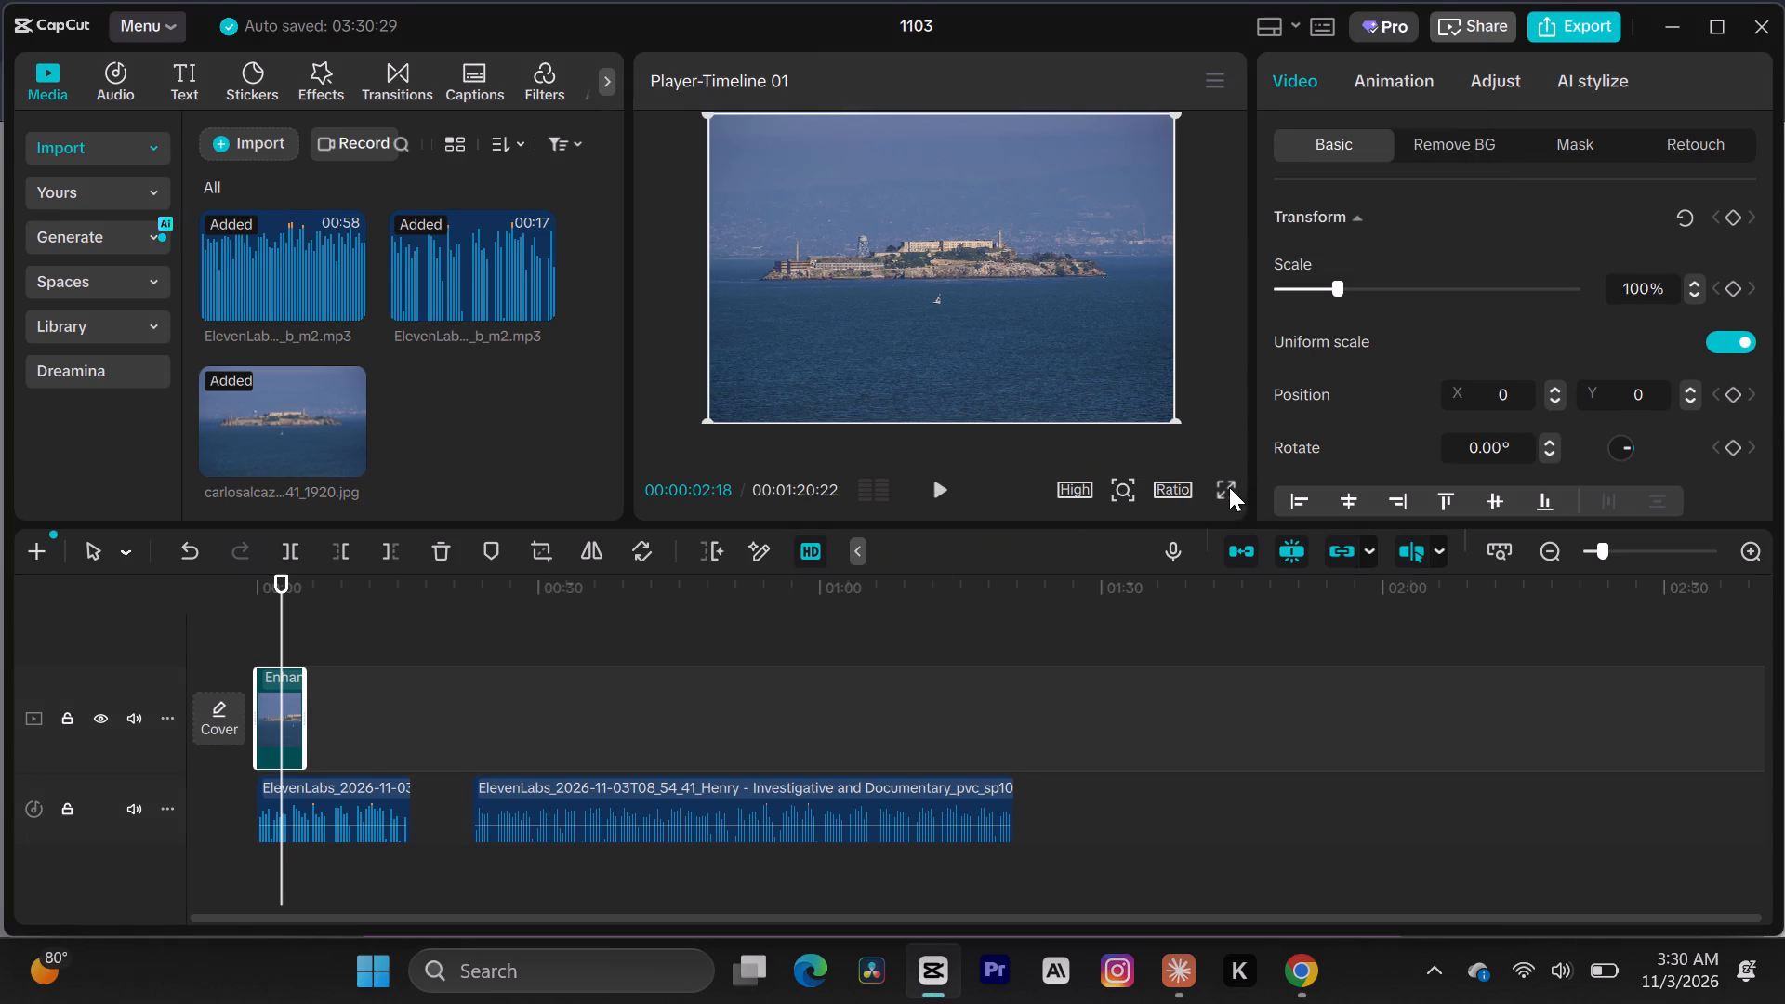
left_click(1224, 488)
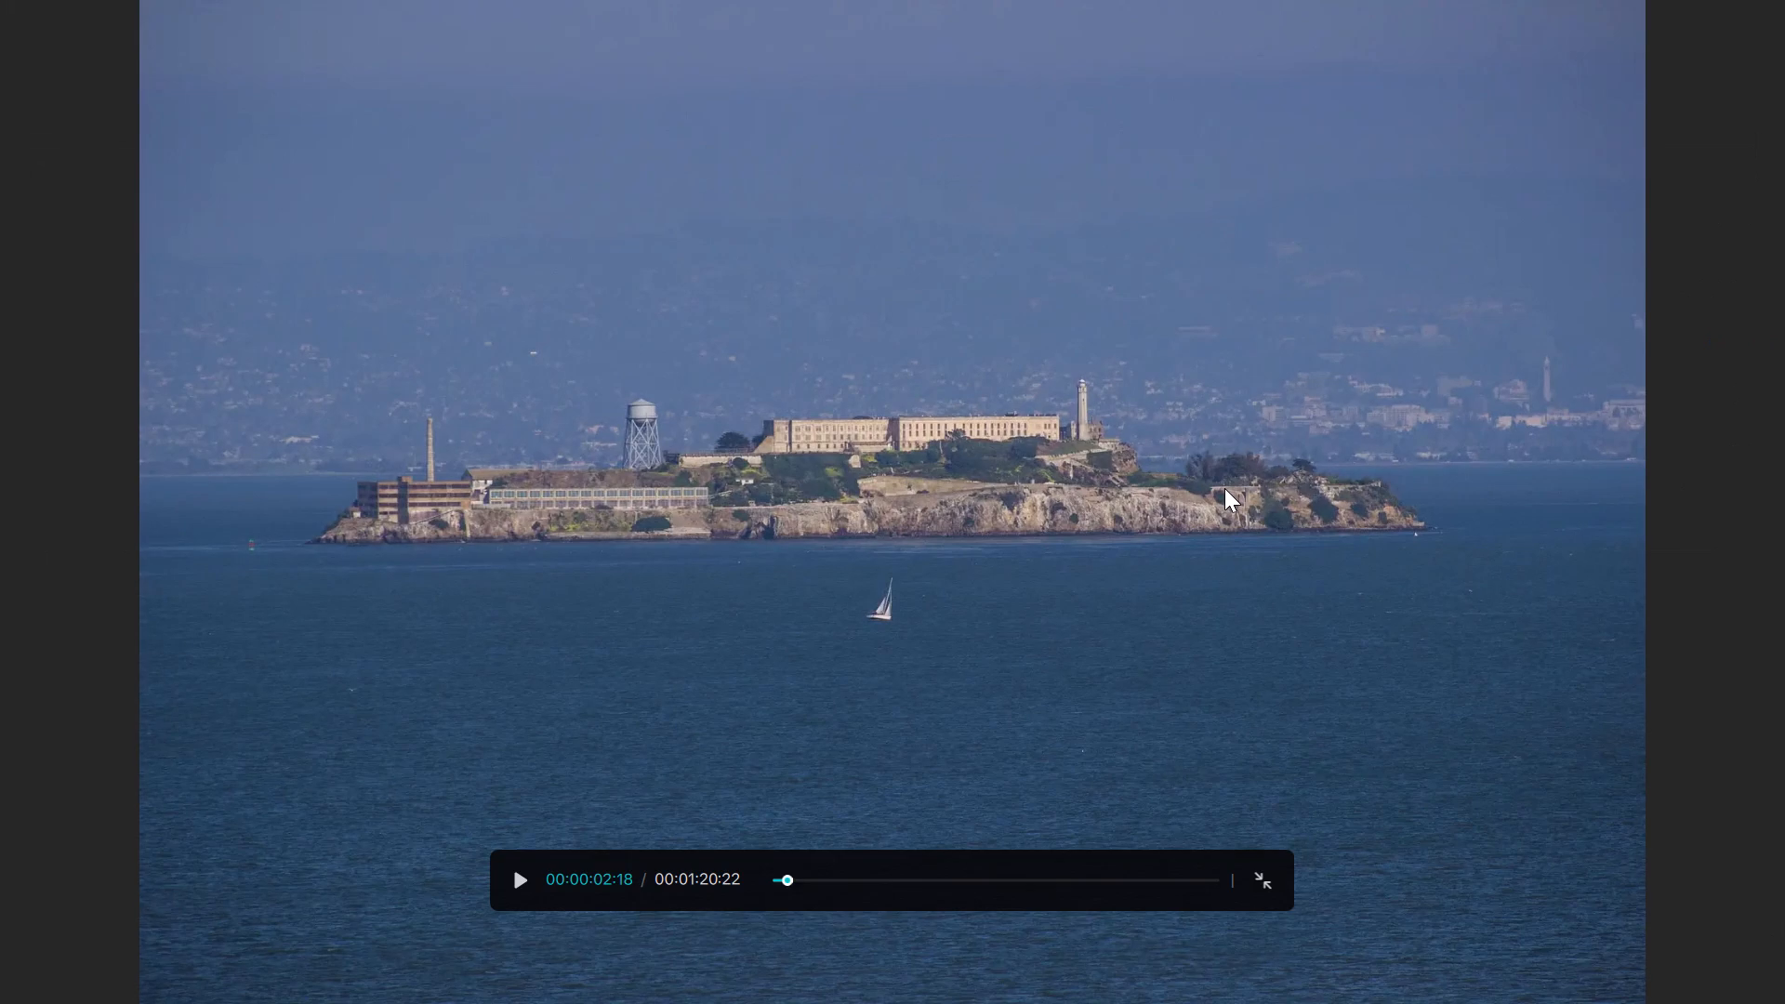
left_click(769, 878)
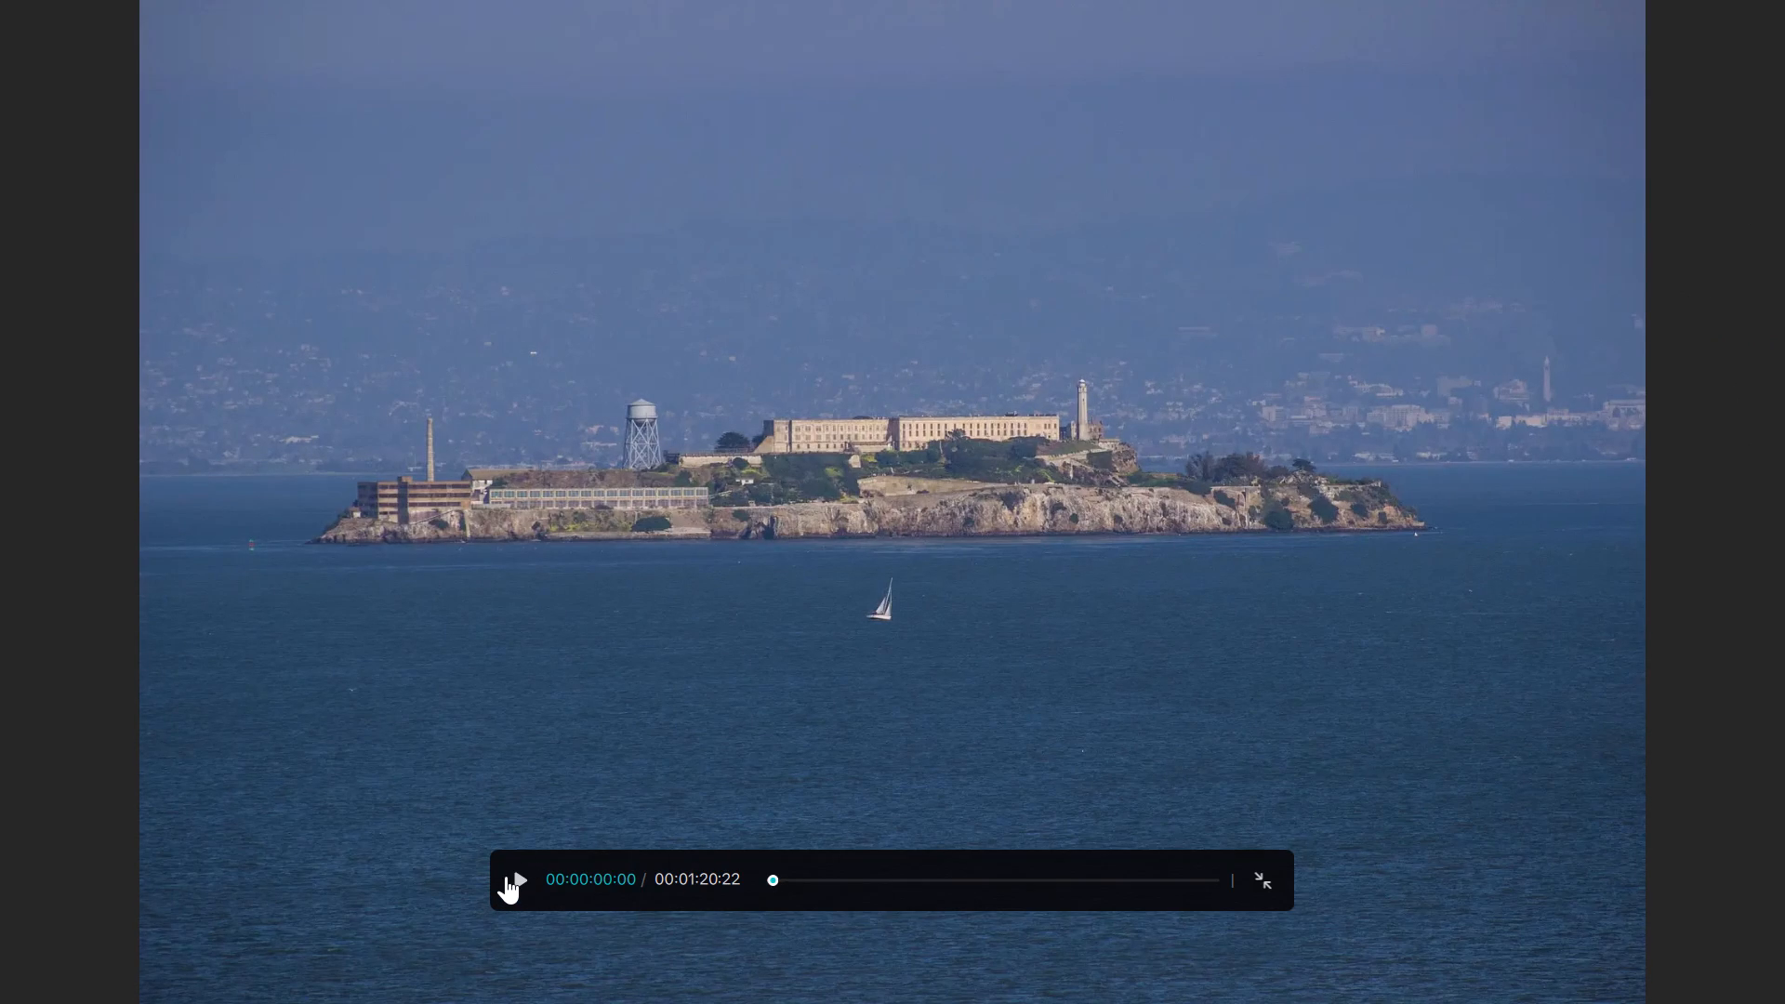
left_click(506, 876)
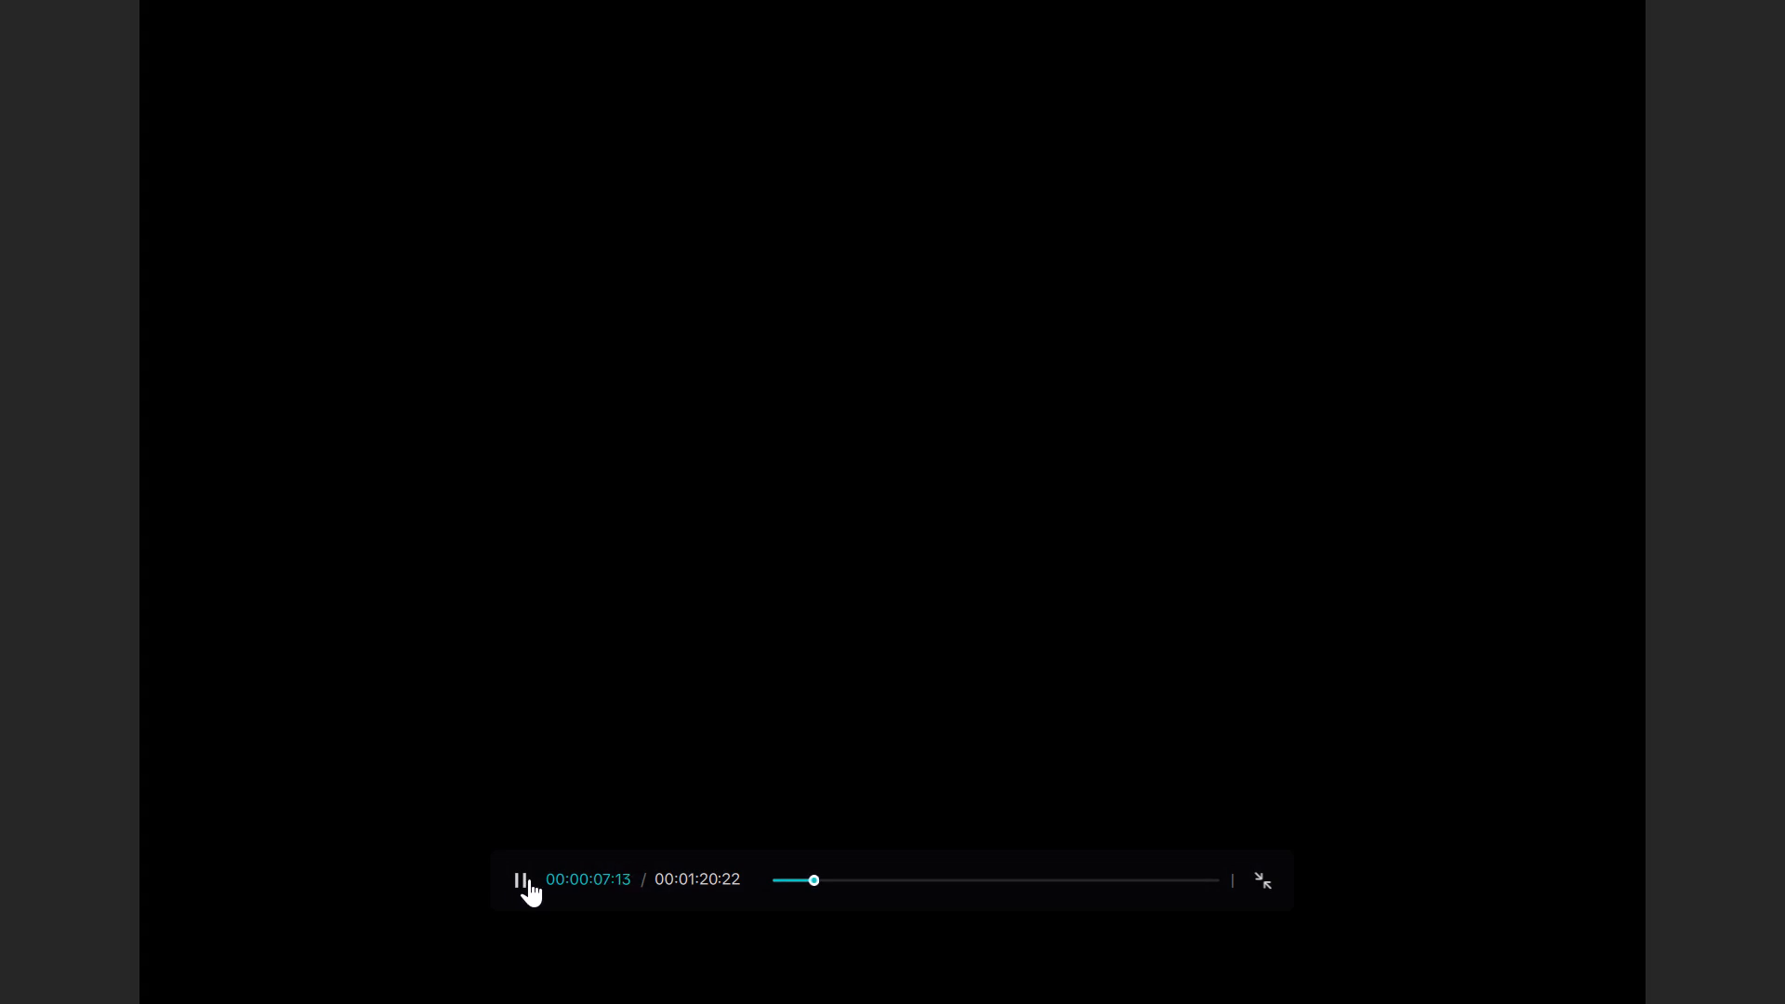
left_click(530, 878)
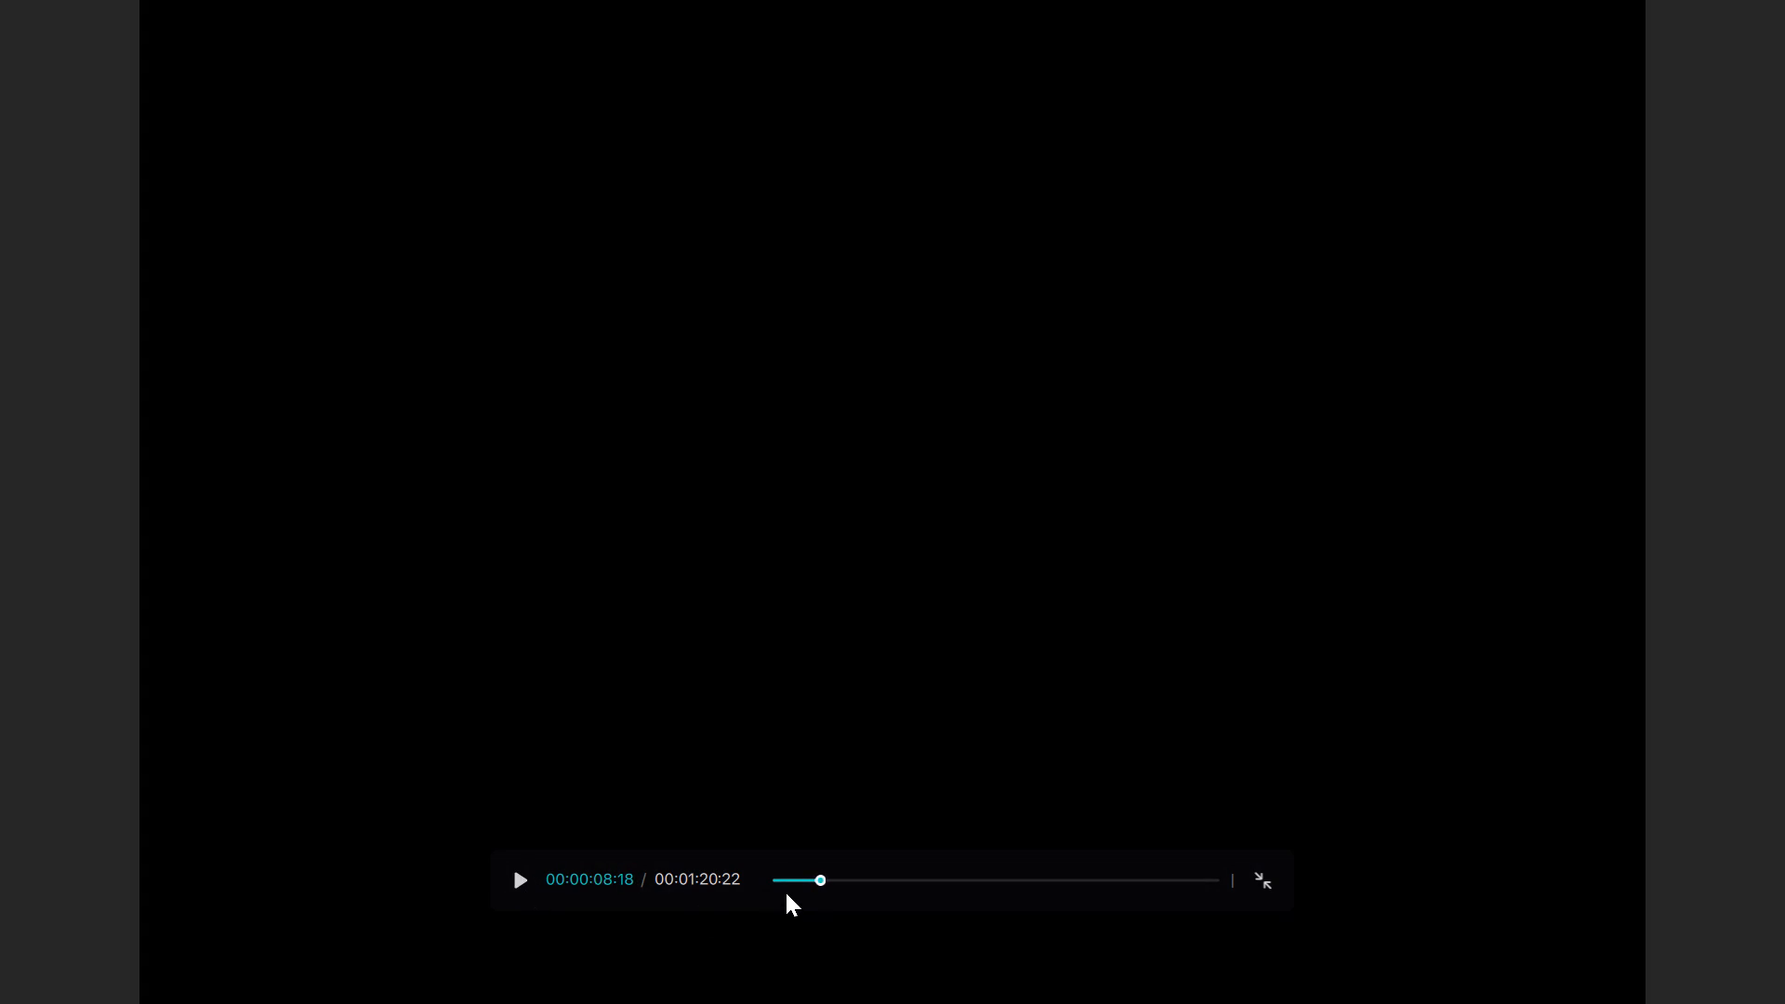
Move the playback position back to about the first second and leave the full-screen preview.
left_click(777, 877)
left_click(1277, 877)
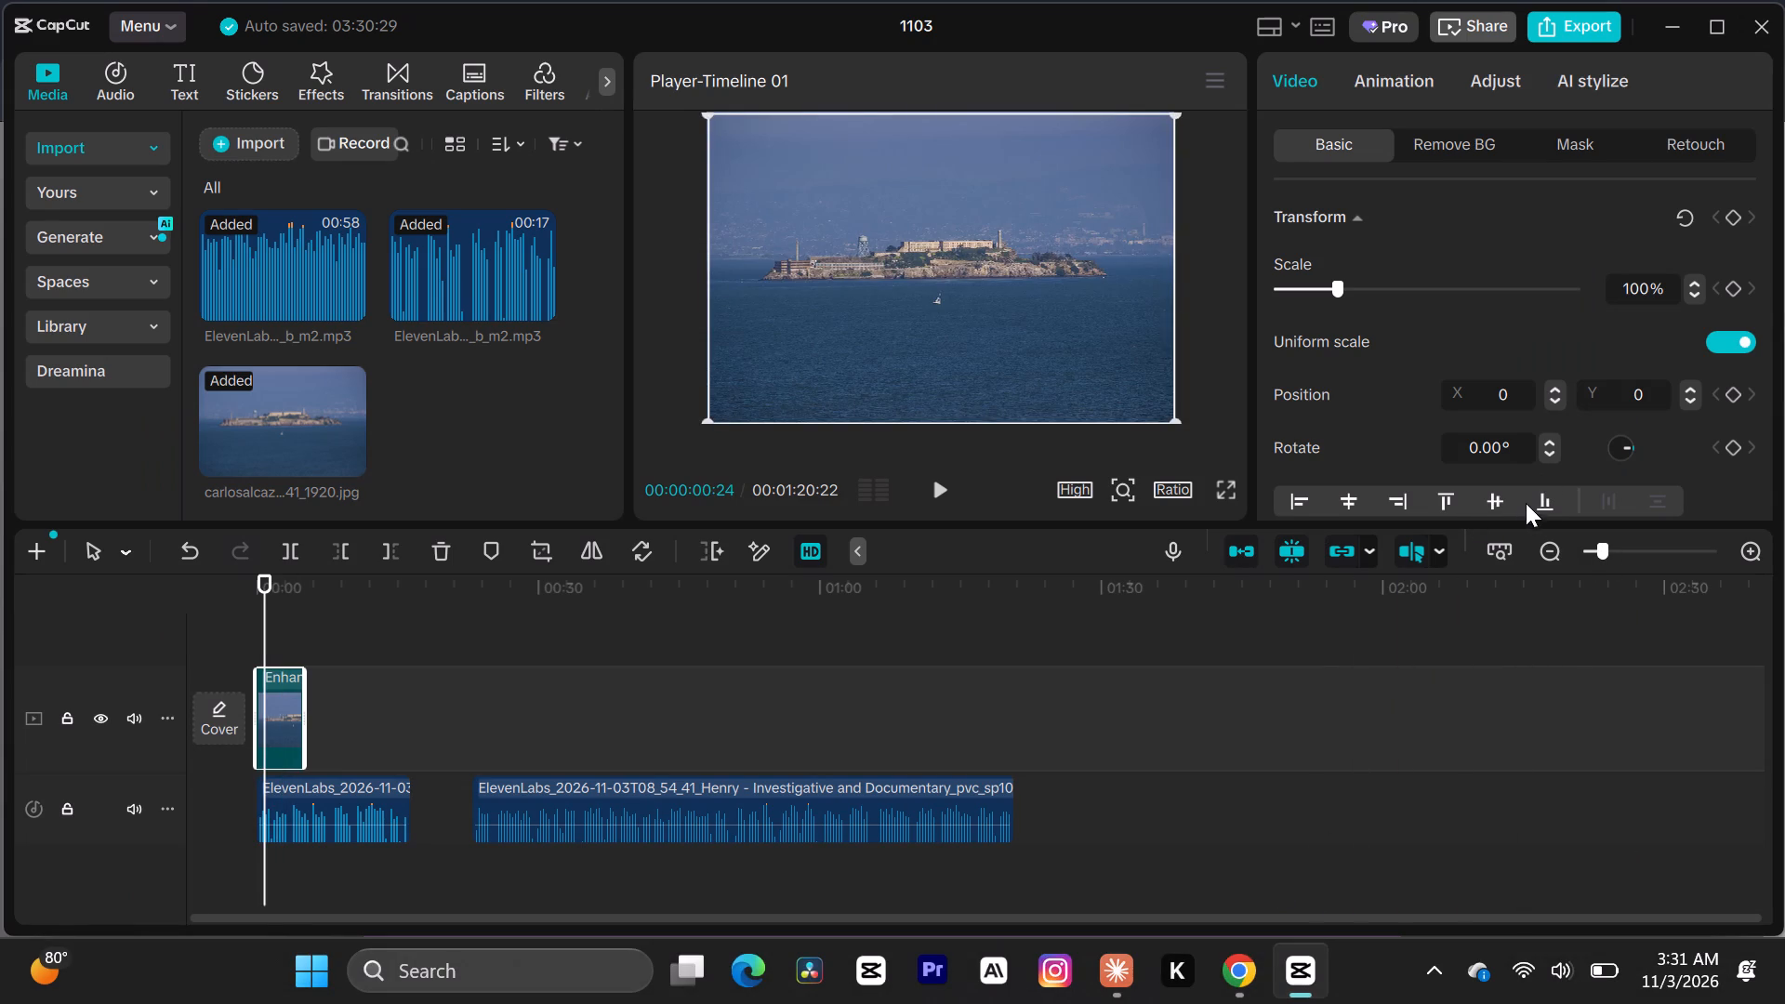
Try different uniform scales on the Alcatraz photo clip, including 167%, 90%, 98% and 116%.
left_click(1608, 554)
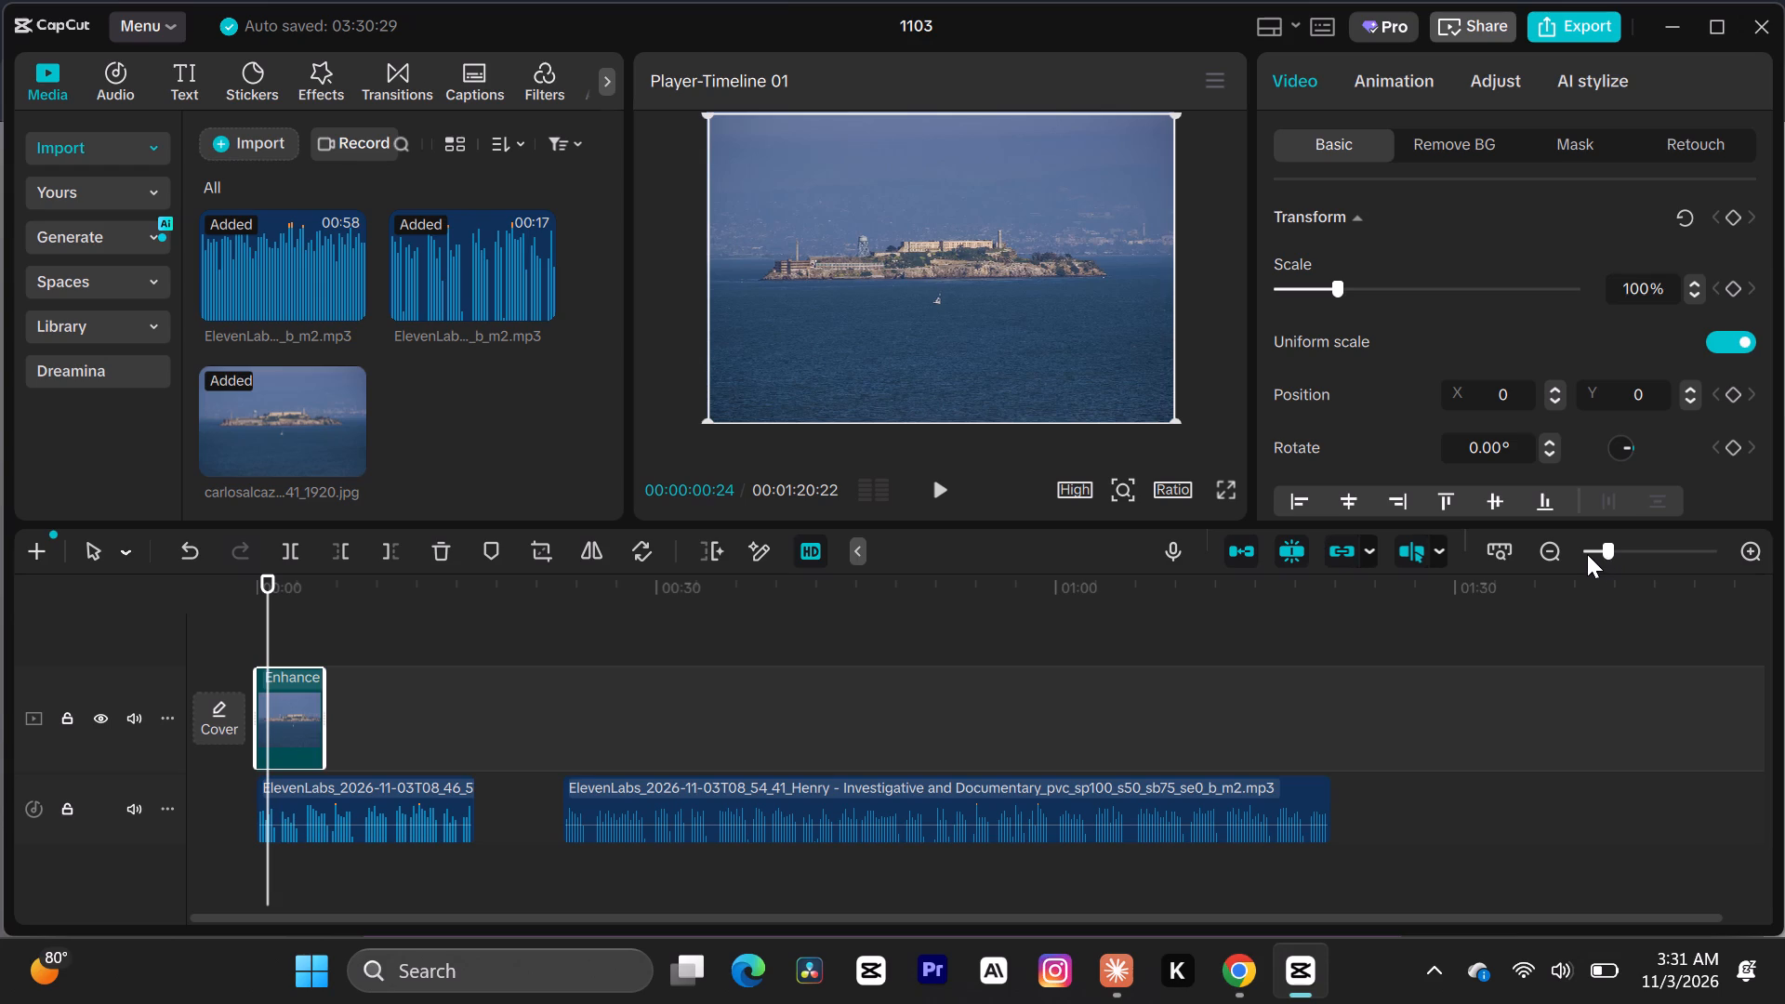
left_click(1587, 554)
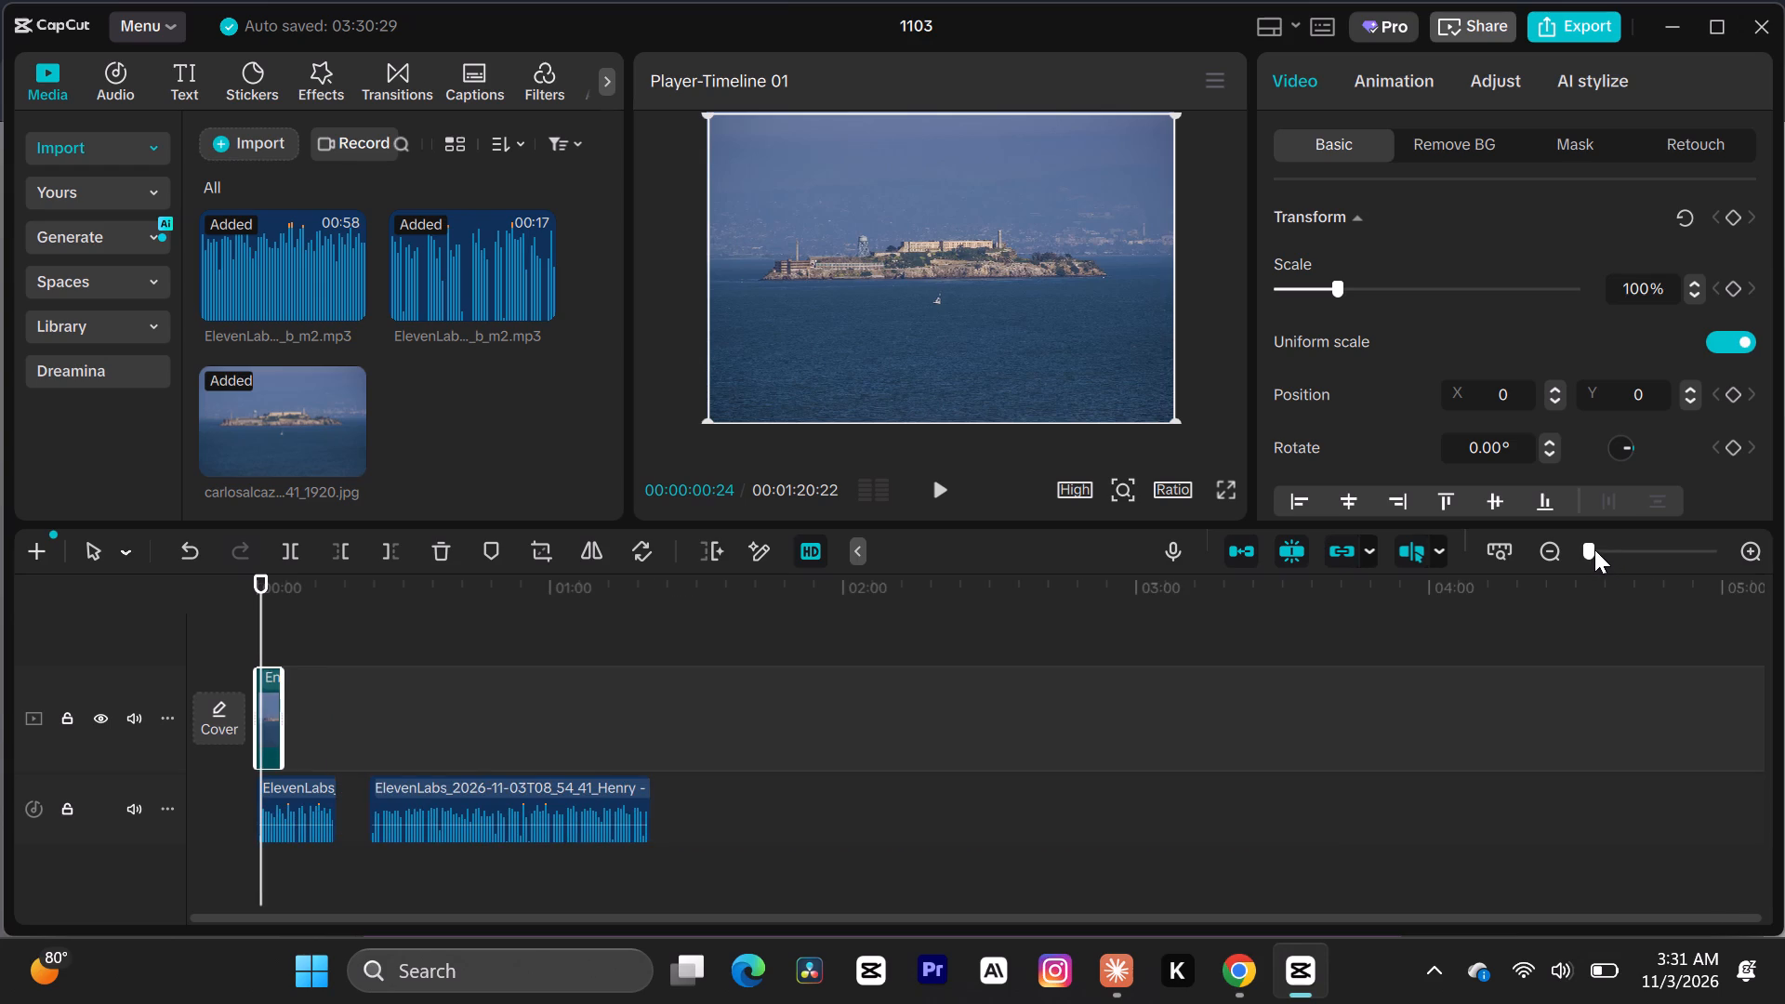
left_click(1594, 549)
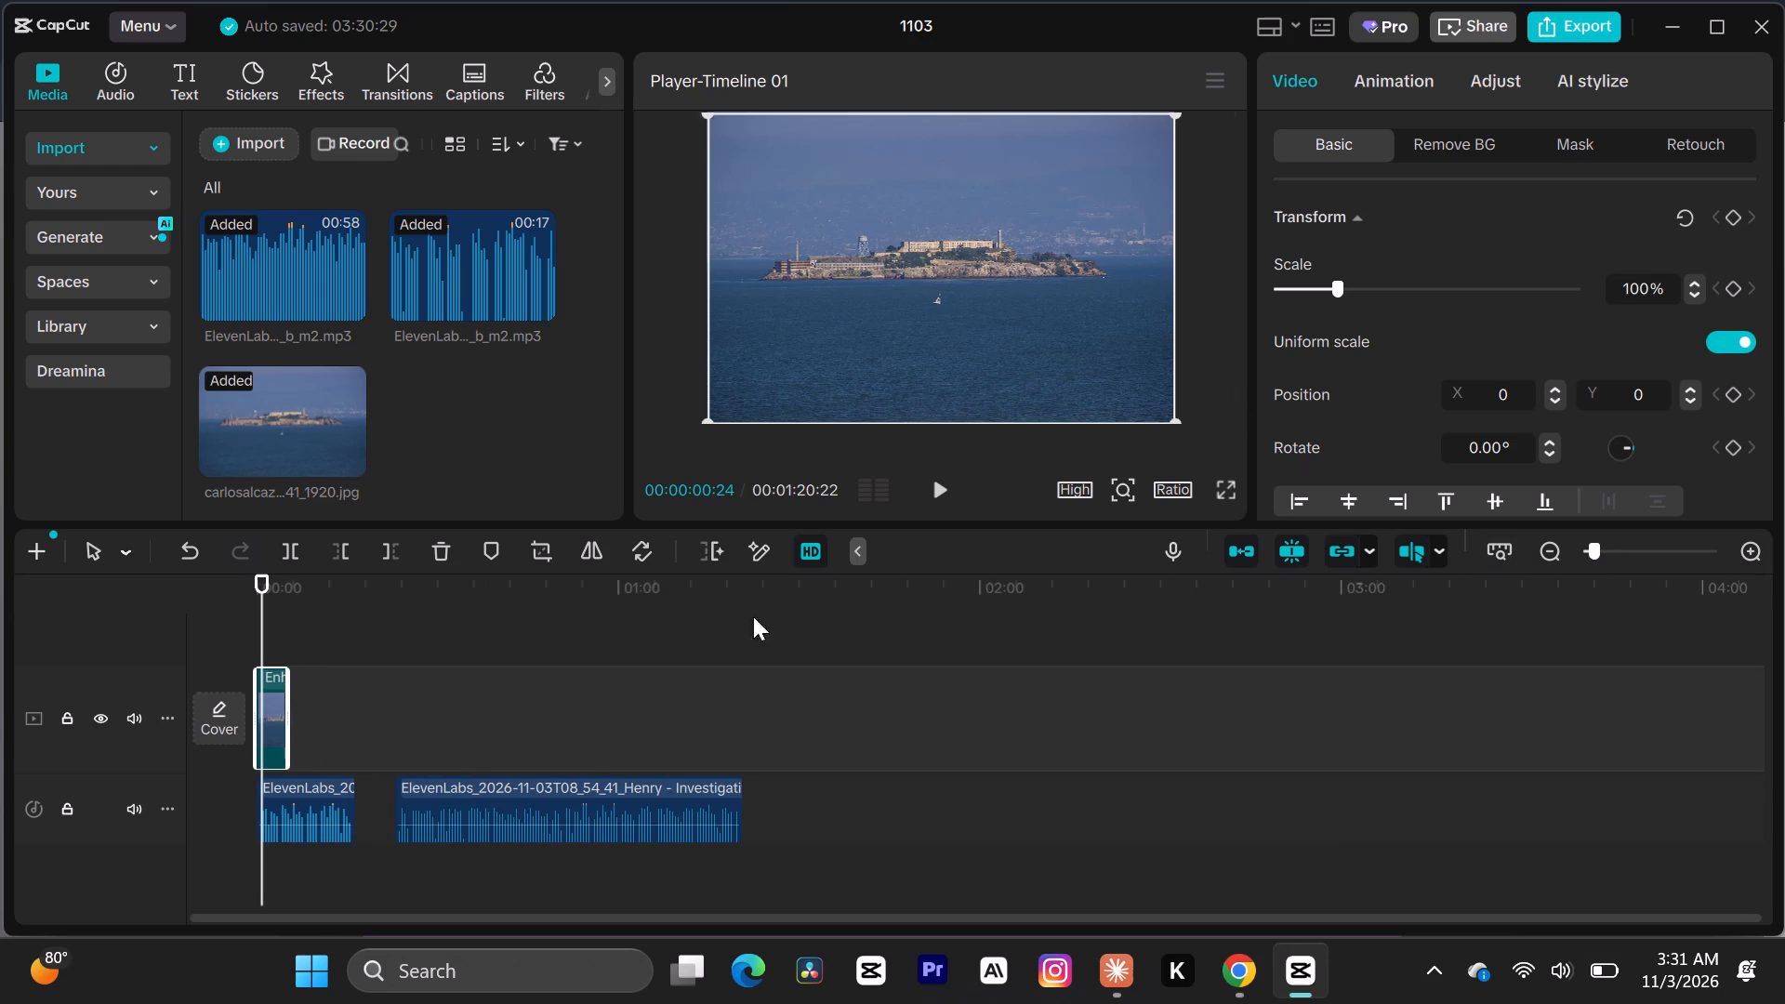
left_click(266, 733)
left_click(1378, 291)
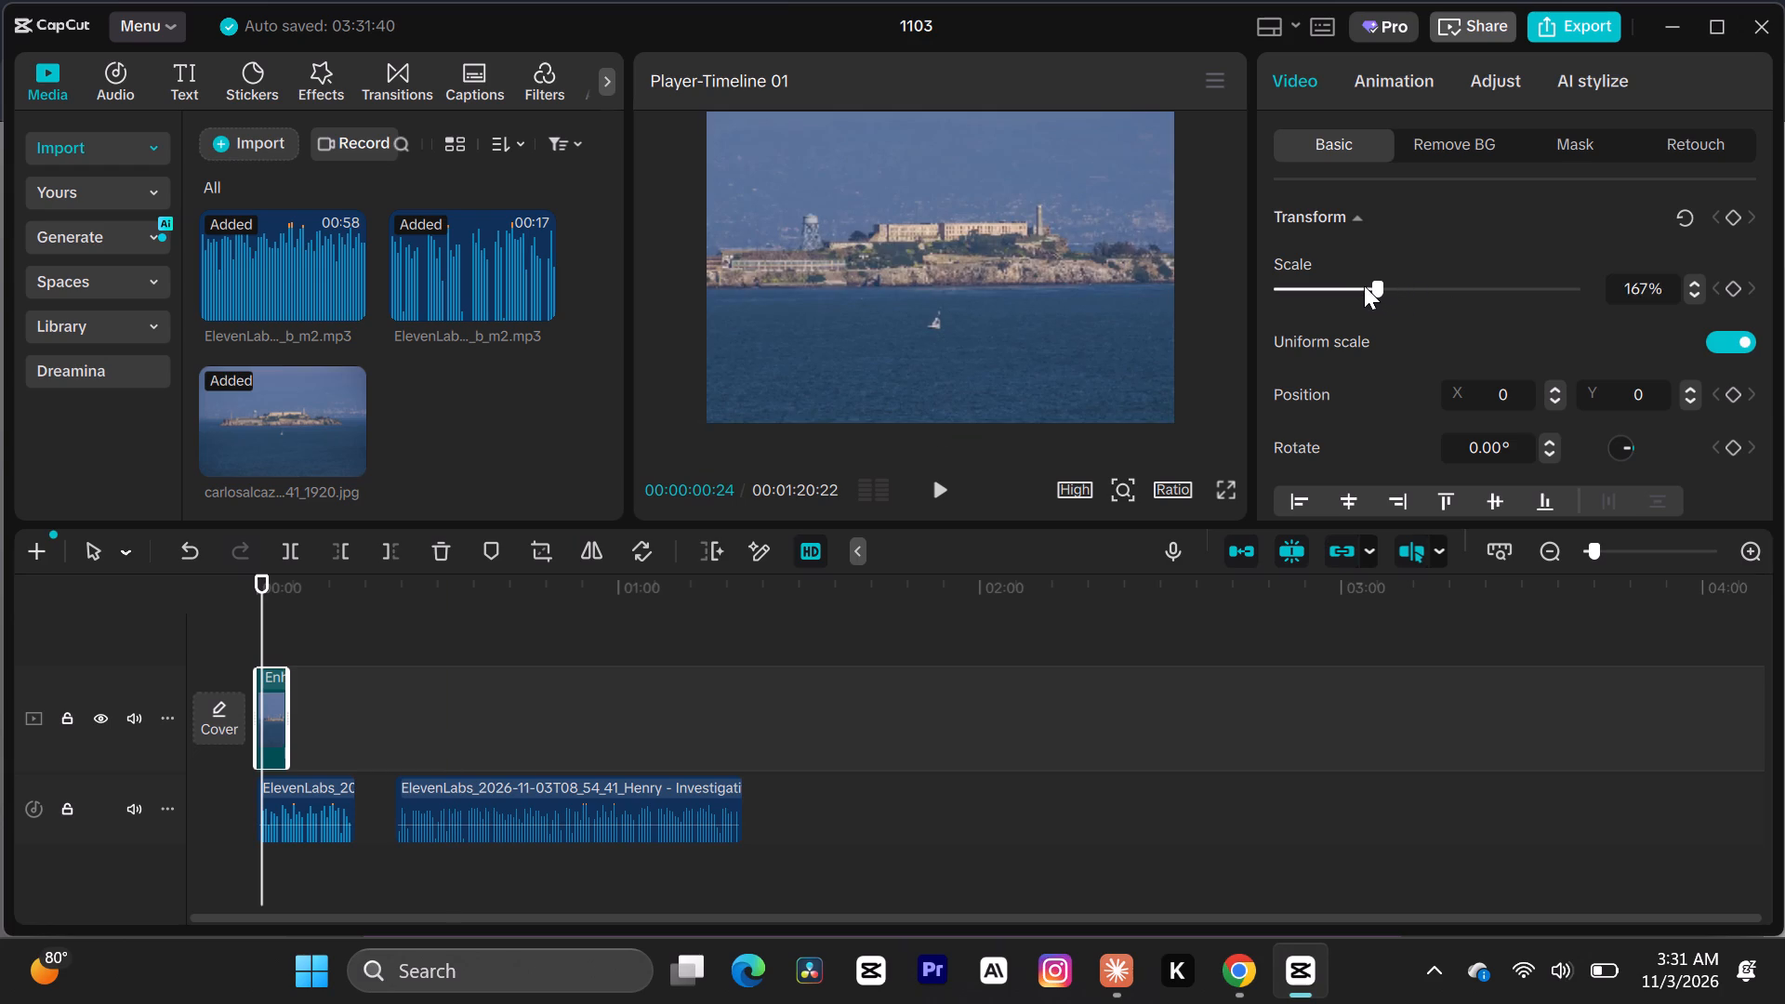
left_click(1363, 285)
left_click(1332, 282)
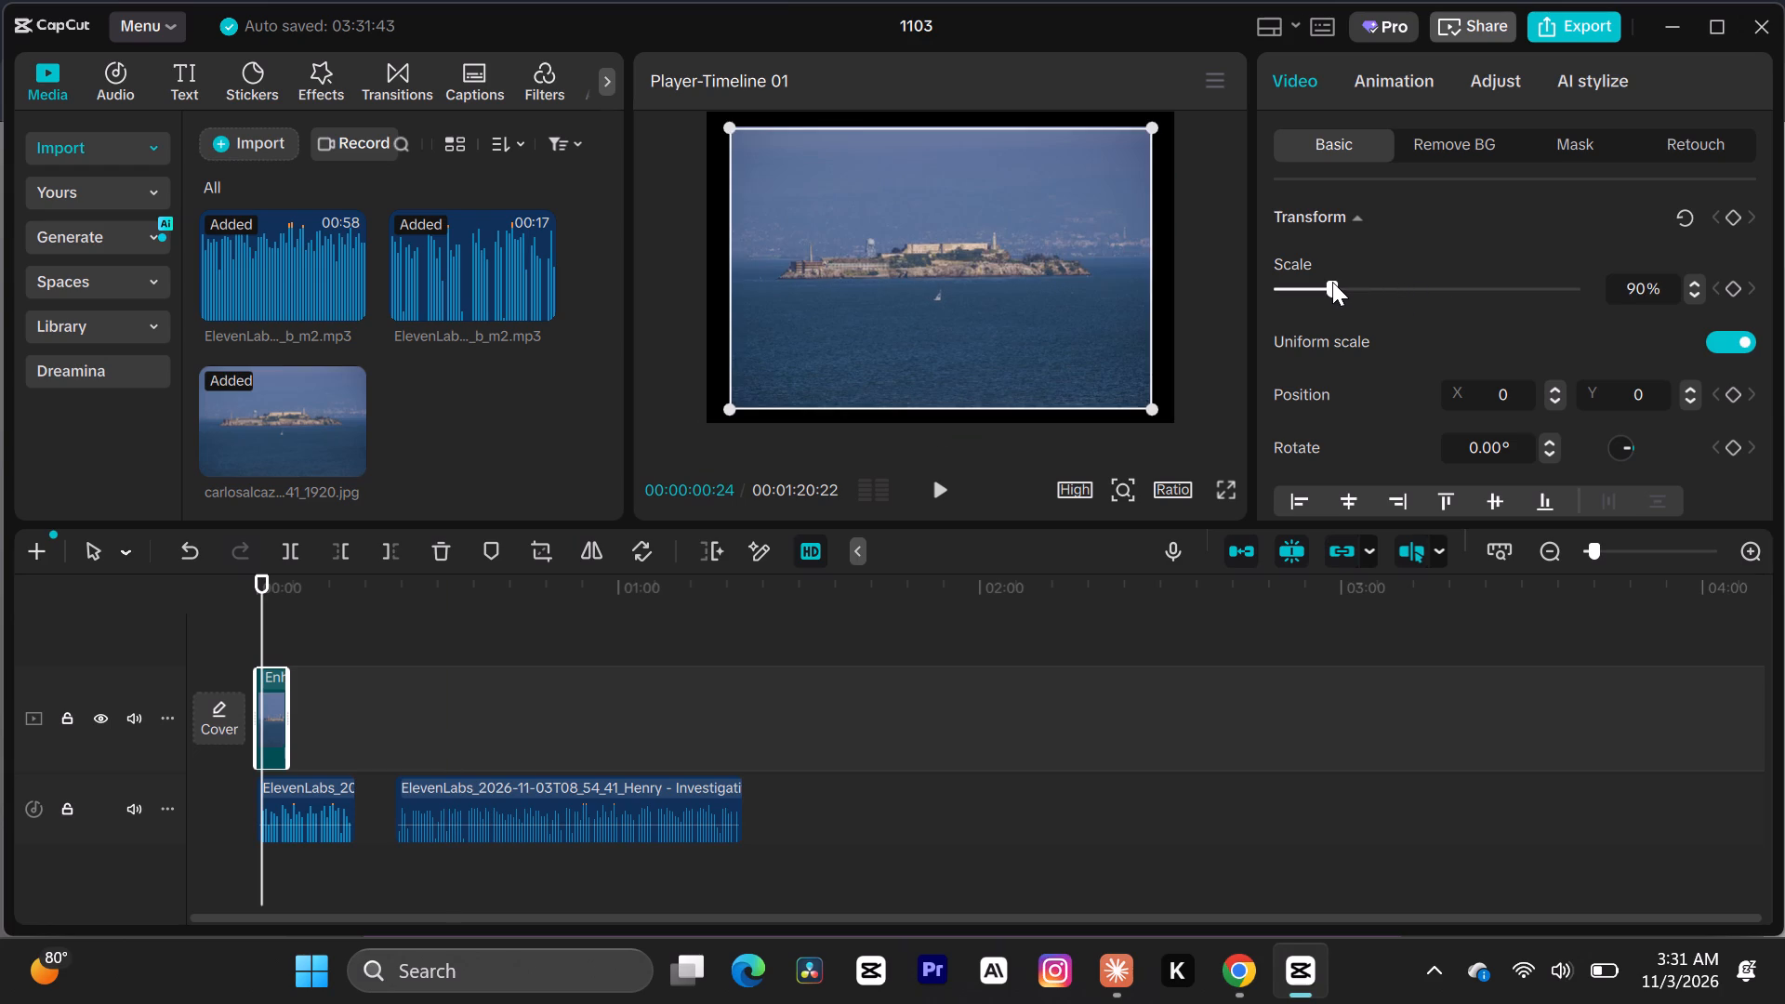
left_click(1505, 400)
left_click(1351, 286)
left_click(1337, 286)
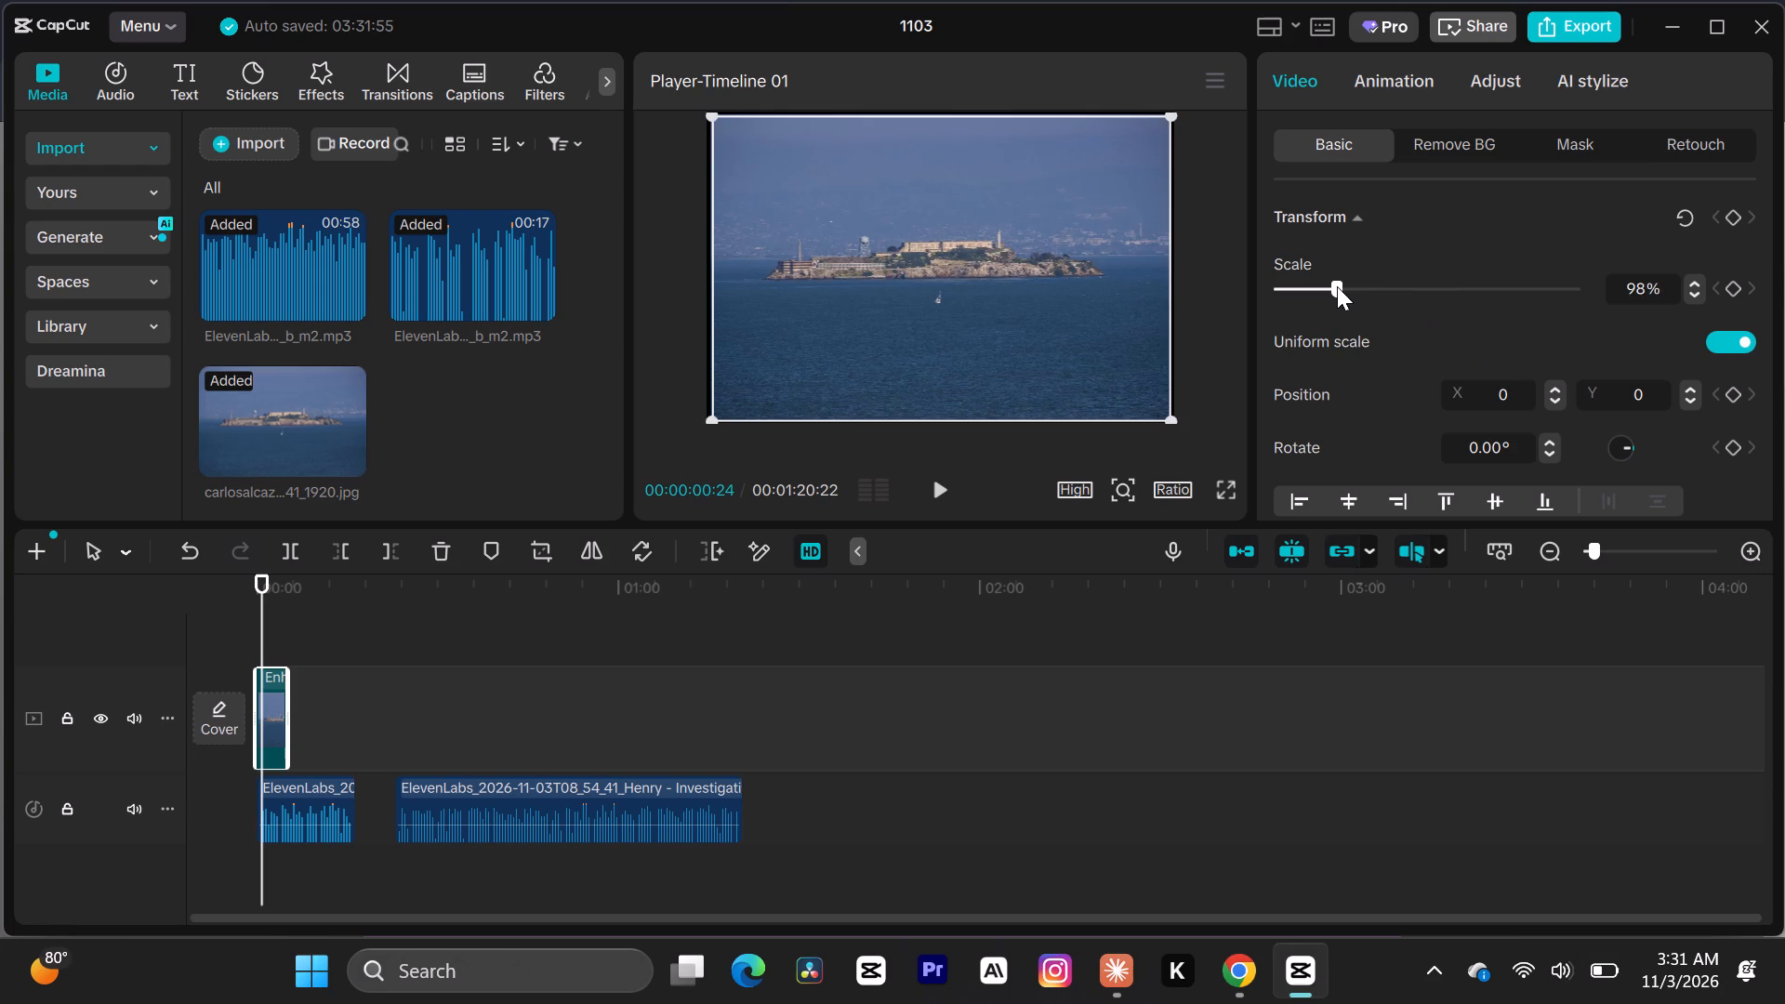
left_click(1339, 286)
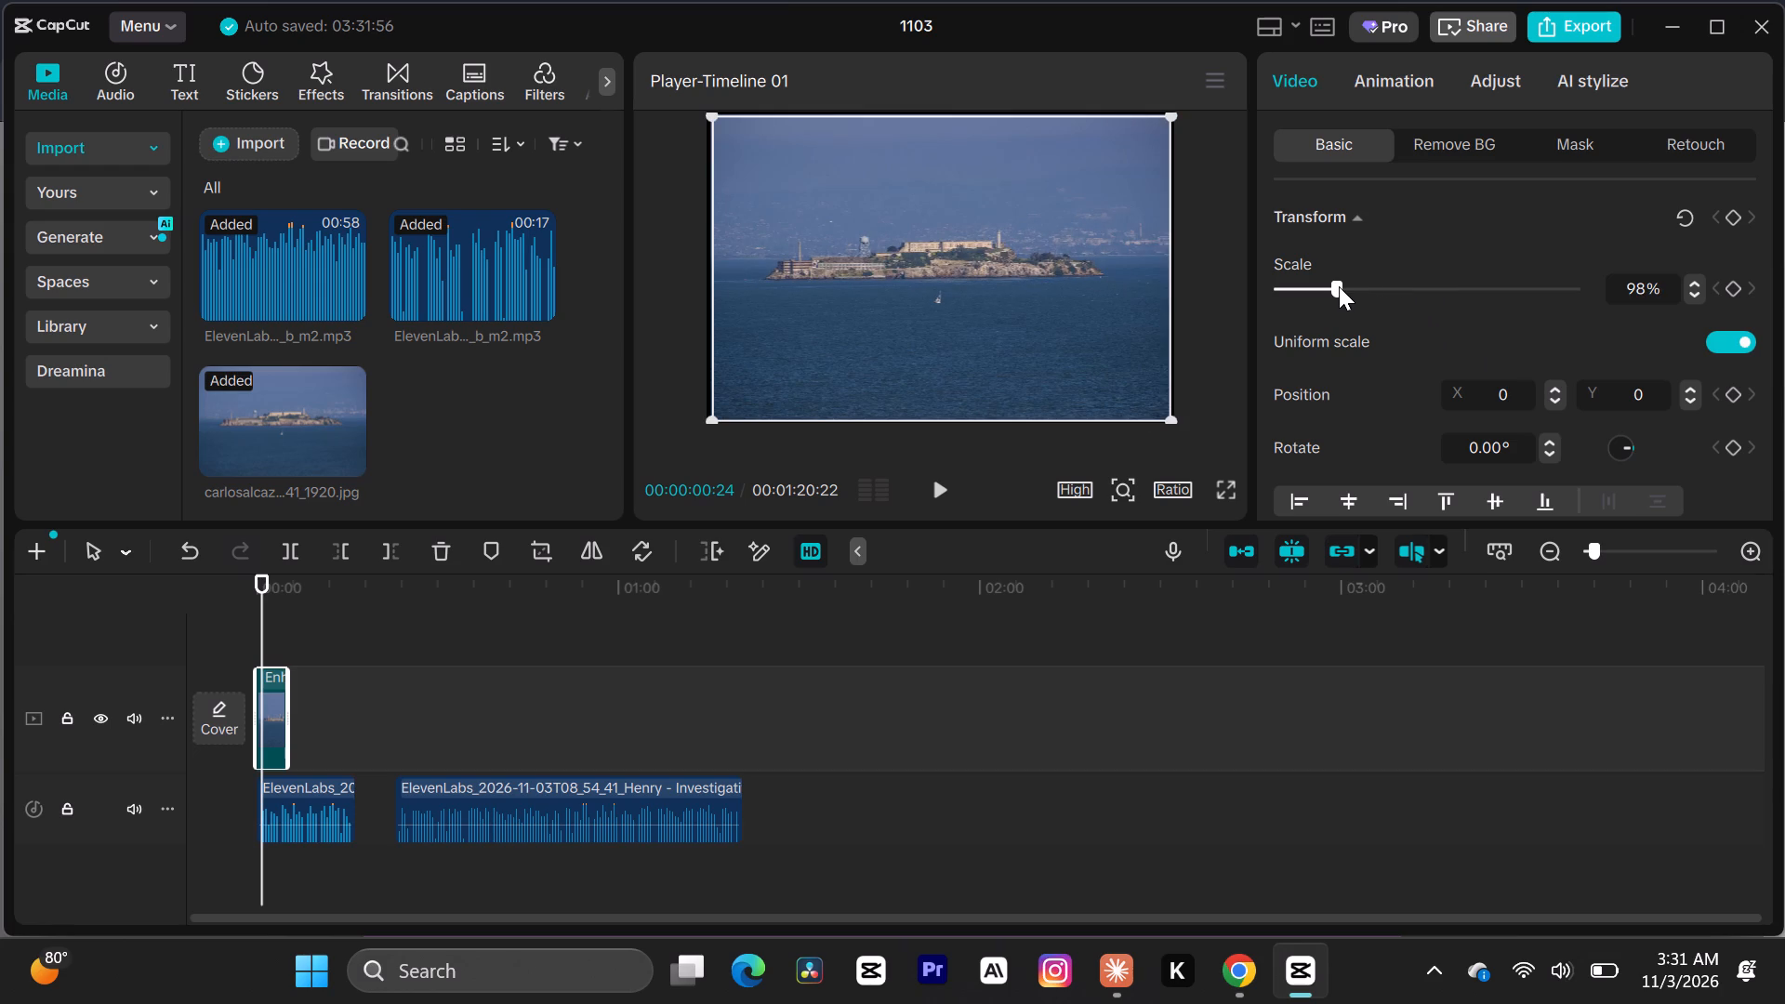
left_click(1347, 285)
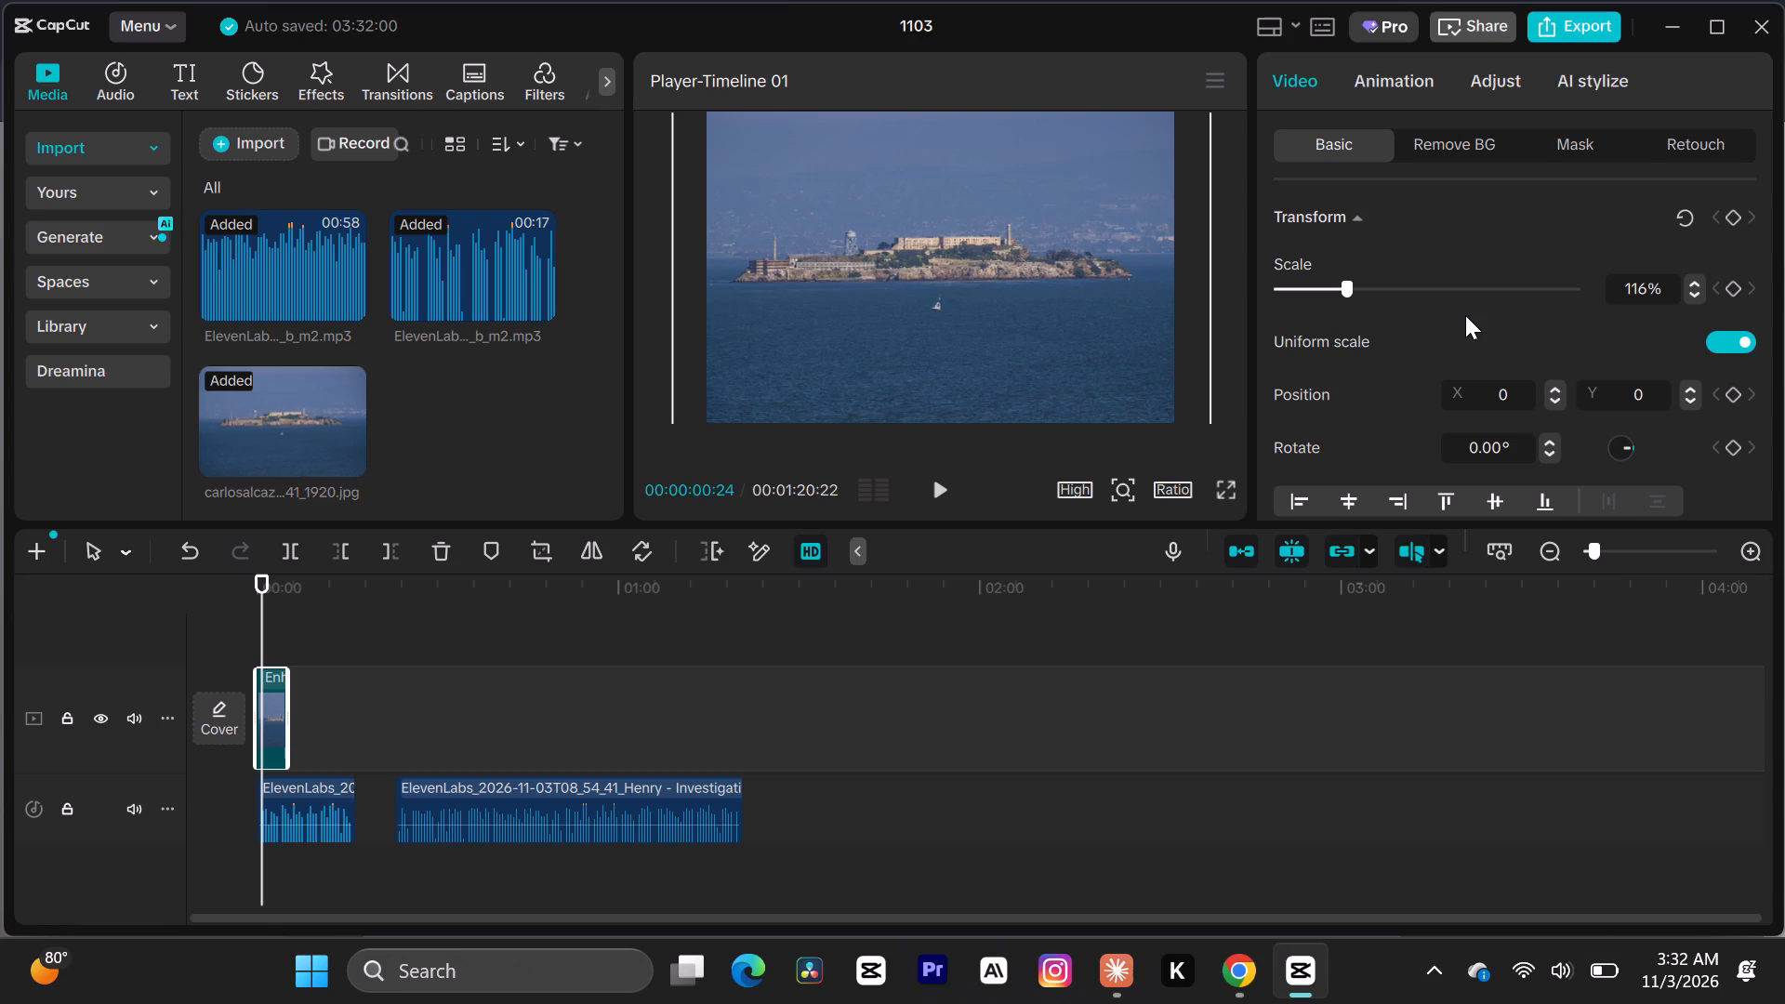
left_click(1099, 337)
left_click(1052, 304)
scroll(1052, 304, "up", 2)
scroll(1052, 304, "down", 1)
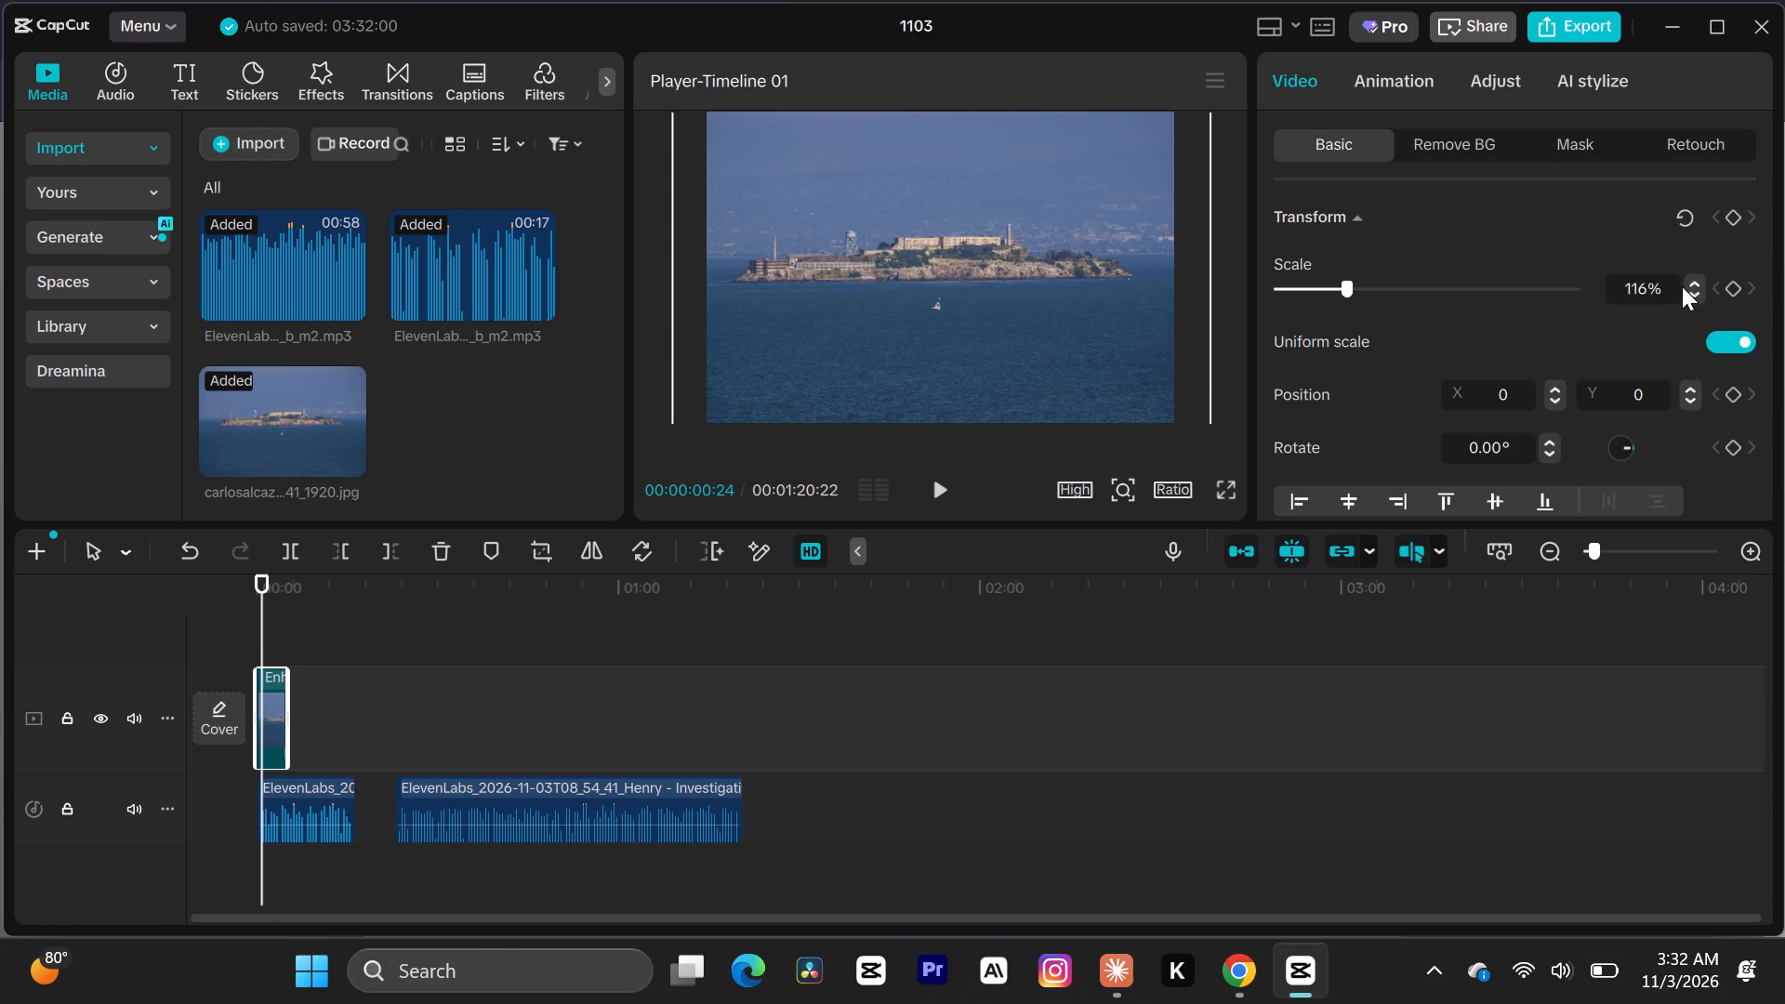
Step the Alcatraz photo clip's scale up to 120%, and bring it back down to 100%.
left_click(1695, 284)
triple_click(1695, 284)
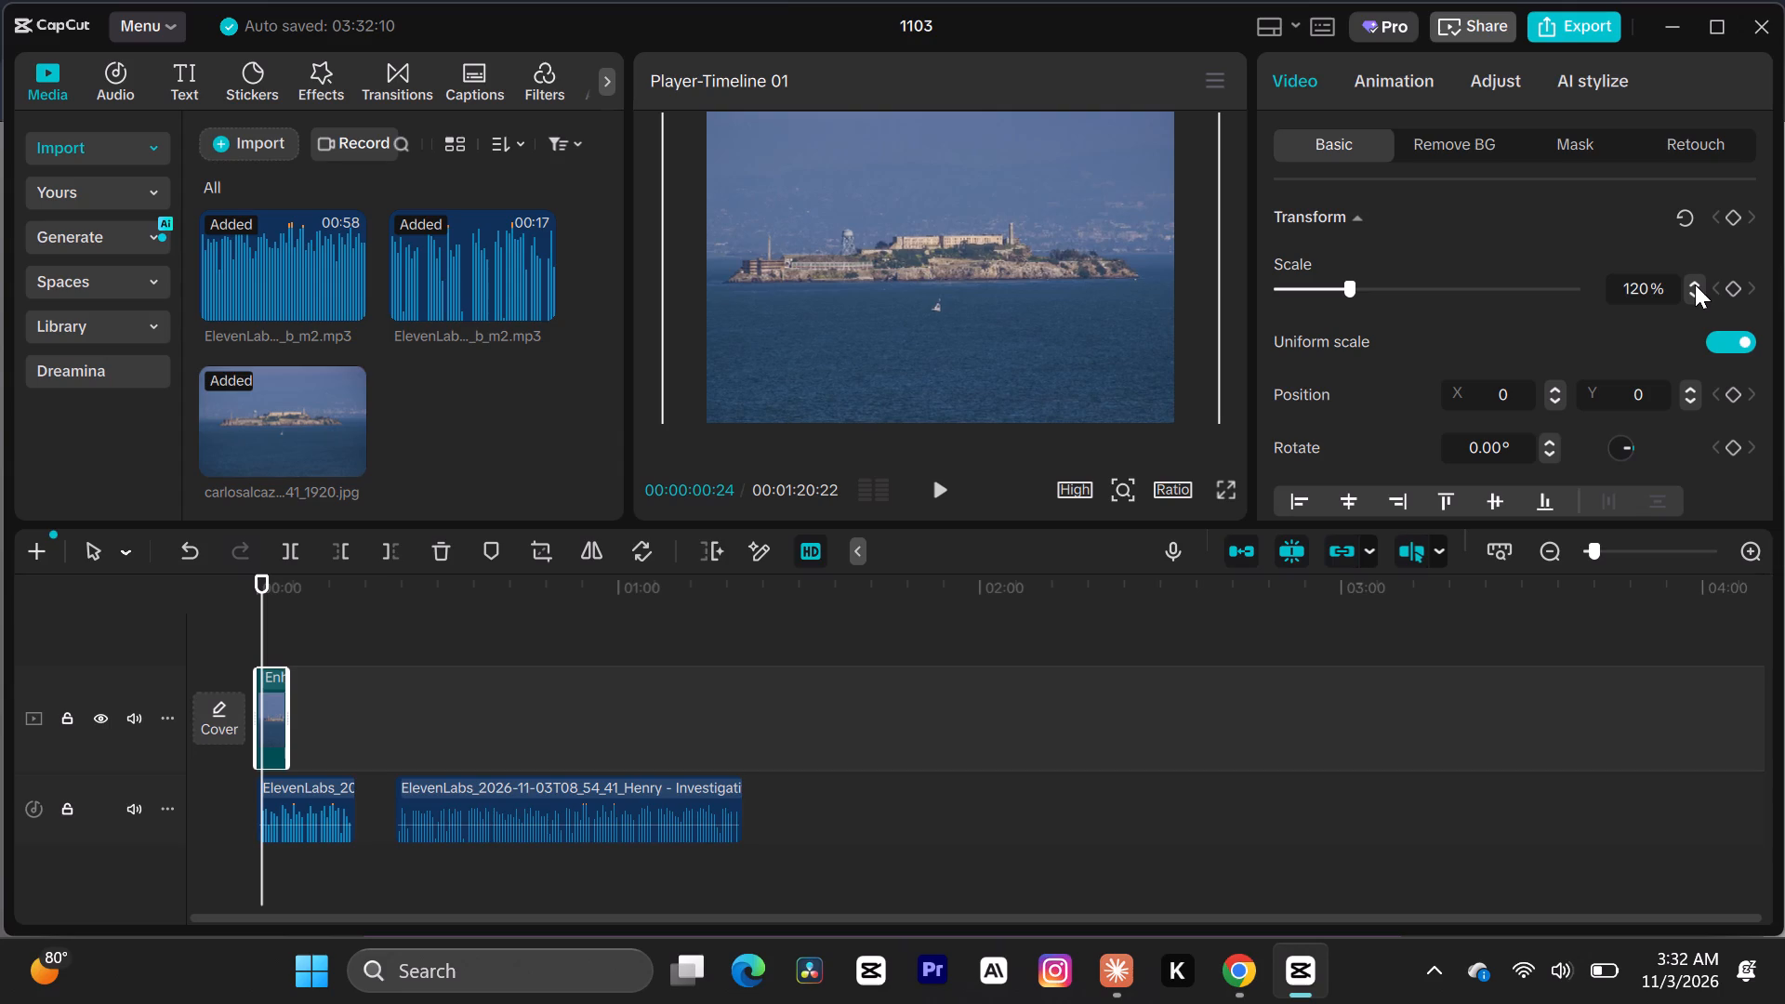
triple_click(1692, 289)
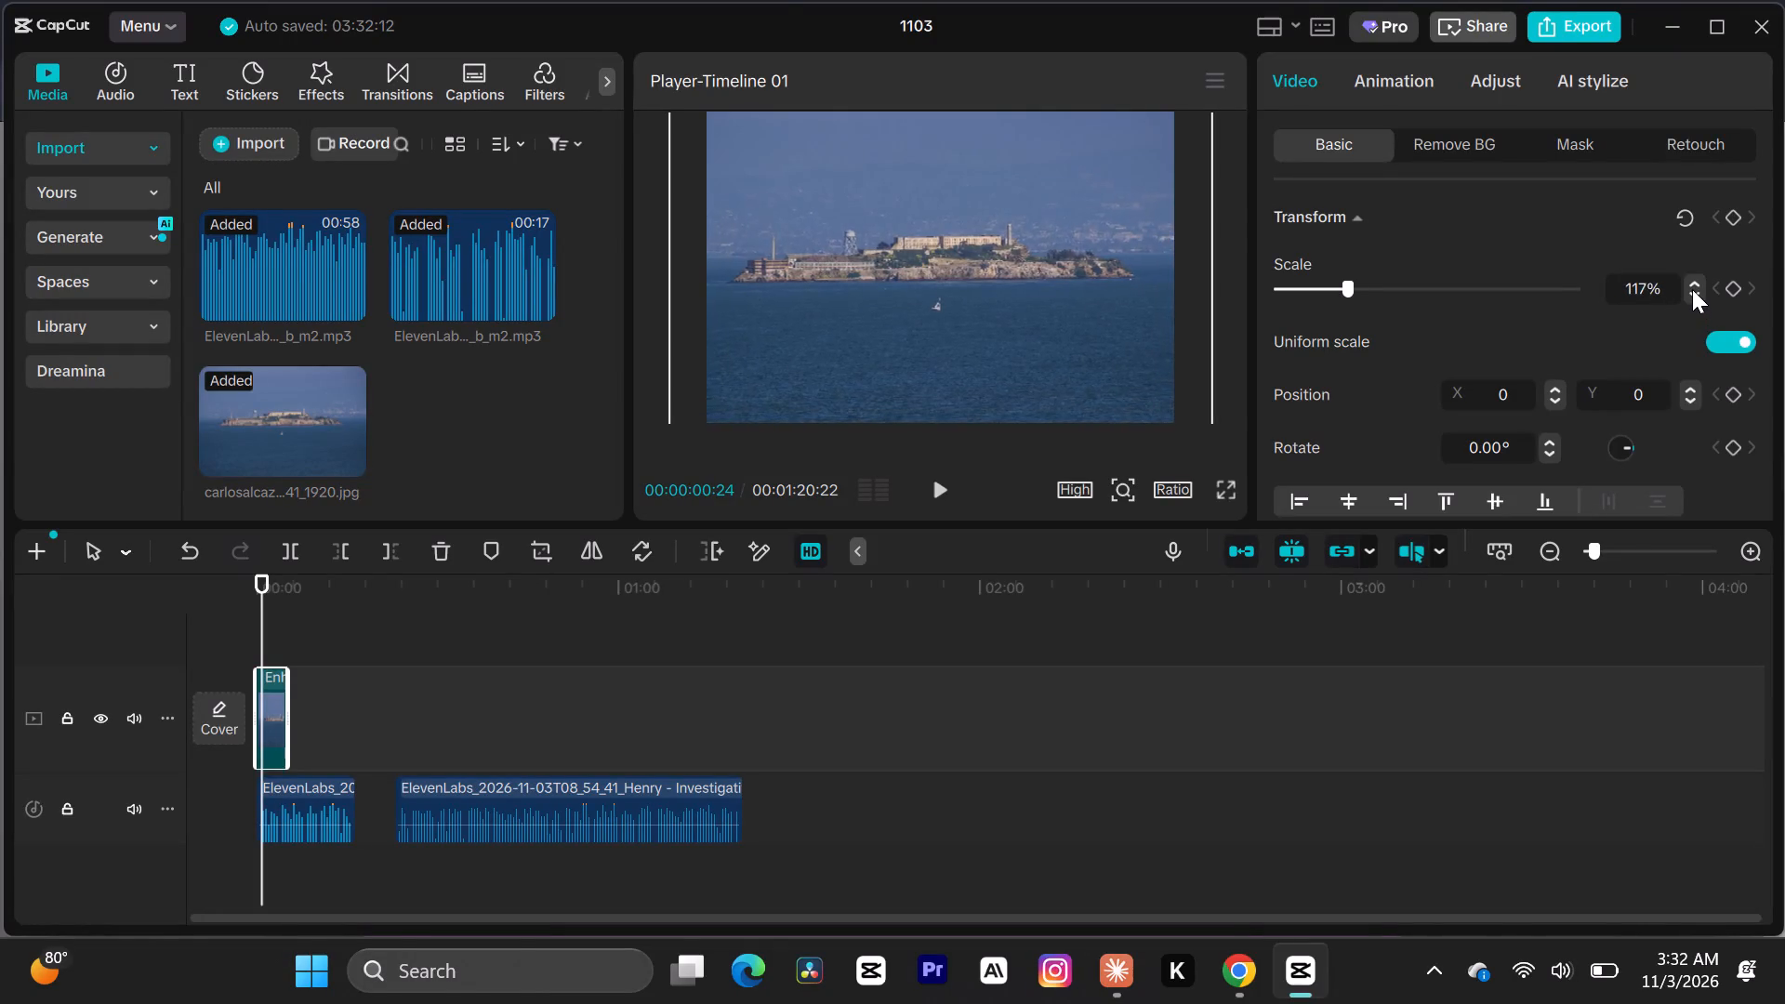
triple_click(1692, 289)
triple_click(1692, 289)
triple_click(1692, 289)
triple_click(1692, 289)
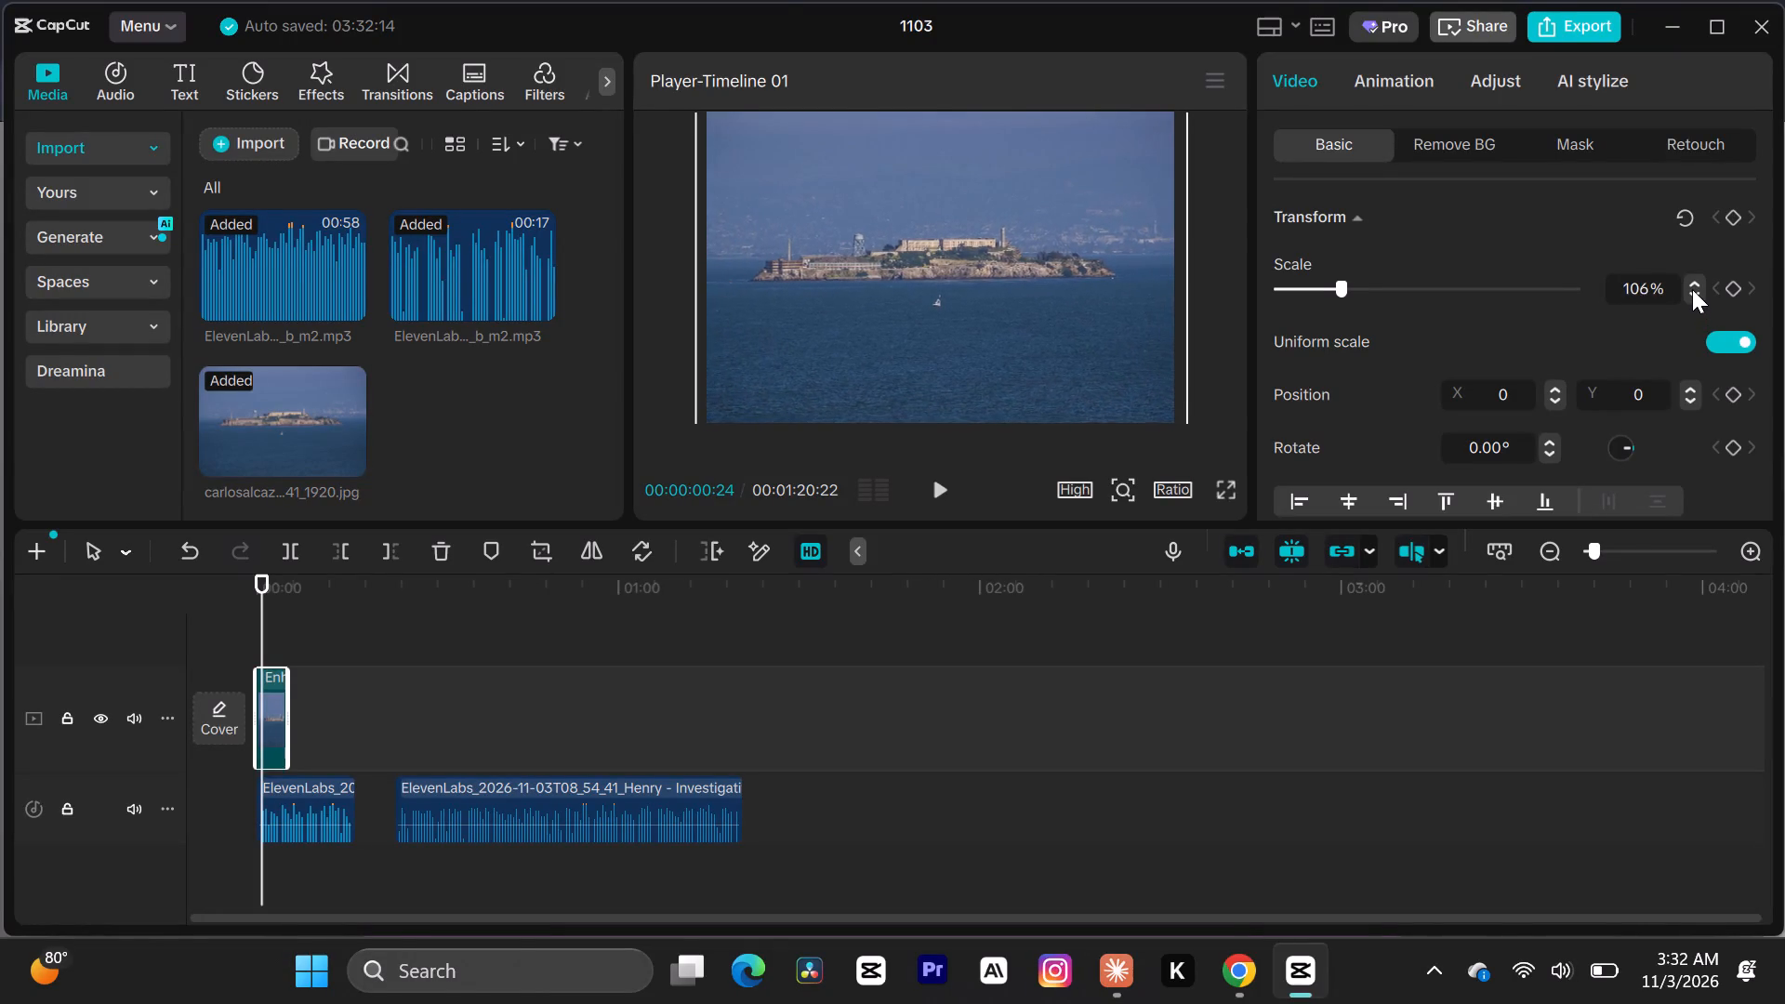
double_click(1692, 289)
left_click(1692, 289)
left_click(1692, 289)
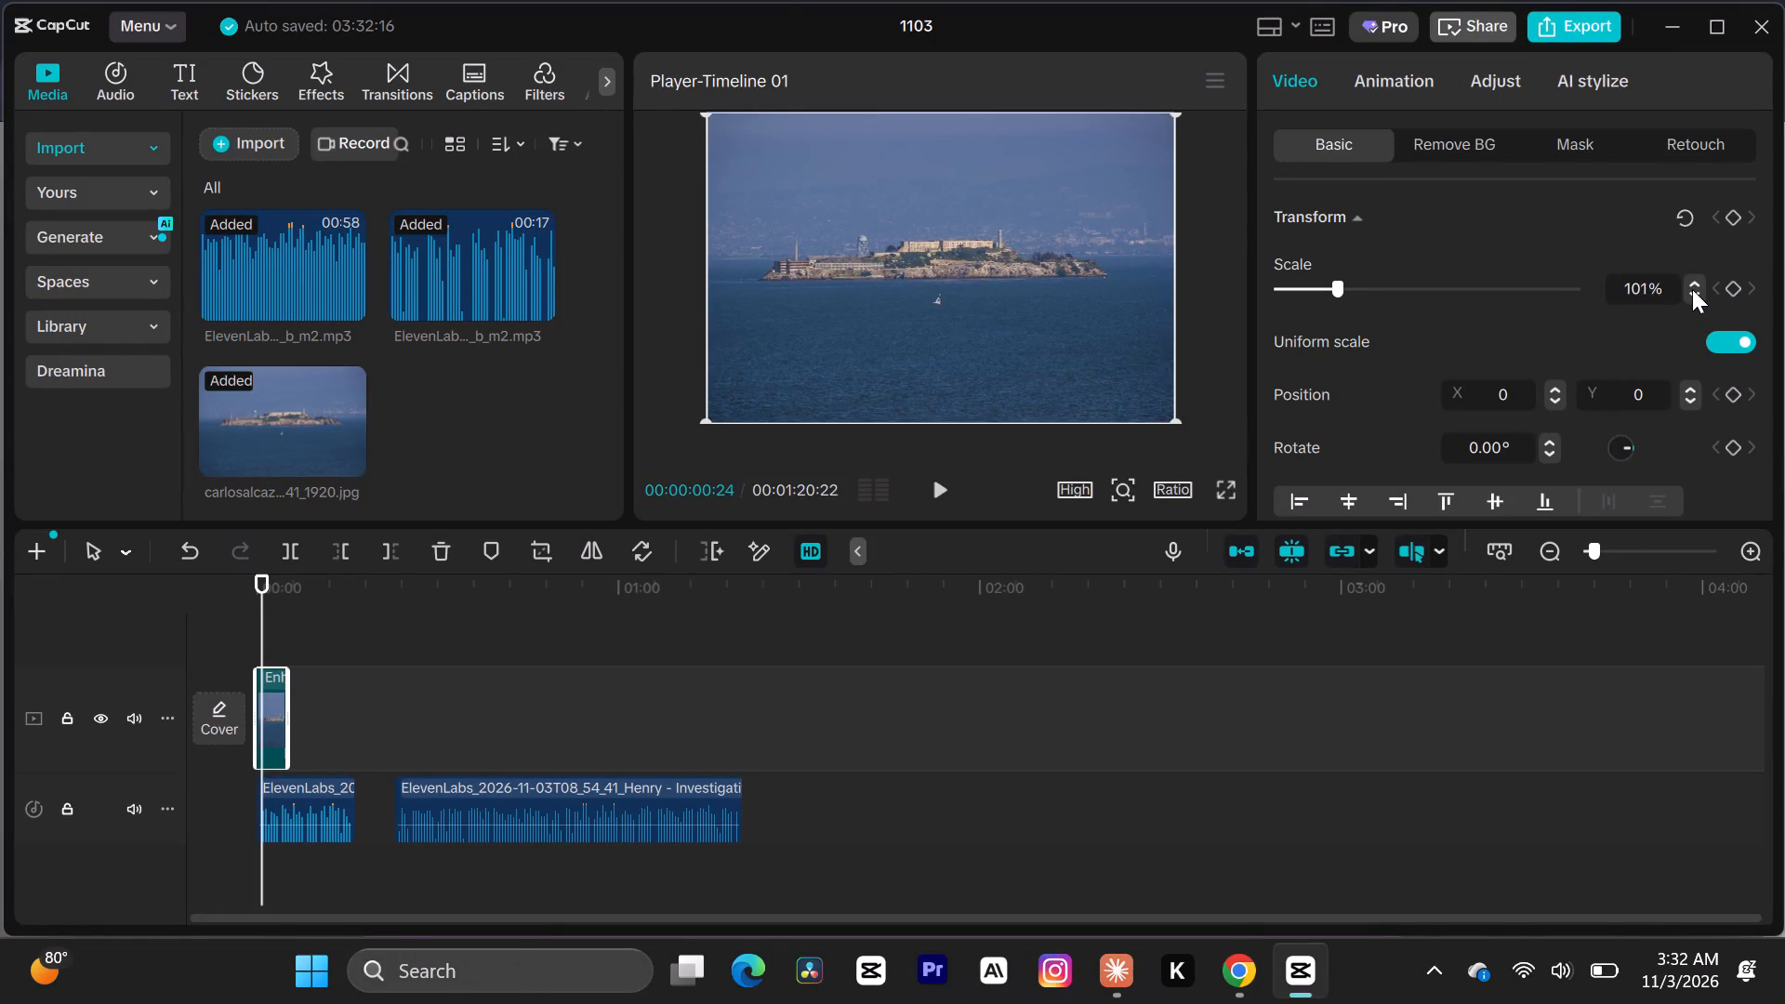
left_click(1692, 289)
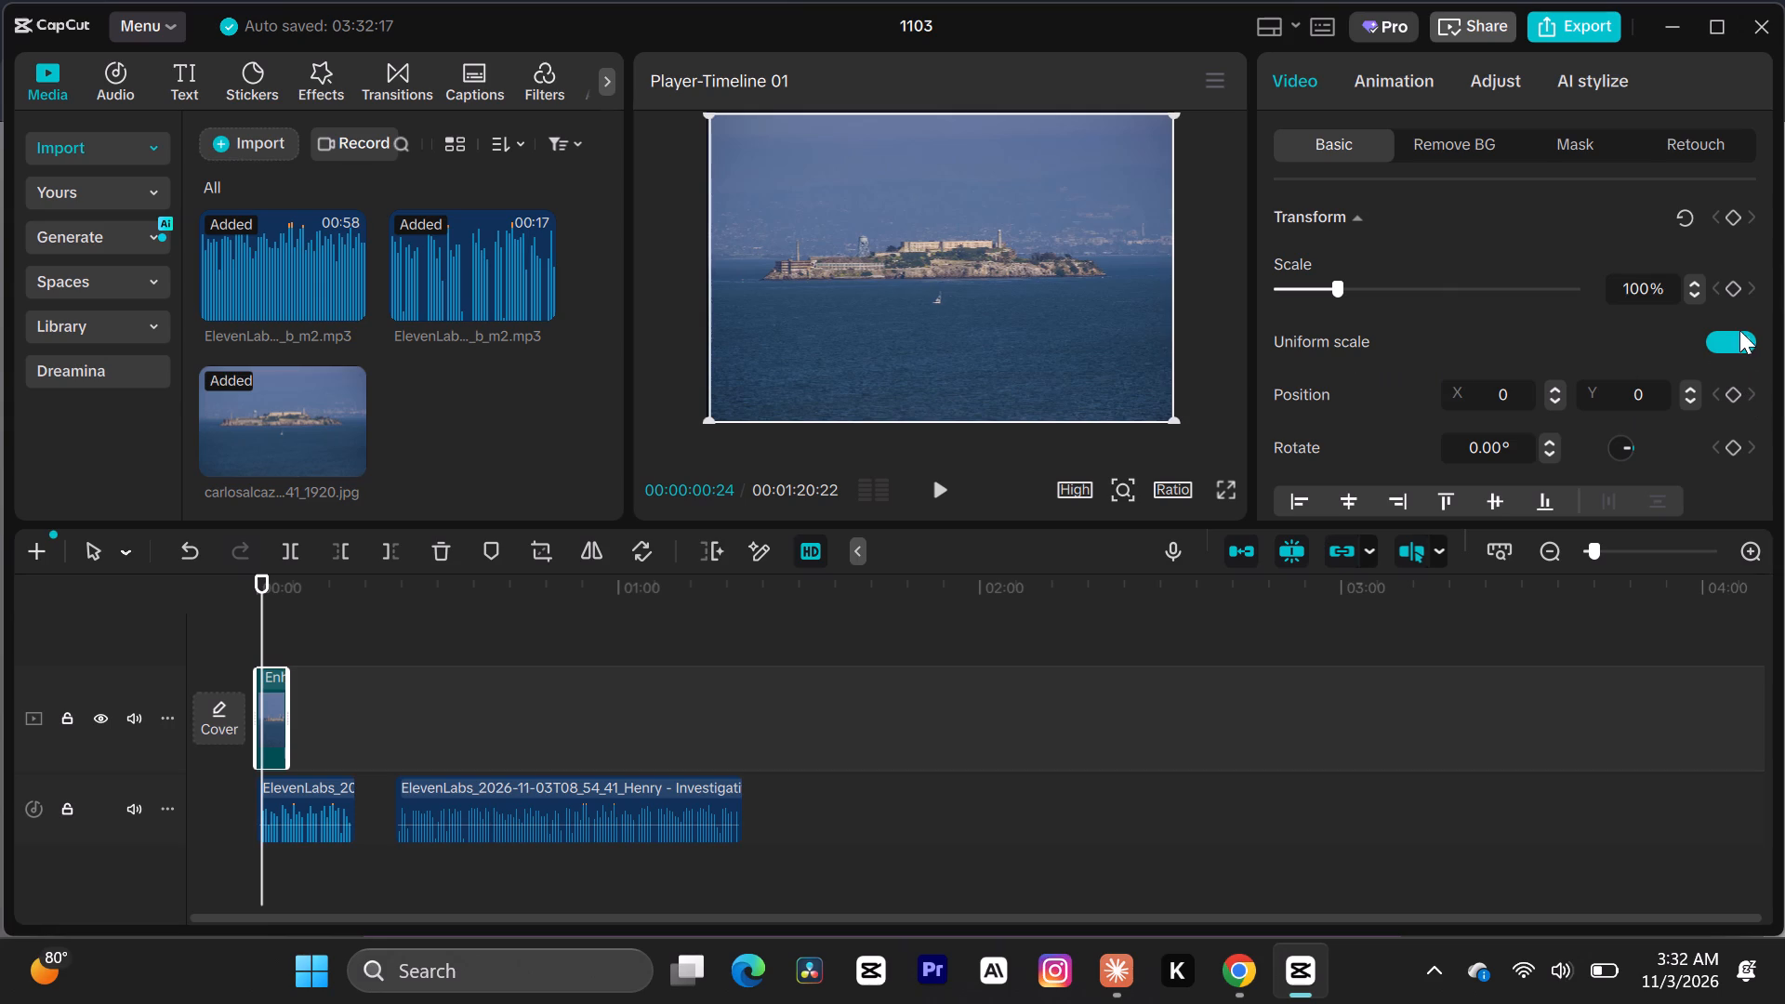
Set the Alcatraz photo clip's position to X 1 and Y 4.
double_click(1511, 397)
key("1")
double_click(1630, 399)
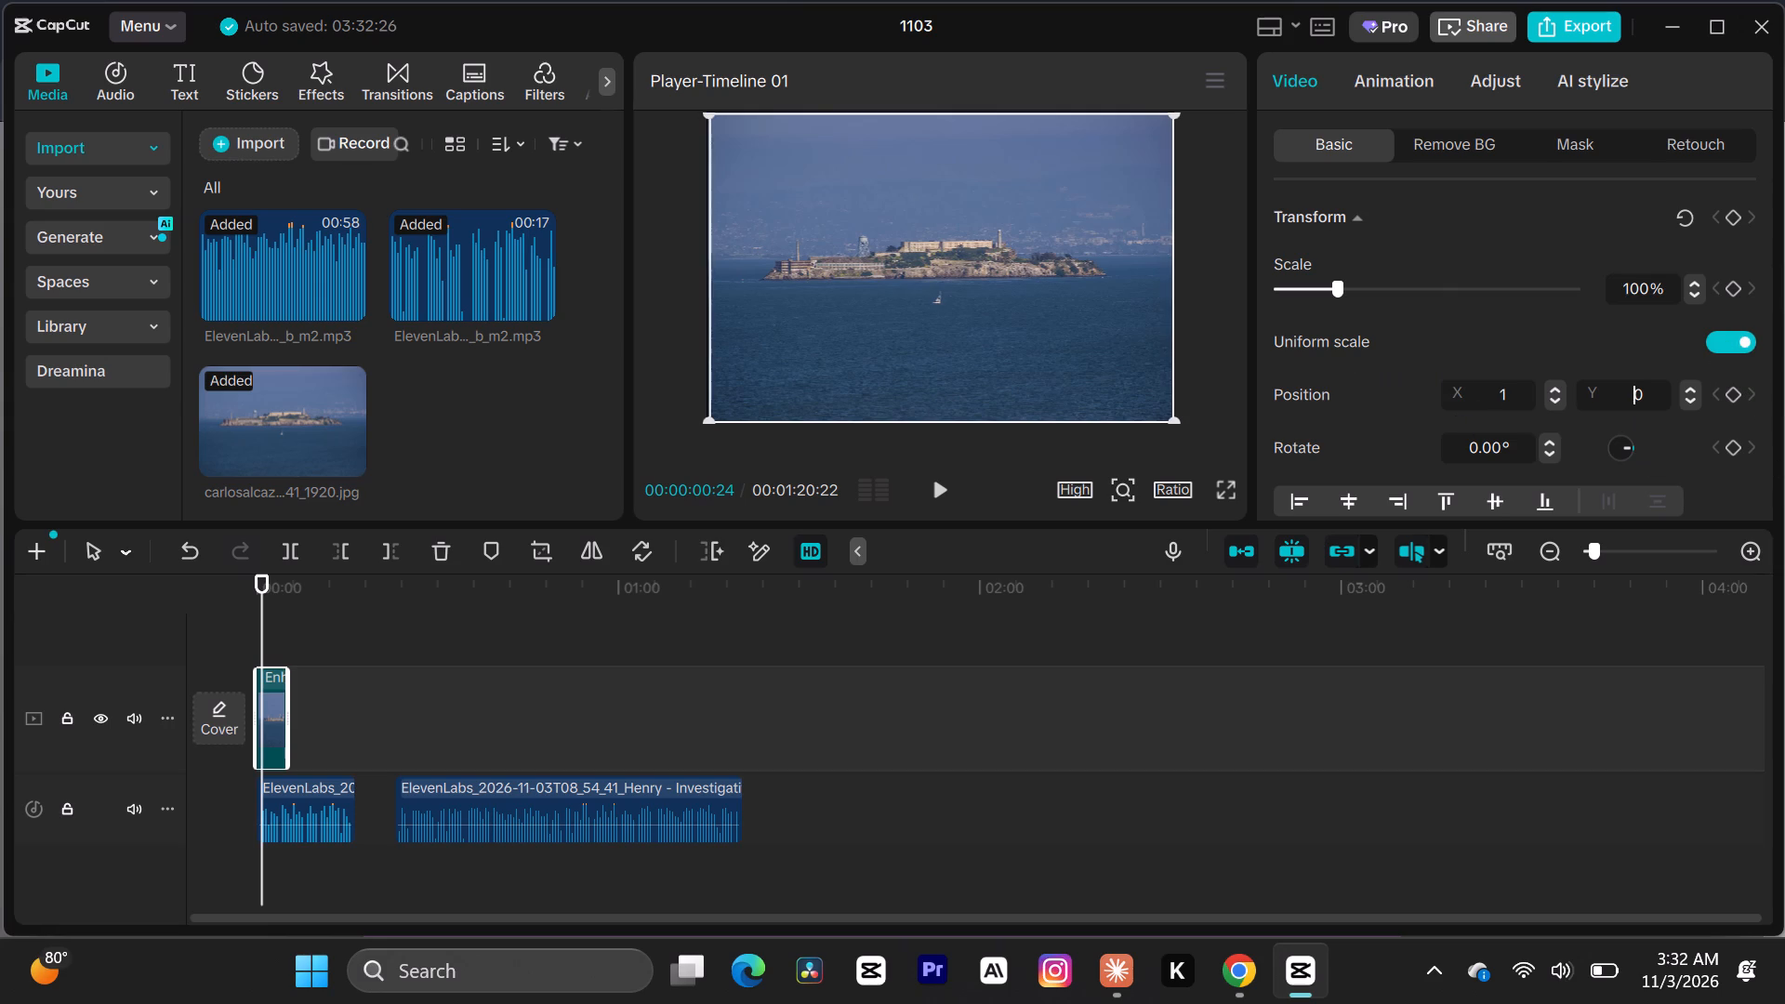
key("4")
Look through the Transform, Blend and Enhance quality settings of the Alcatraz photo clip.
scroll(1487, 328, "down", 1)
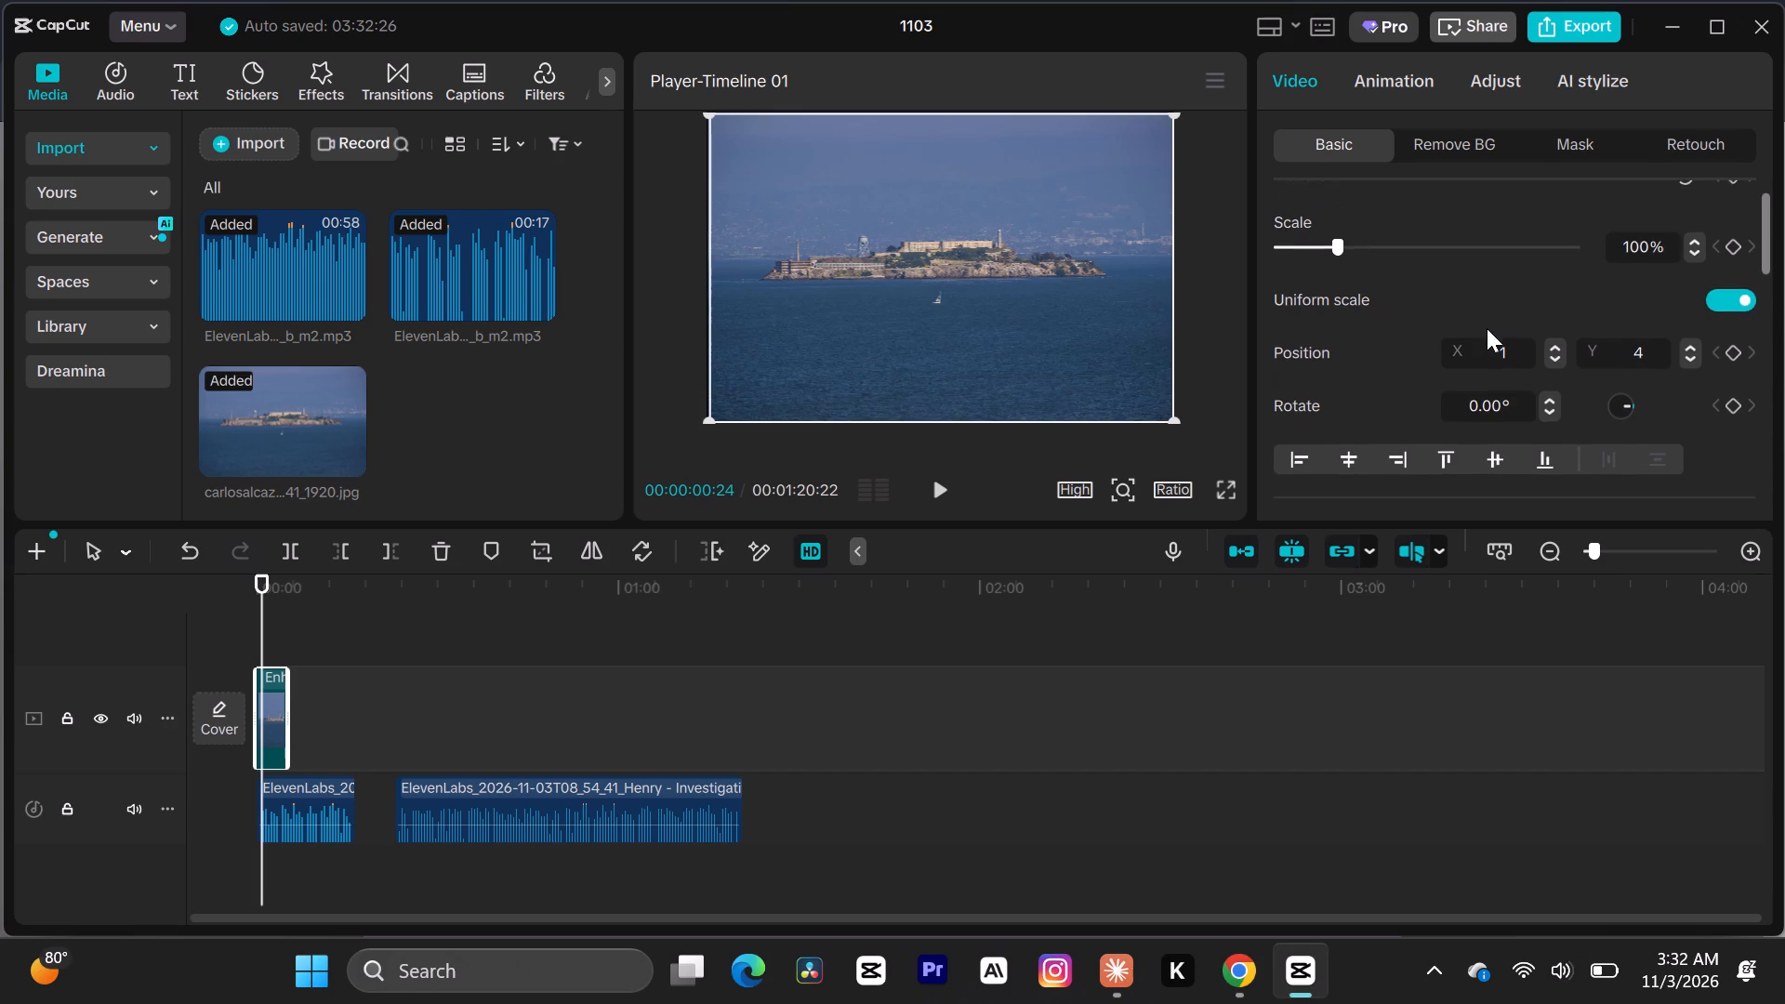
scroll(1487, 328, "down", 3)
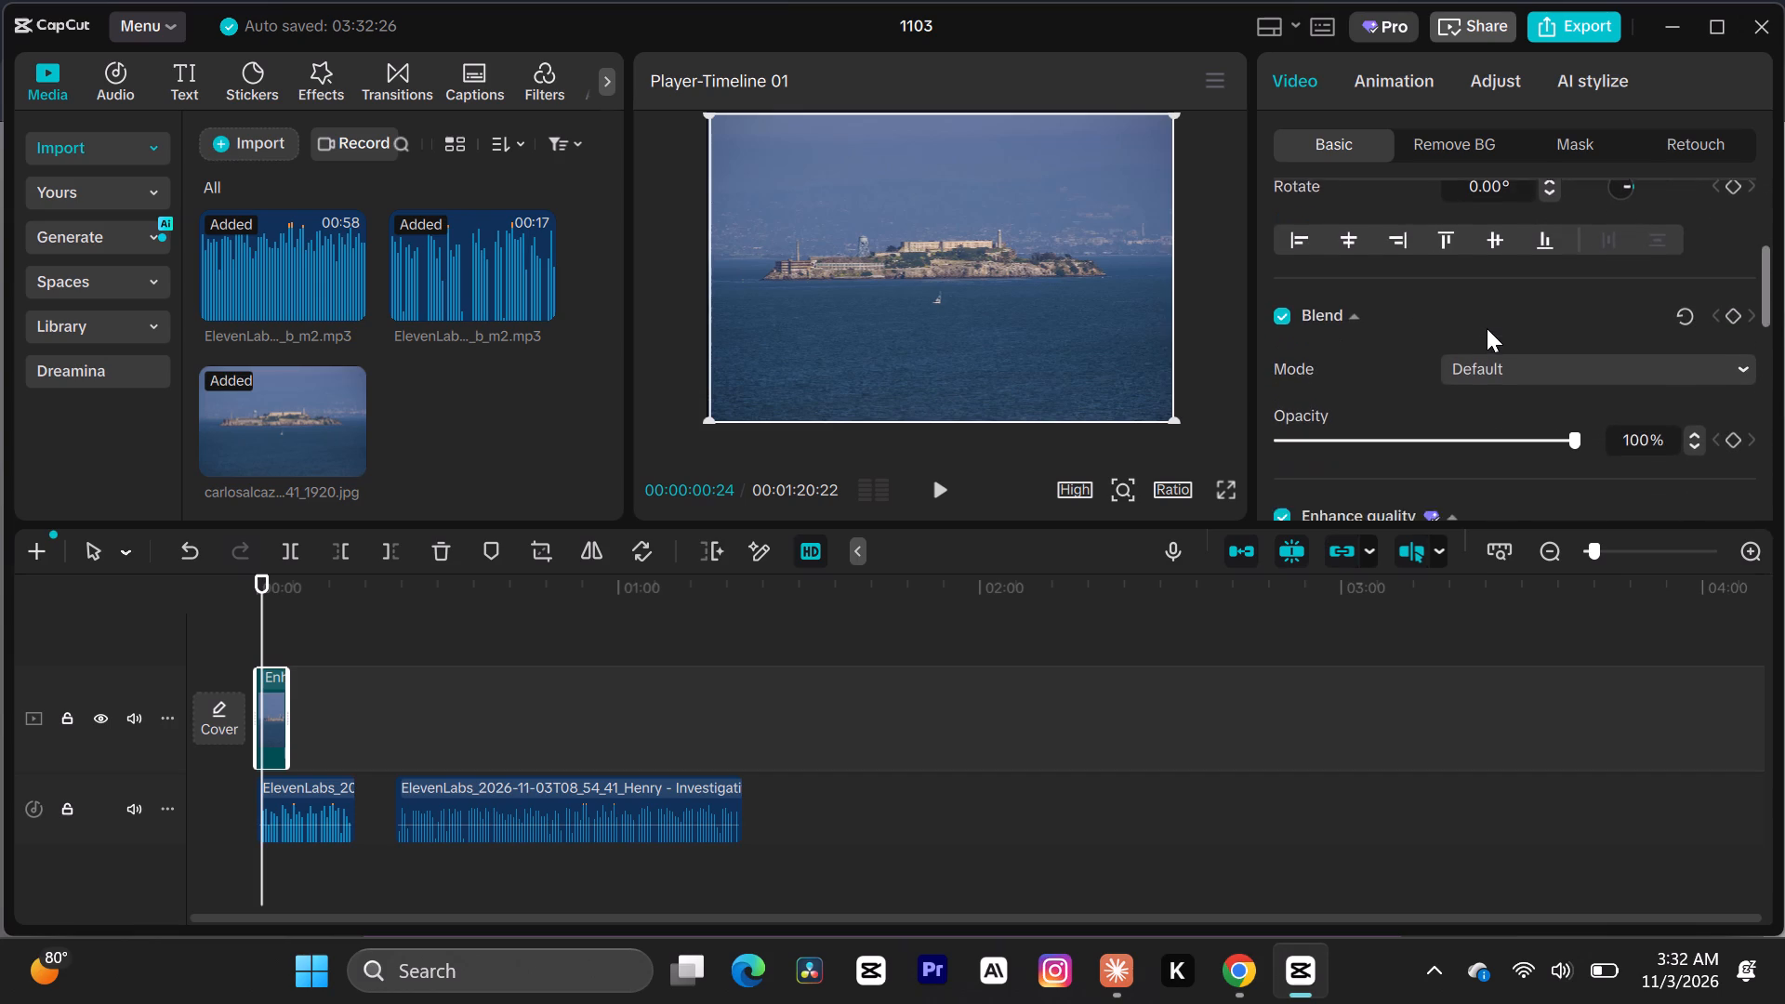
scroll(1487, 328, "down", 2)
scroll(1487, 328, "up", 4)
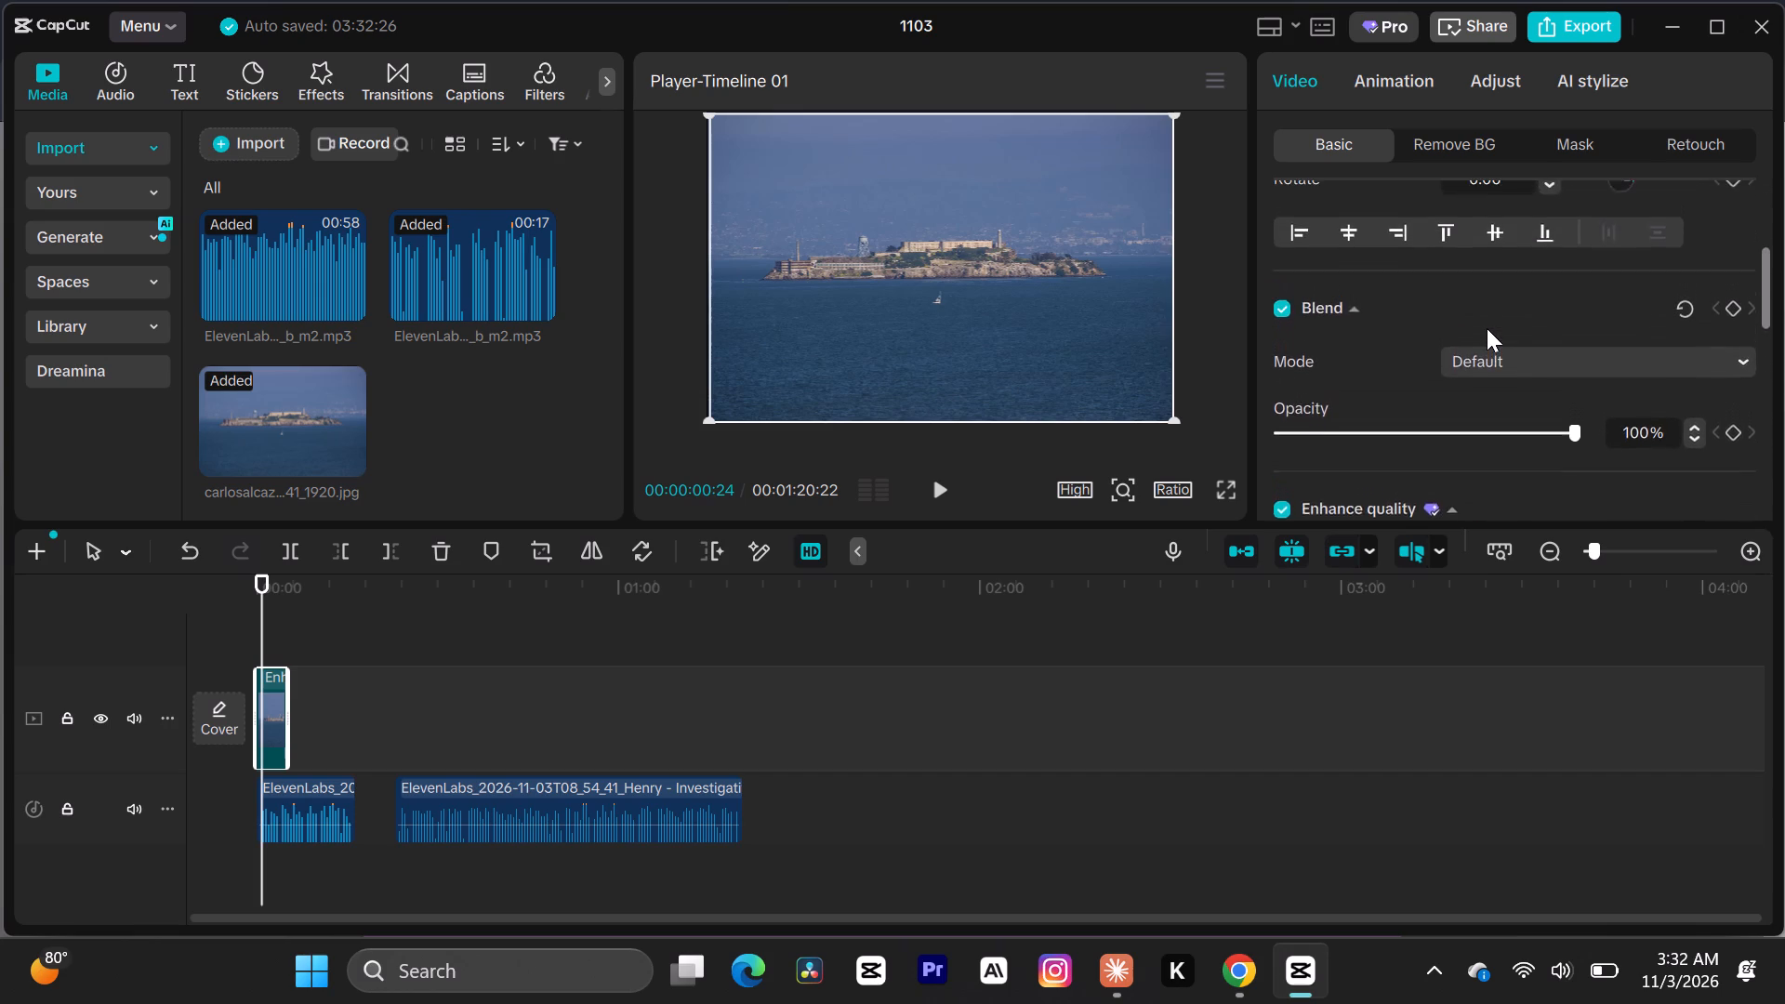
scroll(1487, 328, "up", 4)
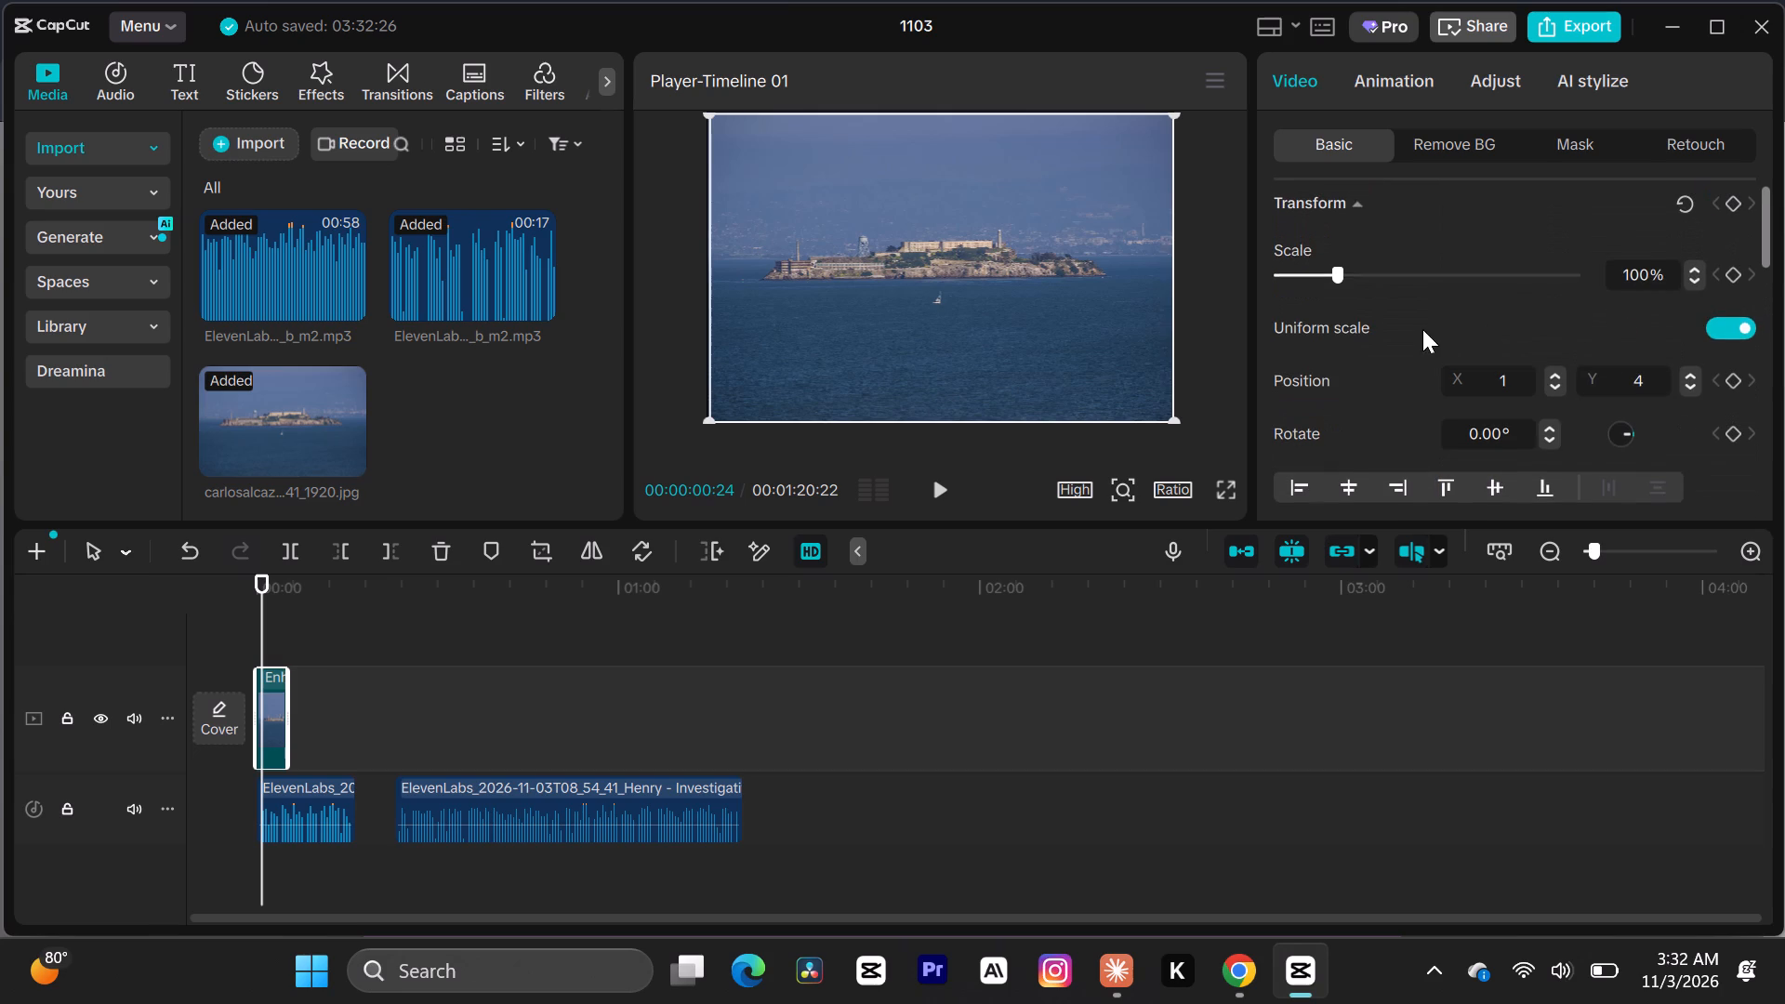
scroll(1449, 298, "up", 4)
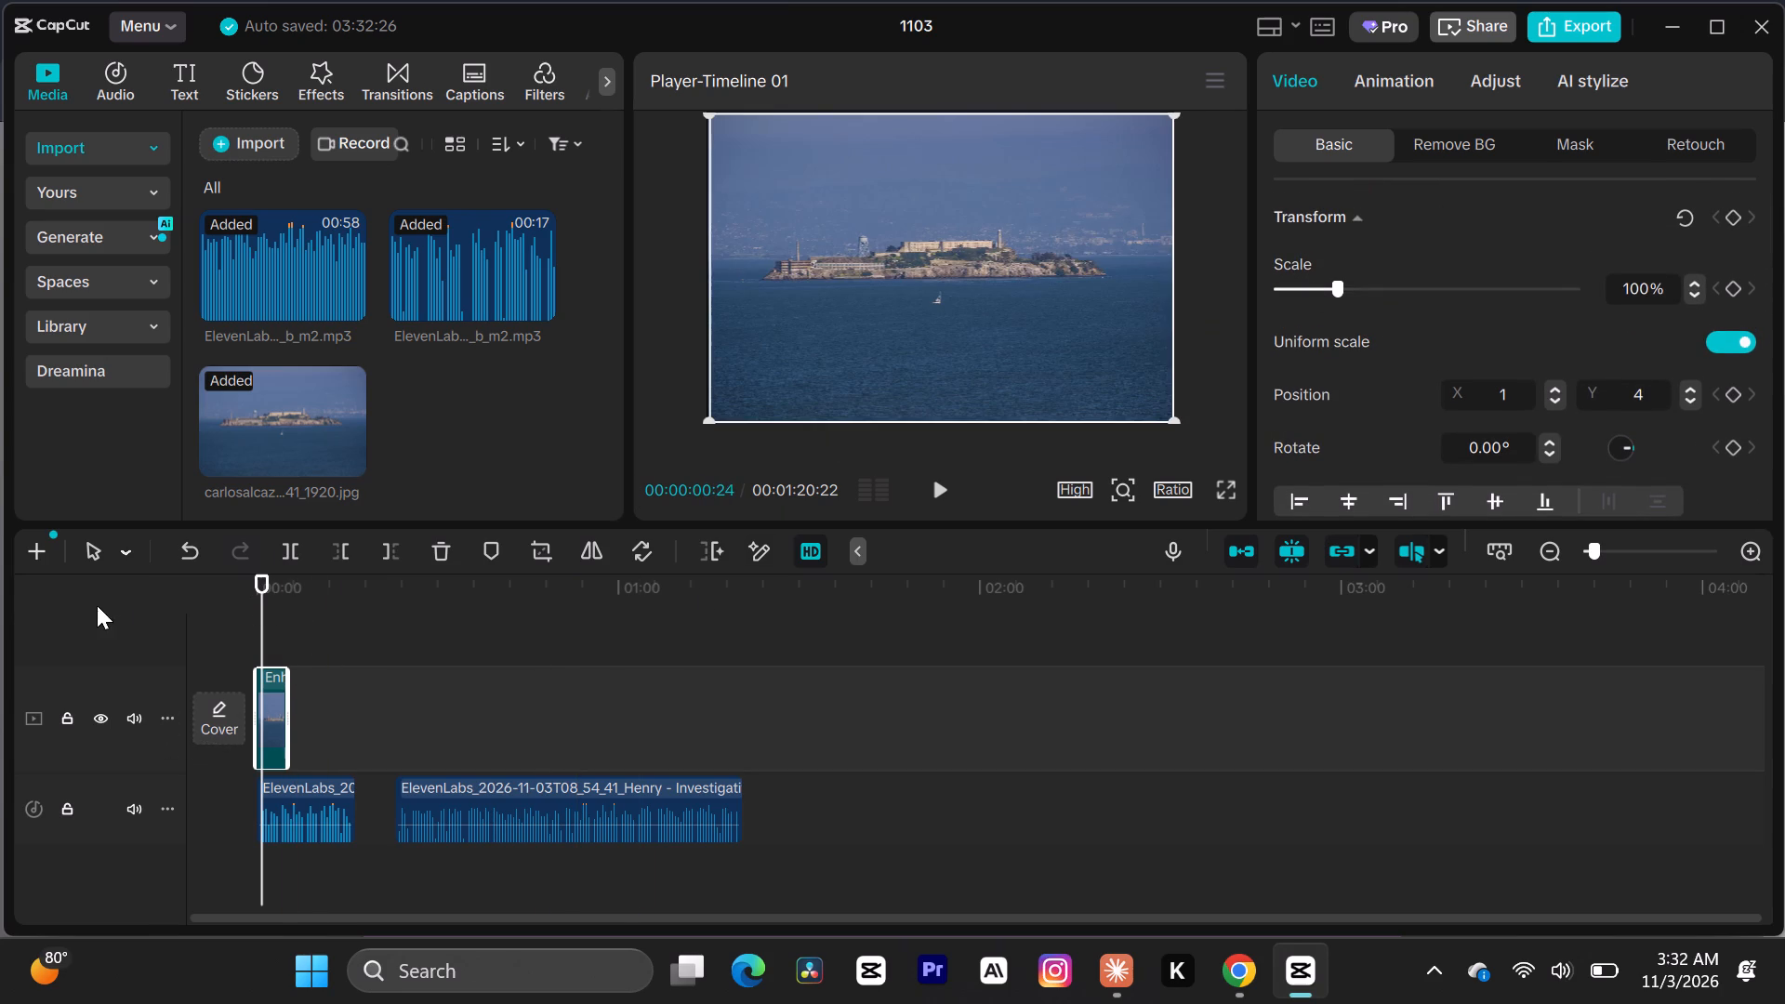
Play the timeline from near the start for a couple of seconds to check the repositioned Alcatraz photo.
double_click(244, 572)
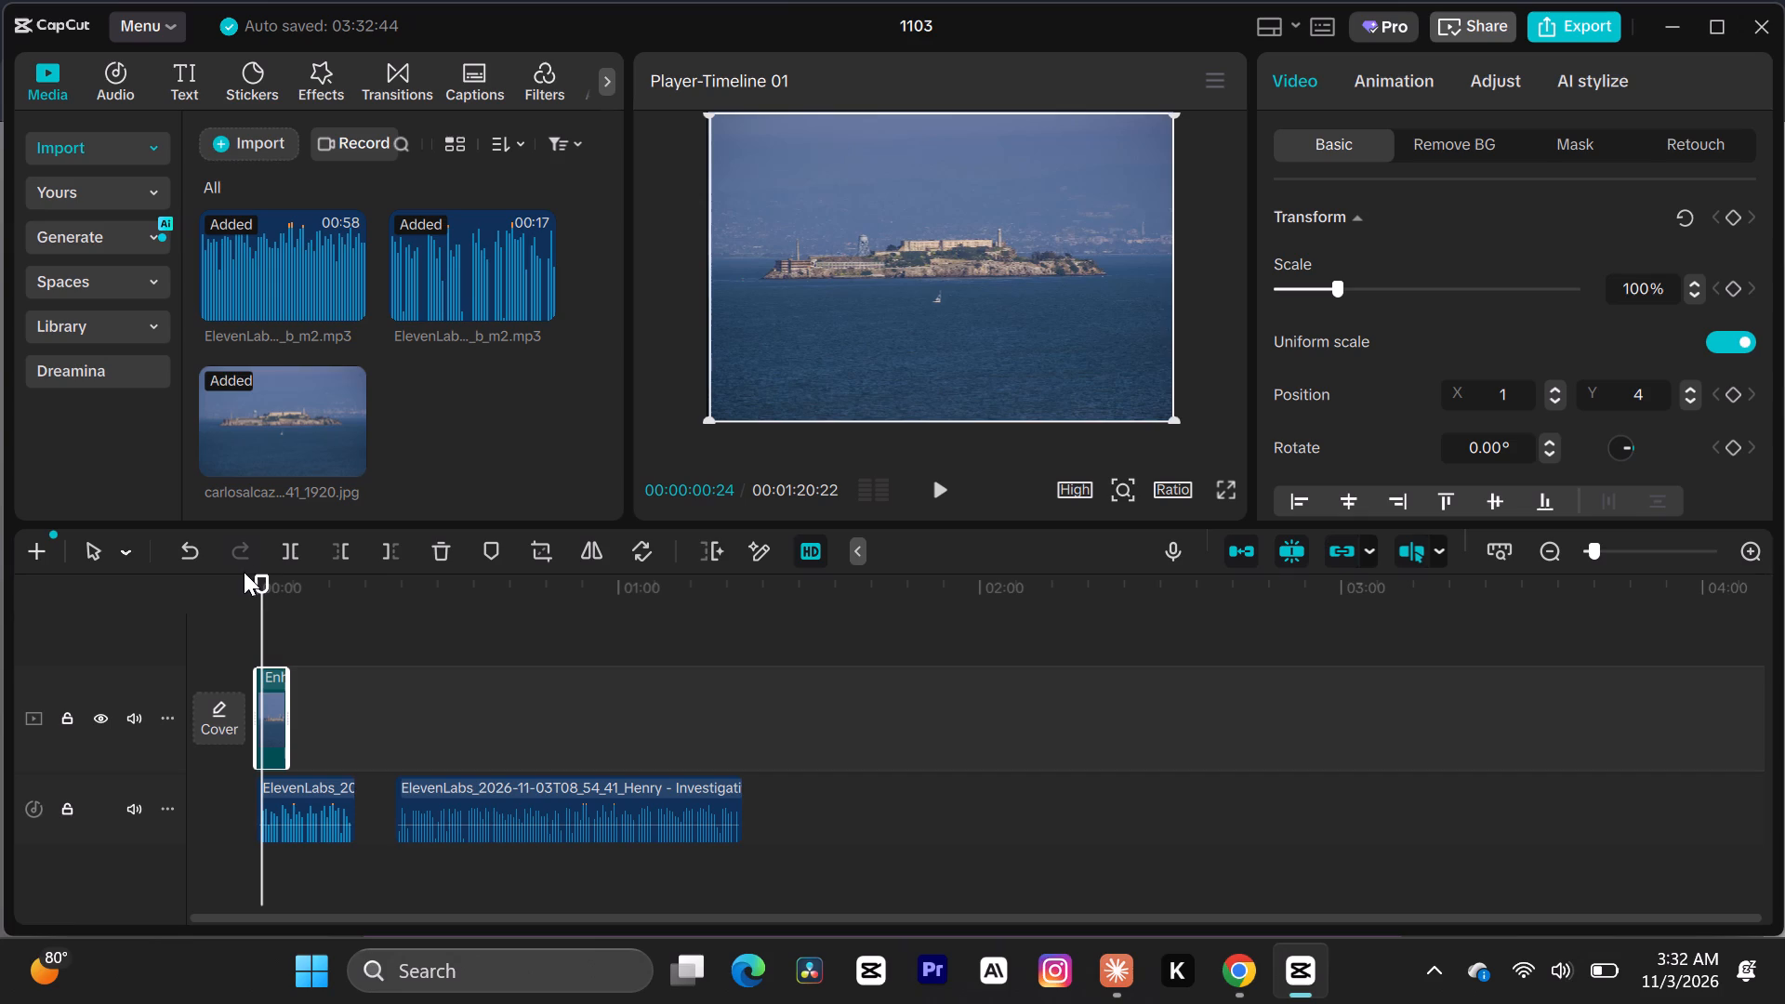
triple_click(254, 570)
triple_click(250, 646)
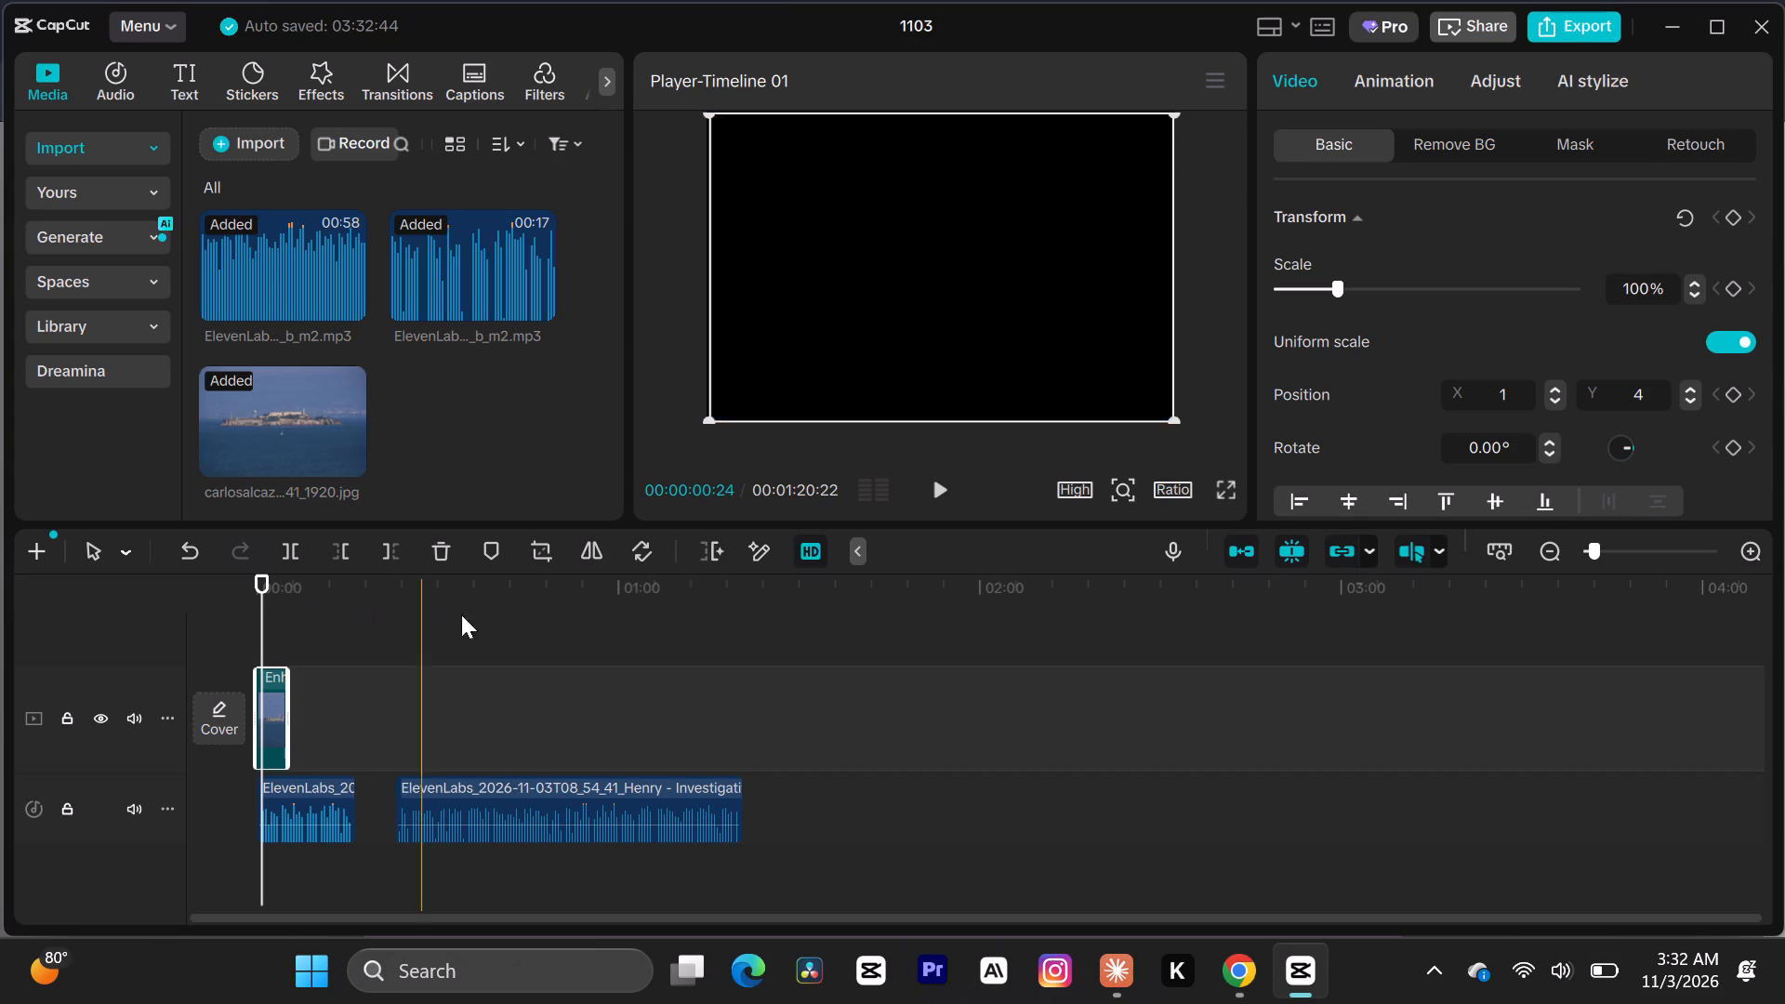
left_click(944, 489)
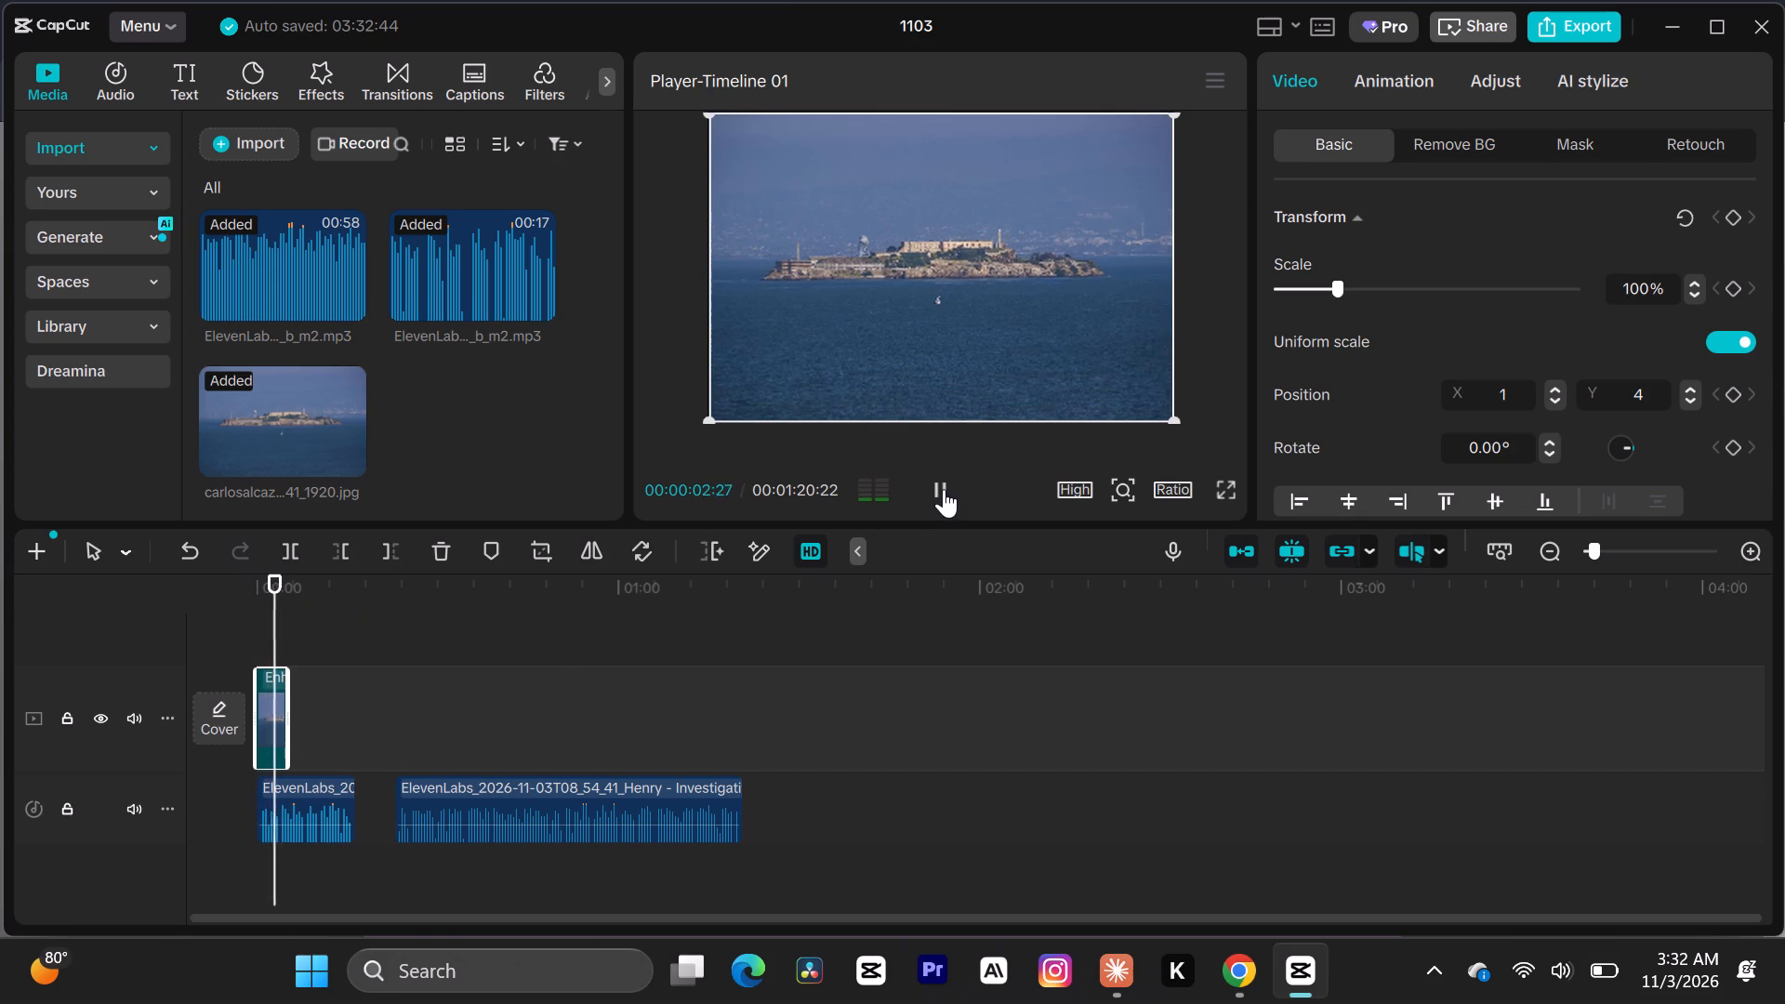
left_click(944, 489)
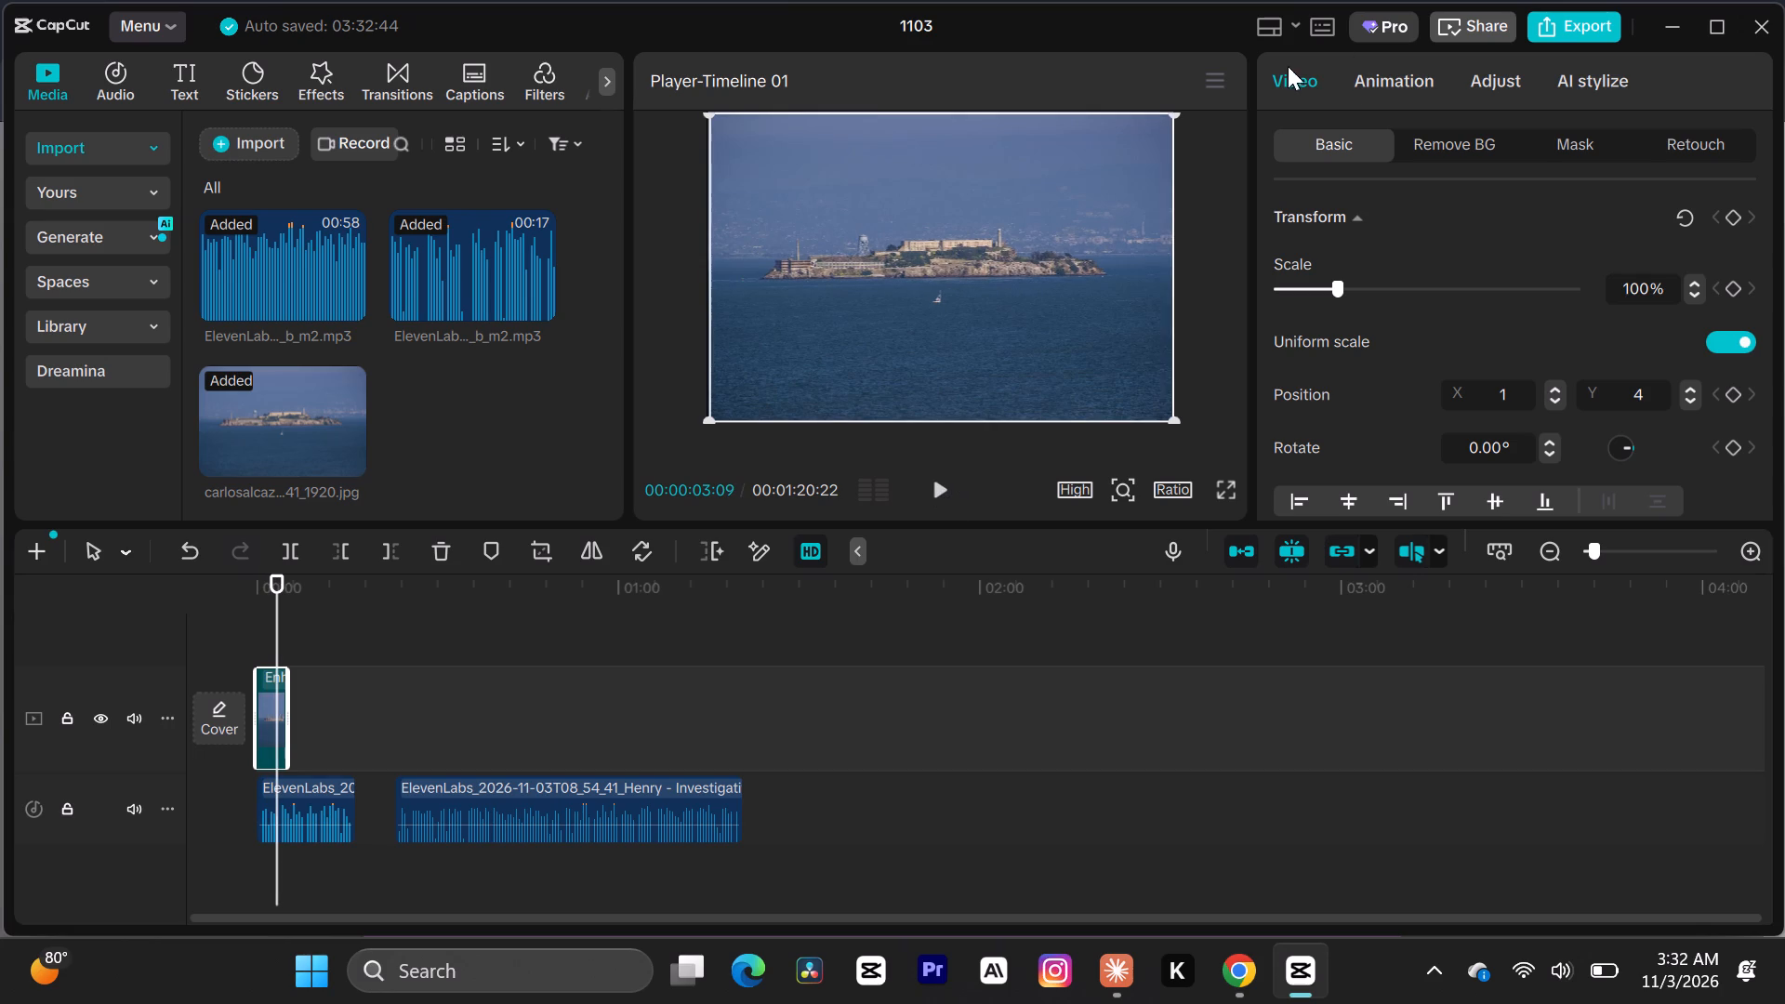
Look through the Adjust curves and the AI stylize options available for the Alcatraz photo clip.
left_click(1480, 80)
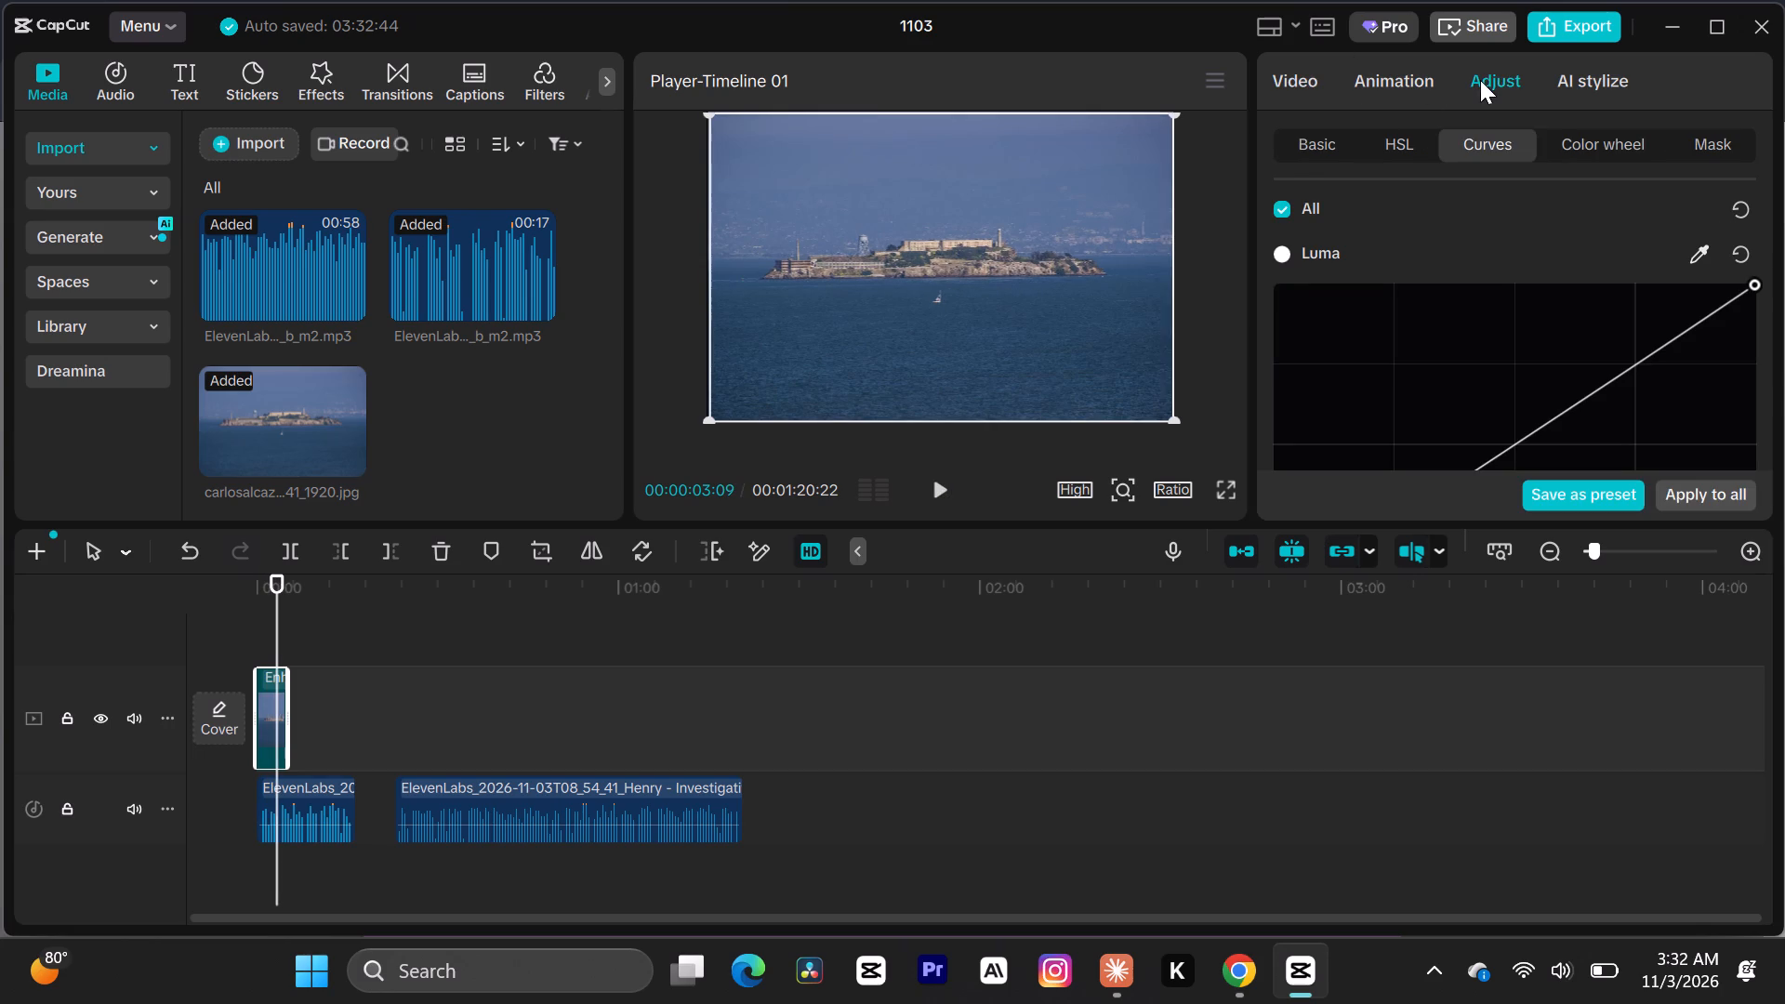
left_click(1570, 80)
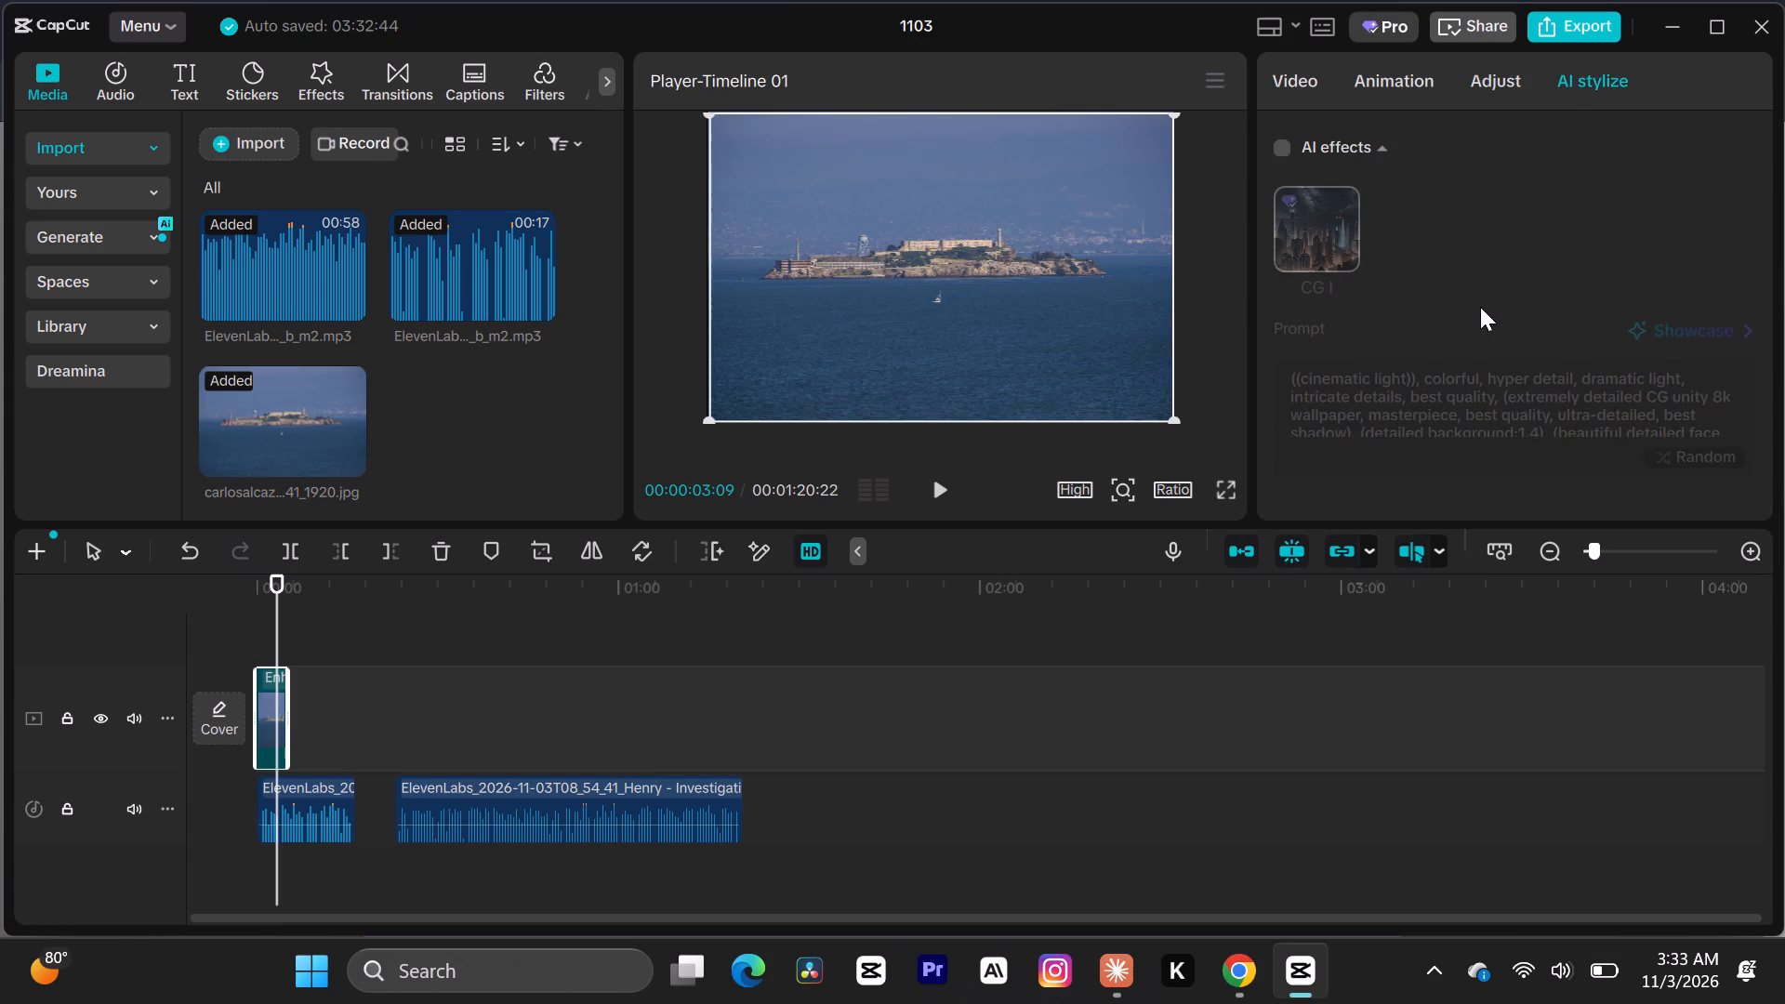
scroll(1480, 307, "down", 3)
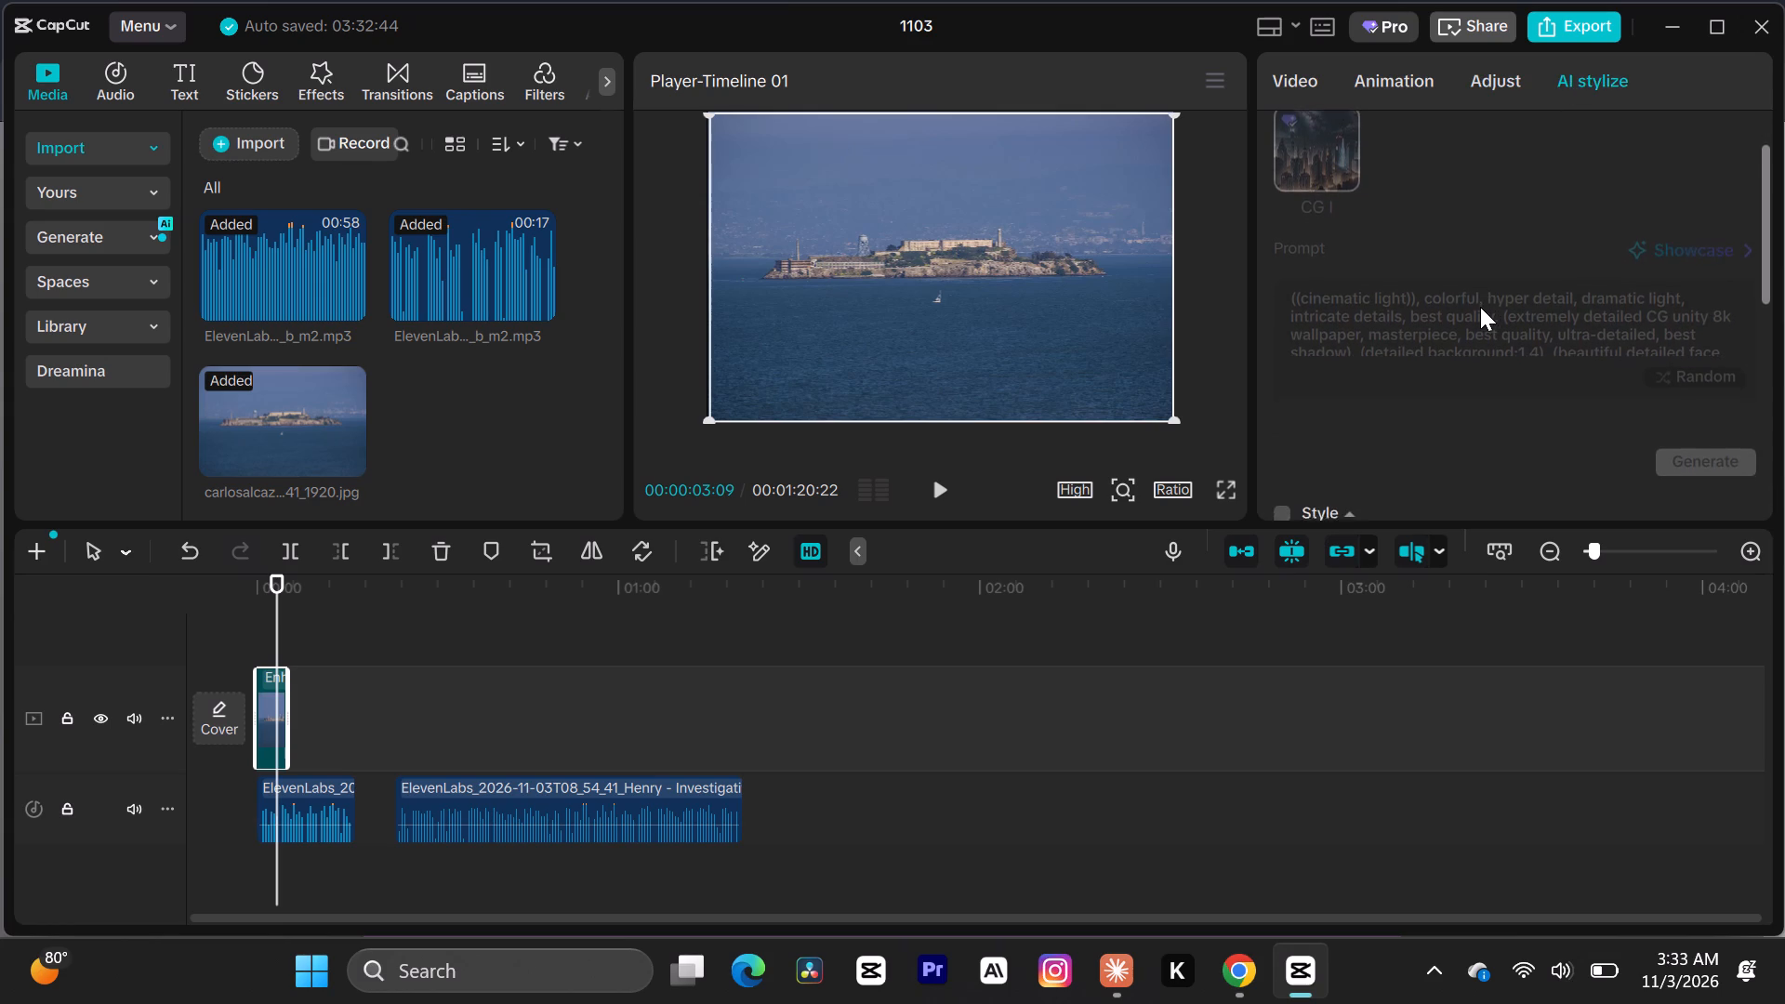
scroll(1480, 307, "down", 1)
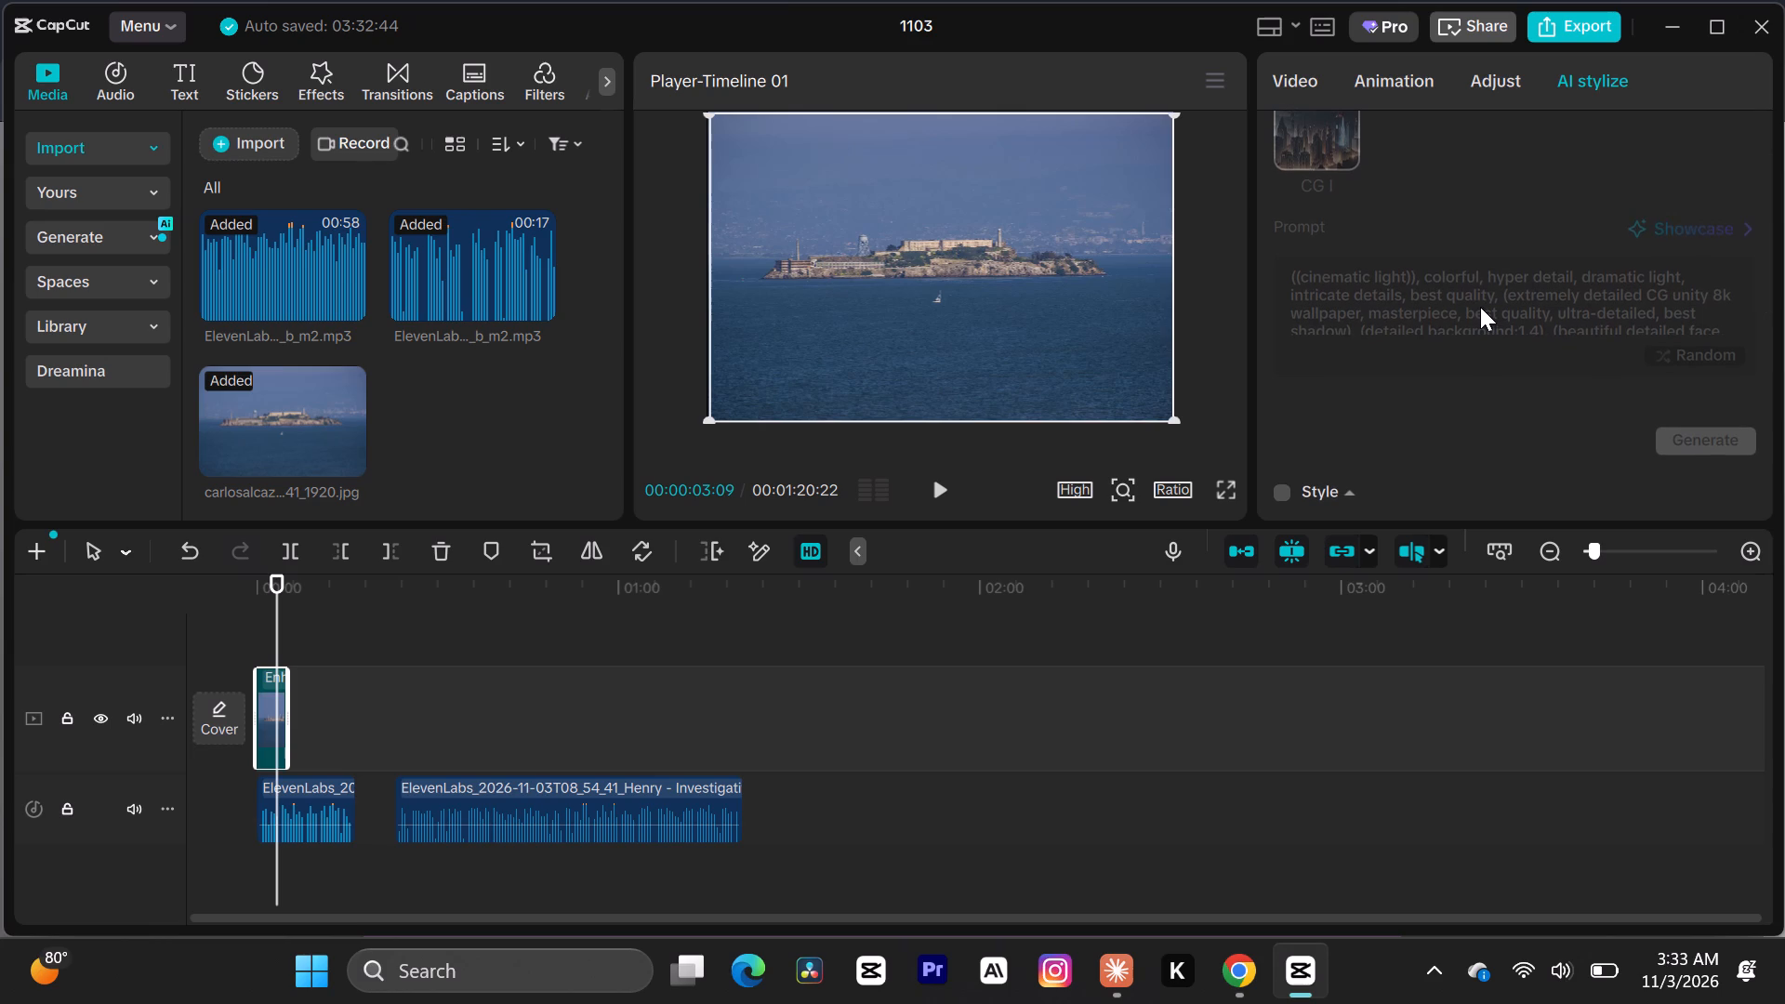
scroll(1480, 307, "down", 2)
left_click(1707, 240)
scroll(1430, 318, "down", 1)
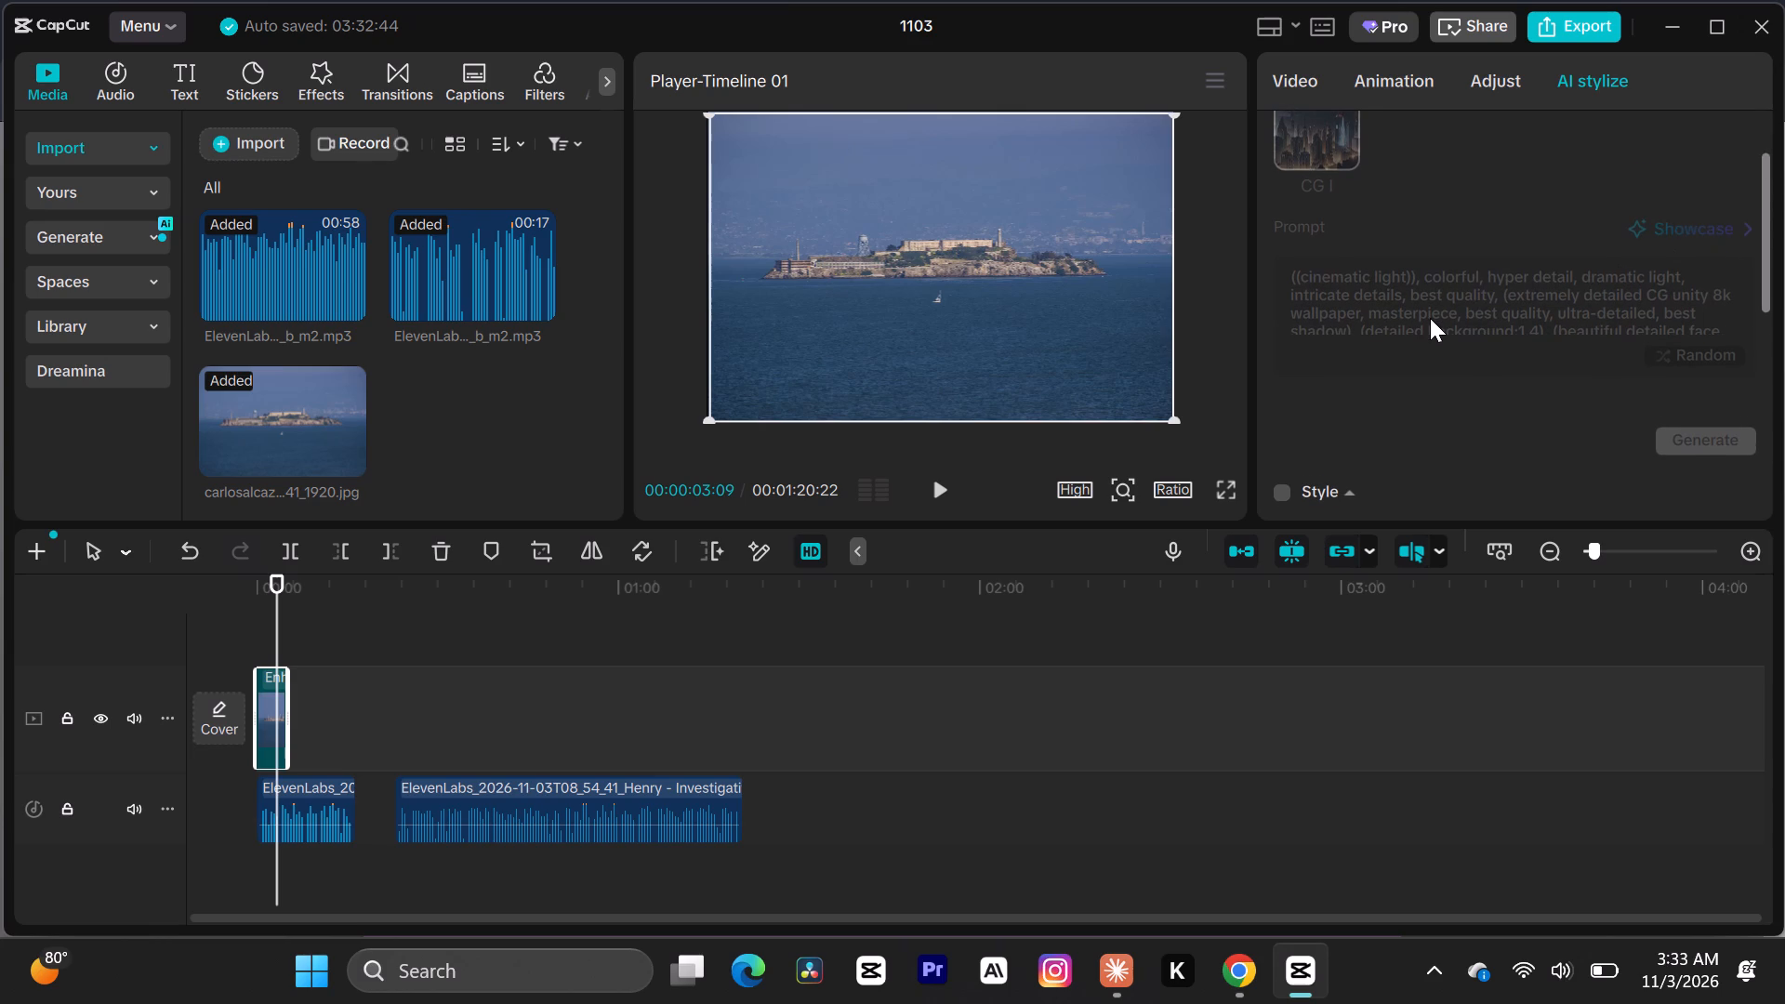
scroll(1430, 318, "down", 1)
left_click(1312, 219)
Enable AI effects on the Alcatraz photo clip and allow CapCut to store prompts and generated content.
scroll(1312, 219, "up", 4)
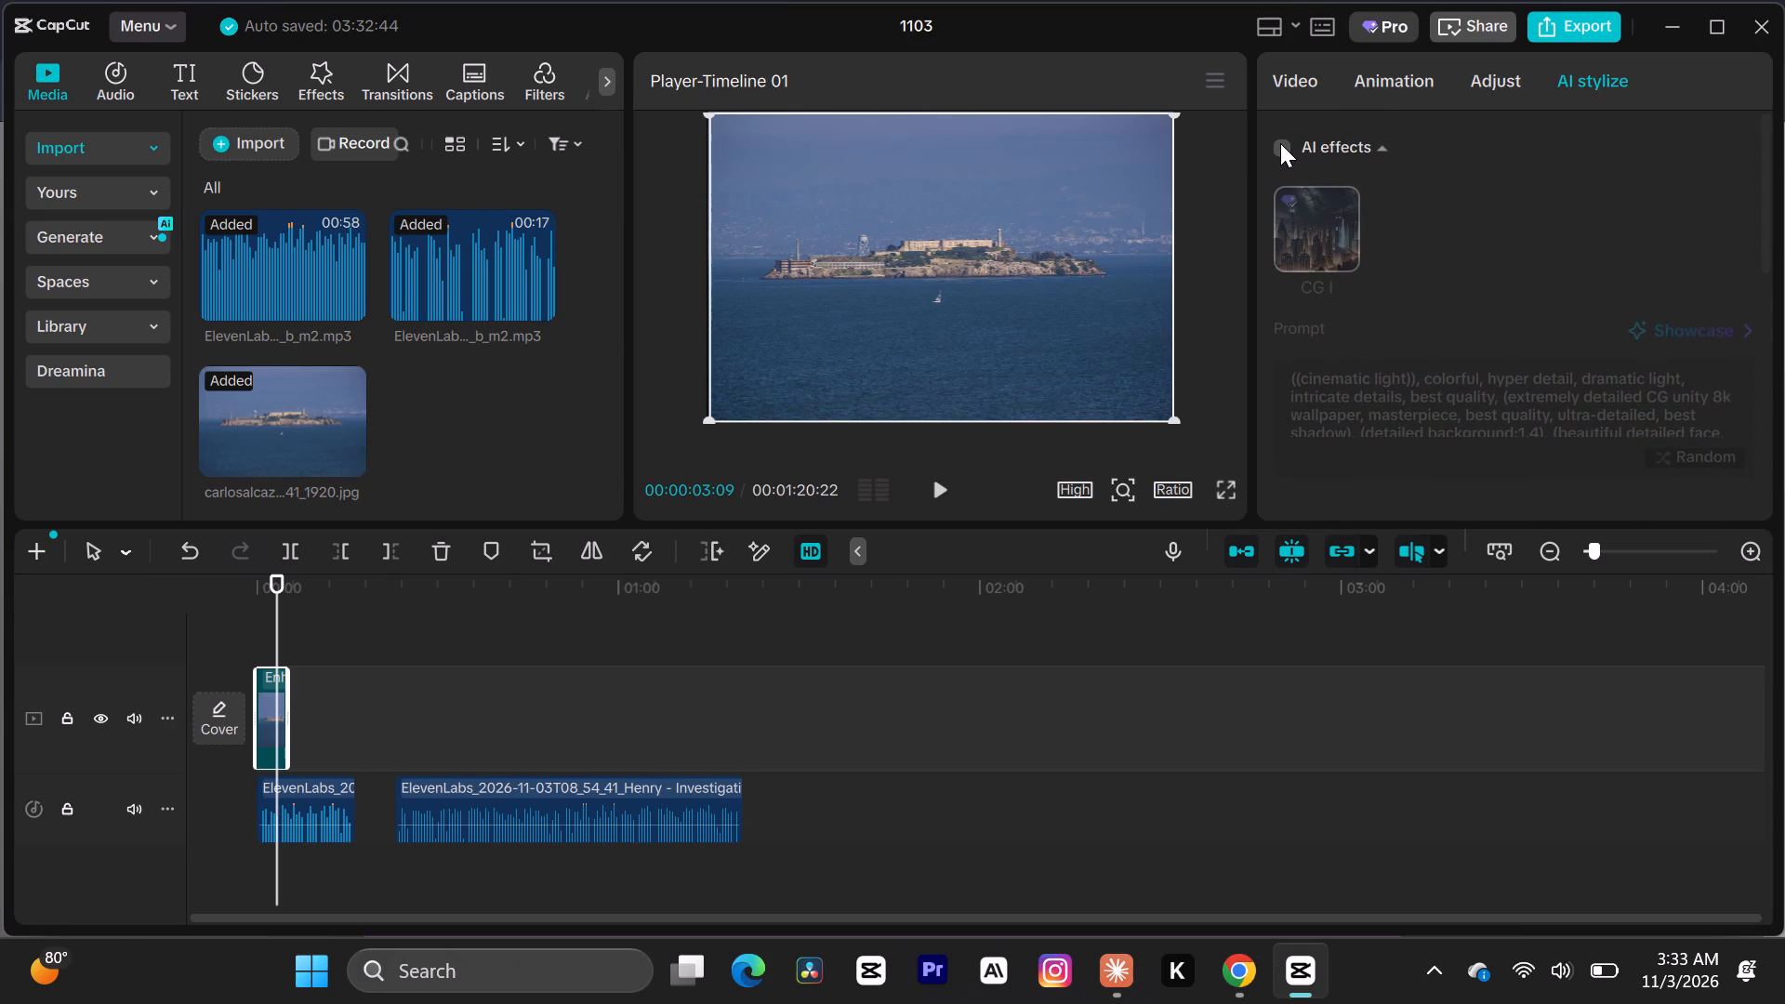
left_click(1280, 145)
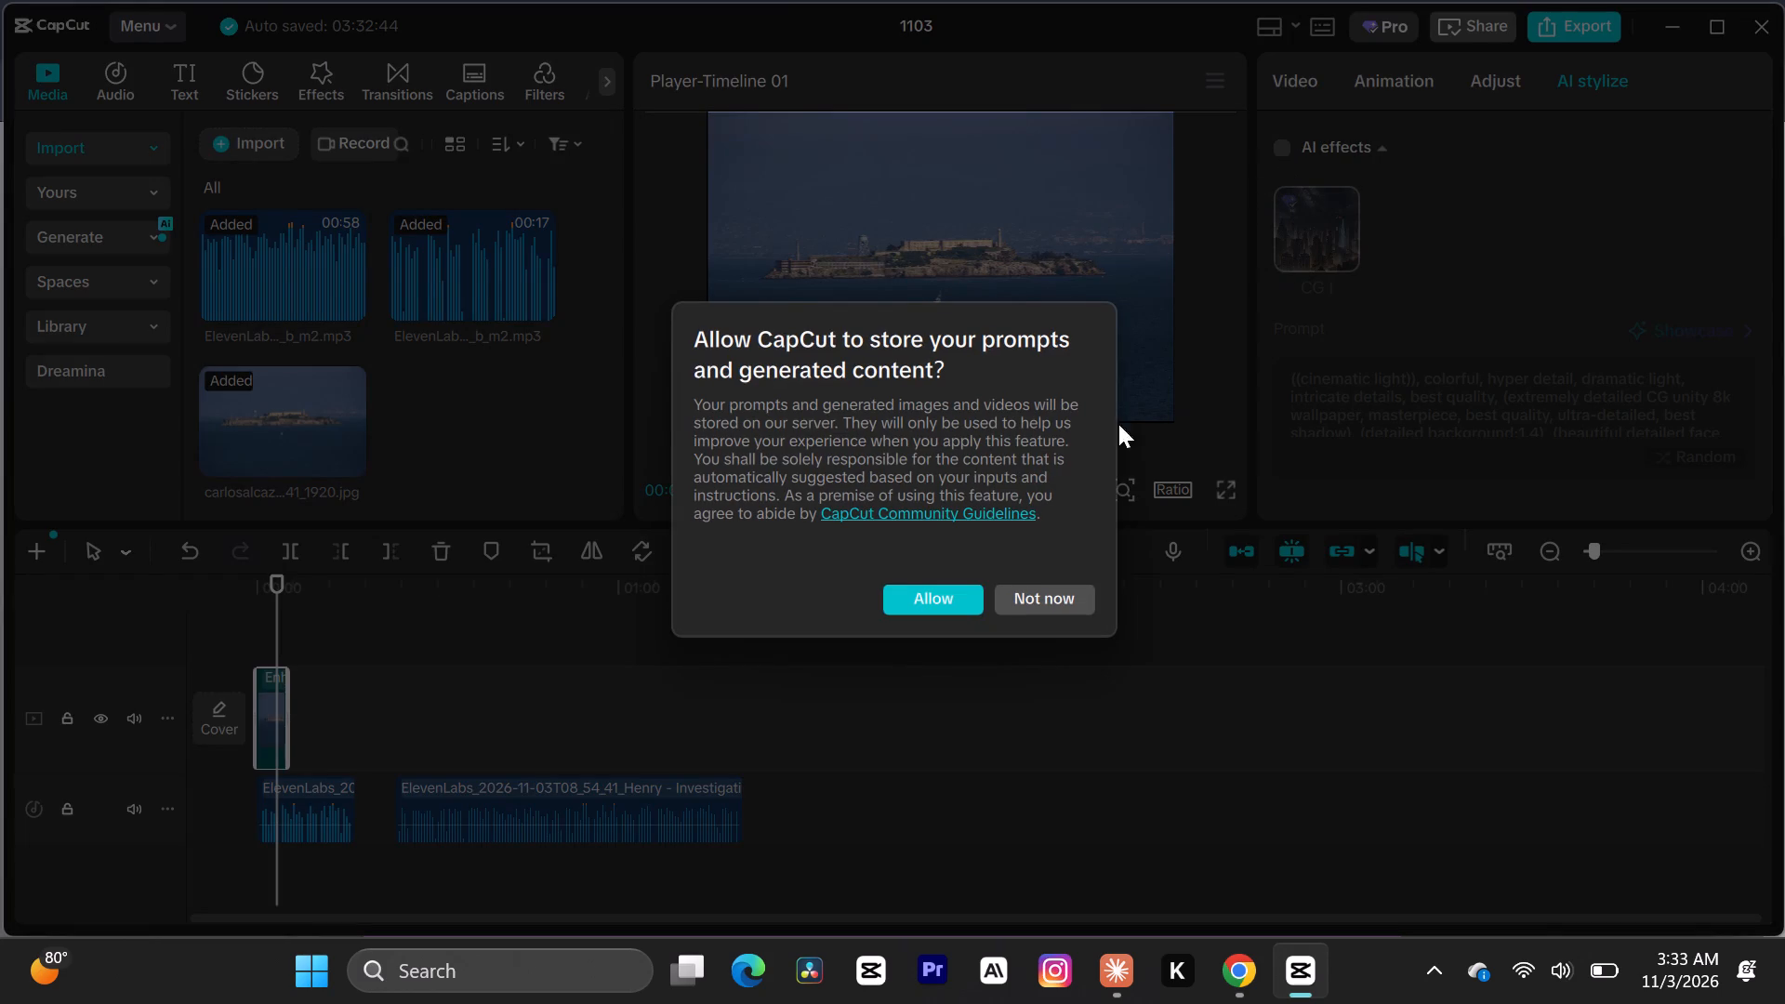
left_click(944, 596)
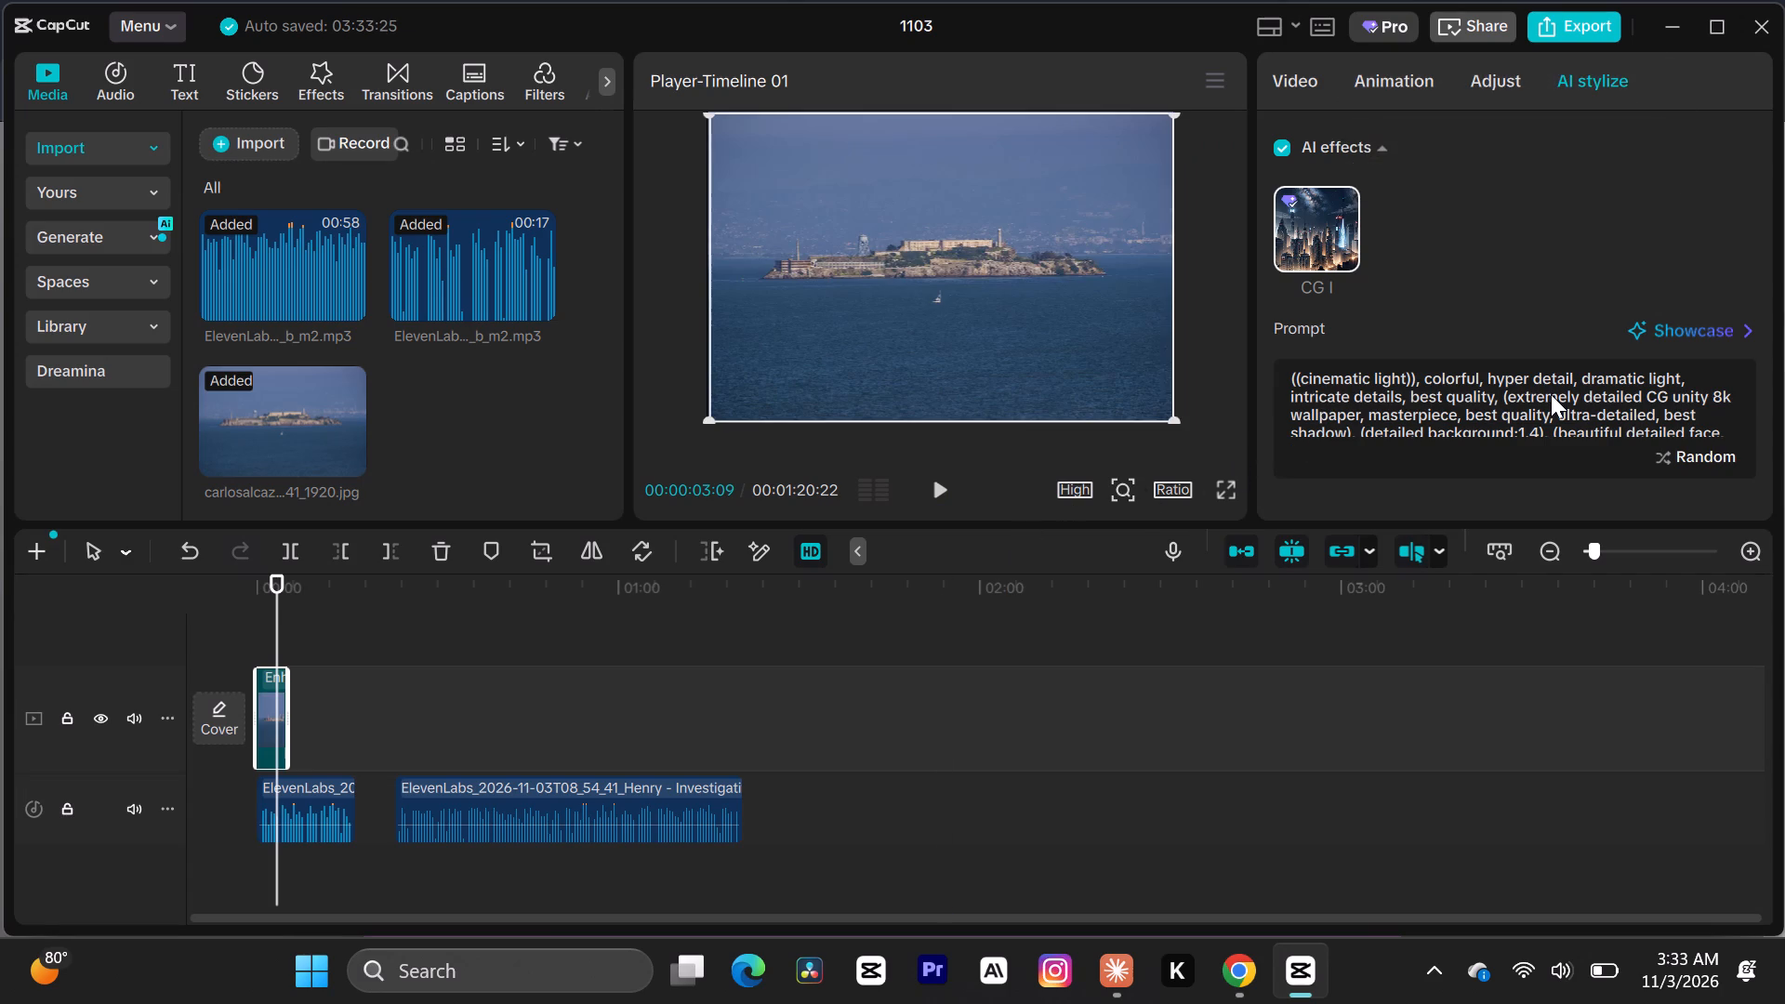
Review the CG I effect's default prompt and clear all of its text.
scroll(1551, 394, "down", 4)
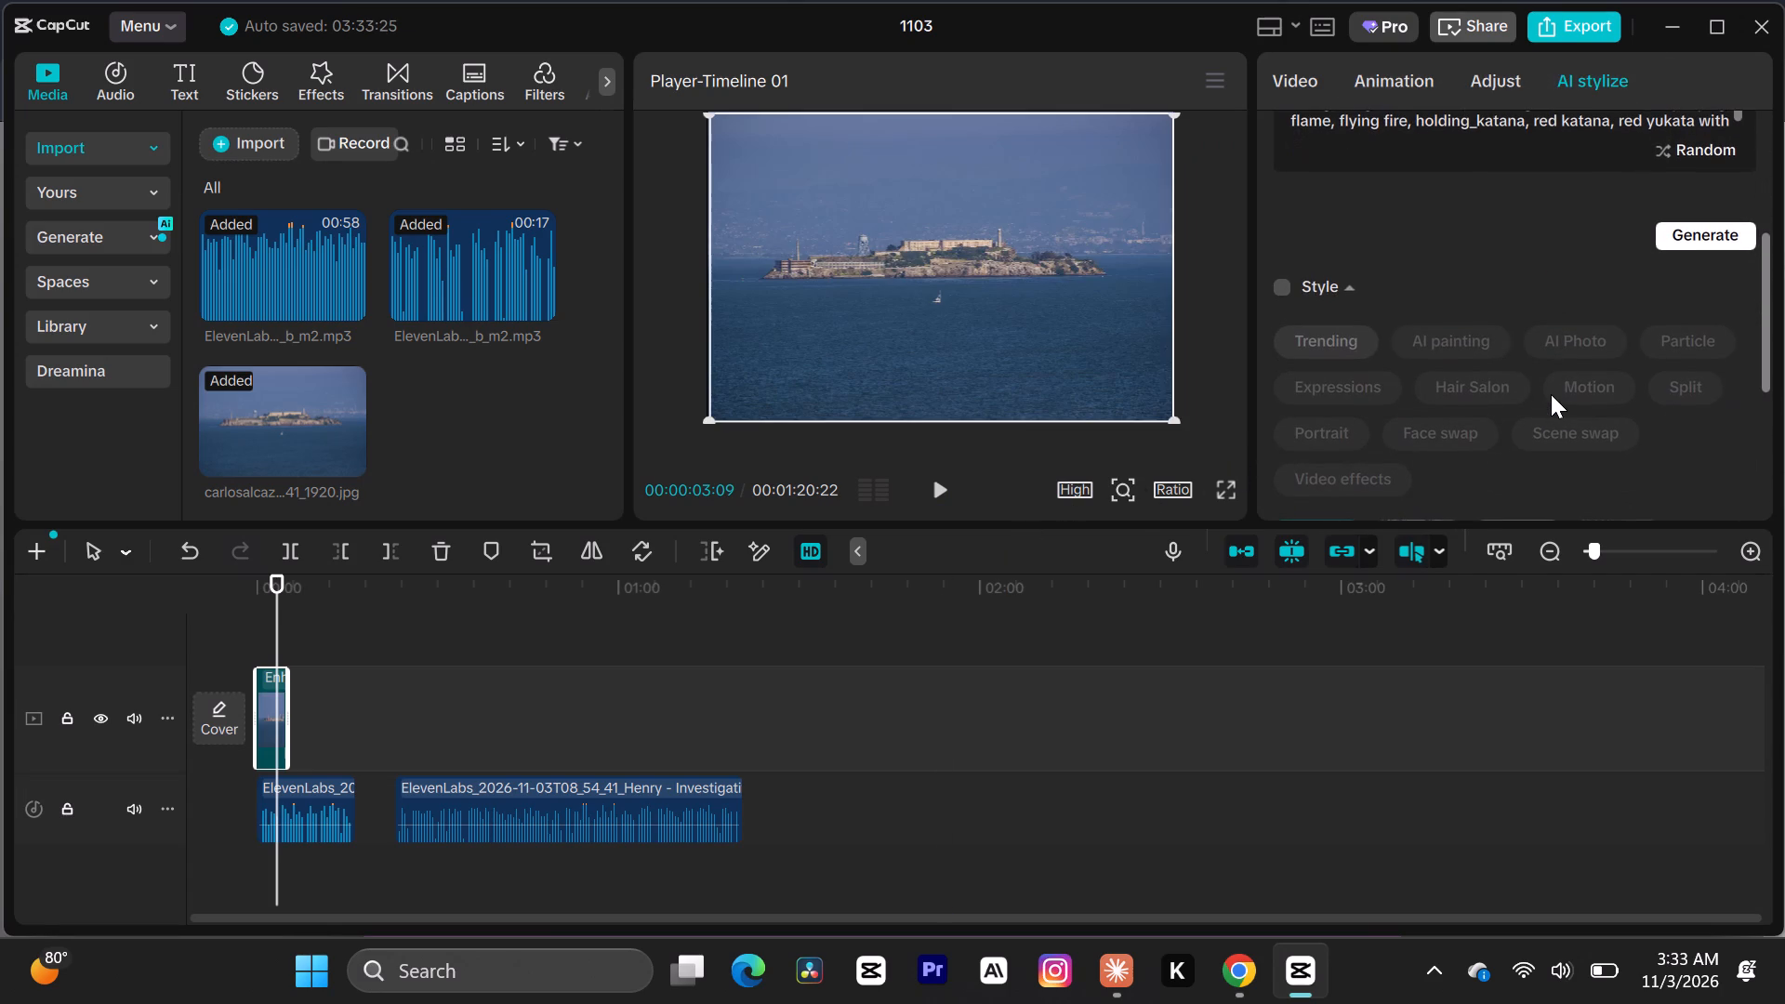
scroll(1493, 211, "up", 2)
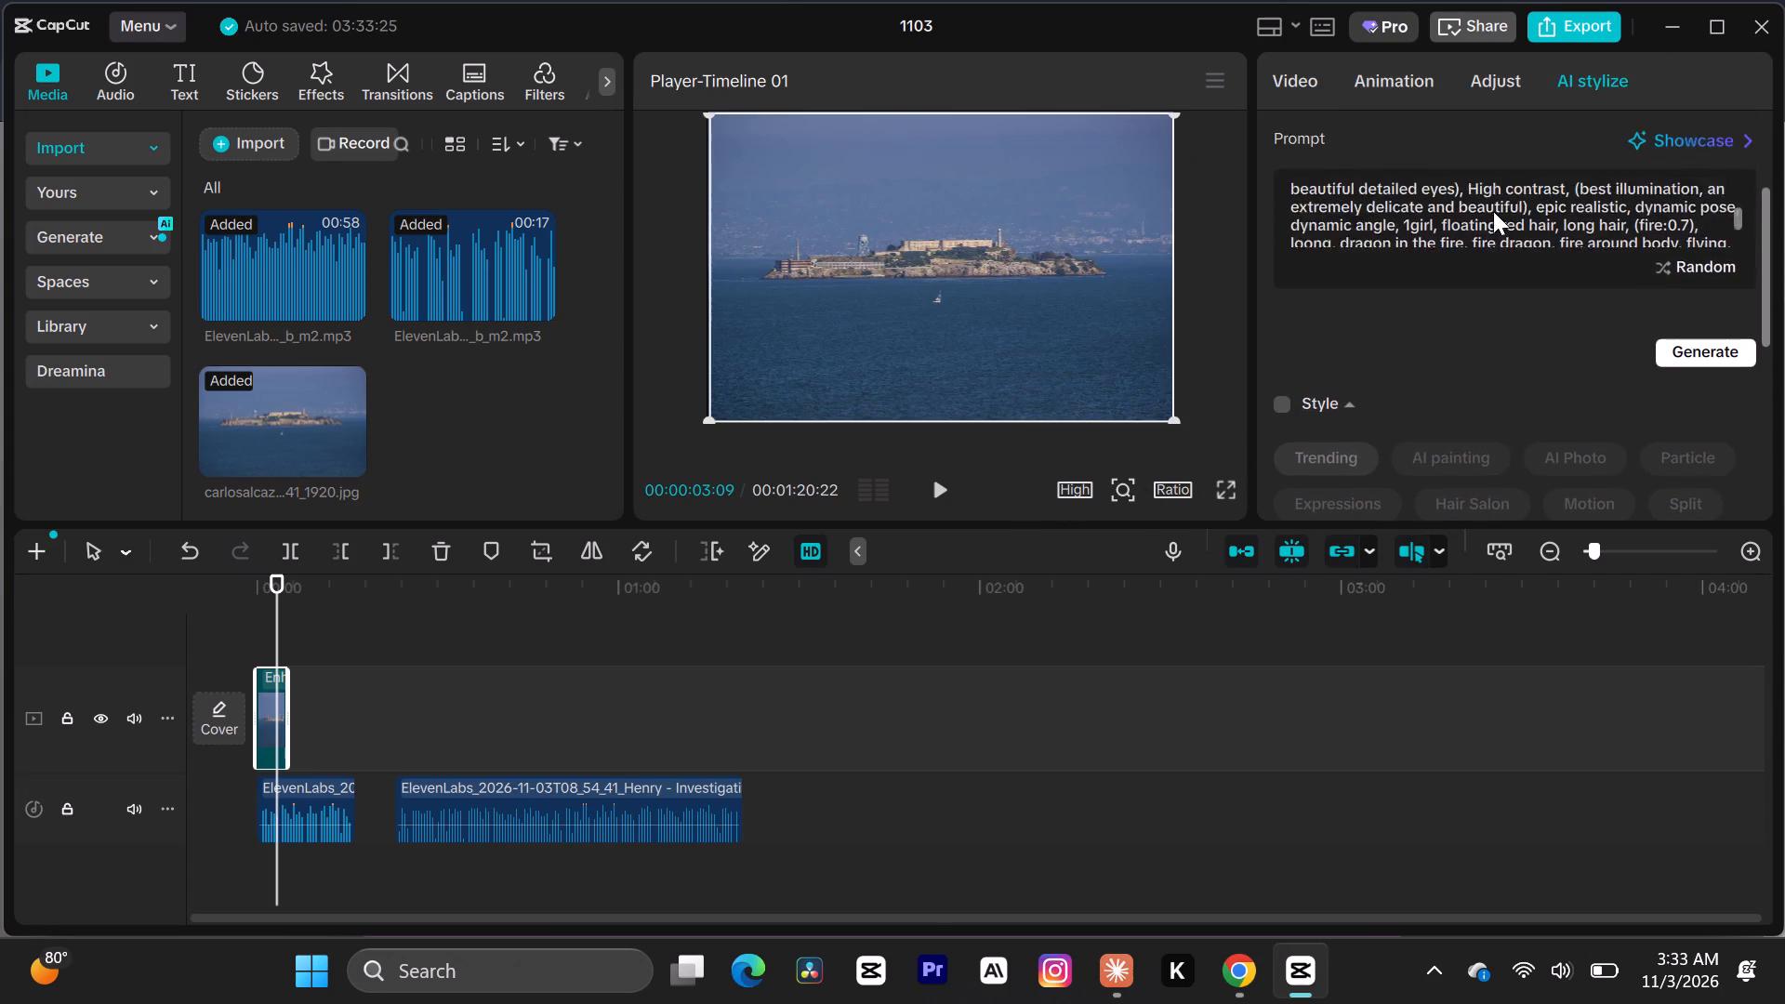
scroll(1493, 211, "up", 4)
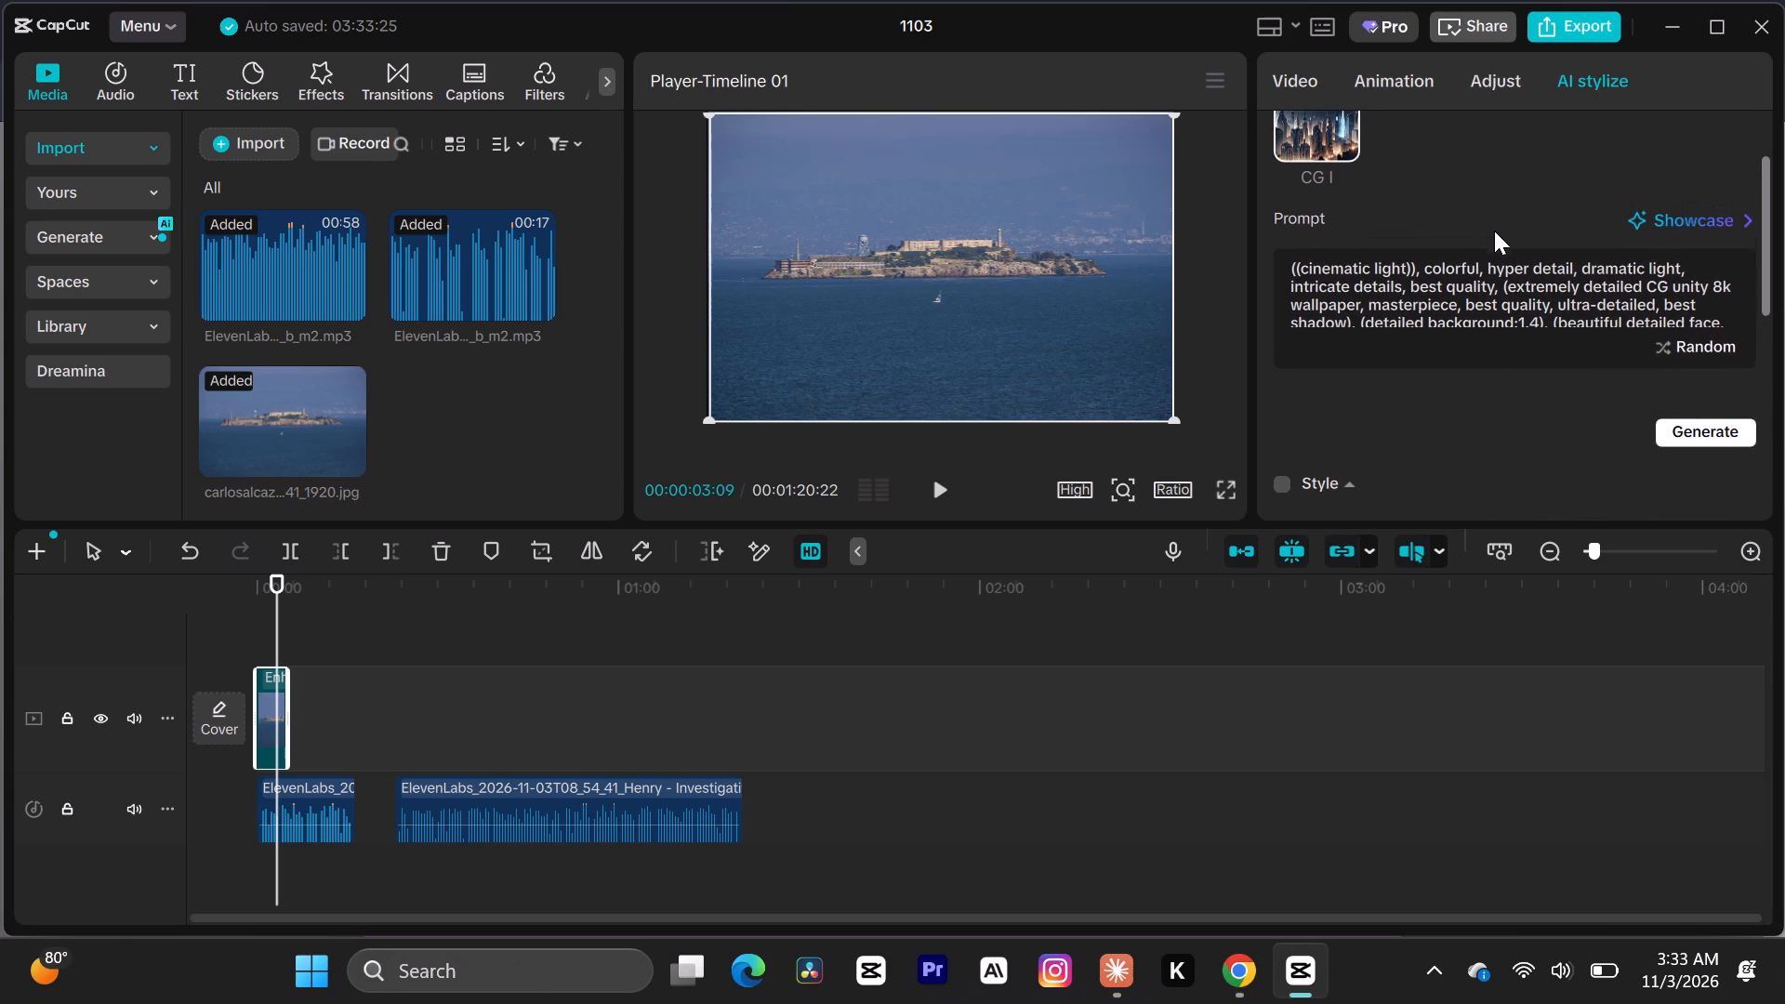
double_click(1299, 268)
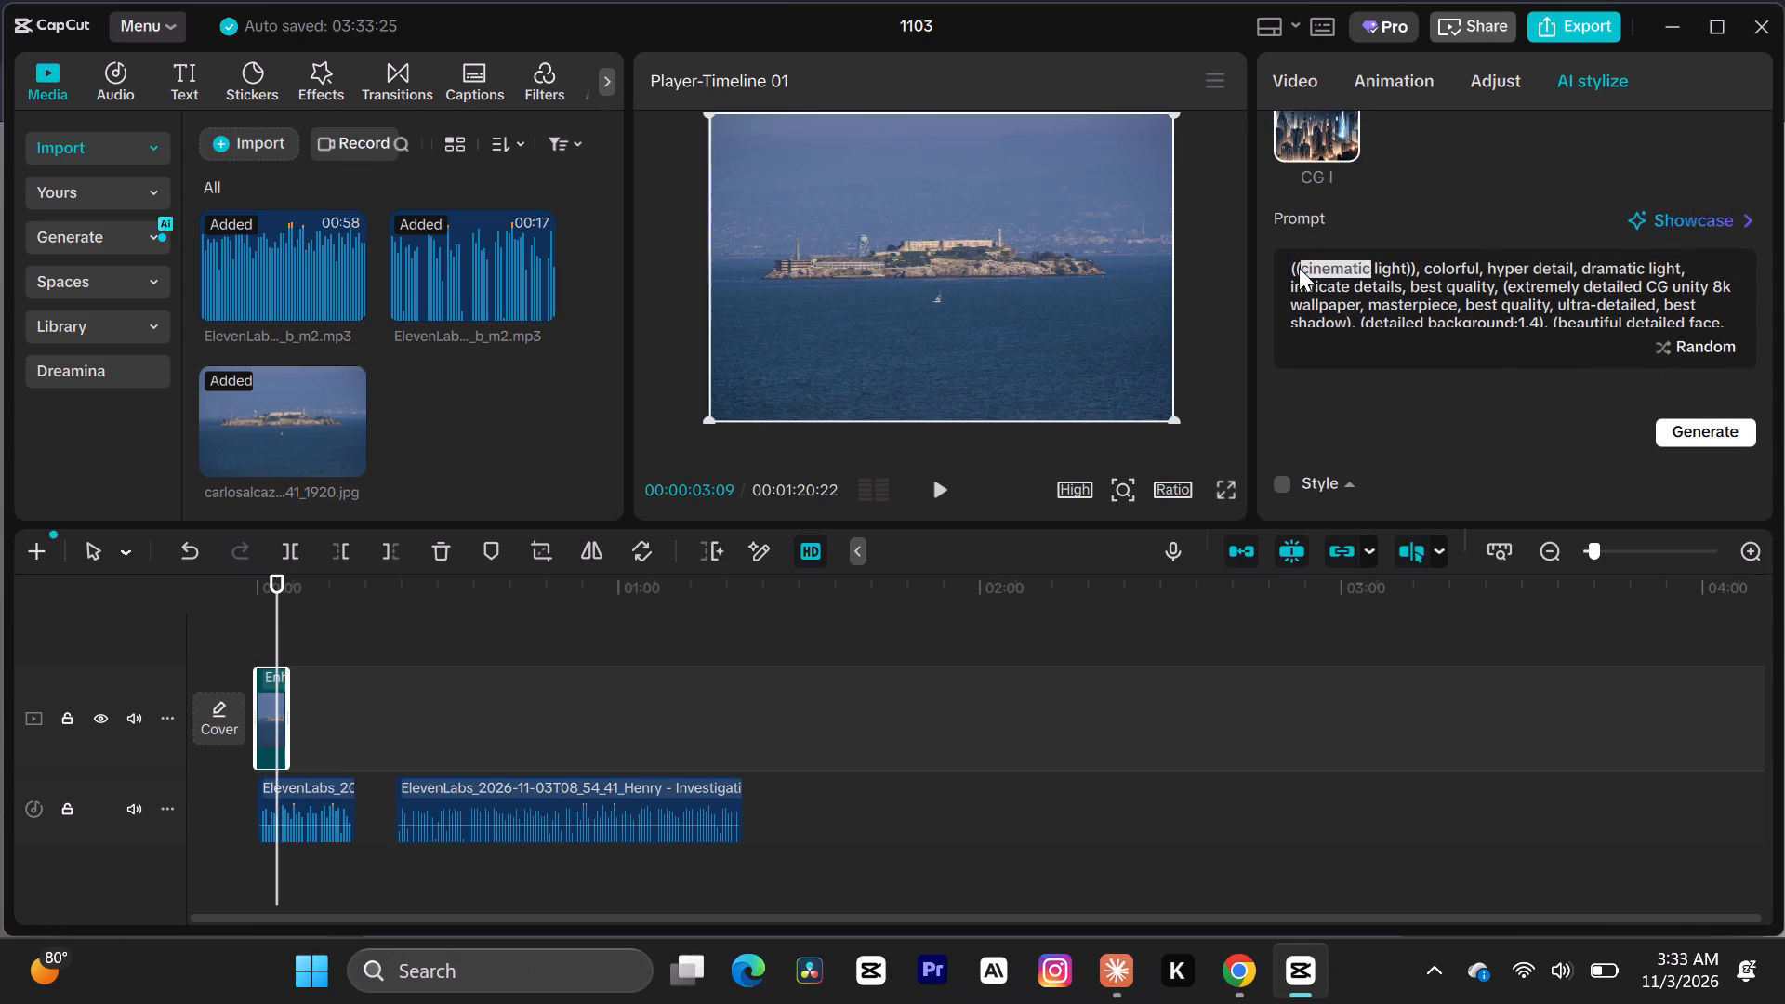
right_click(1299, 268)
right_click(1299, 268)
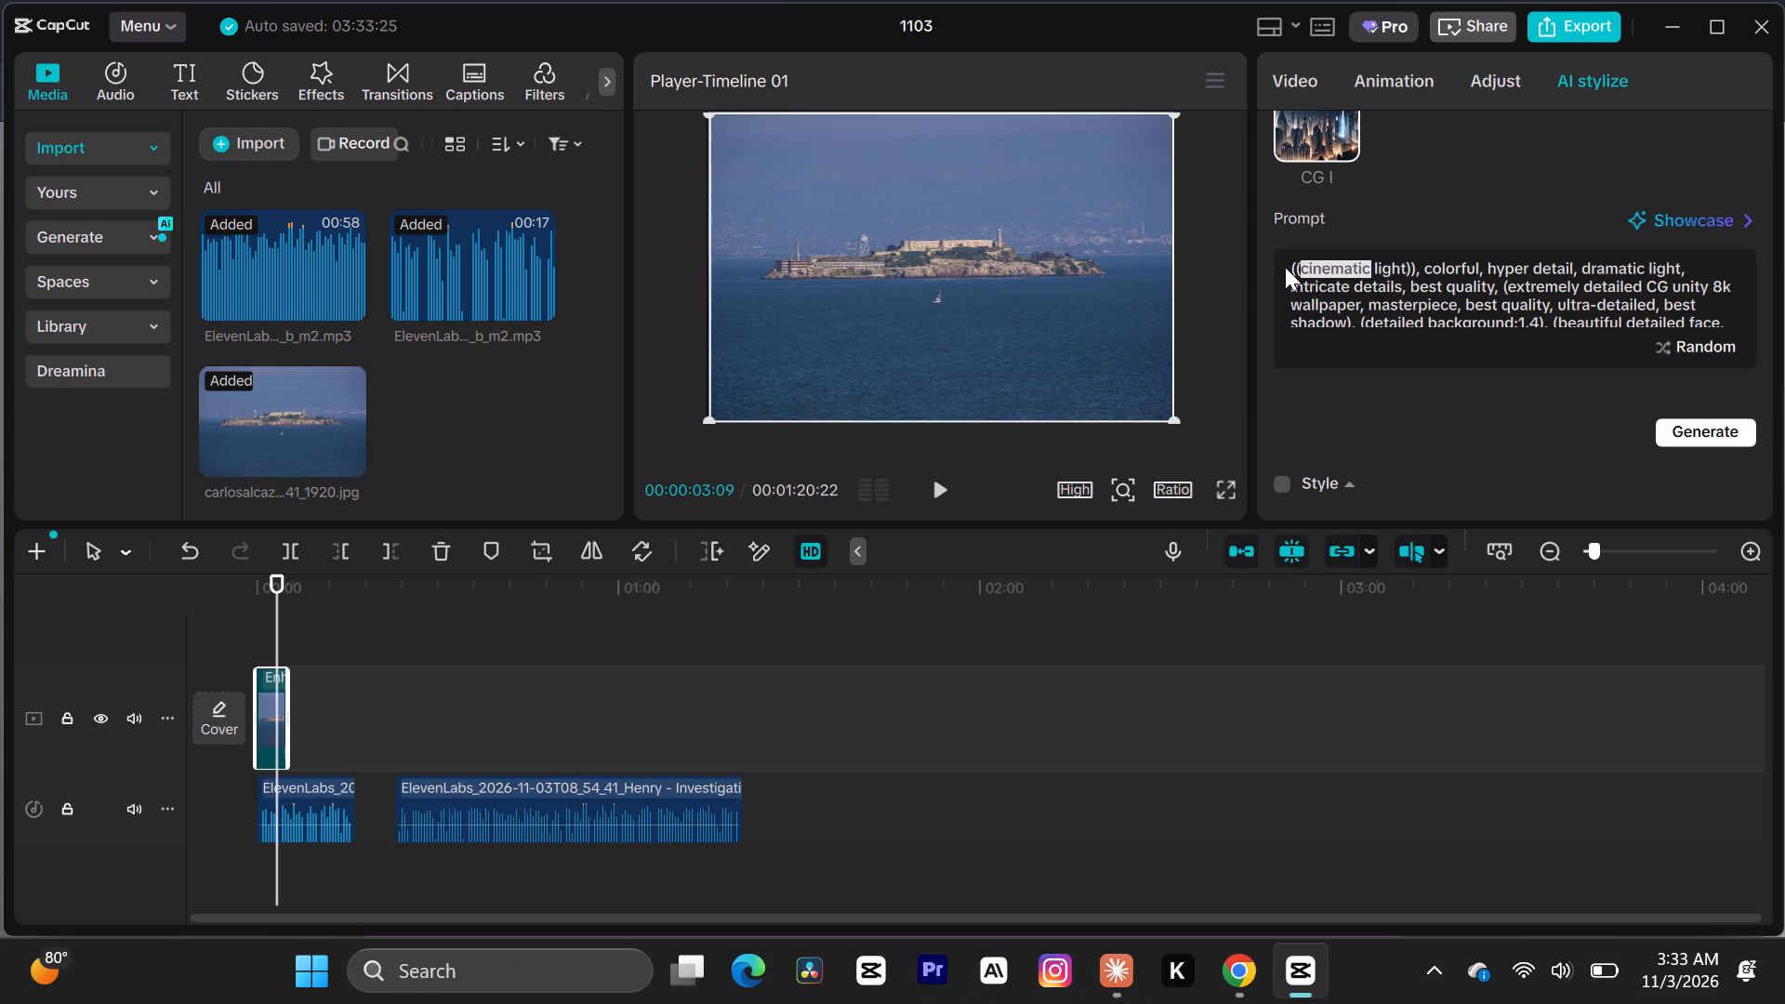
double_click(1285, 267)
left_click_drag(1285, 267, 1507, 267)
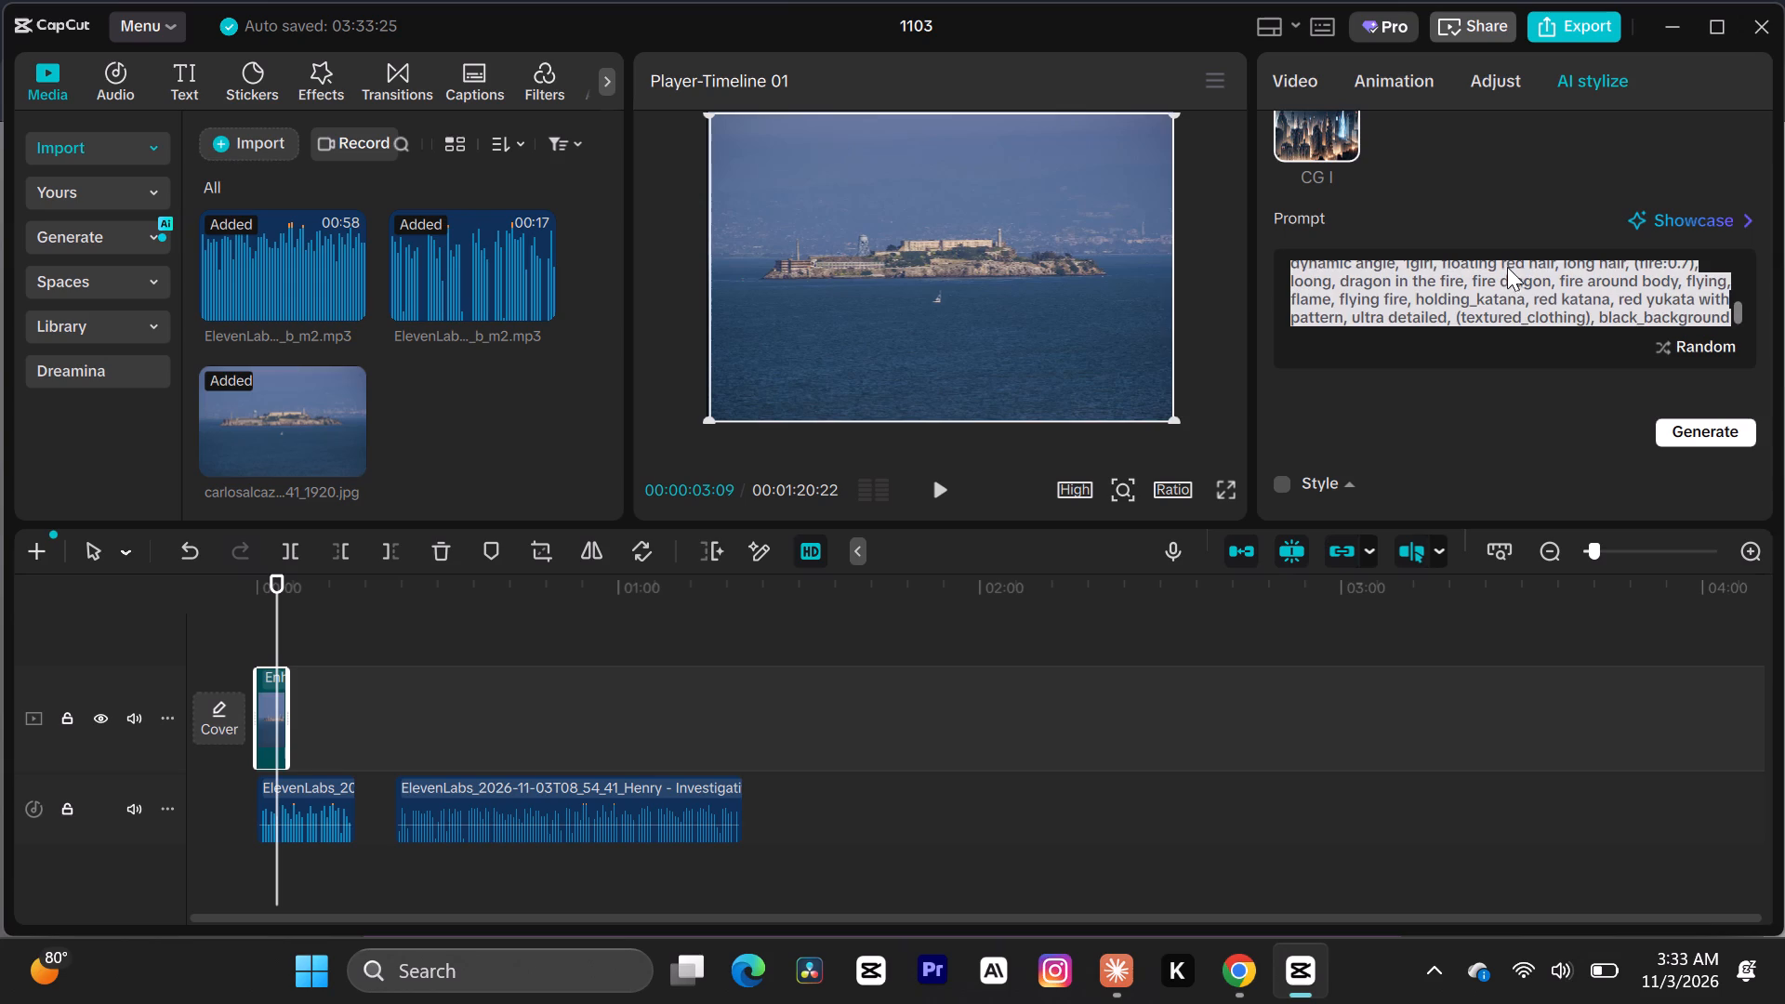
left_click_drag(1507, 267, 1507, 268)
key("BackSpace")
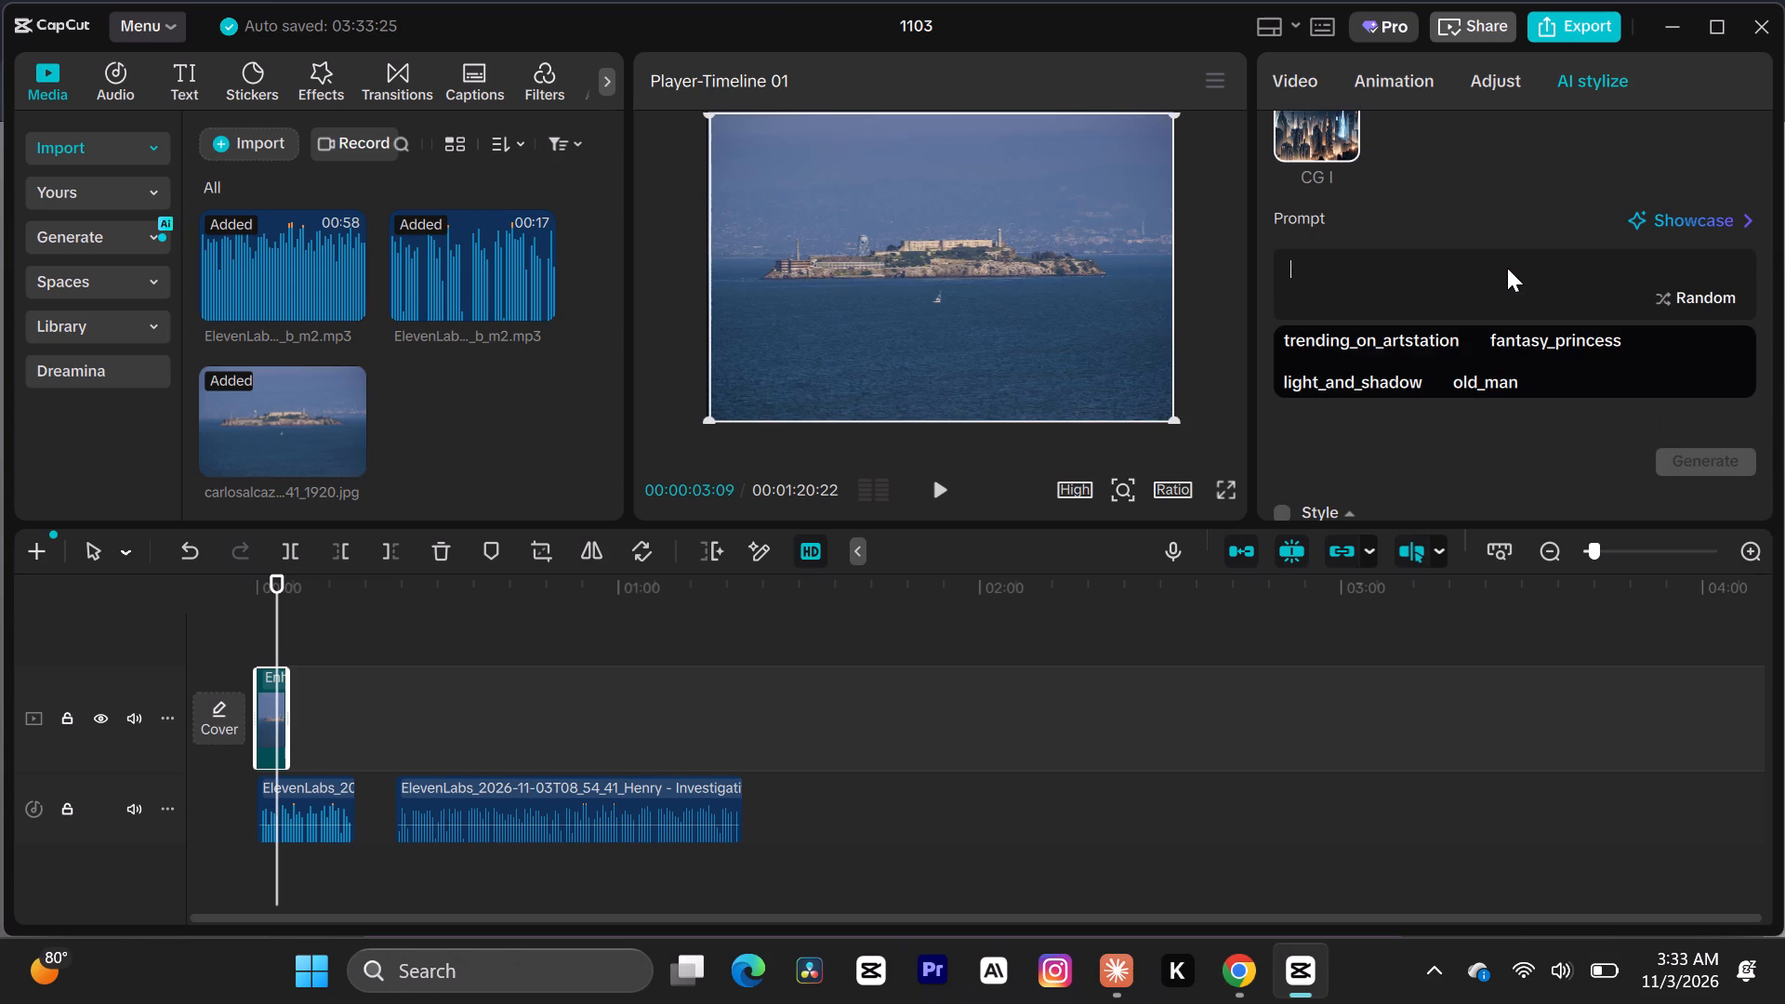
scroll(1507, 268, "up", 2)
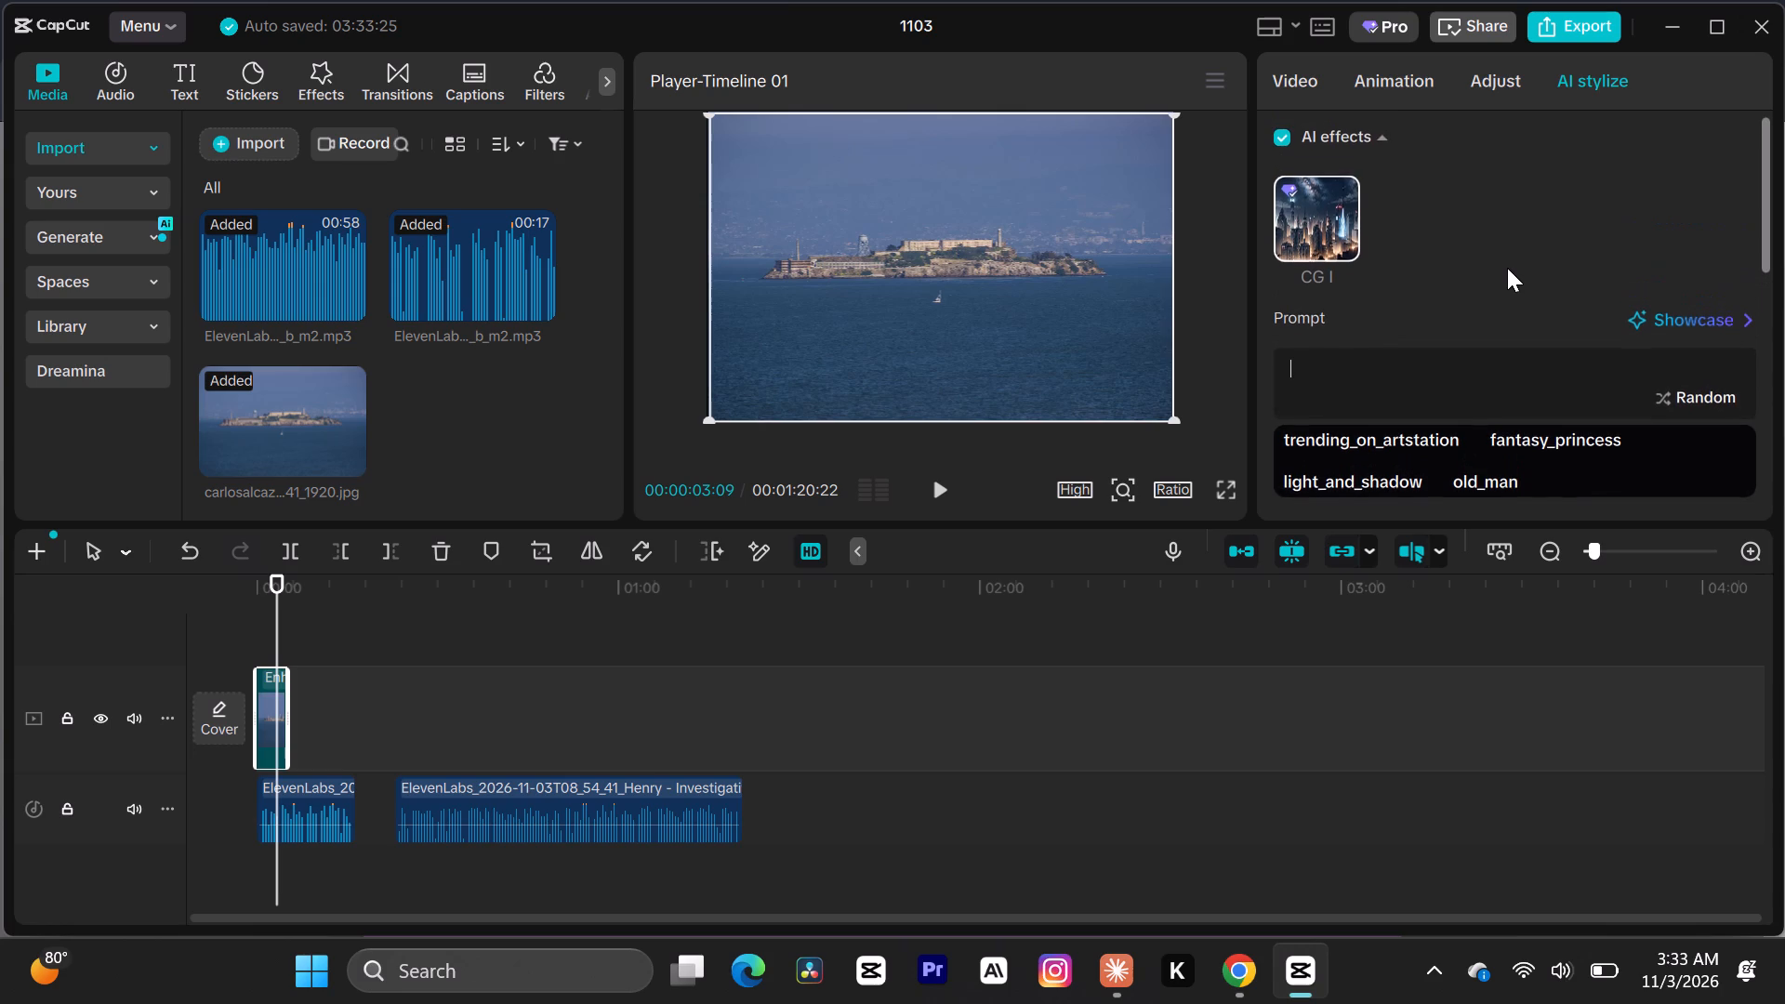
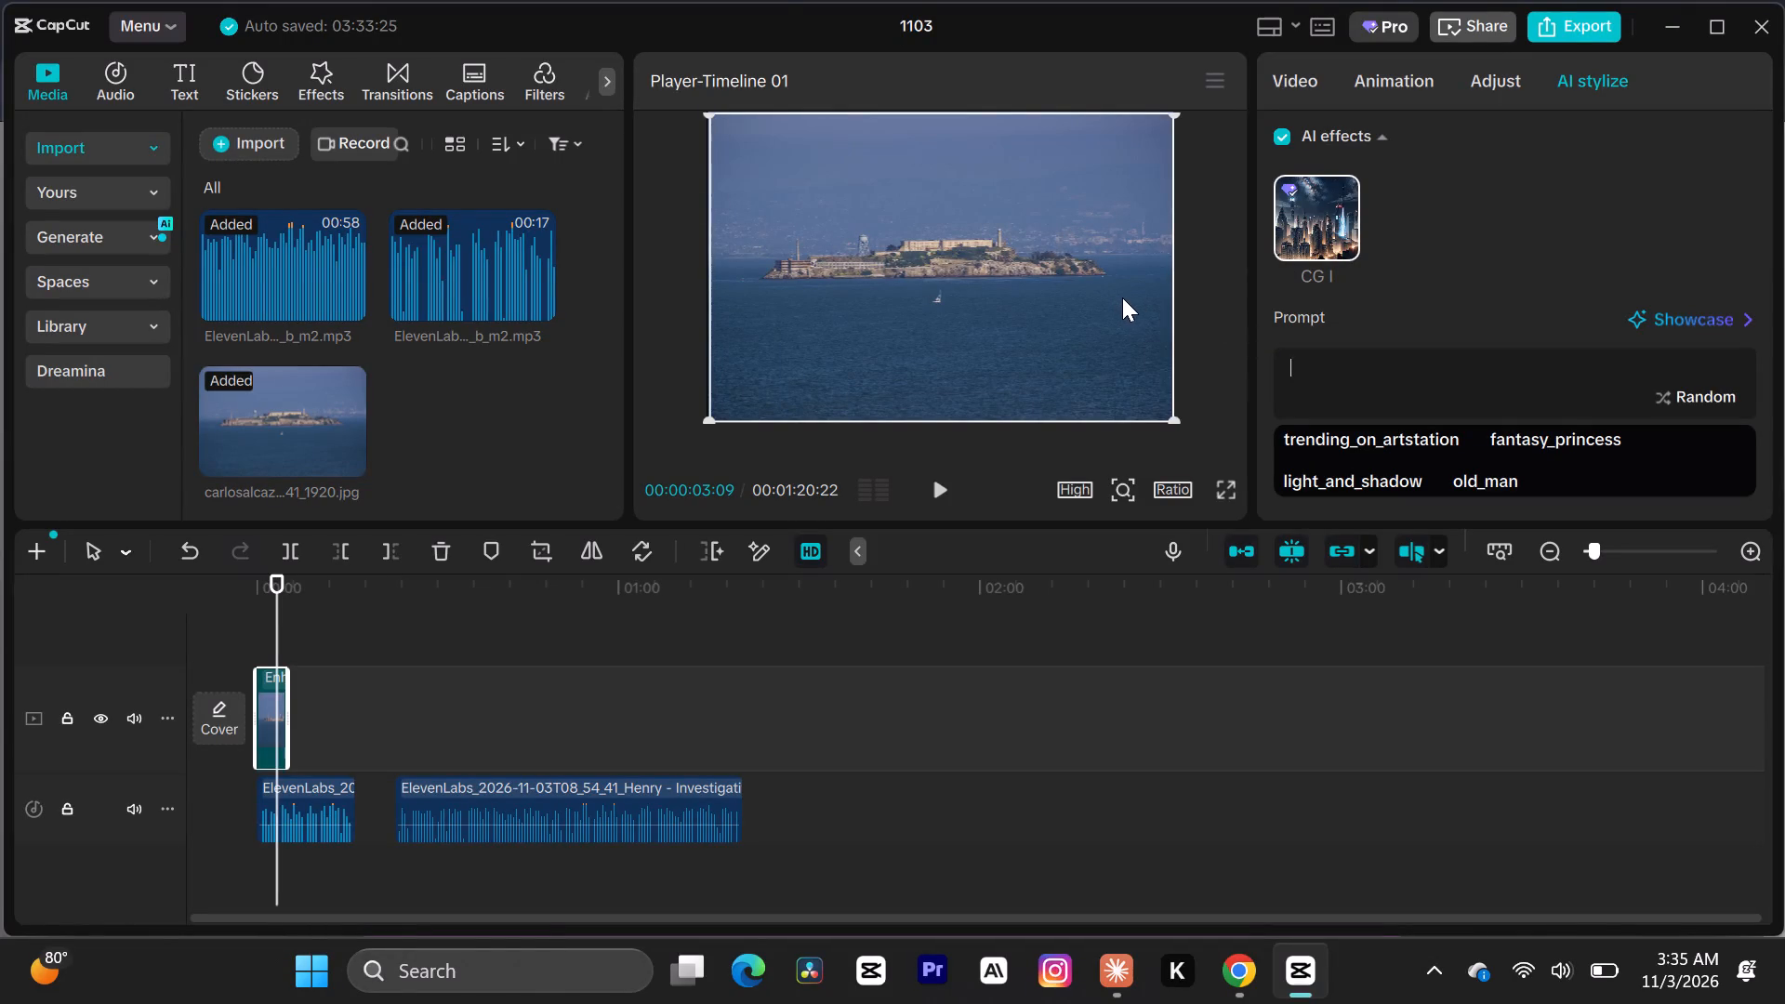
Look through the trending Out animations available for the Alcatraz photo clip.
left_click(1414, 71)
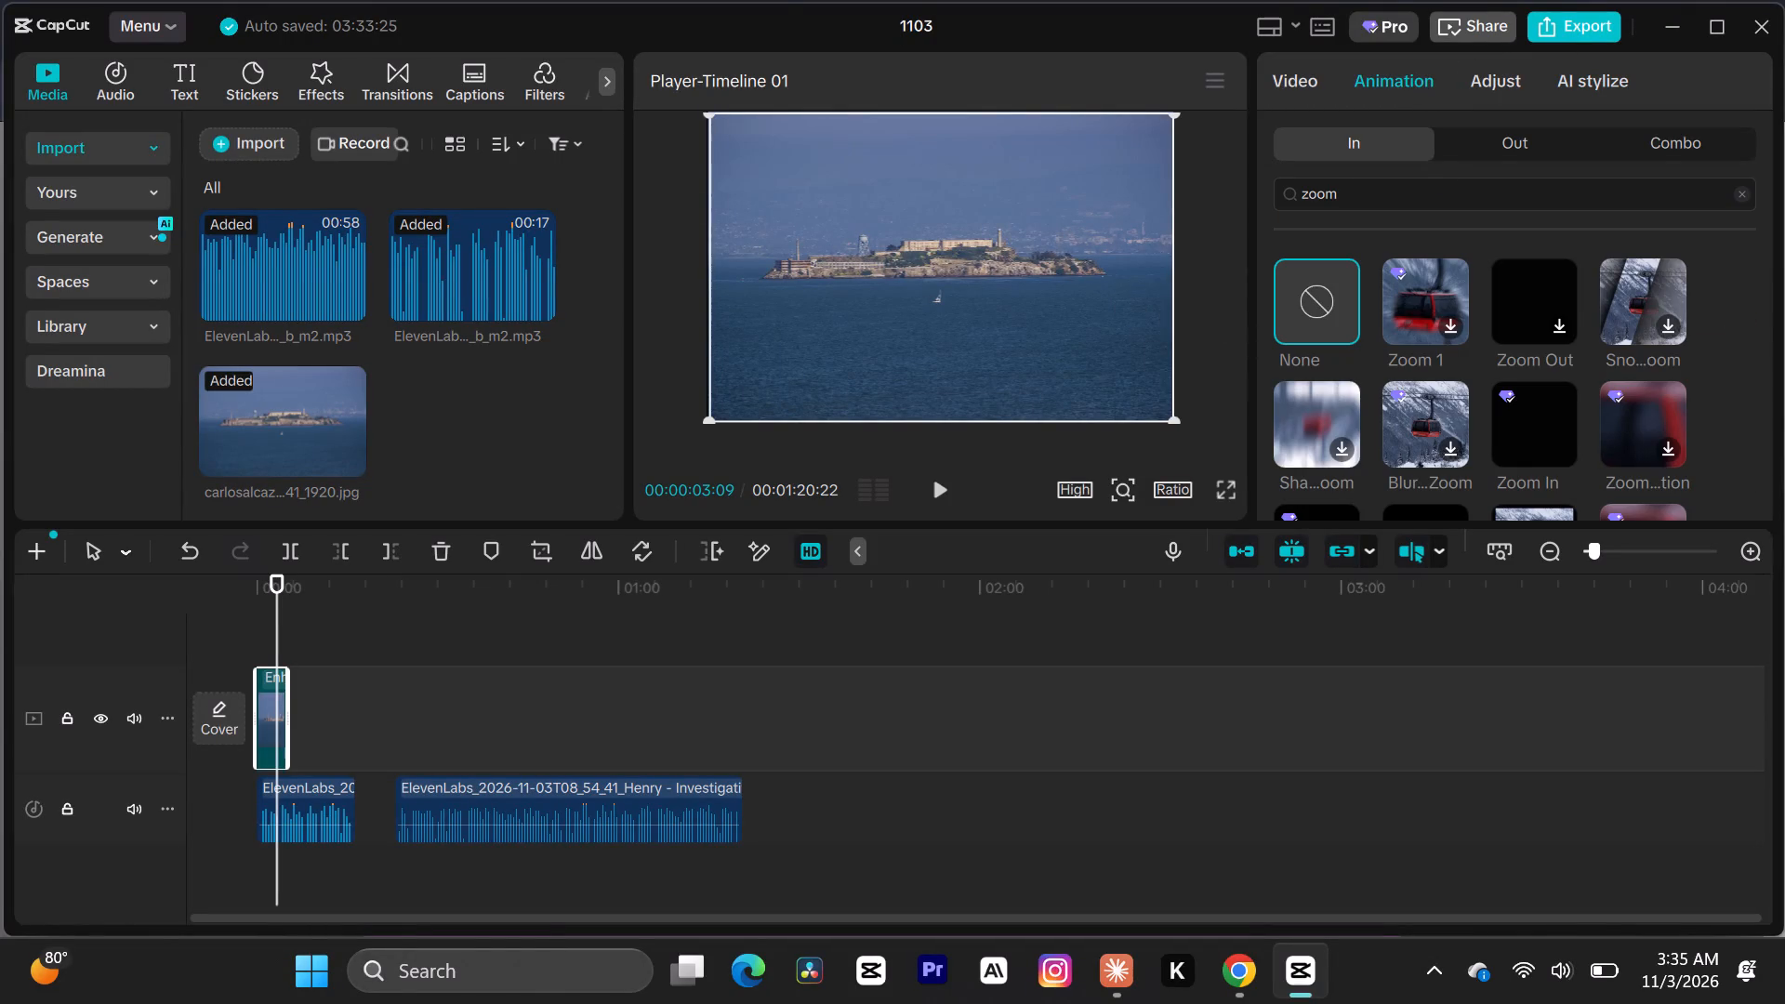
left_click(1501, 141)
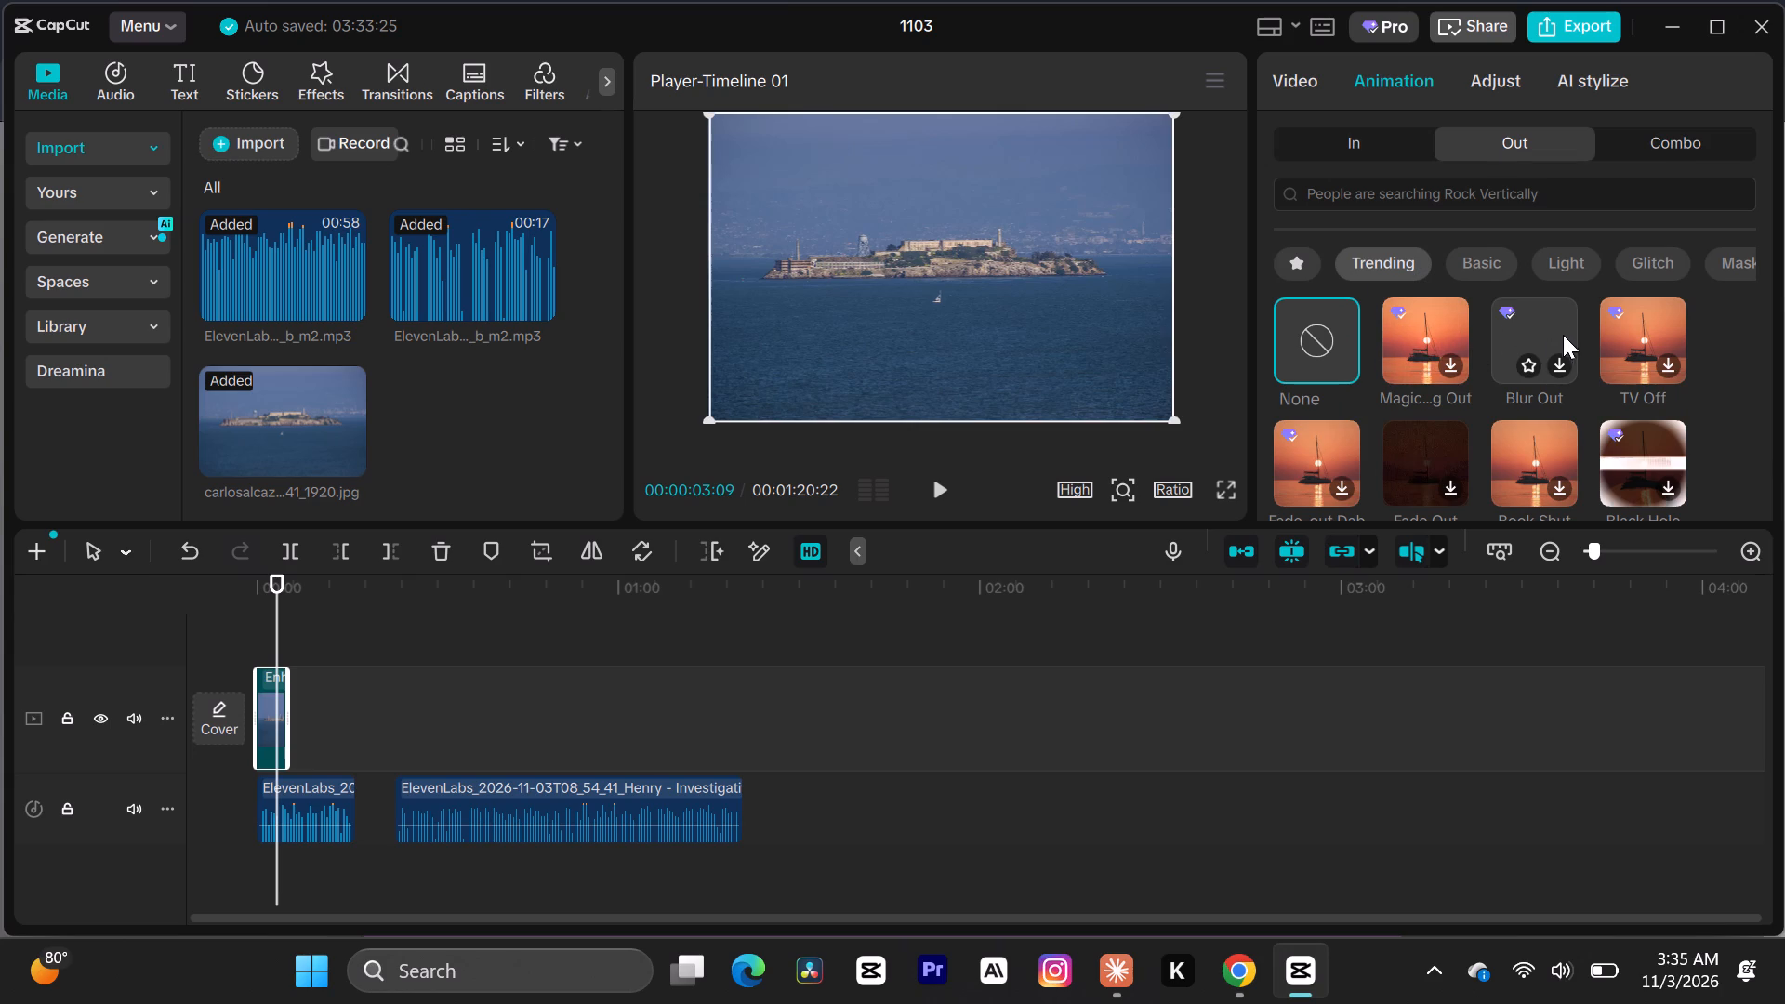
scroll(1512, 420, "down", 1)
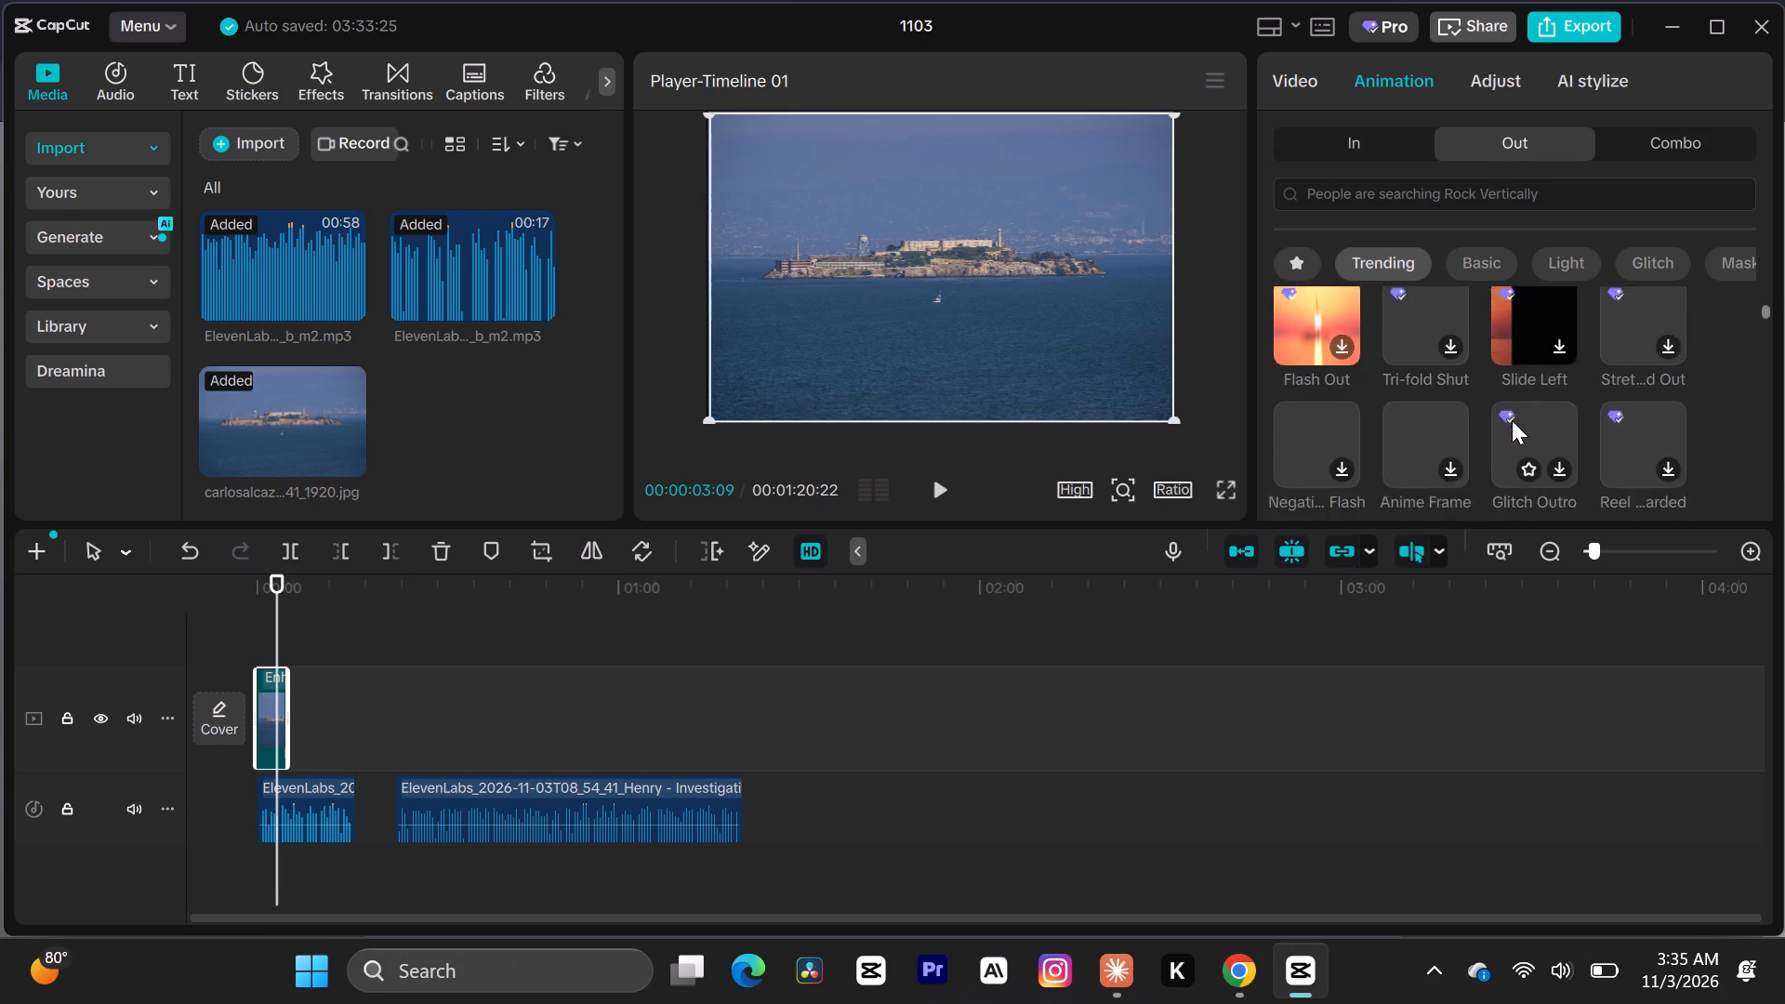
scroll(1512, 420, "down", 2)
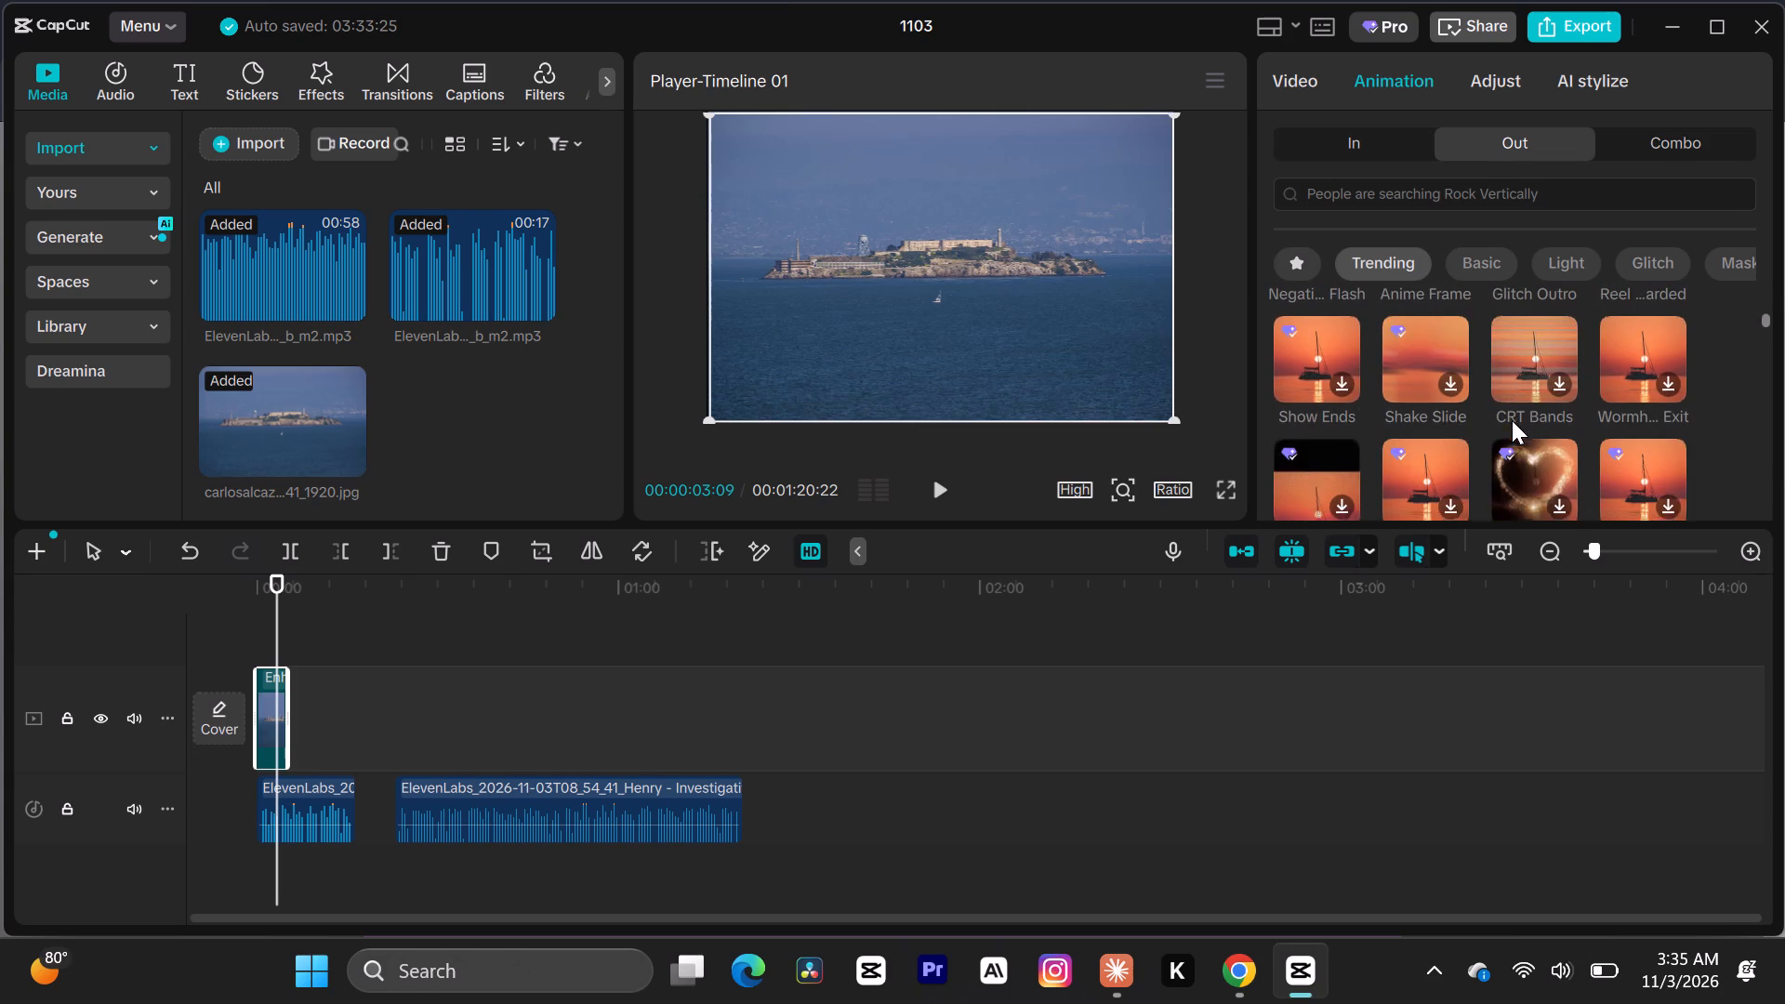
scroll(1512, 420, "down", 1)
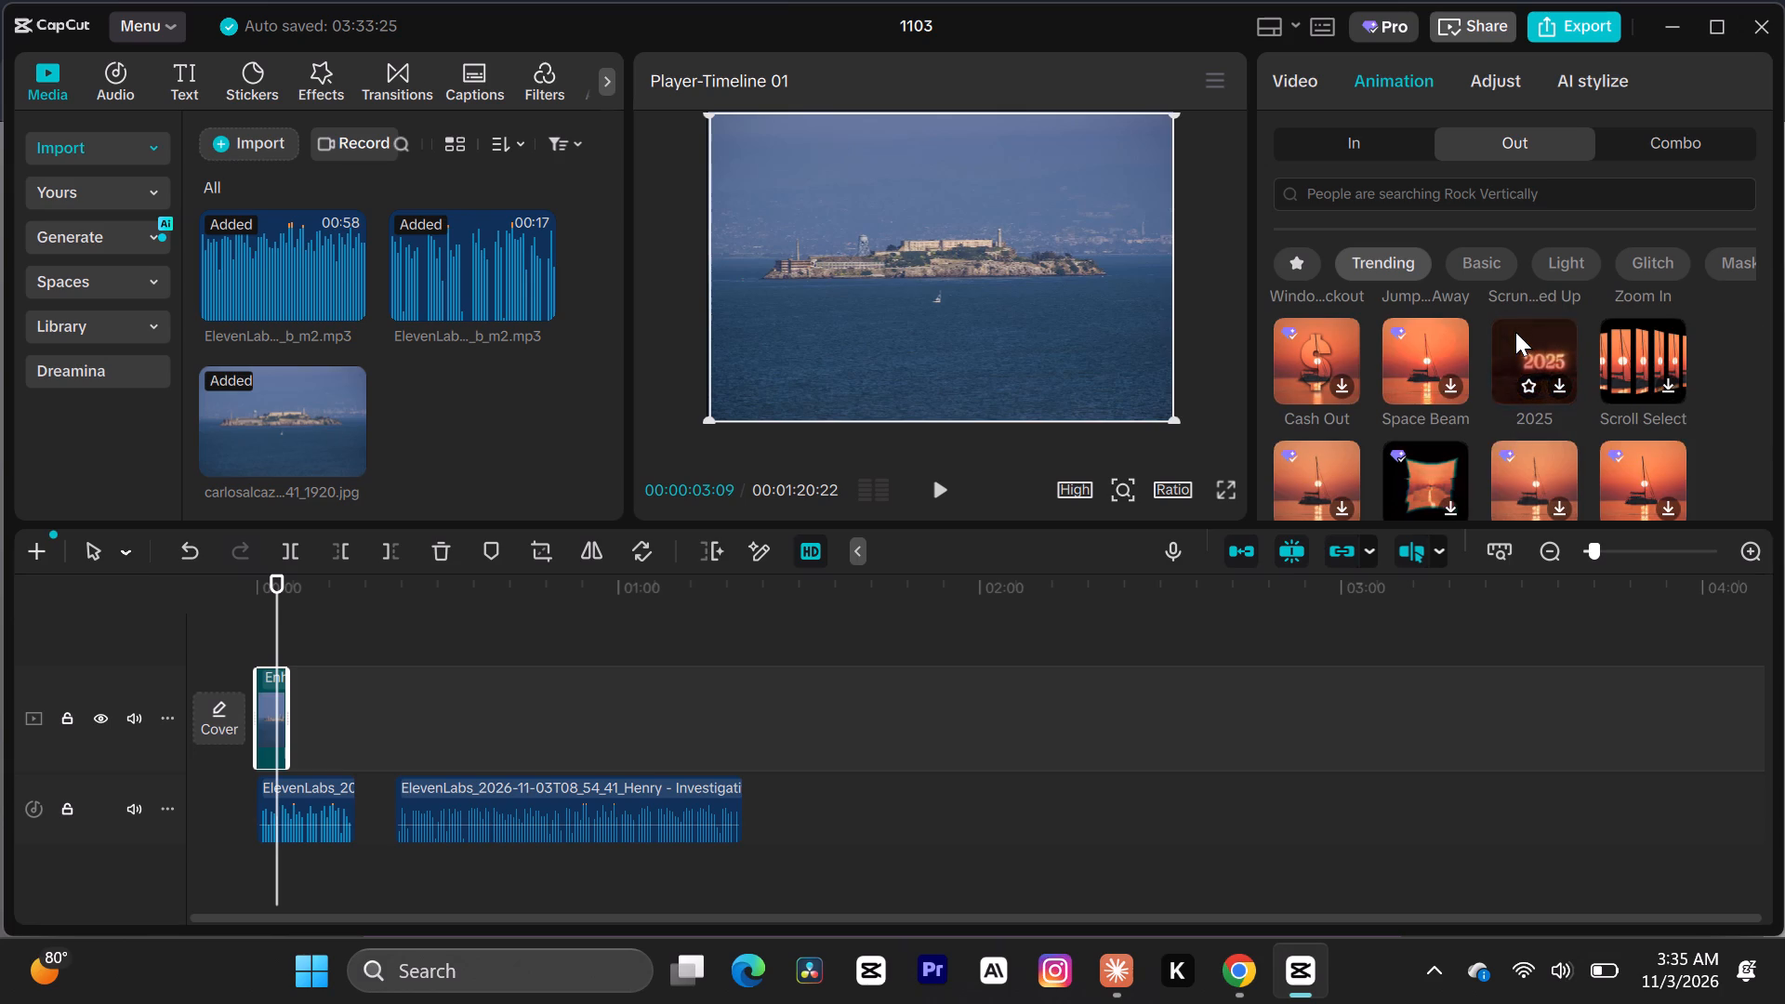
scroll(1473, 434, "down", 1)
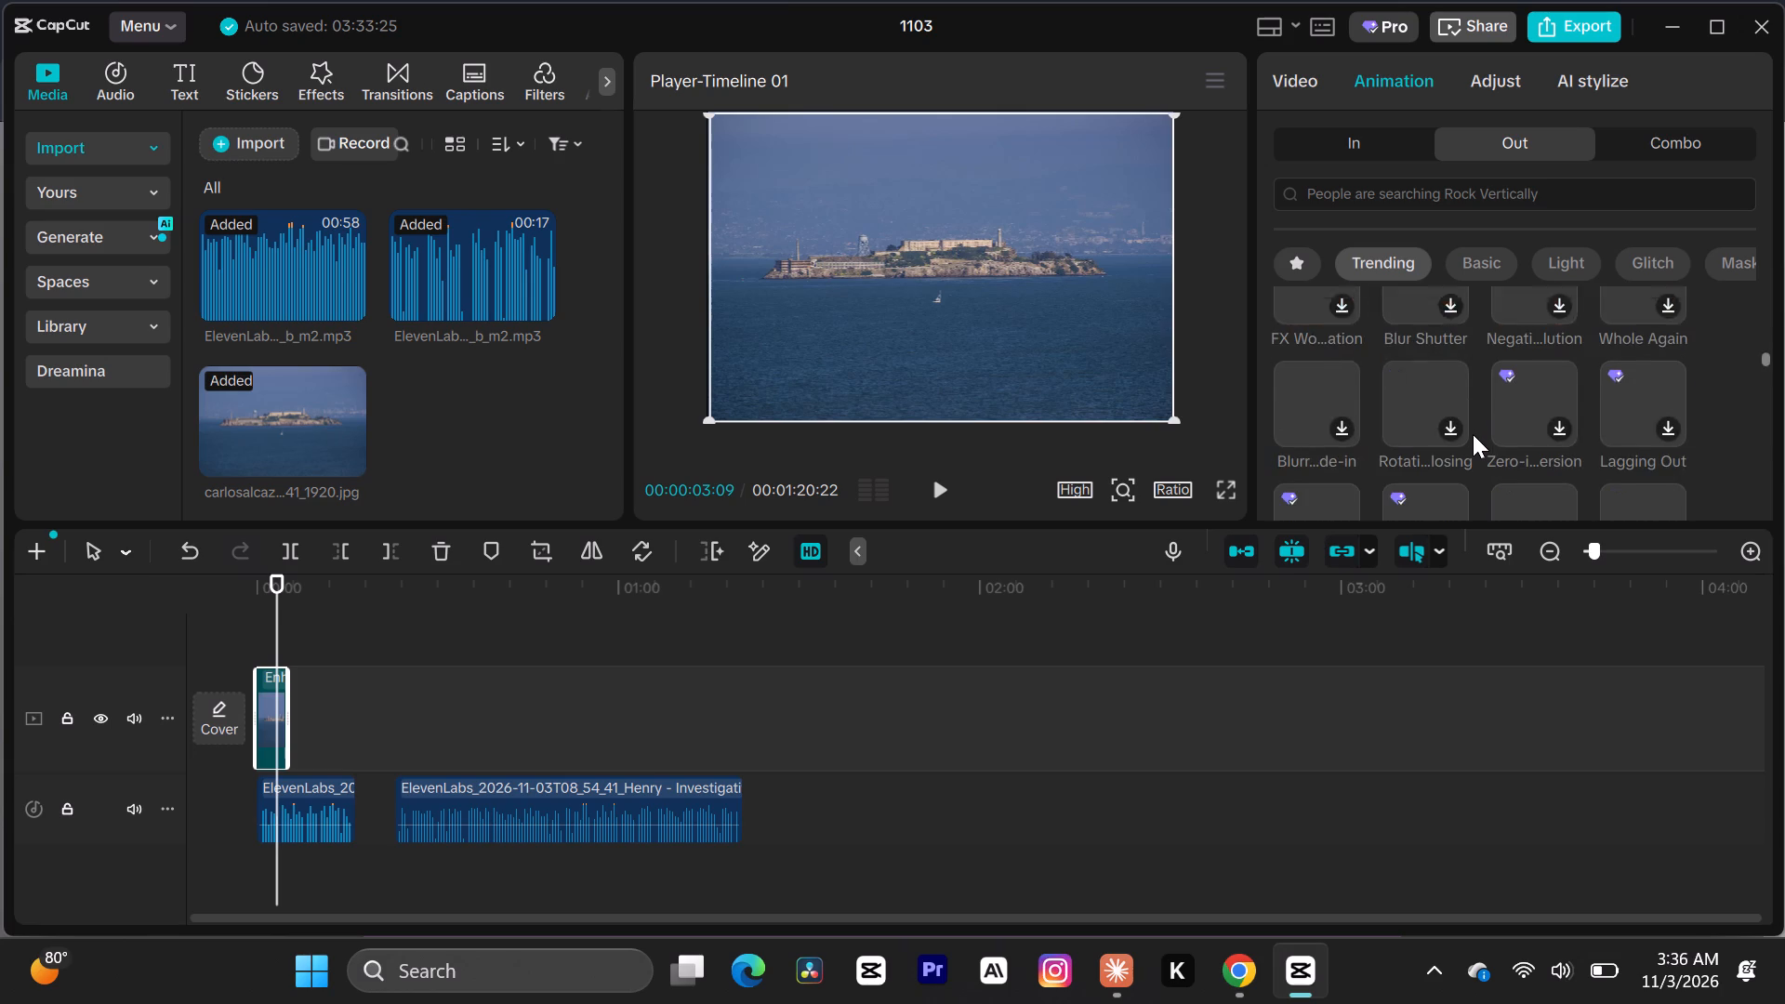
scroll(1473, 434, "down", 1)
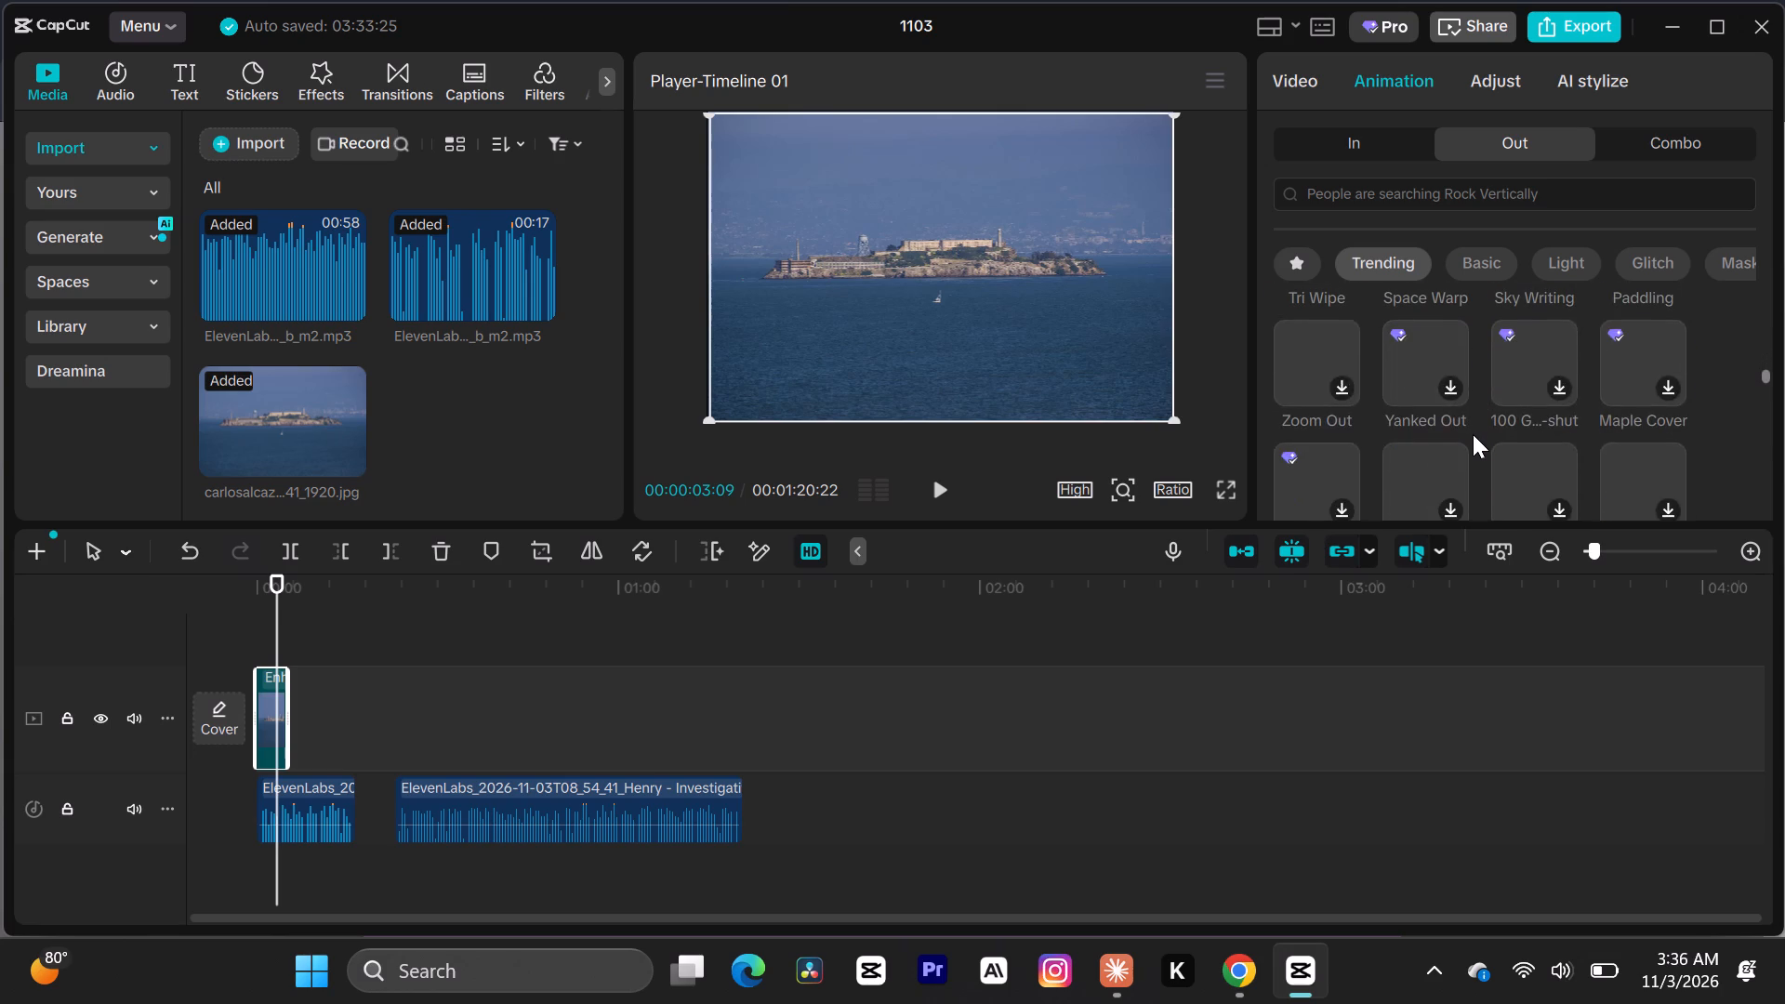
scroll(1473, 434, "down", 1)
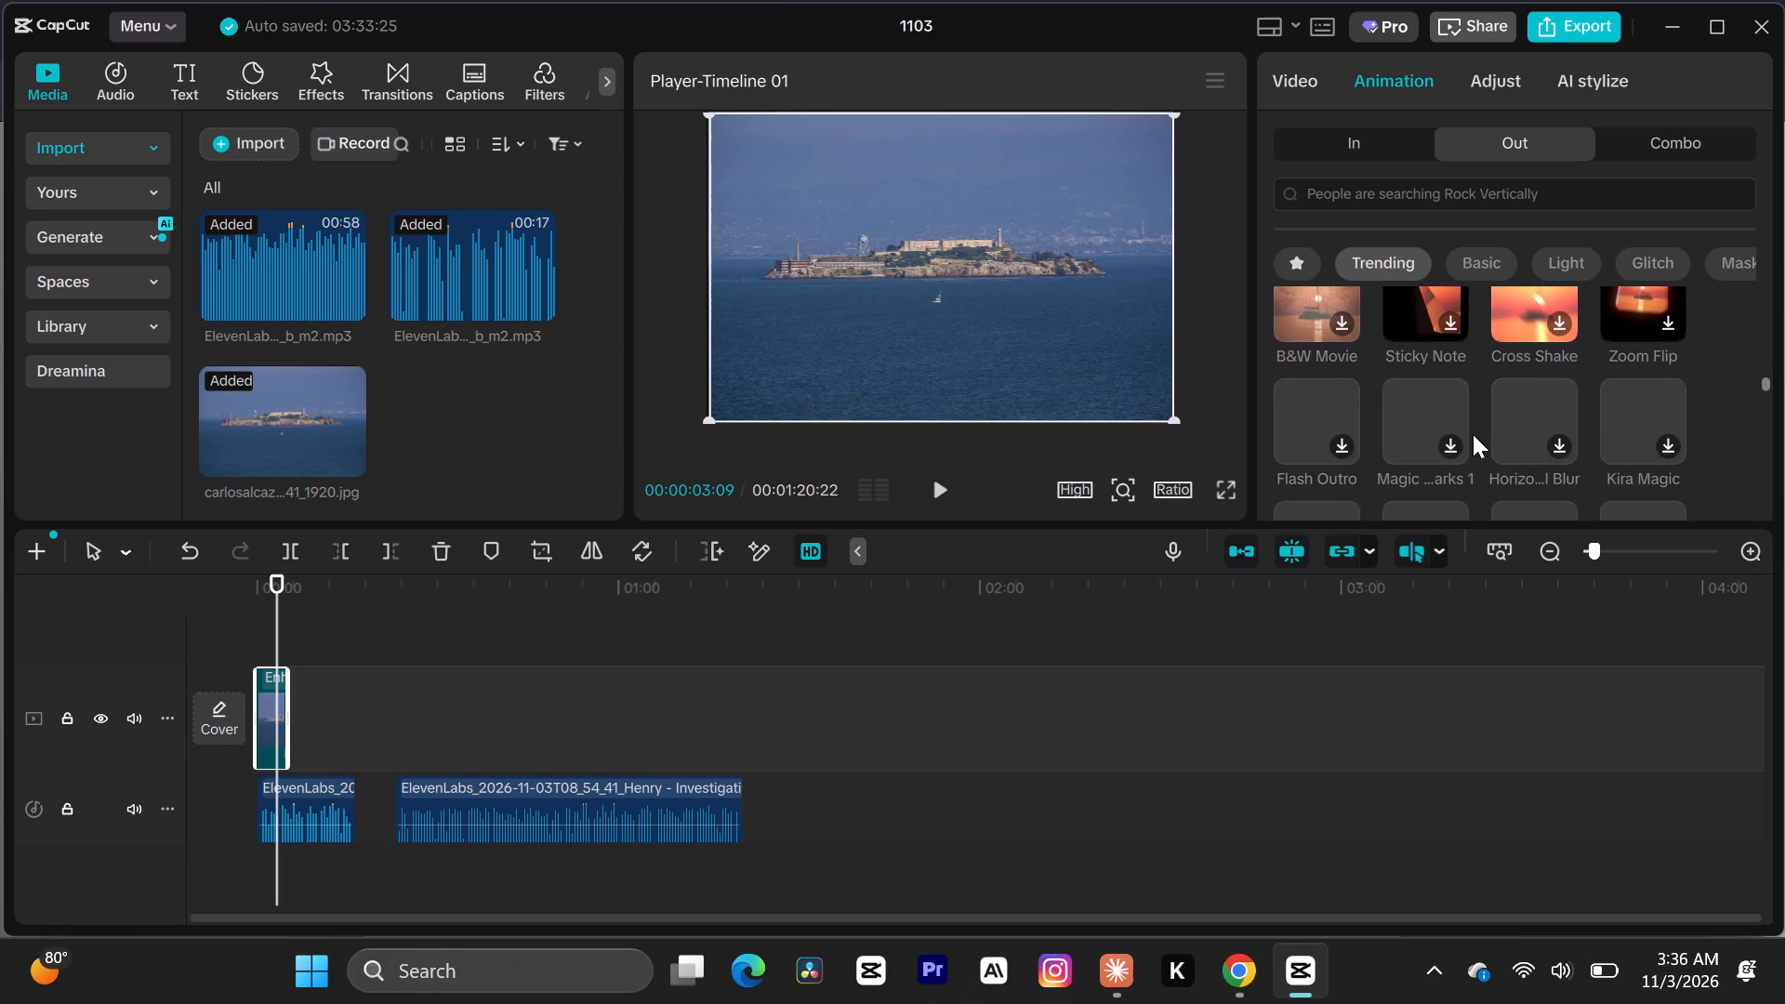
Search the Out animations for "move in slowly" and apply Zoom In to the Alcatraz photo clip.
left_click(1393, 192)
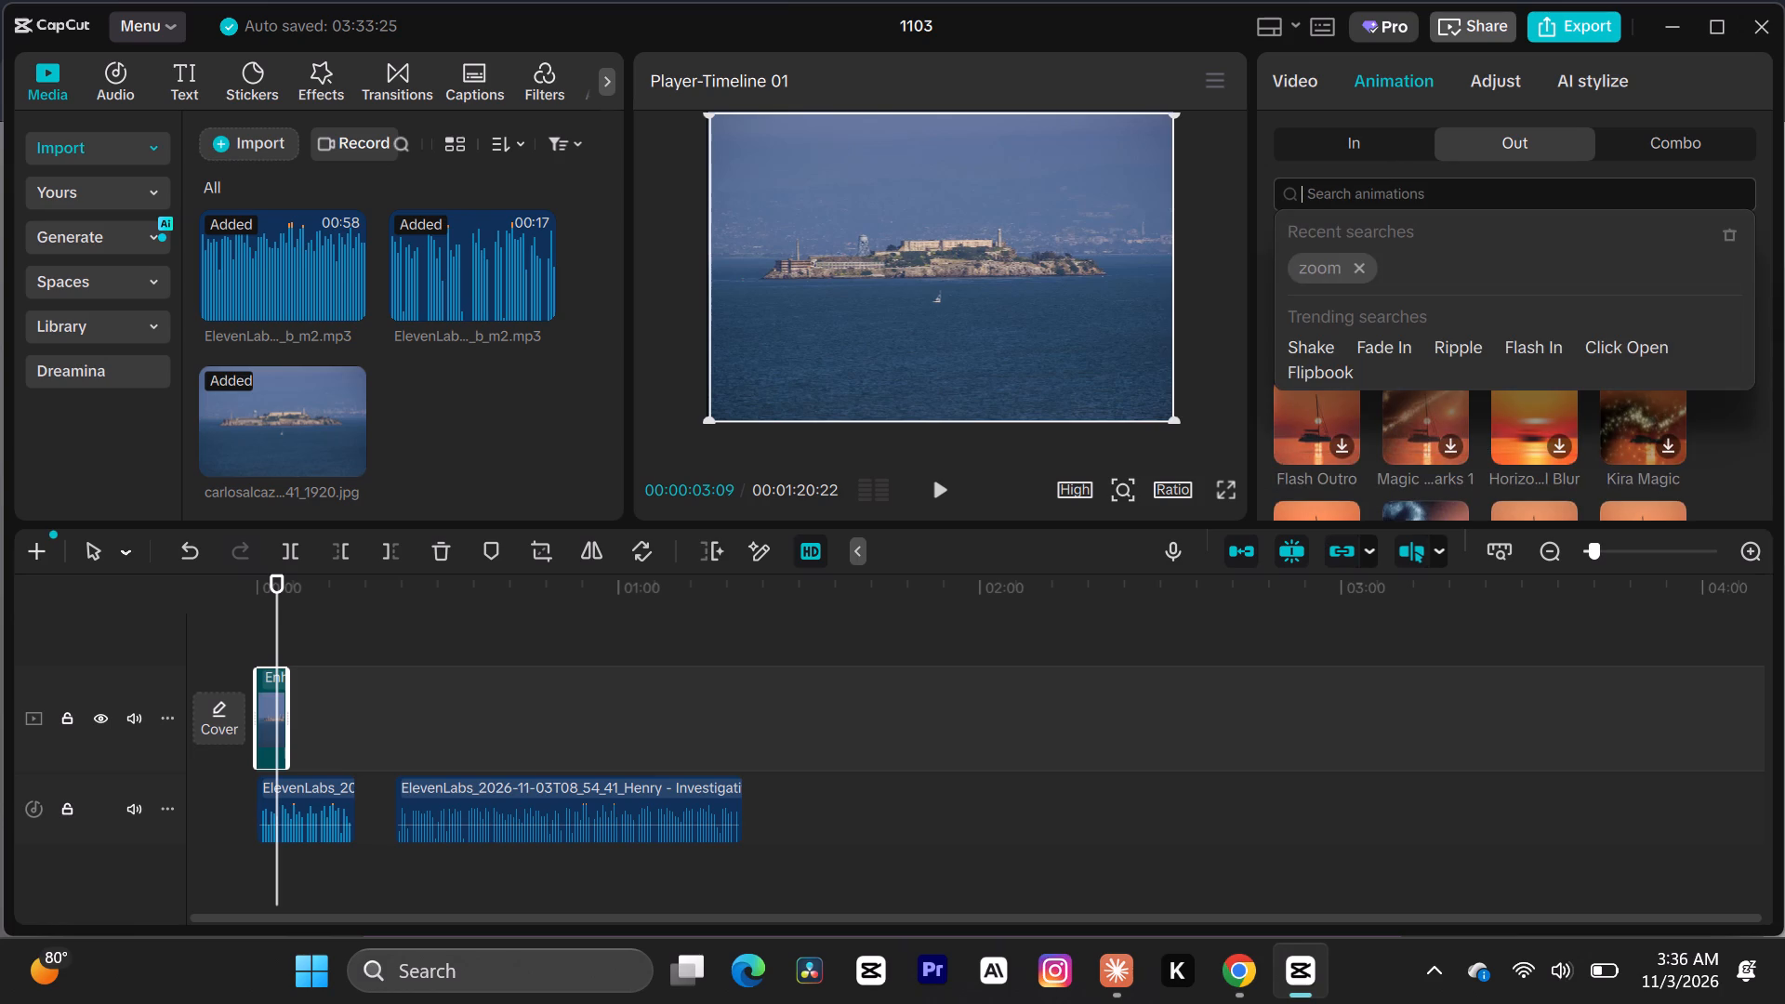
type("move")
key("space")
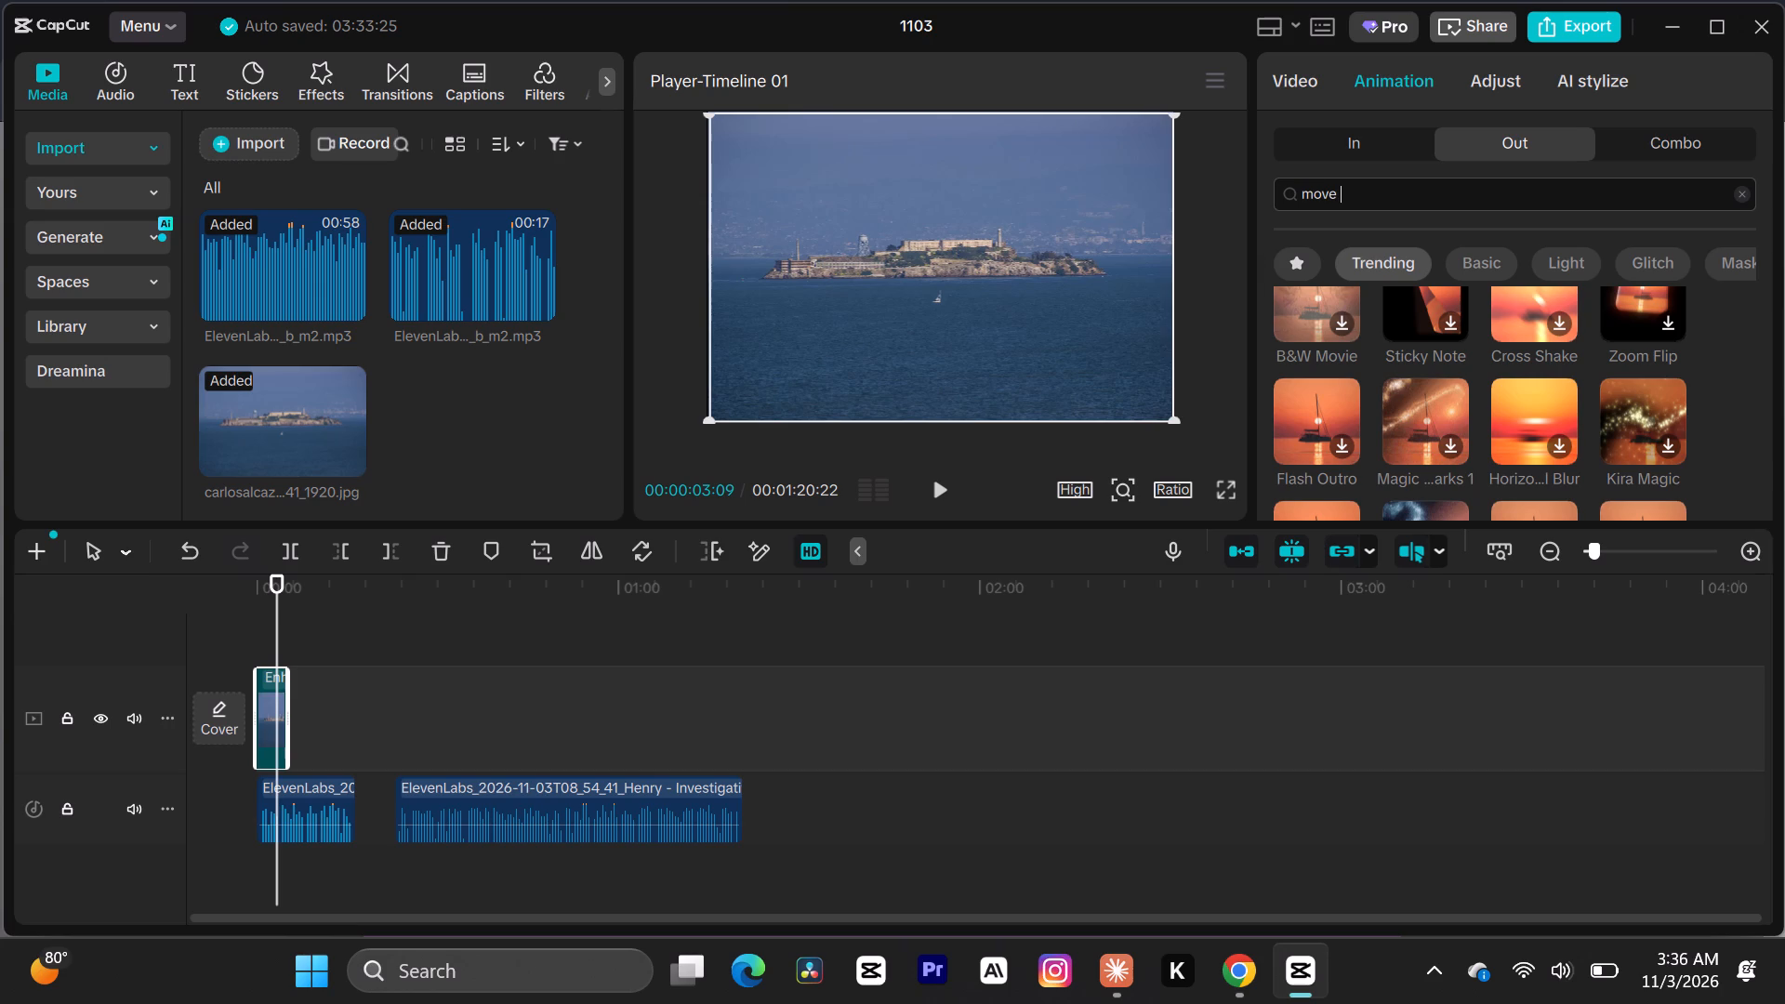
type("in slo")
key("w")
type("ly")
key("Return")
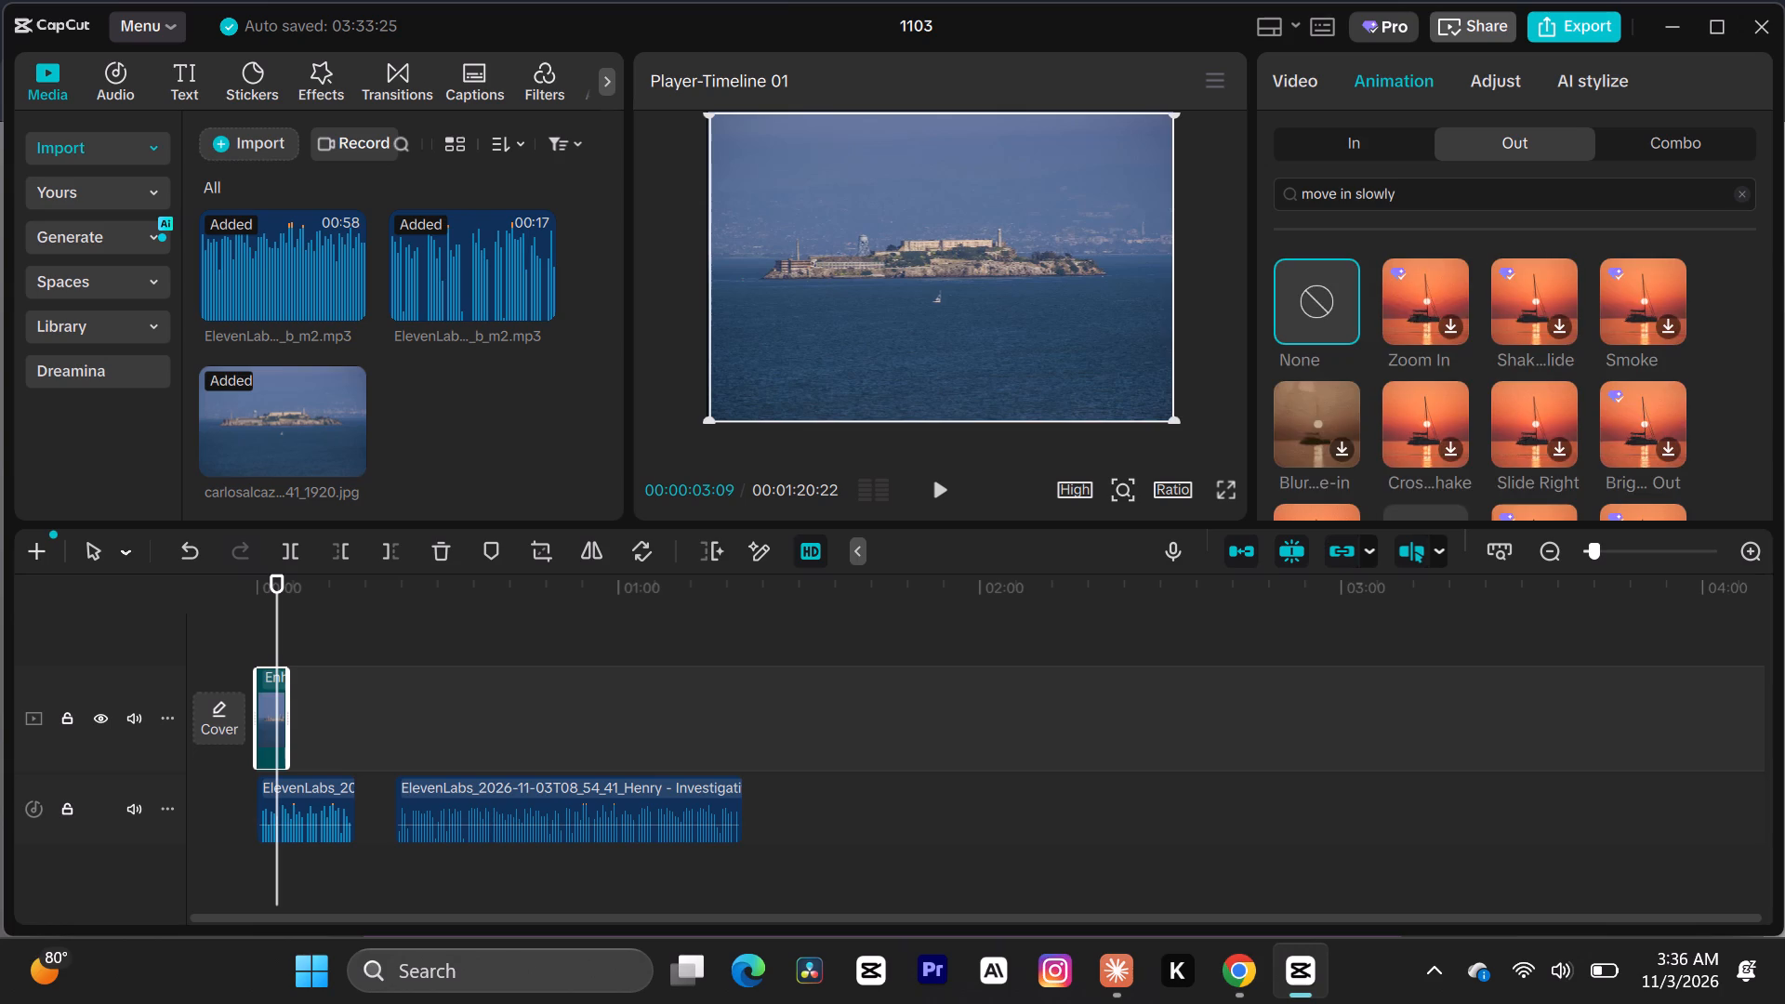
left_click(1427, 301)
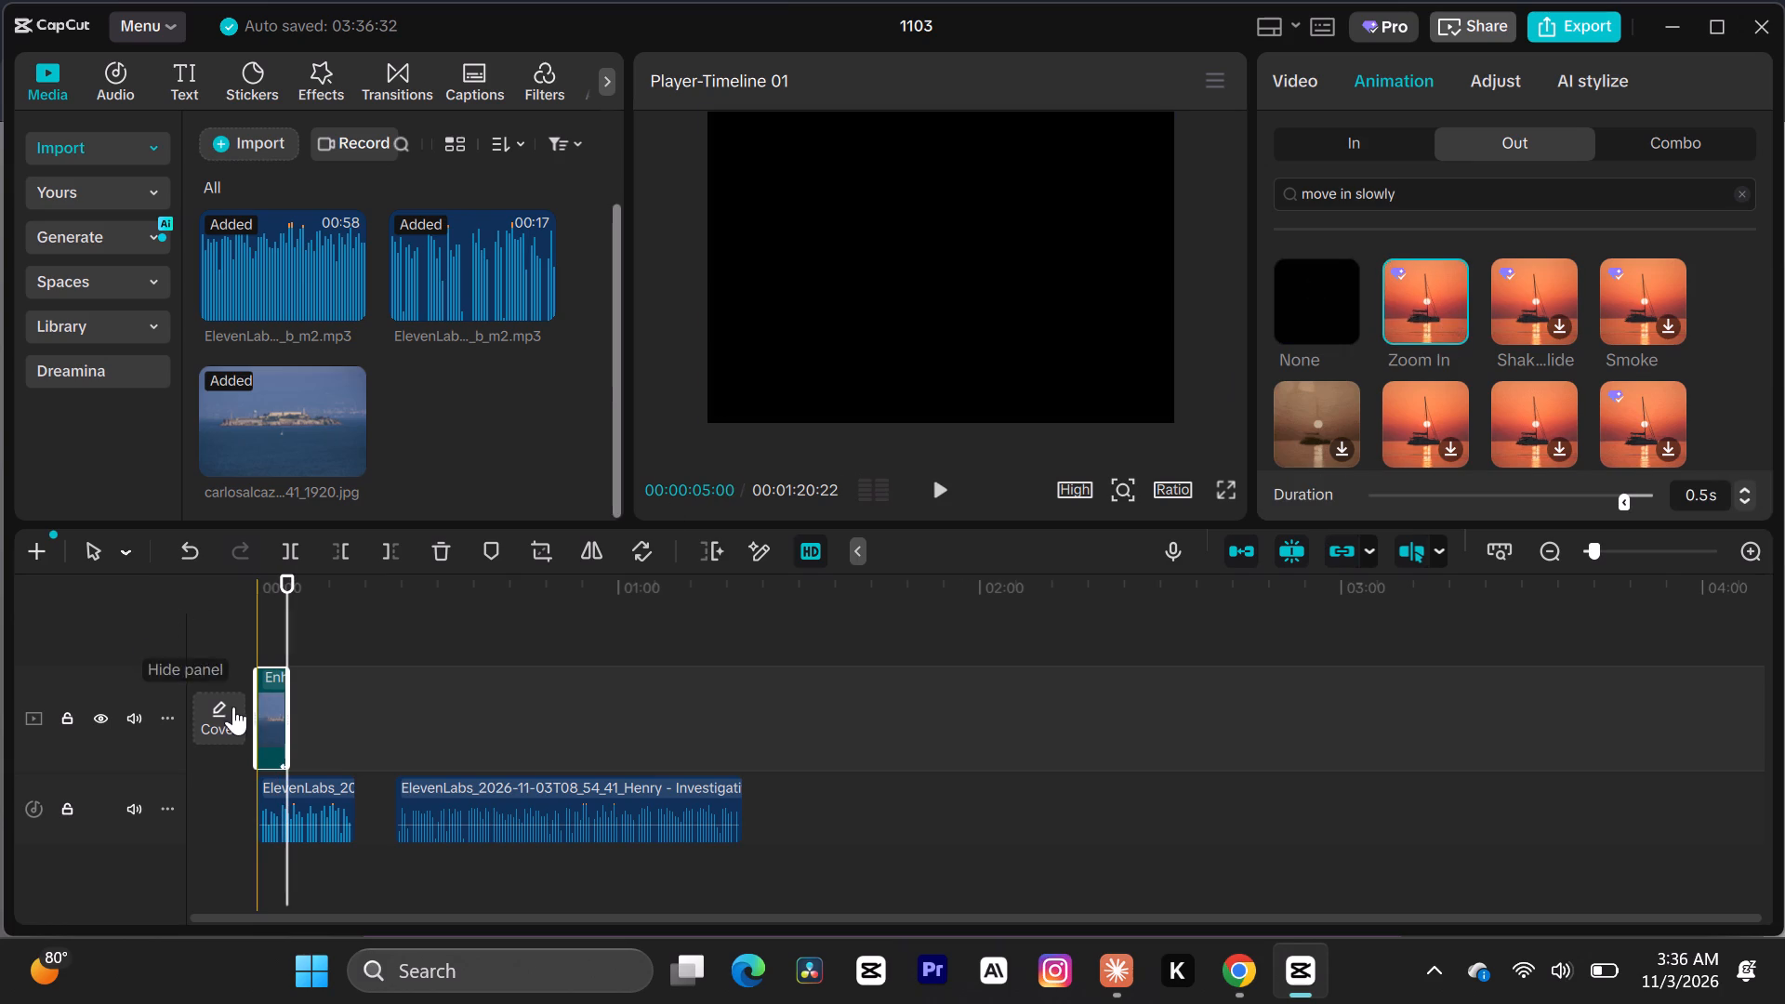
Play the timeline from the start past the end of the Alcatraz photo clip to check the Zoom In animation.
double_click(248, 656)
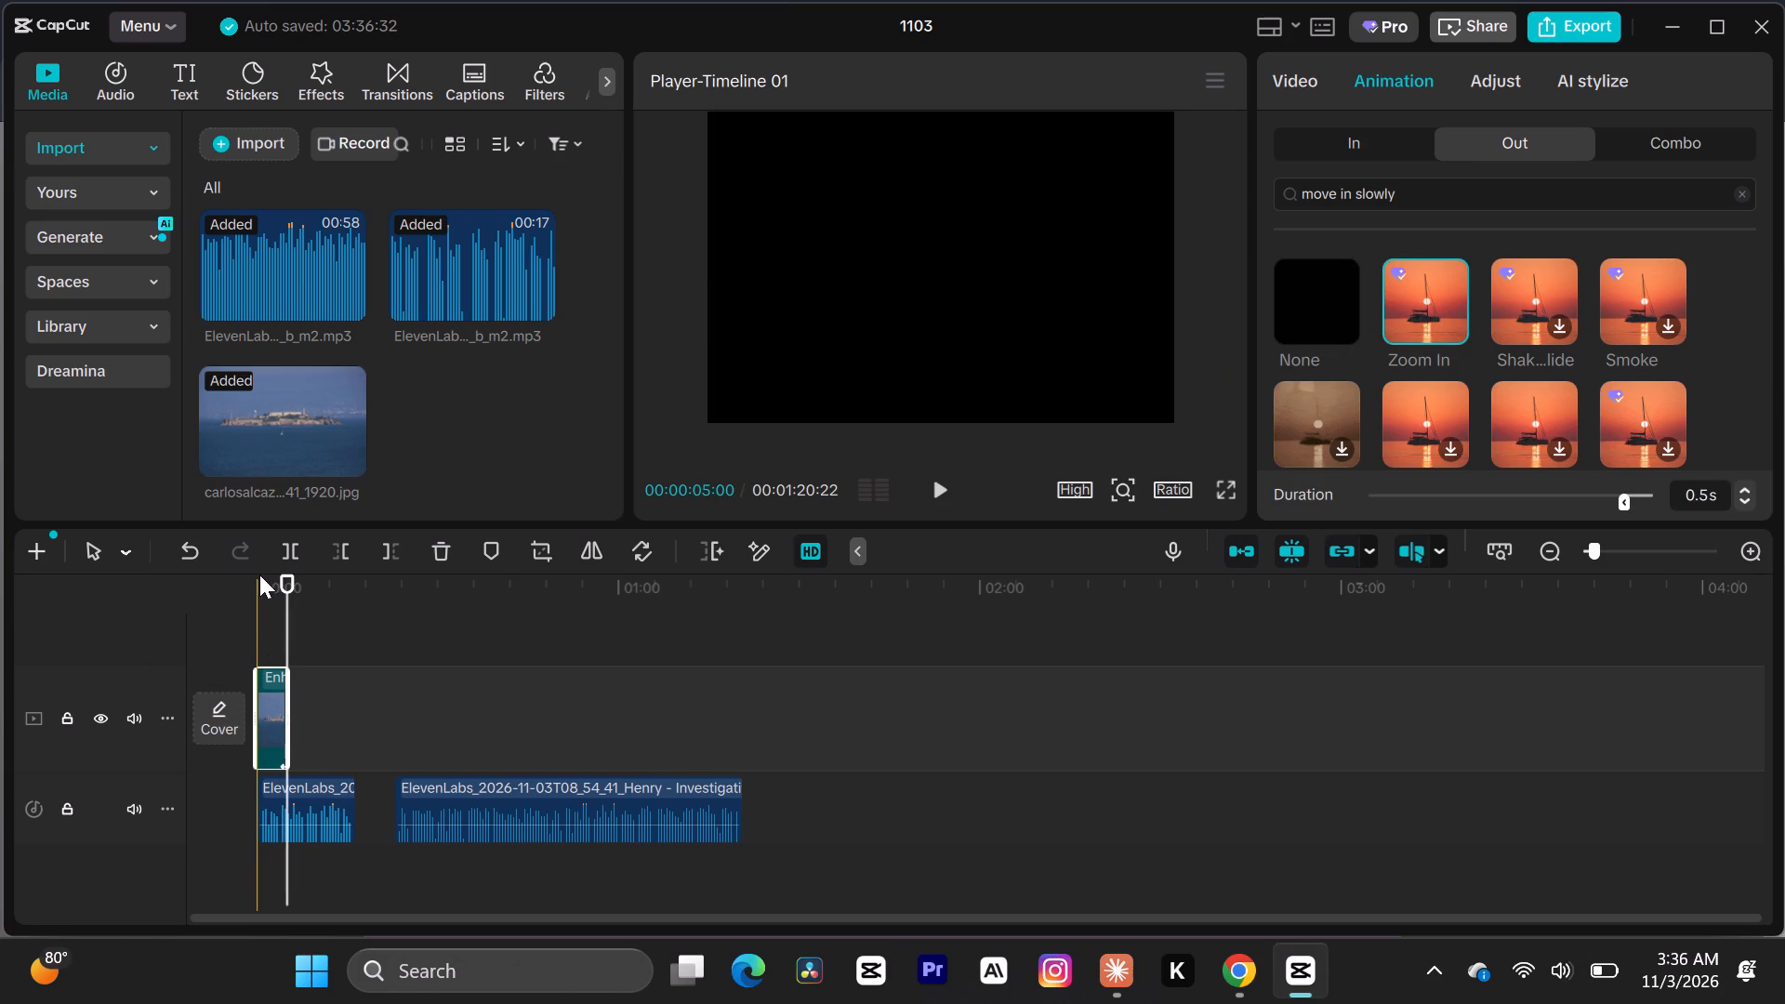
double_click(259, 575)
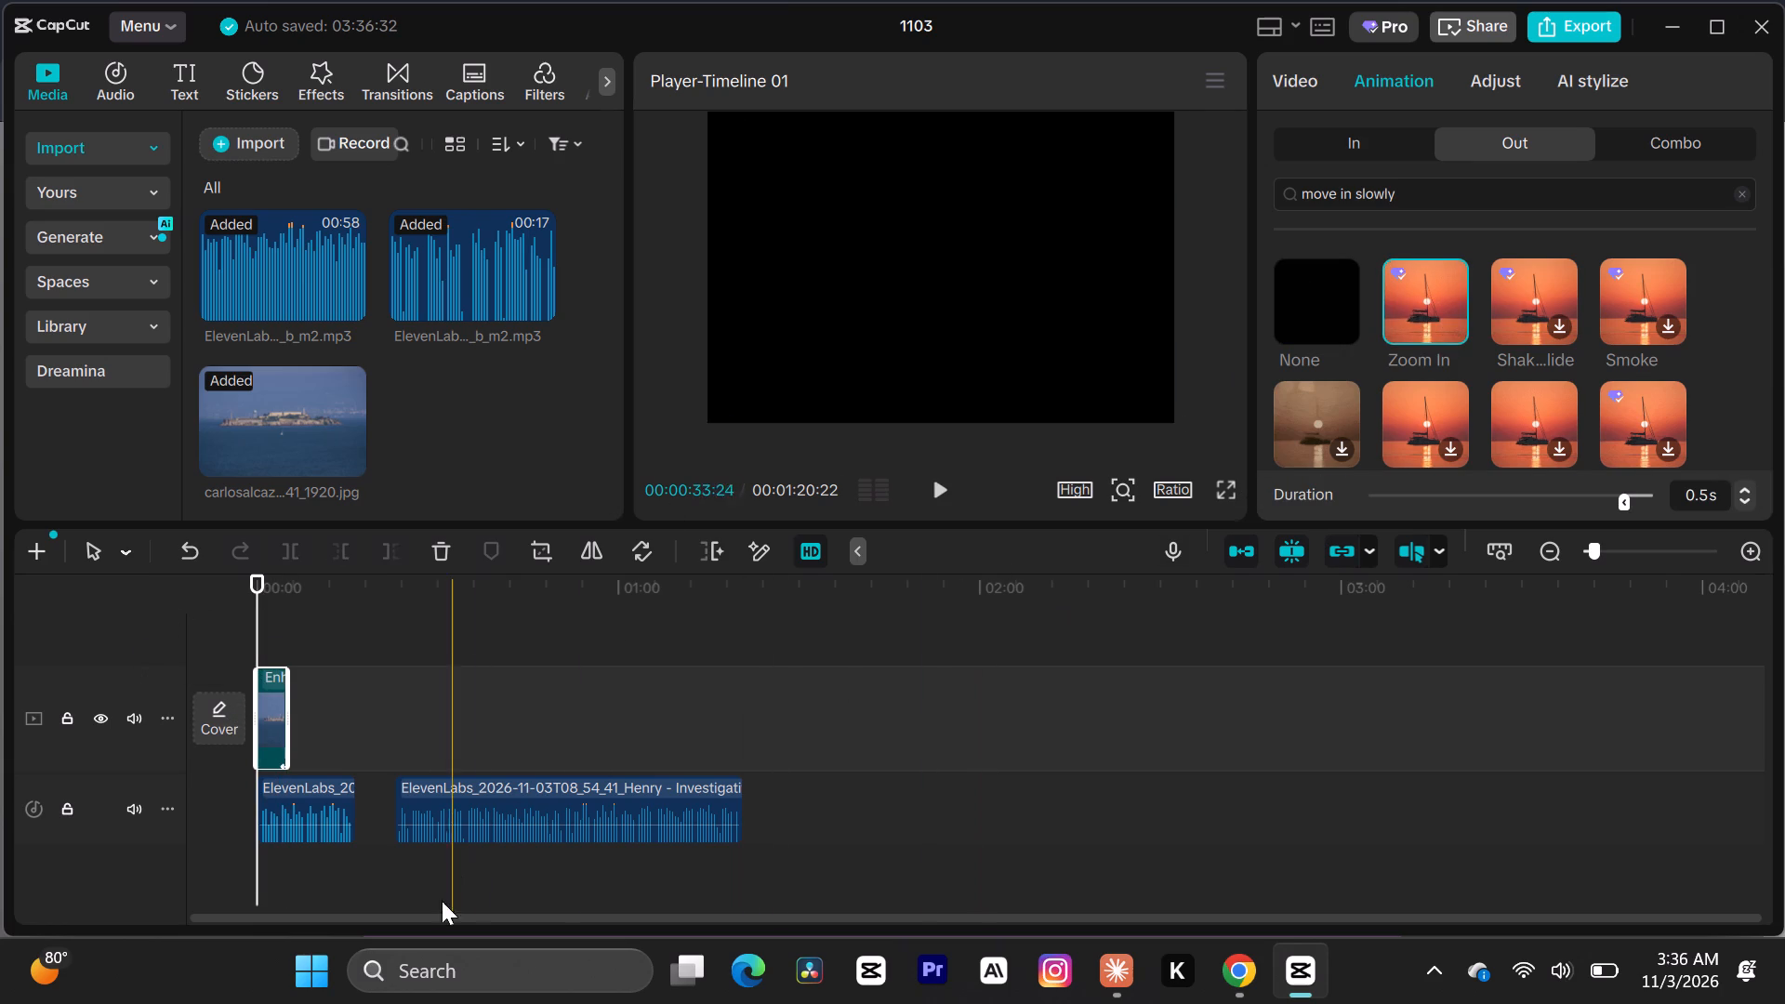
left_click(939, 484)
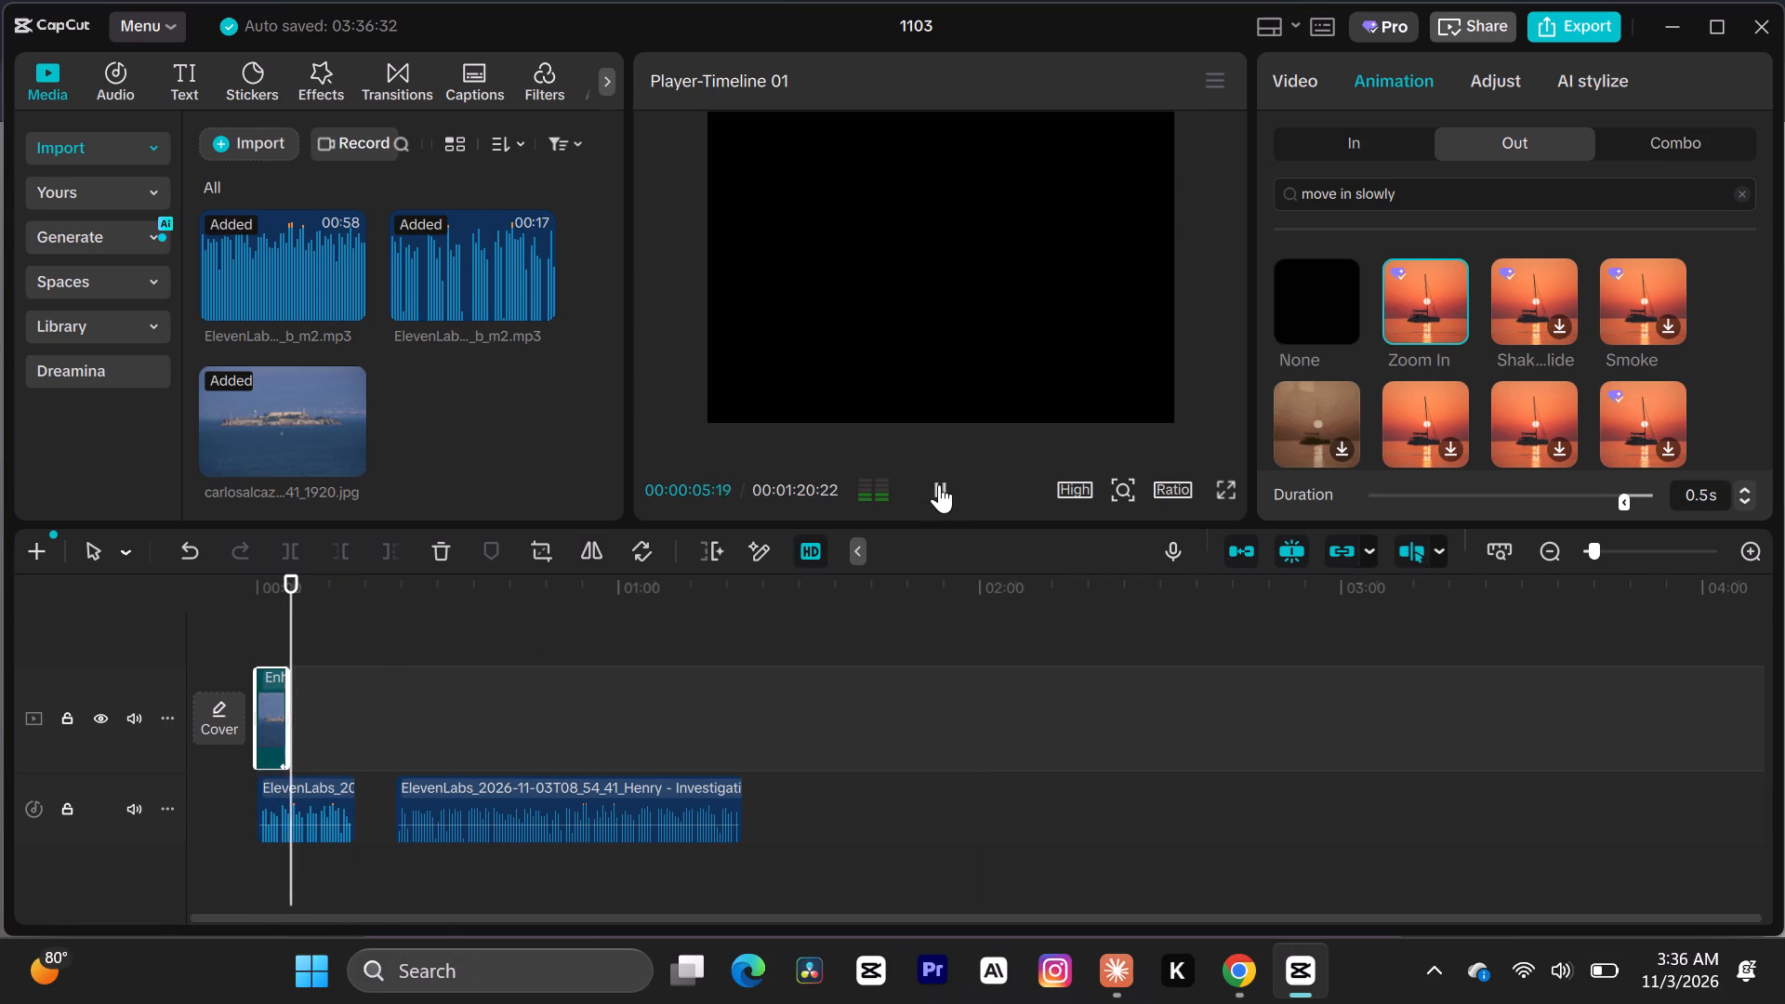
left_click(937, 485)
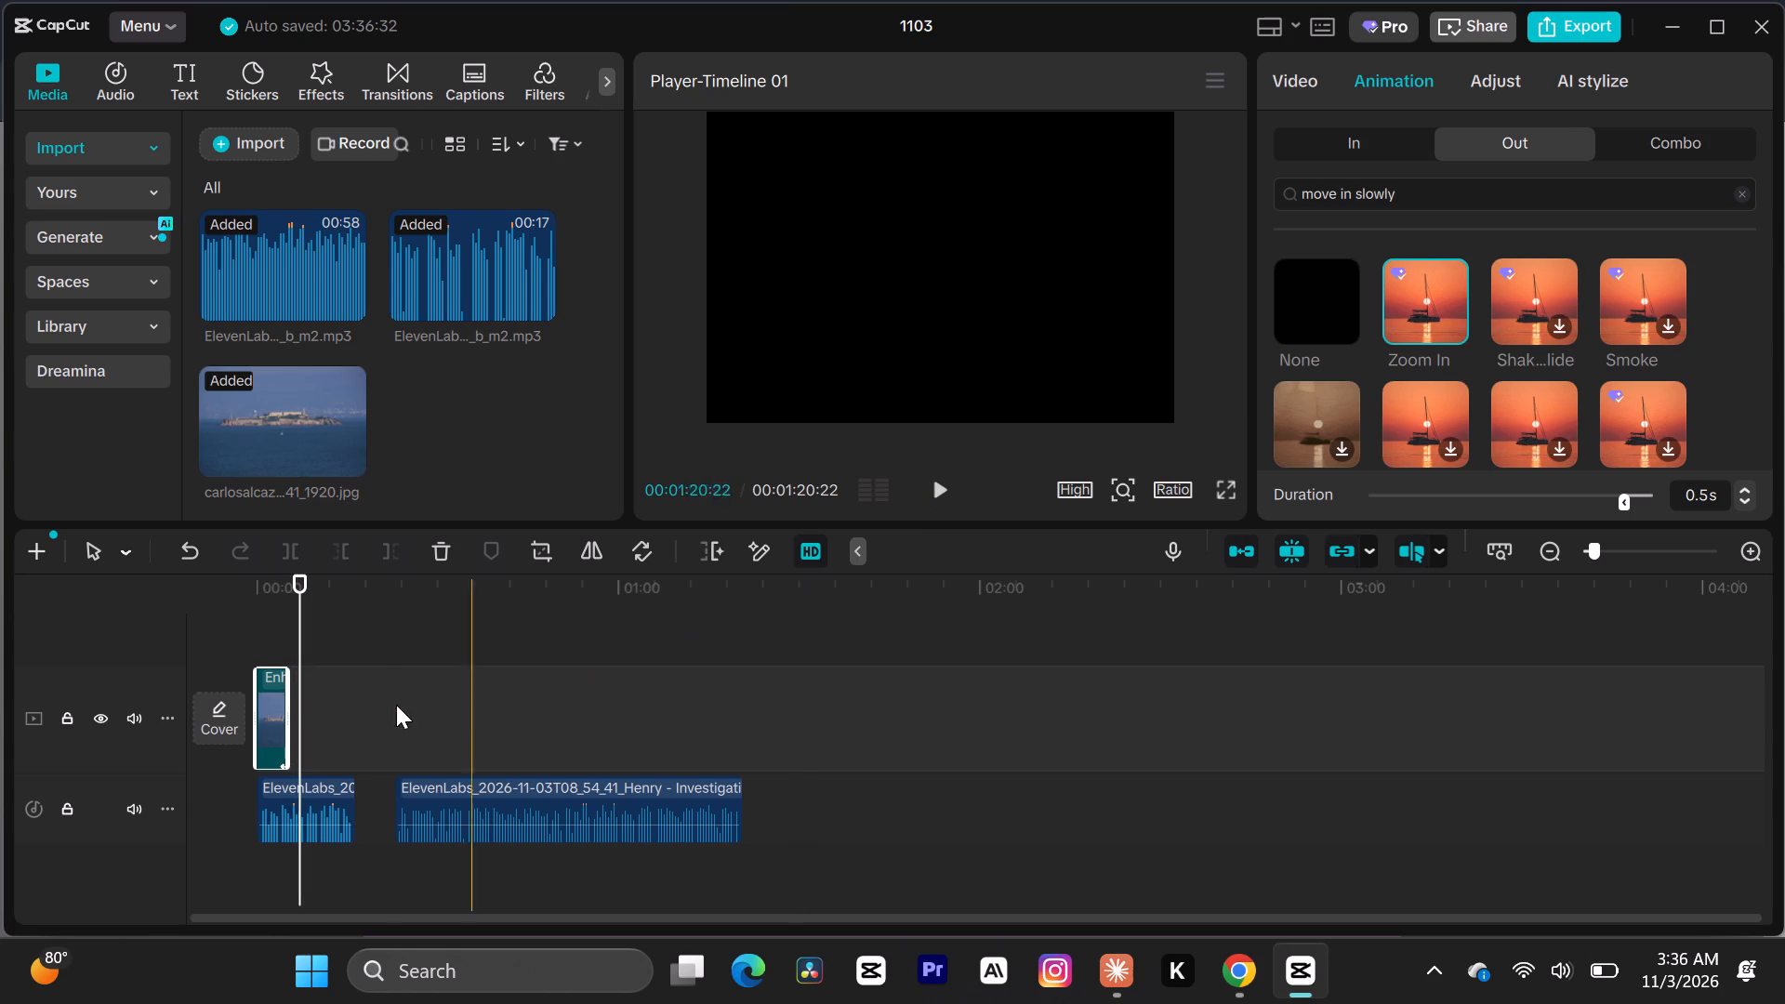
Preview the Zoom In Out animation again on the Alcatraz photo clip.
double_click(256, 661)
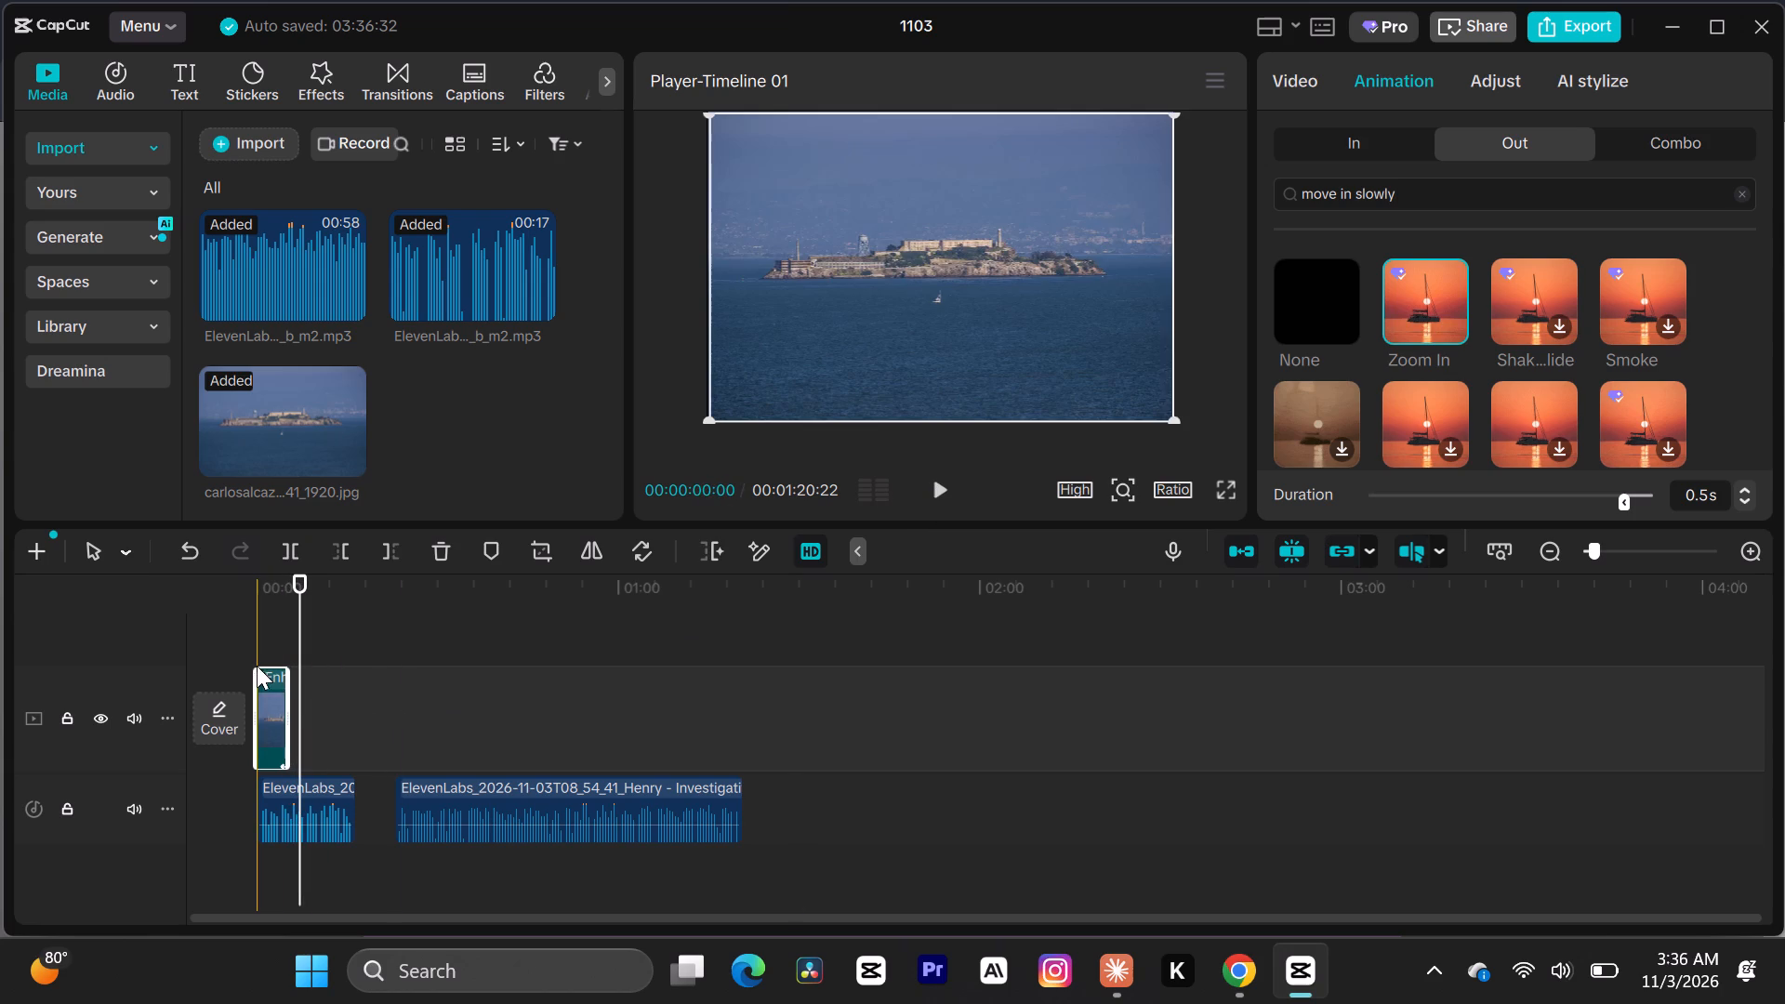
double_click(264, 693)
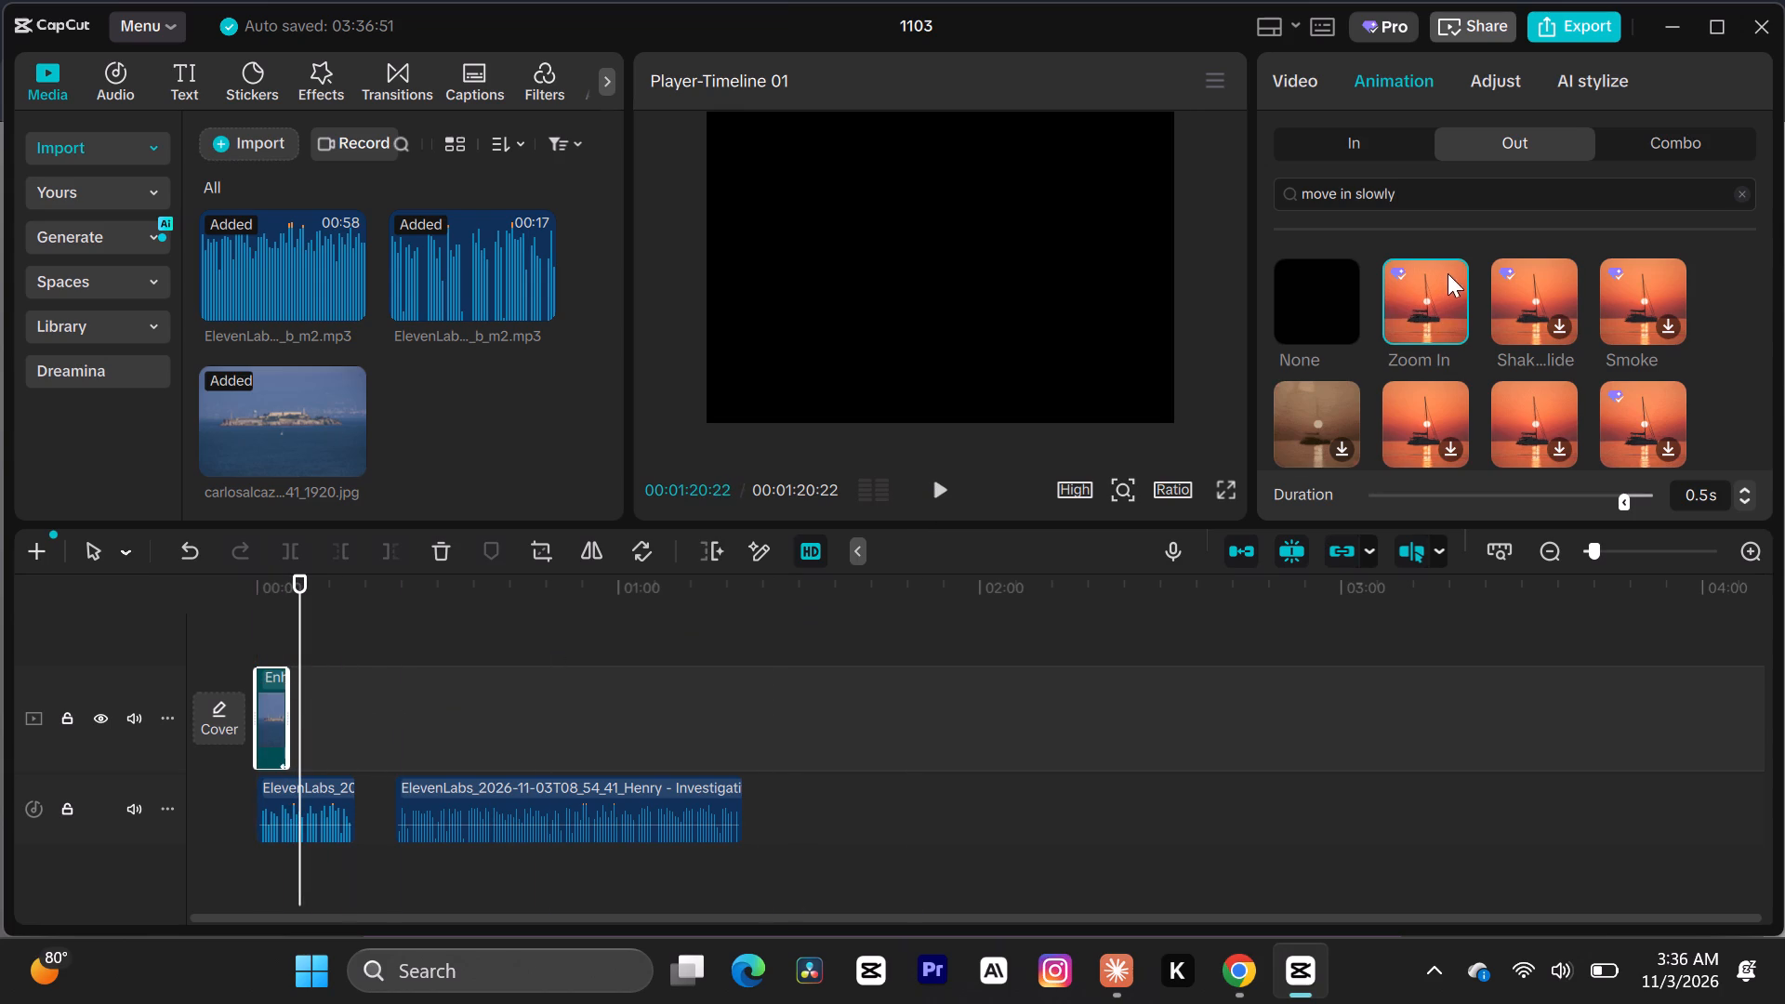
left_click(1398, 287)
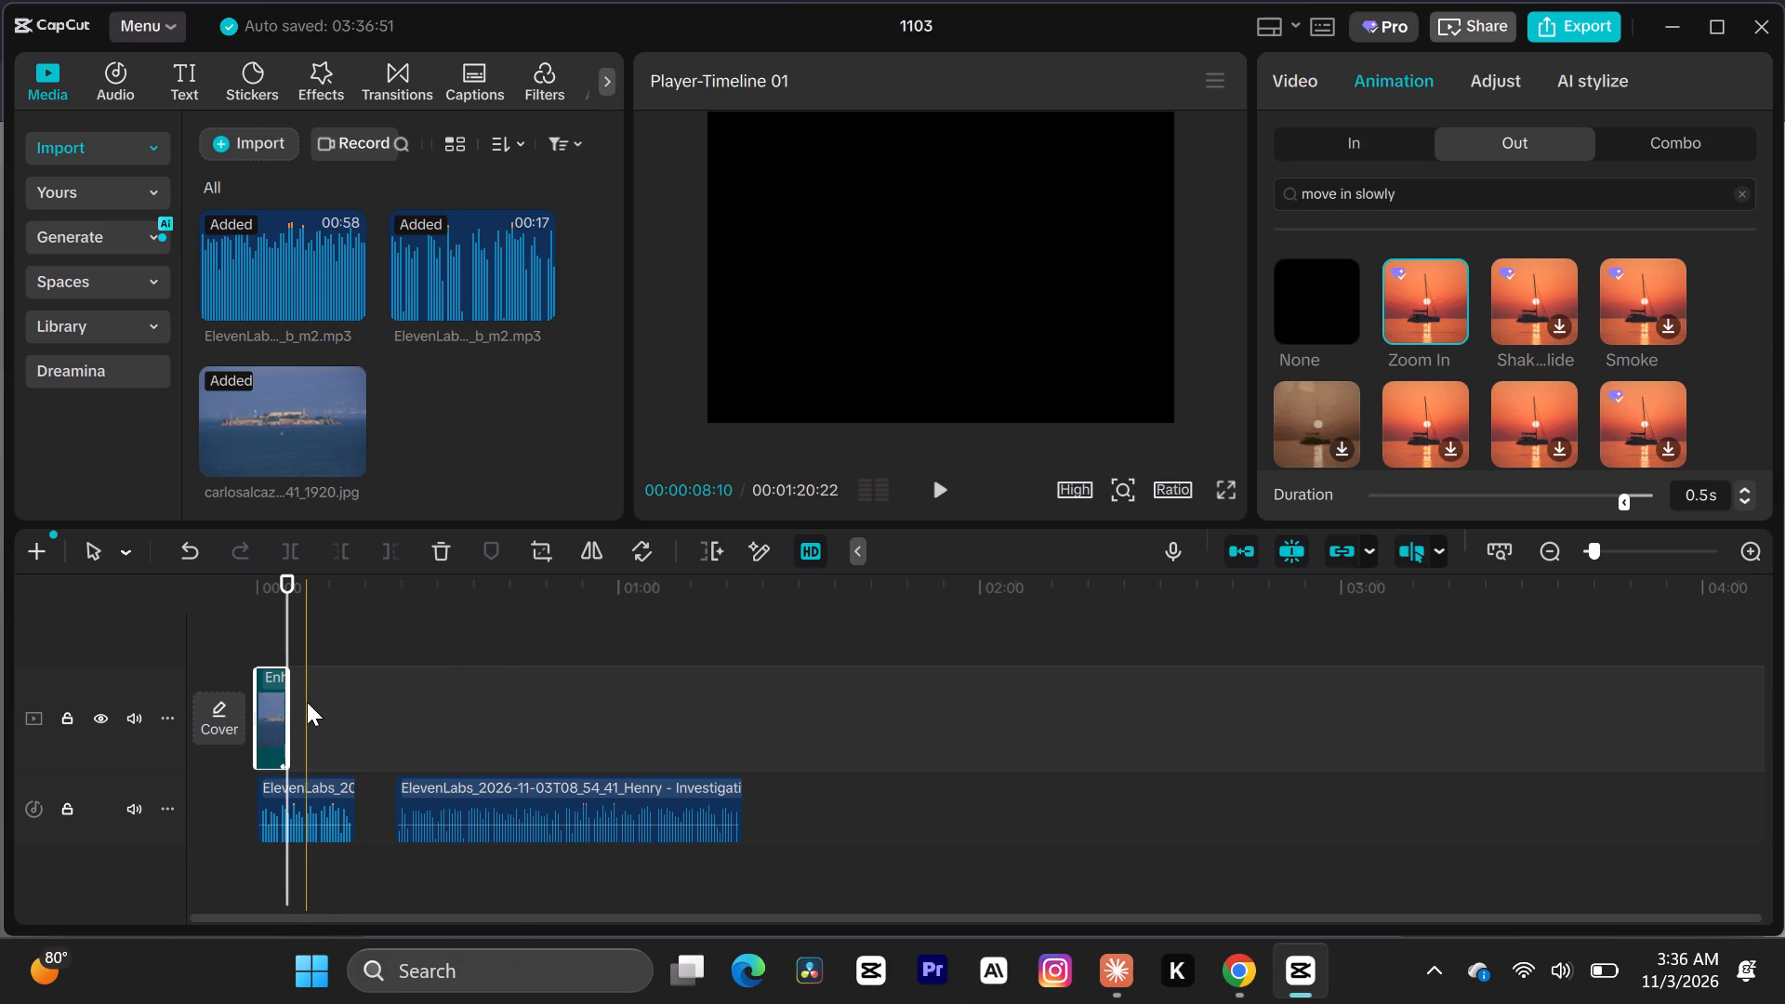
scroll(309, 707, "right", 2)
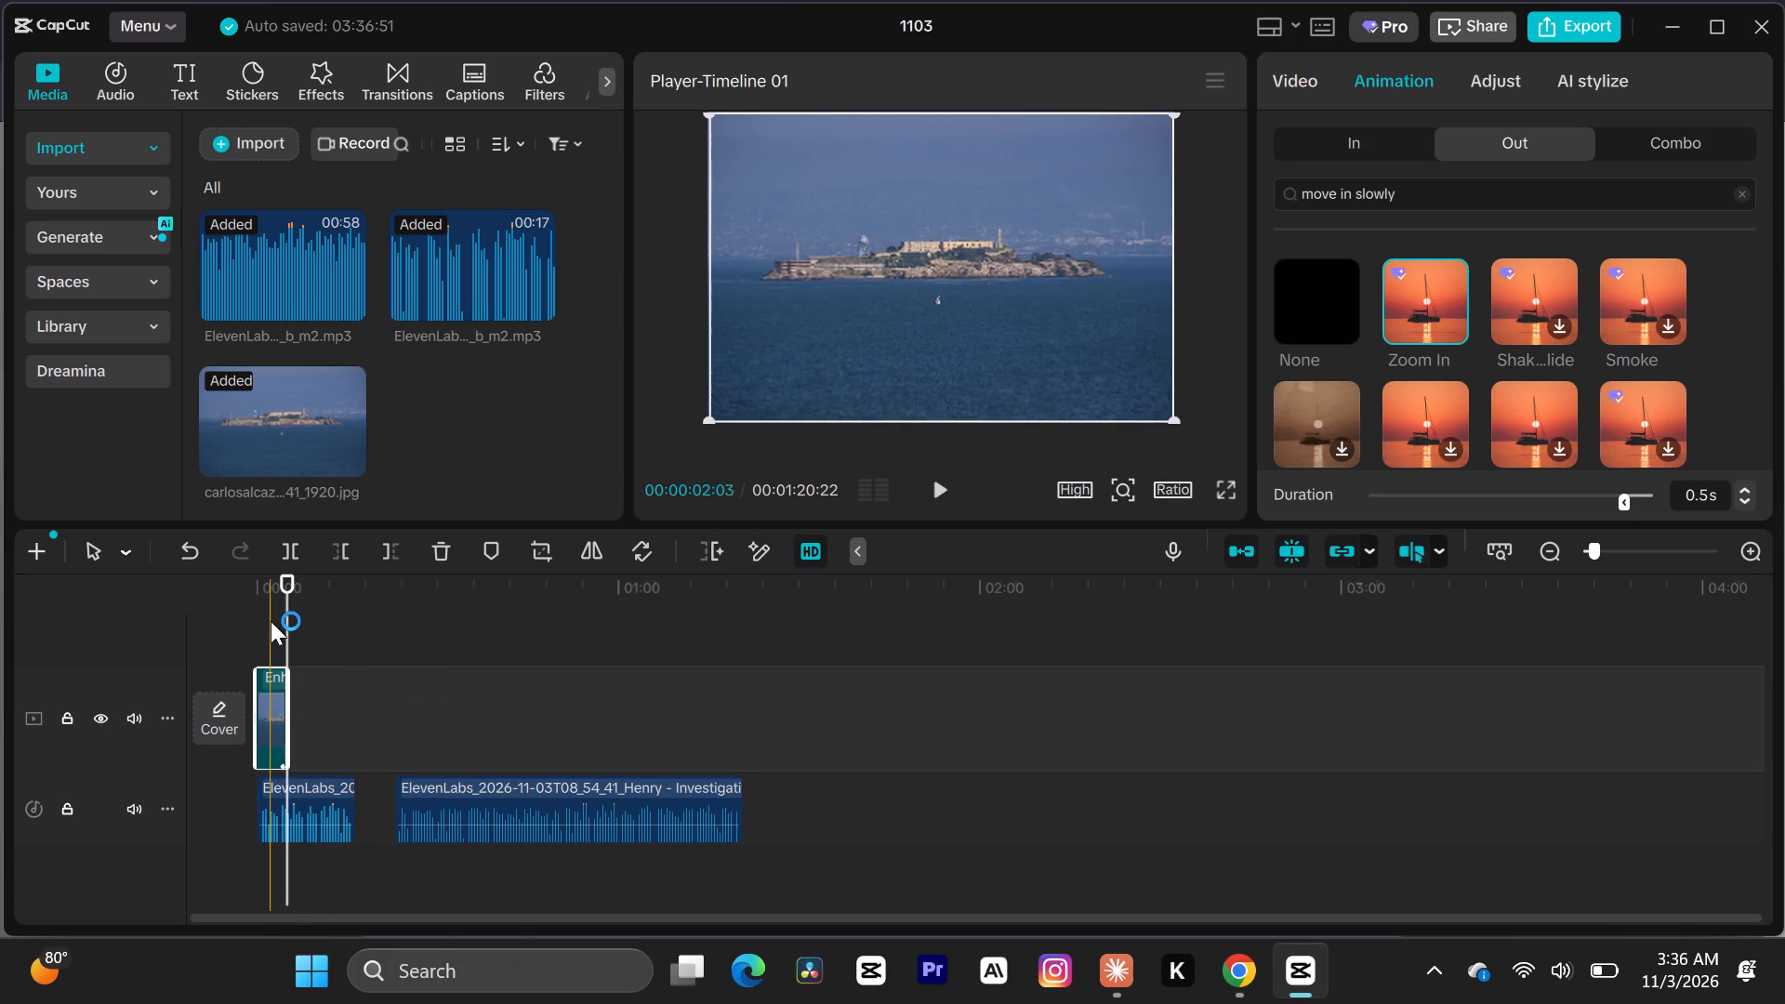
Scrub through the first seconds of the timeline to examine the Zoom In timing on the Alcatraz photo clip.
left_click(270, 582)
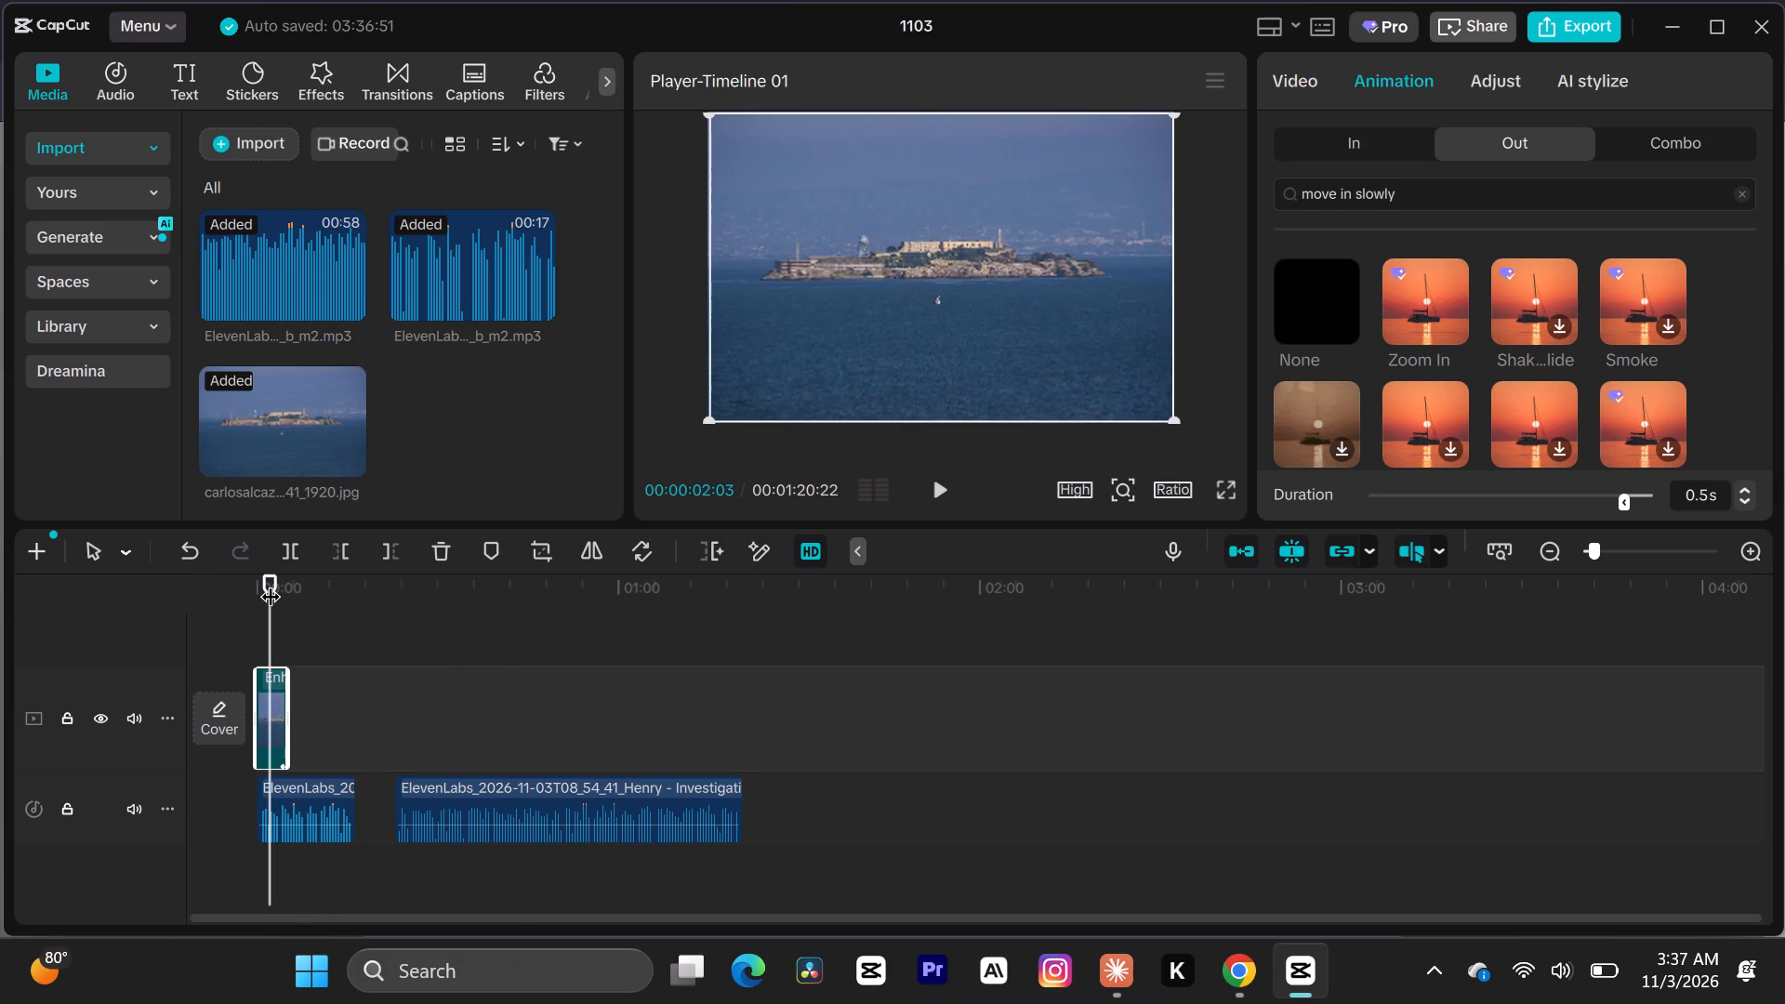
left_click(288, 698)
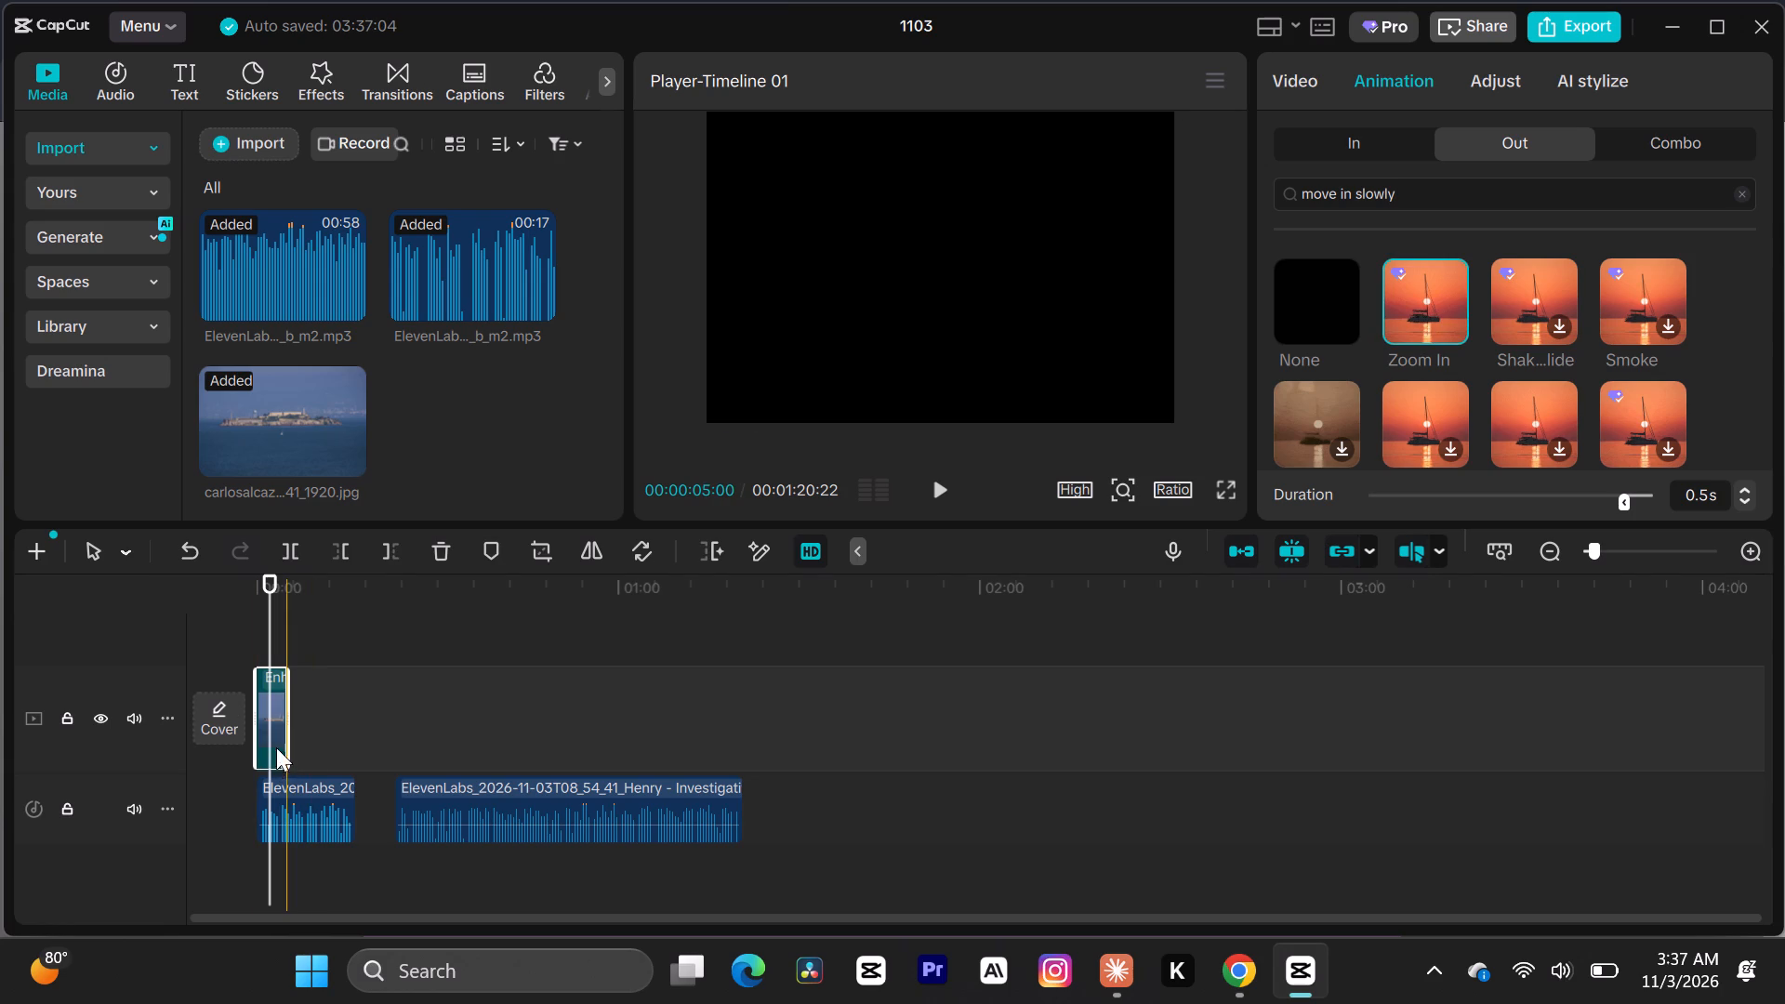
left_click(256, 574)
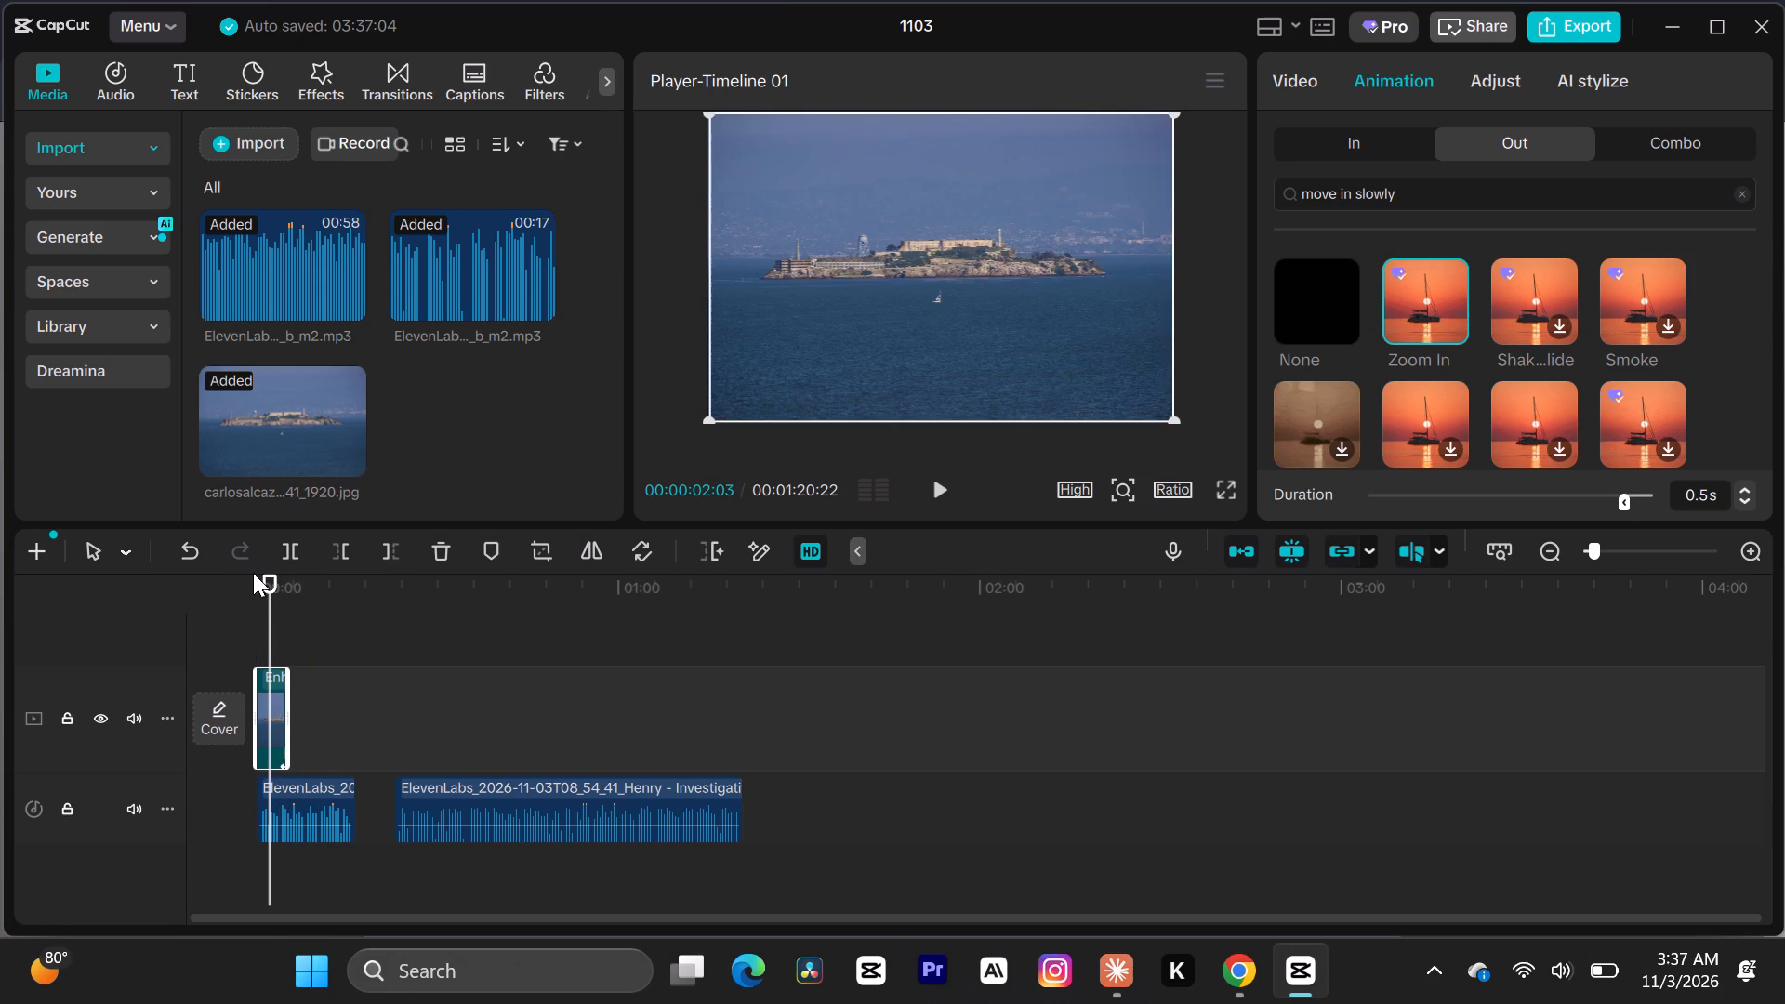
left_click(233, 575)
triple_click(256, 656)
triple_click(256, 656)
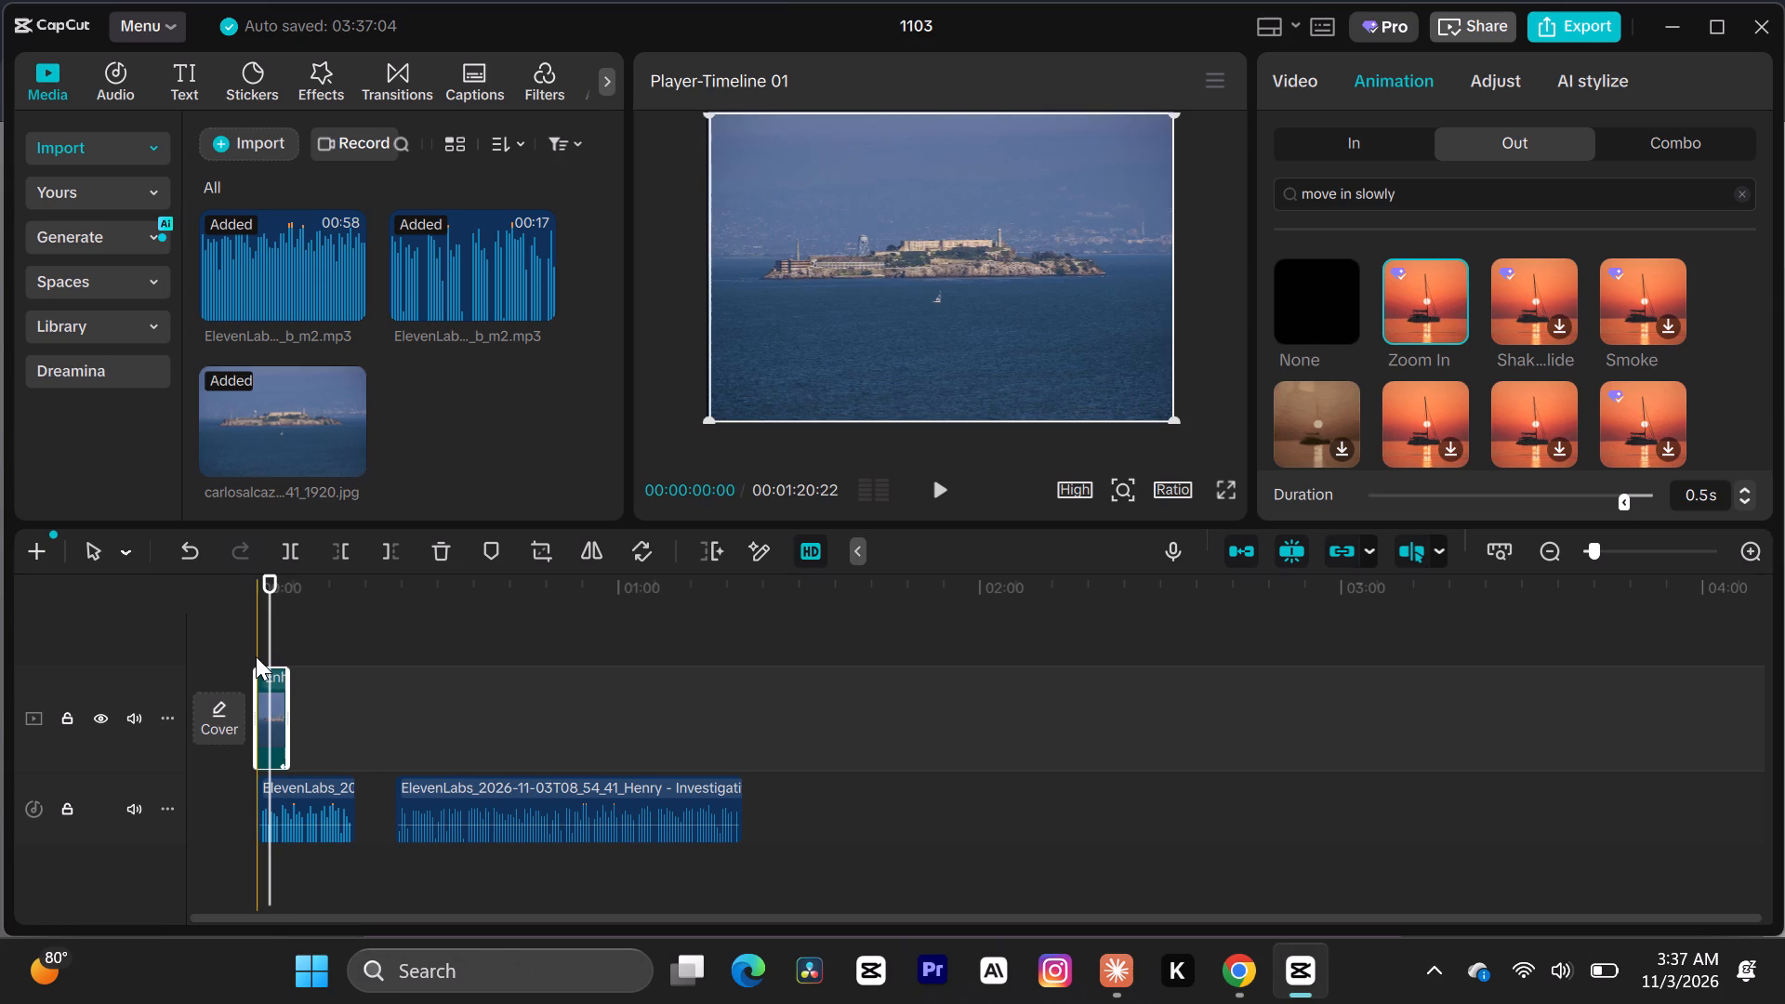
double_click(256, 656)
left_click(245, 628)
left_click_drag(245, 628, 257, 596)
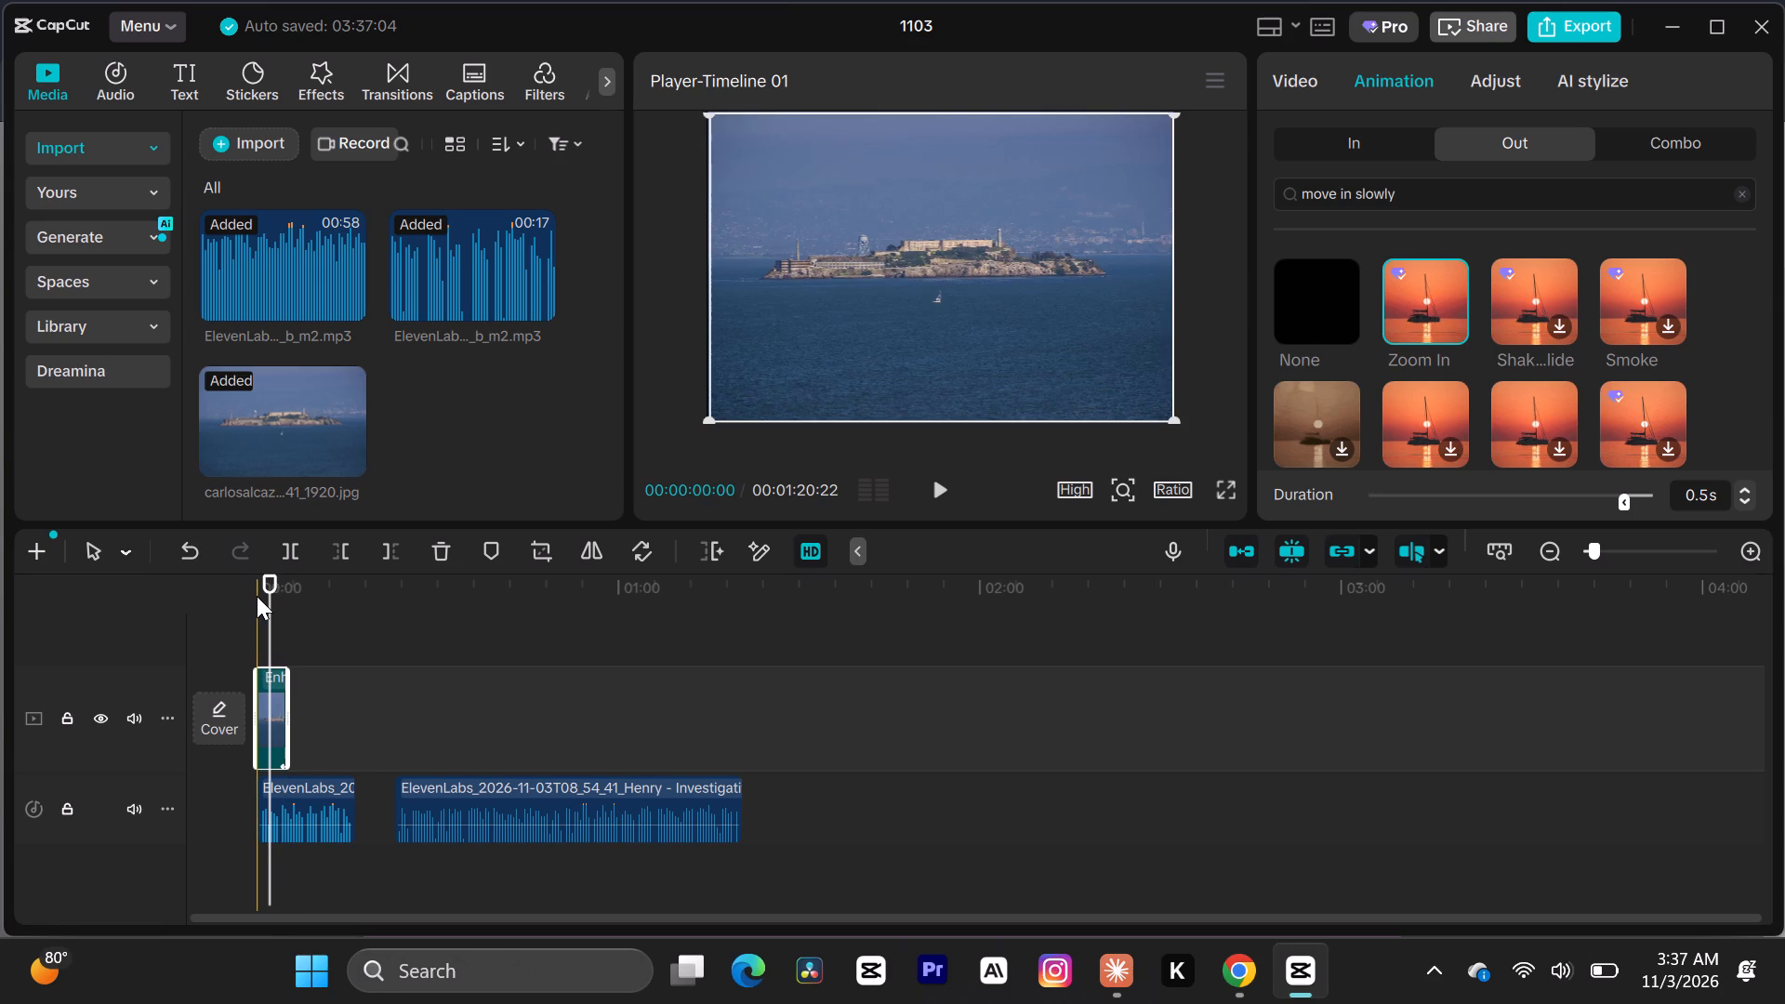
left_click_drag(257, 596, 255, 579)
left_click(255, 579)
left_click_drag(255, 579, 300, 582)
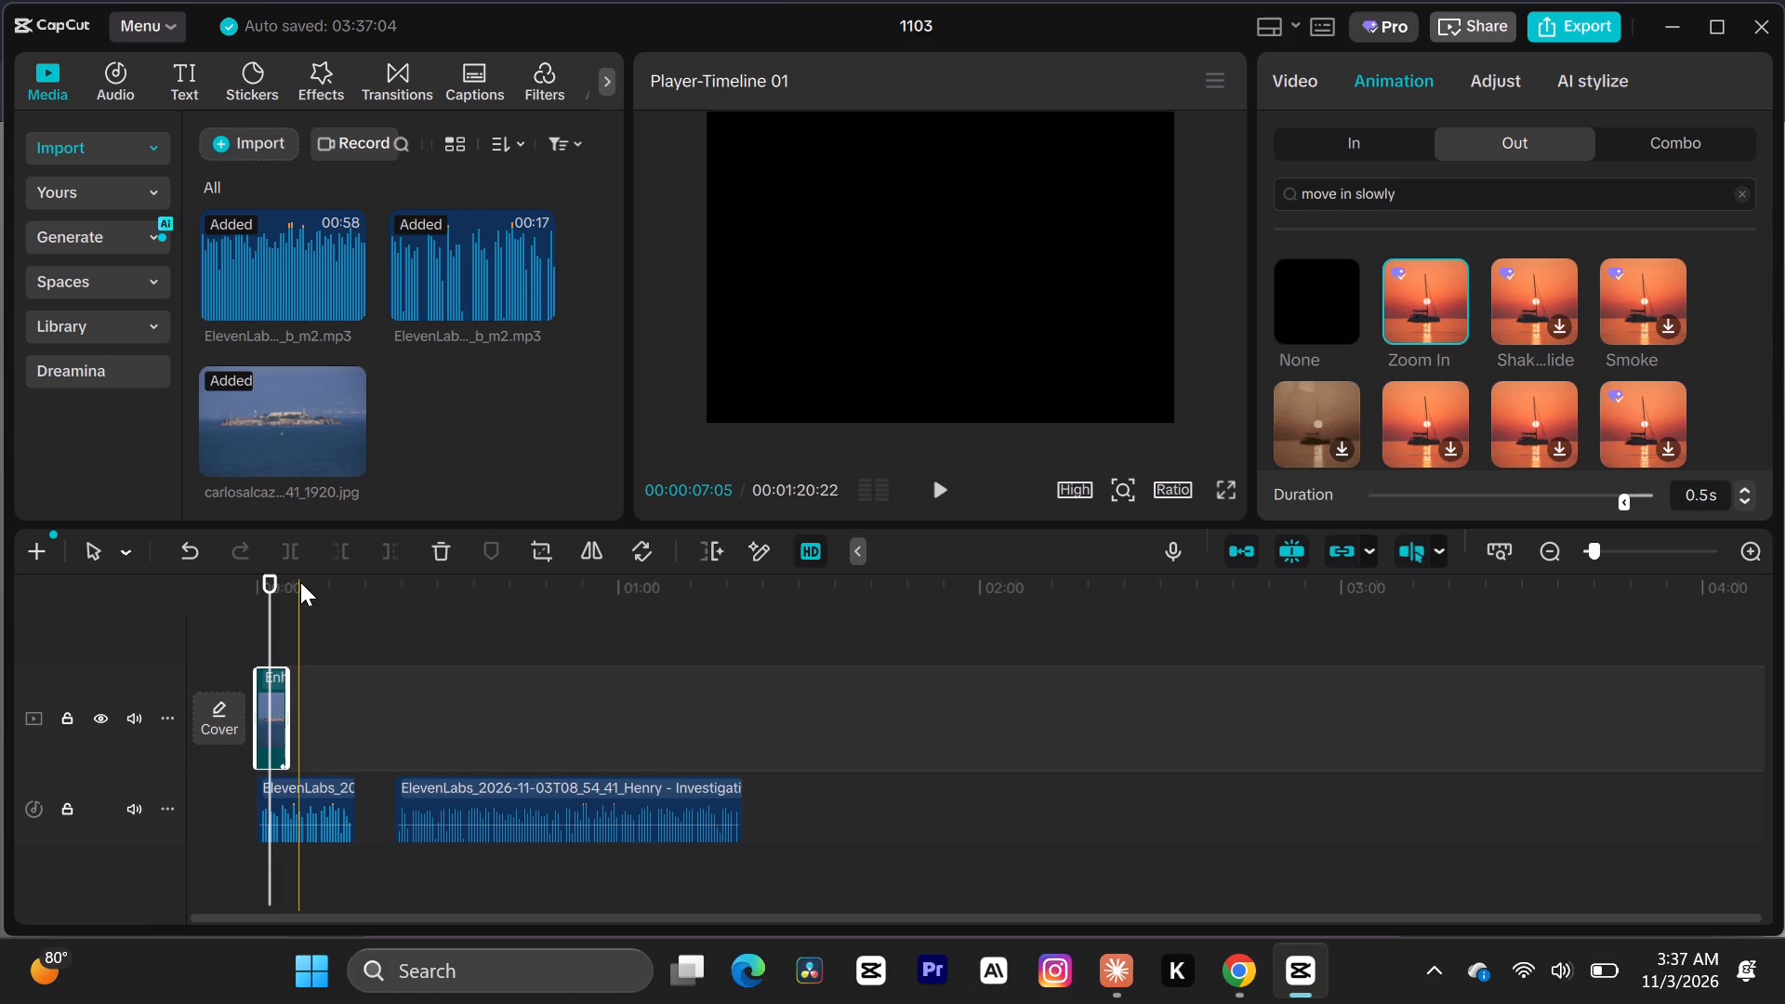
left_click(300, 582)
left_click(256, 588)
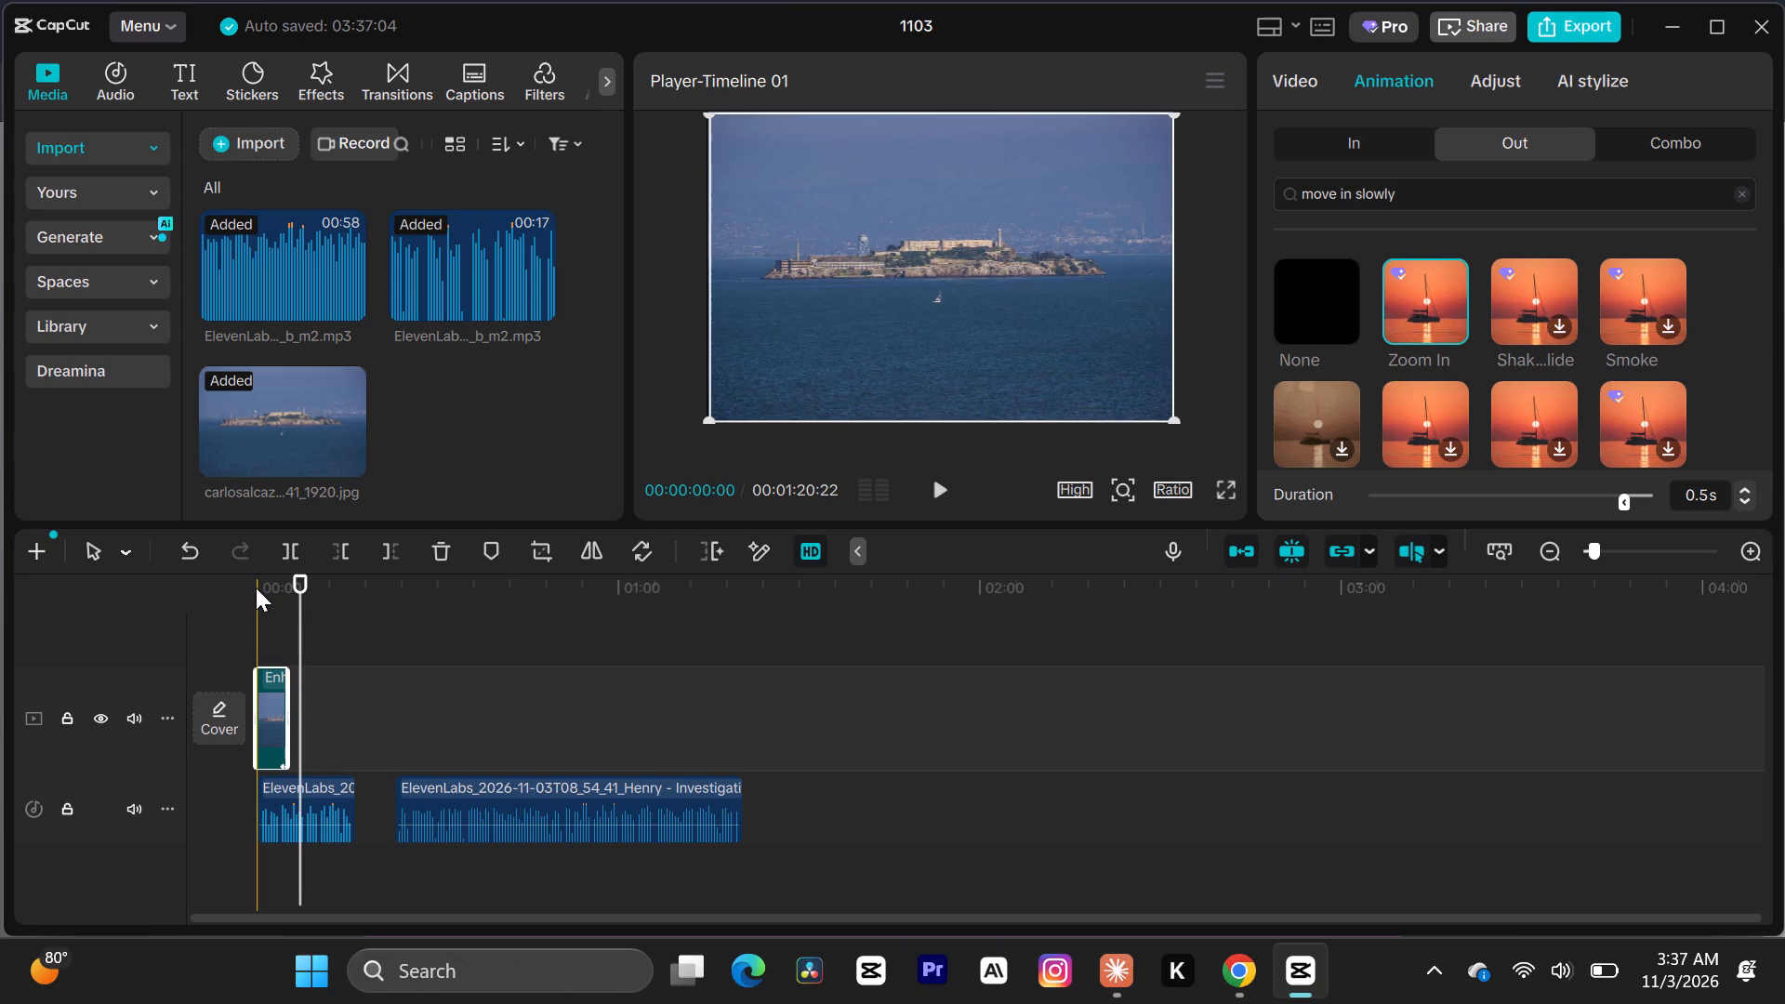
triple_click(256, 588)
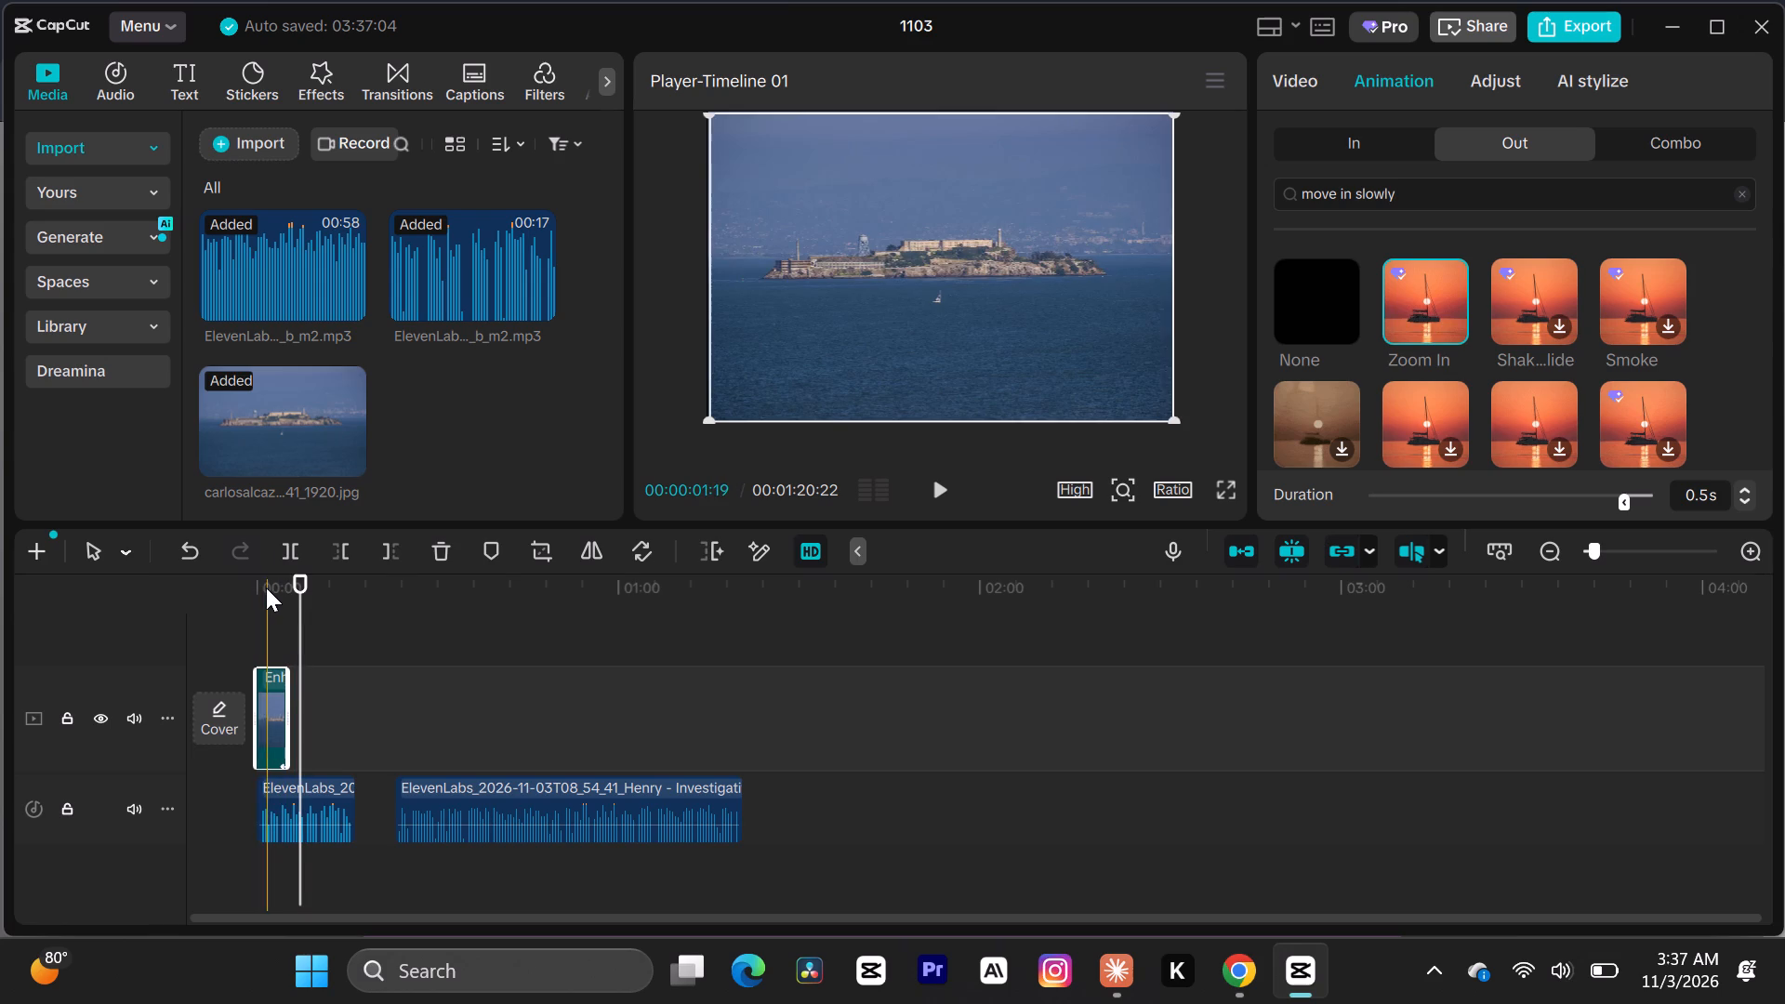
double_click(266, 588)
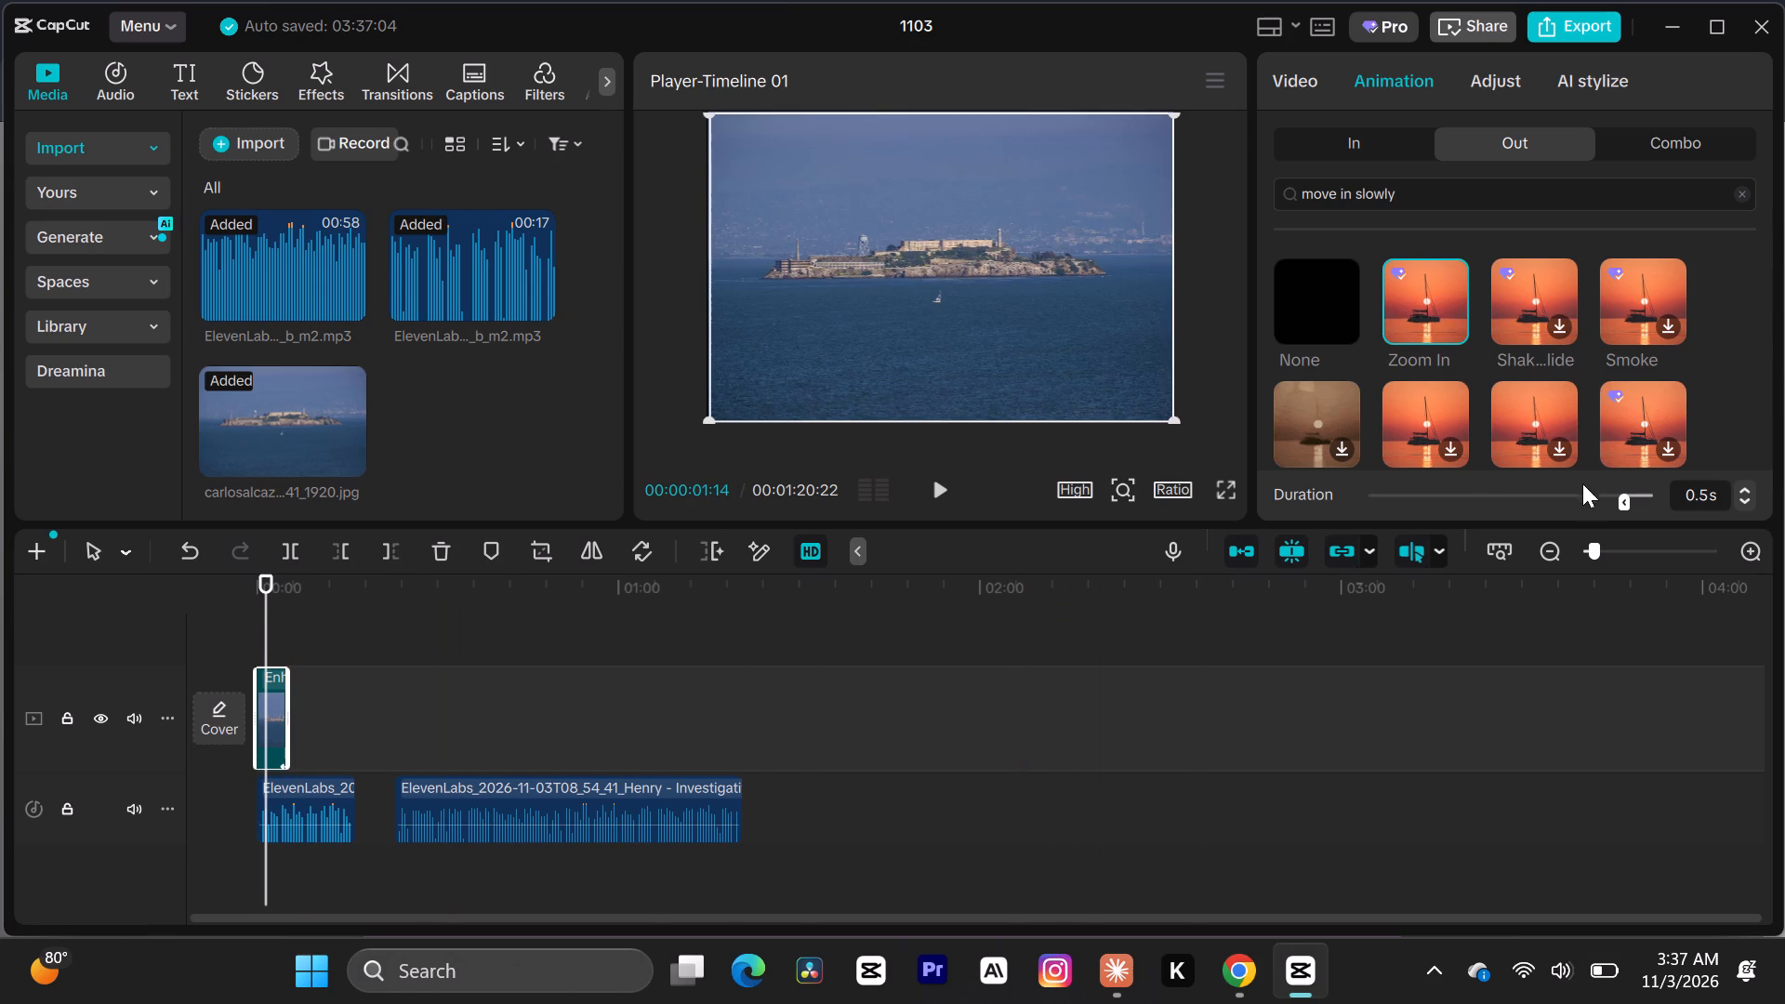
Set the duration of the Alcatraz photo clip's Zoom In Out animation to 4.1 s.
left_click(1421, 501)
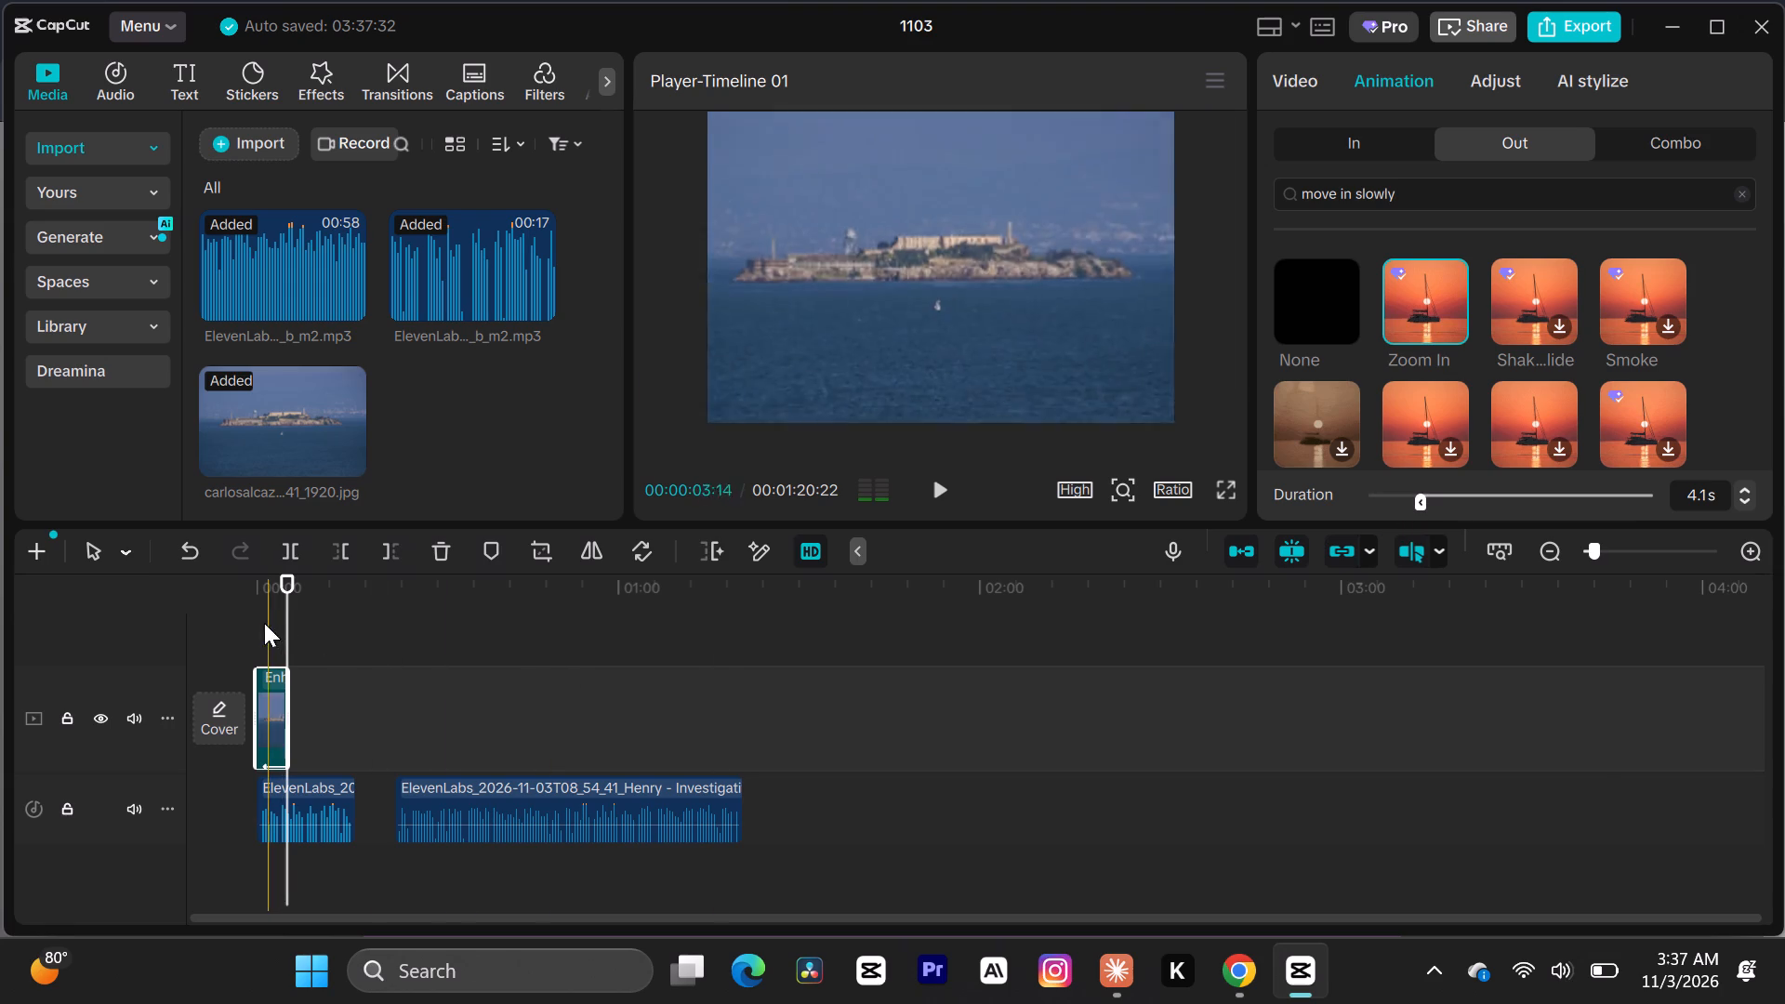
Play the timeline from the very start to check the lengthened Zoom In animation on the Alcatraz photo clip.
left_click(267, 579)
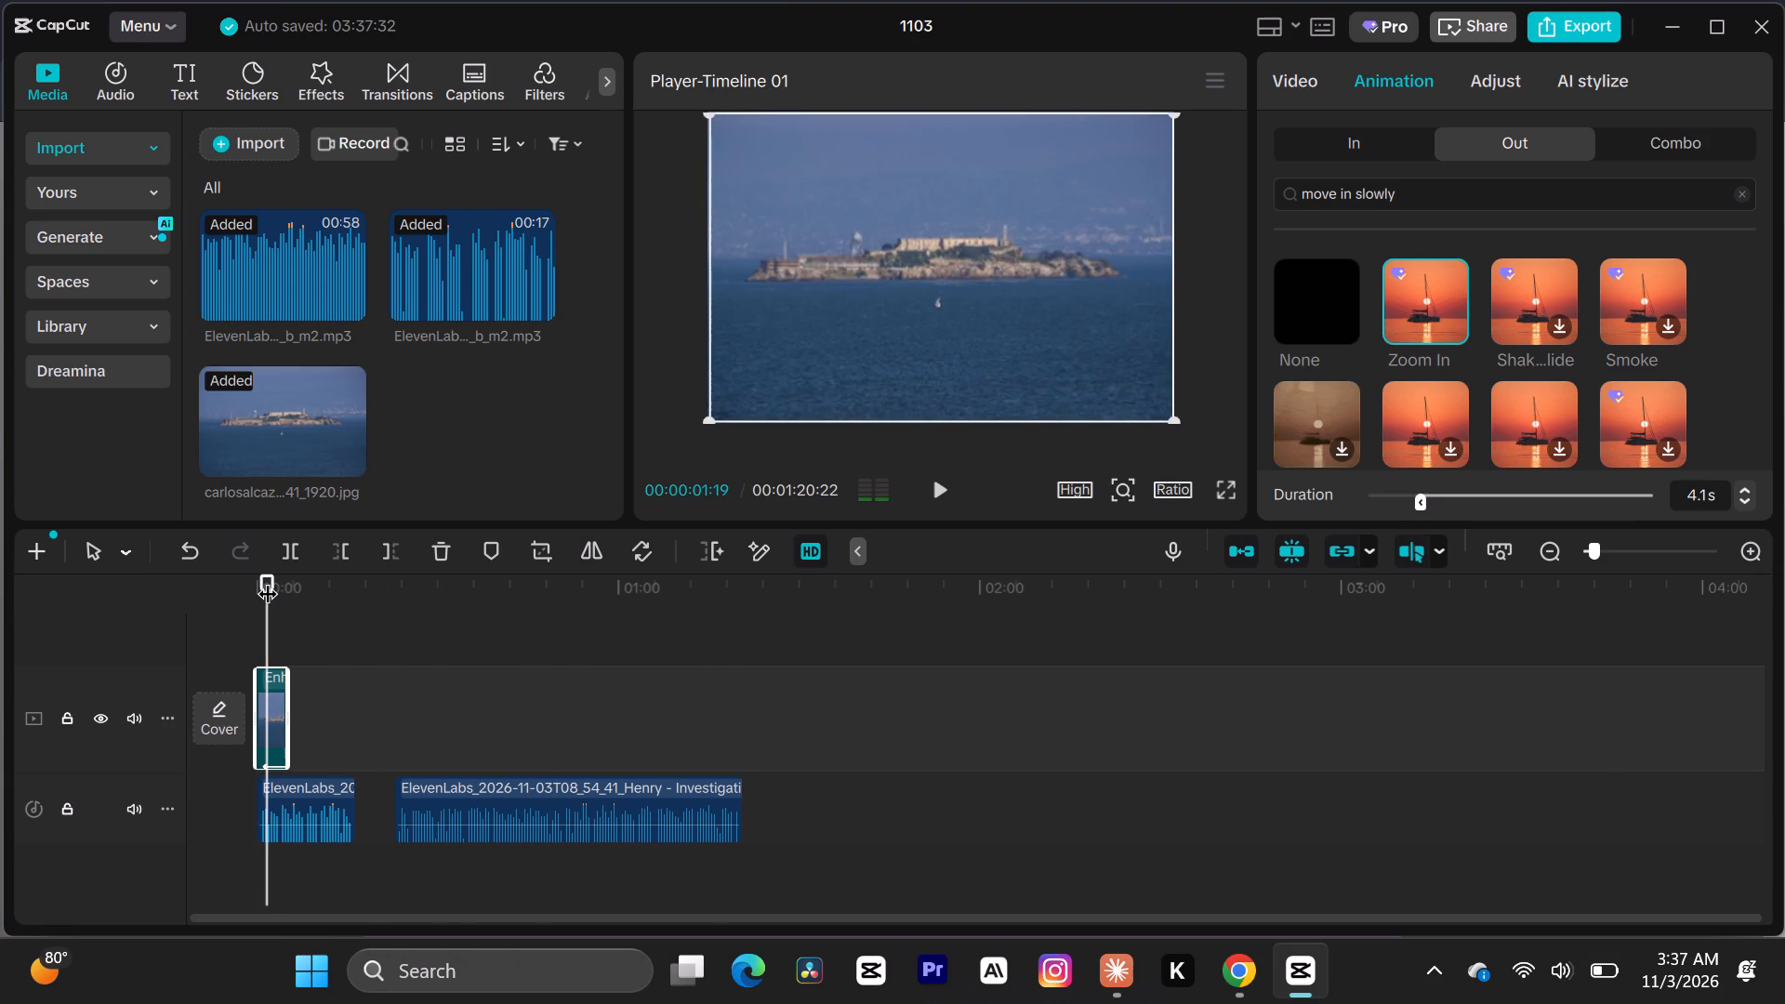
left_click(260, 579)
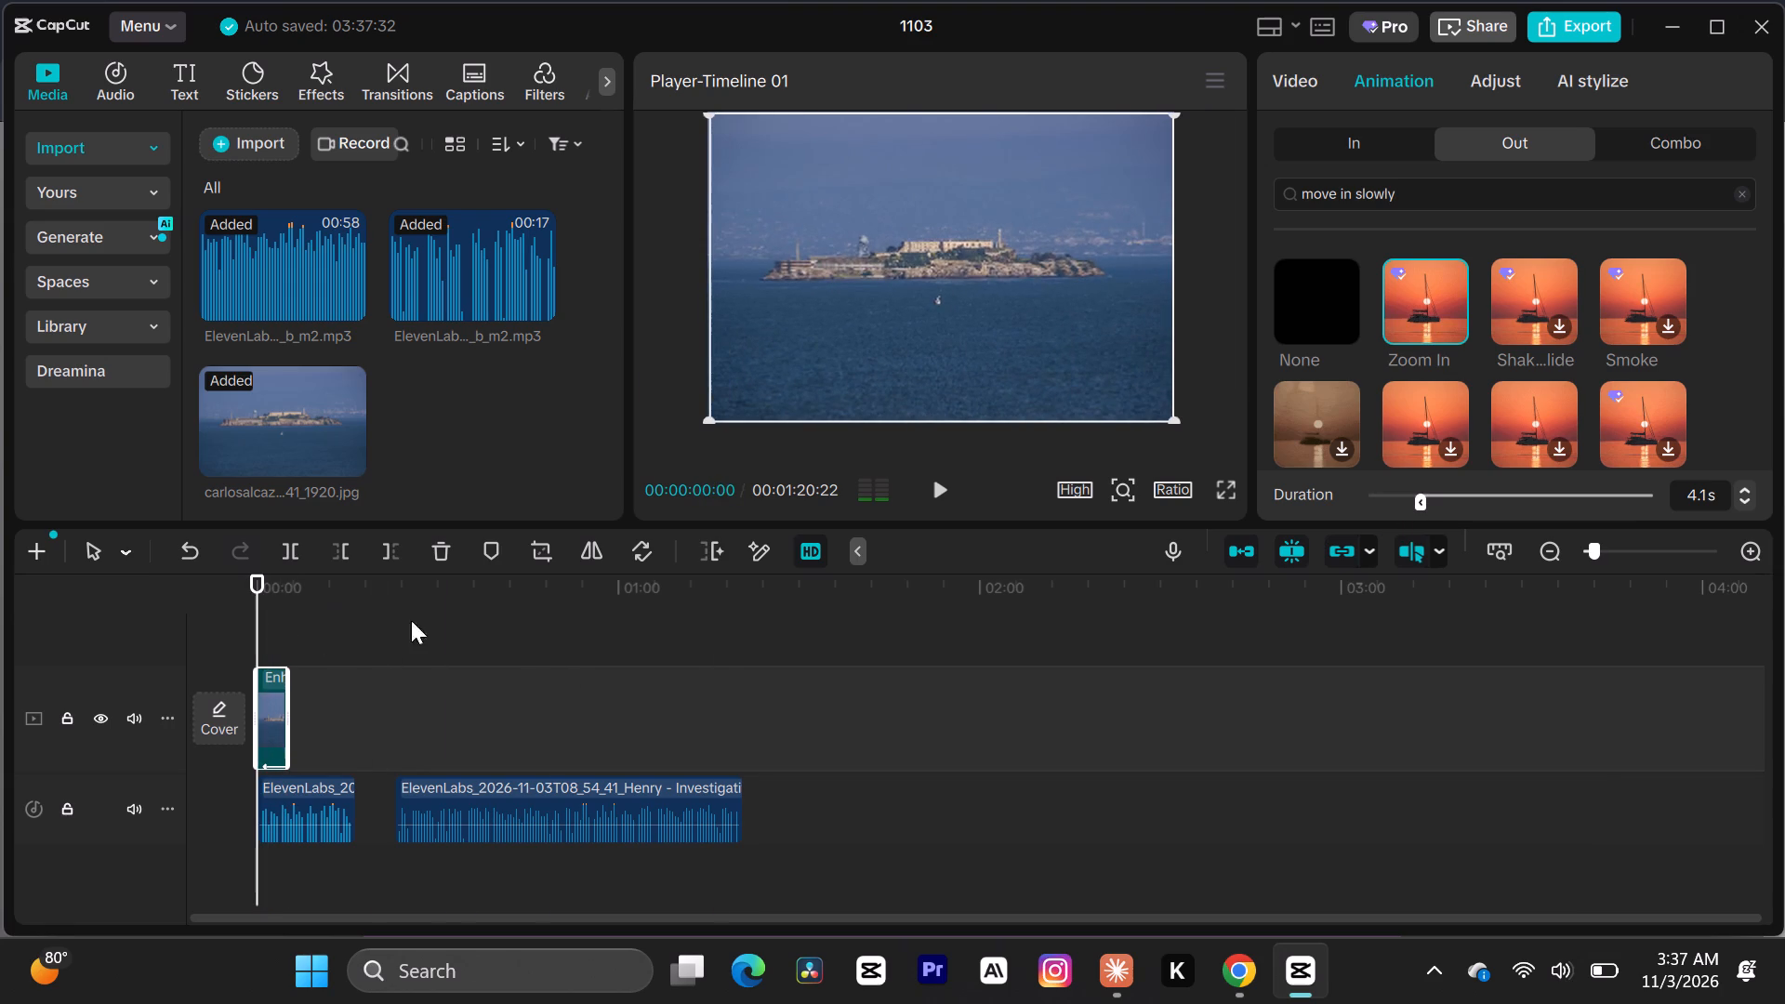
left_click(941, 484)
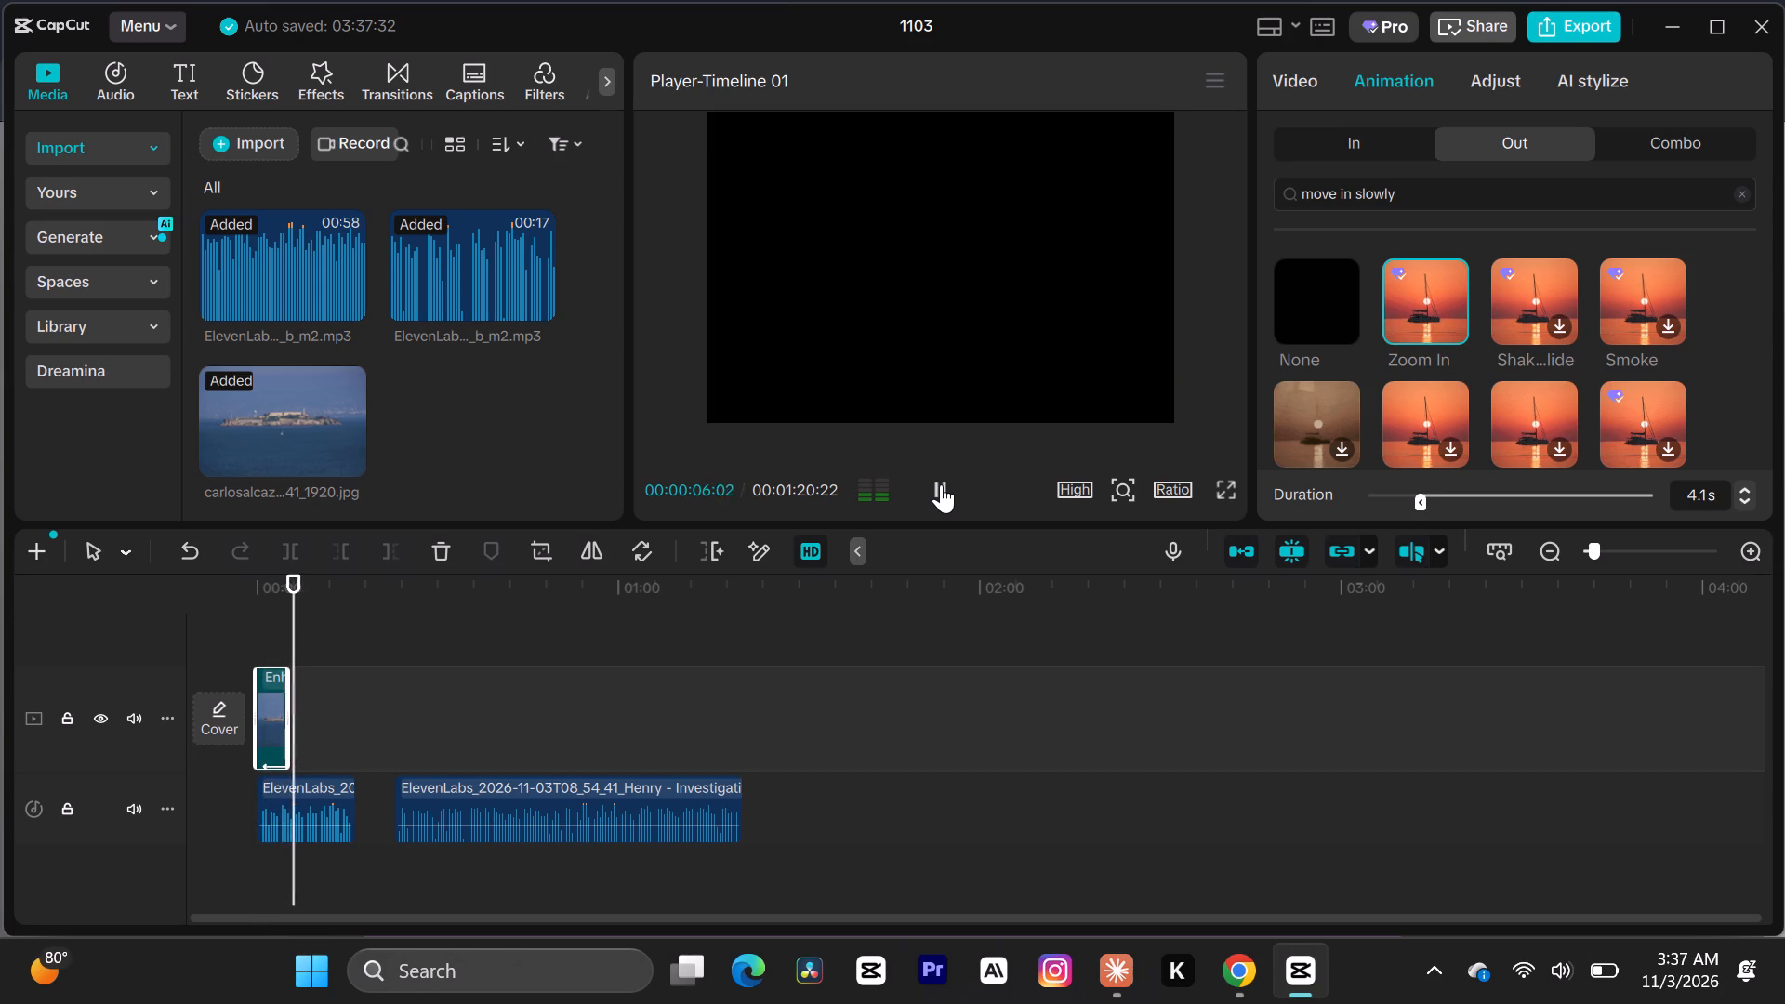
Stop the playback and set the duration of the Alcatraz photo clip's Zoom In Out animation to 5.0 s.
left_click(941, 484)
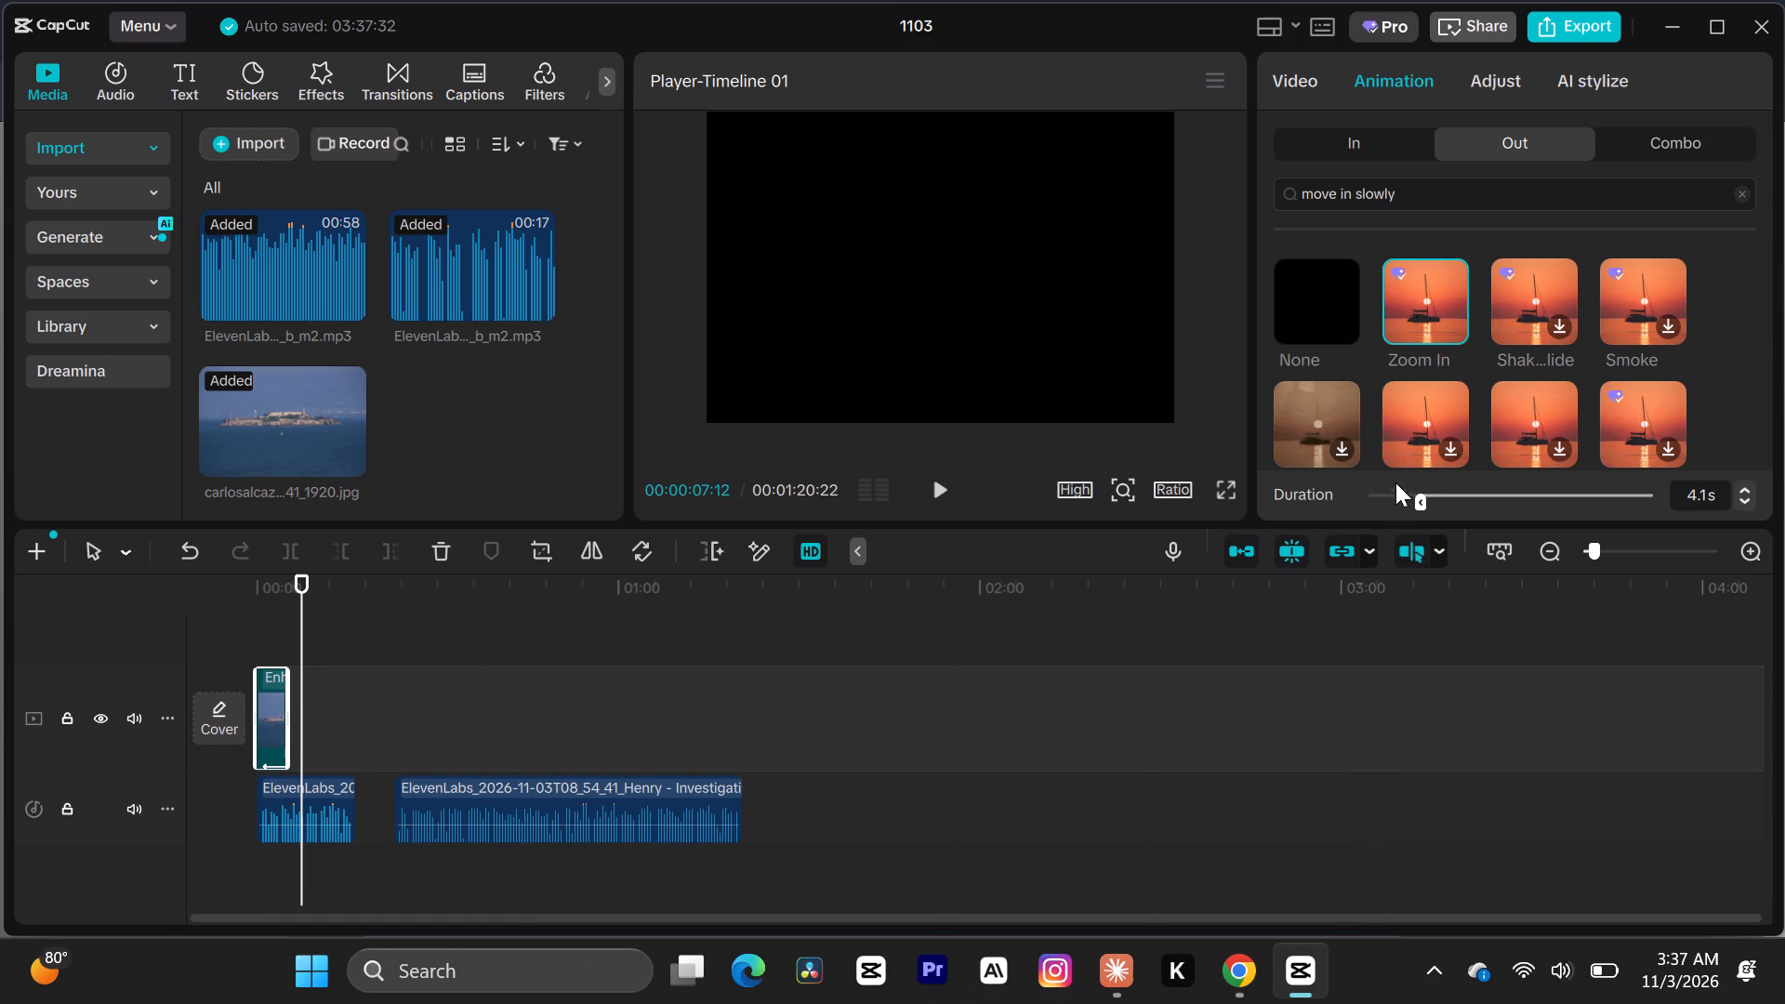
left_click(1371, 492)
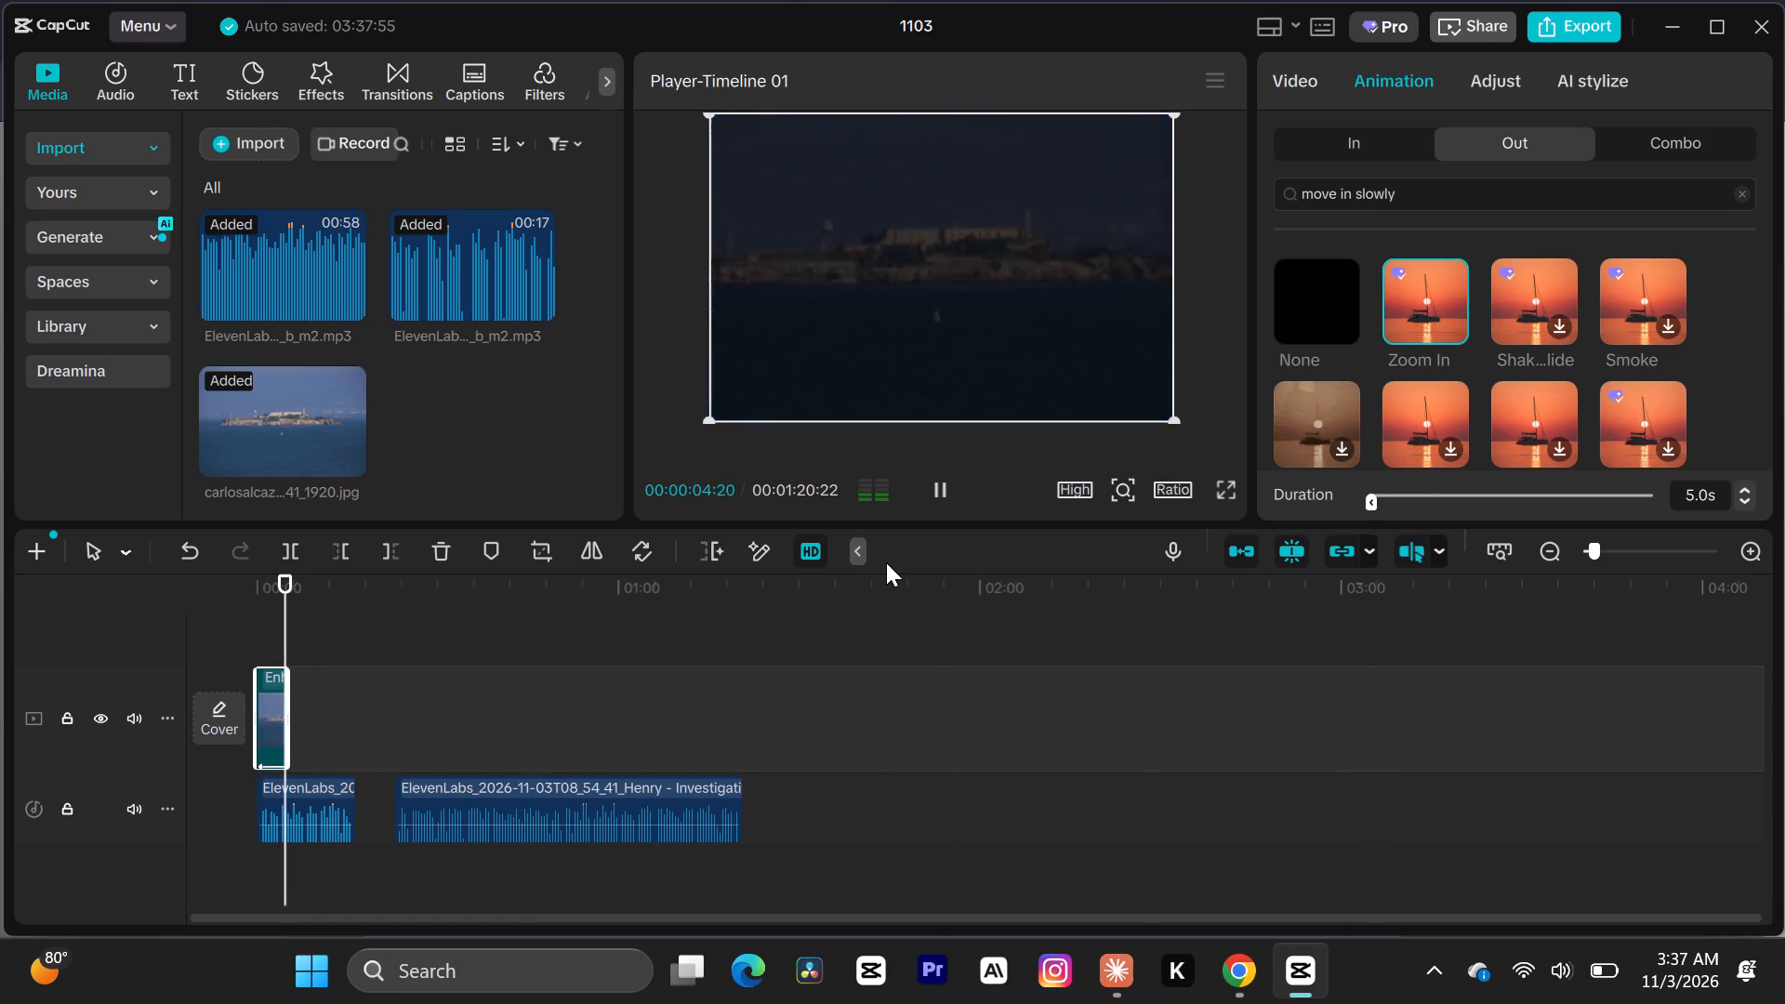
Play the timeline from the very start to check the 5.0 s Zoom In animation across the Alcatraz photo clip.
left_click(249, 663)
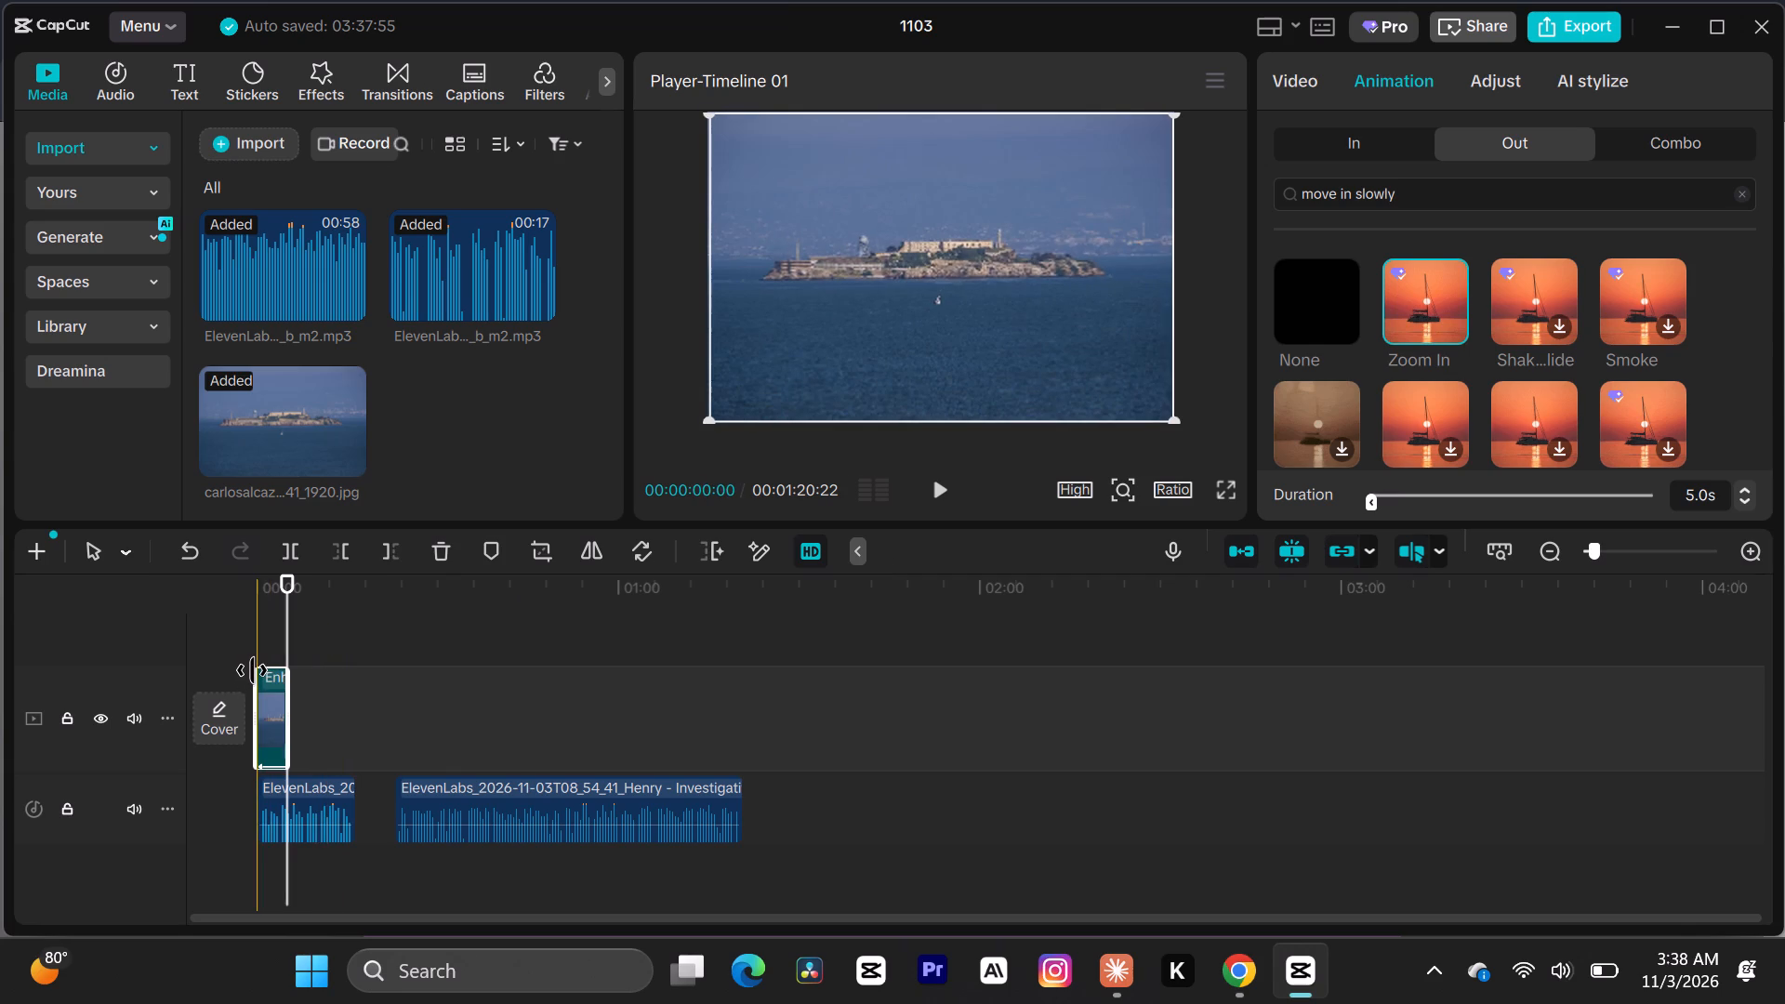
left_click(252, 670)
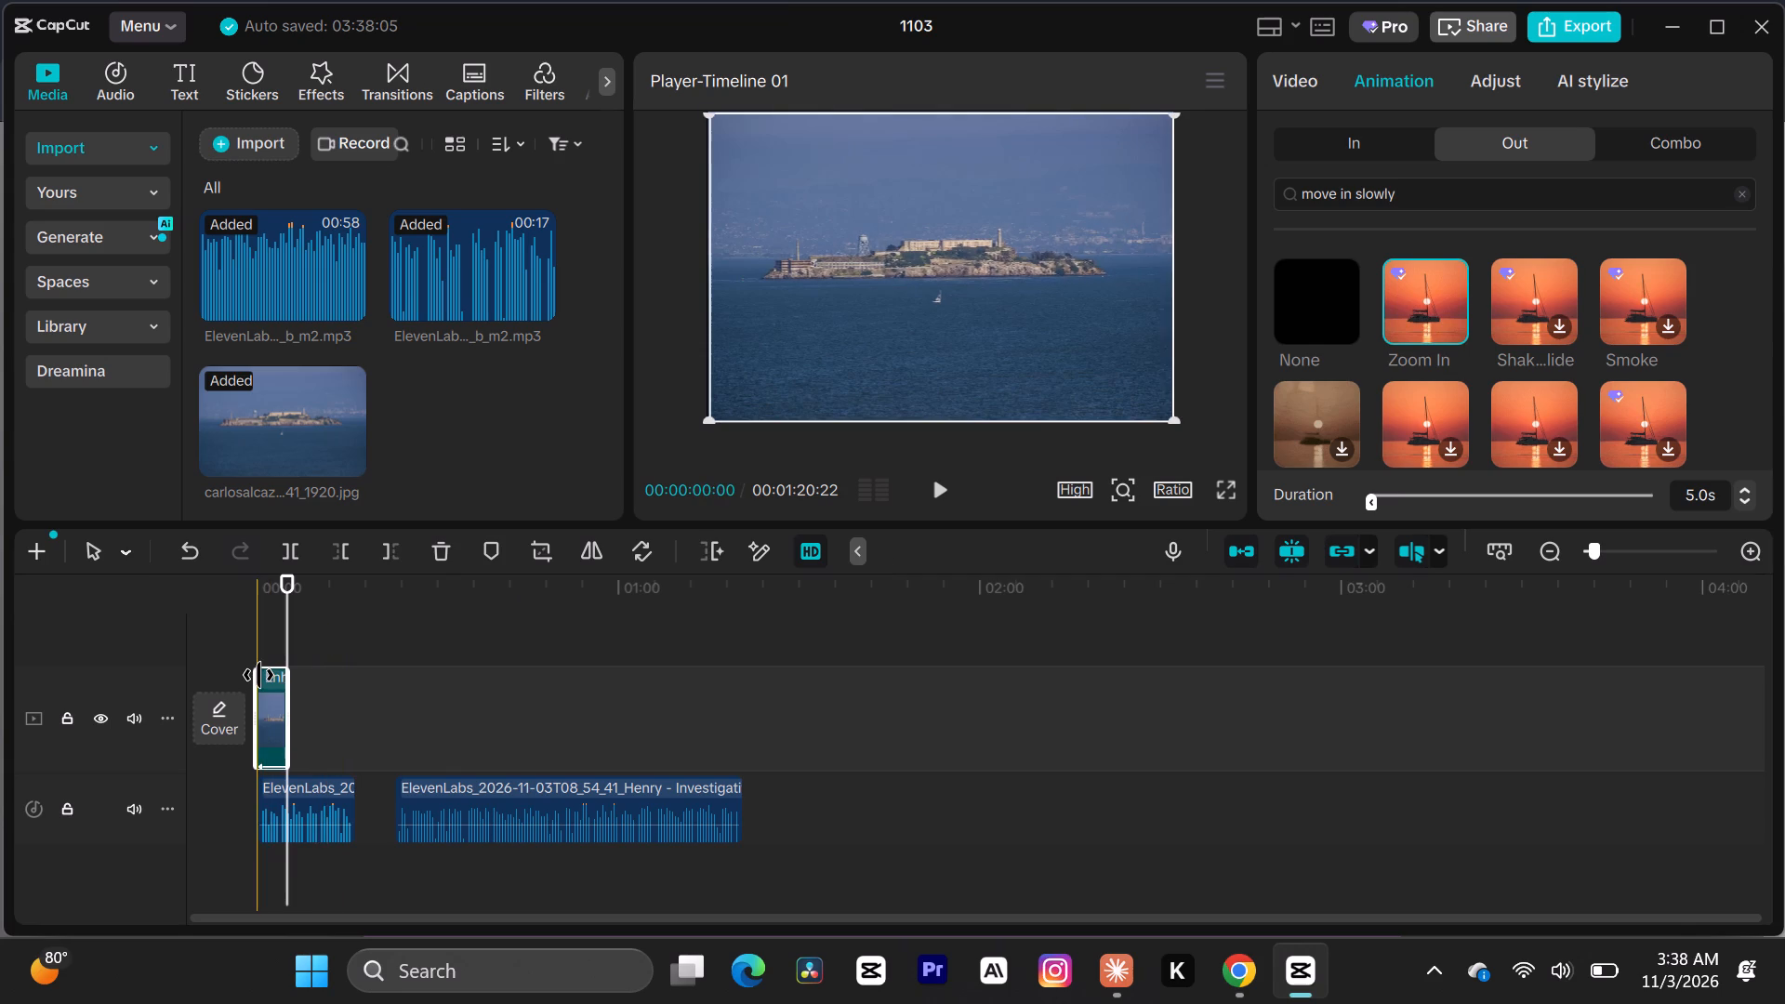
left_click(258, 675)
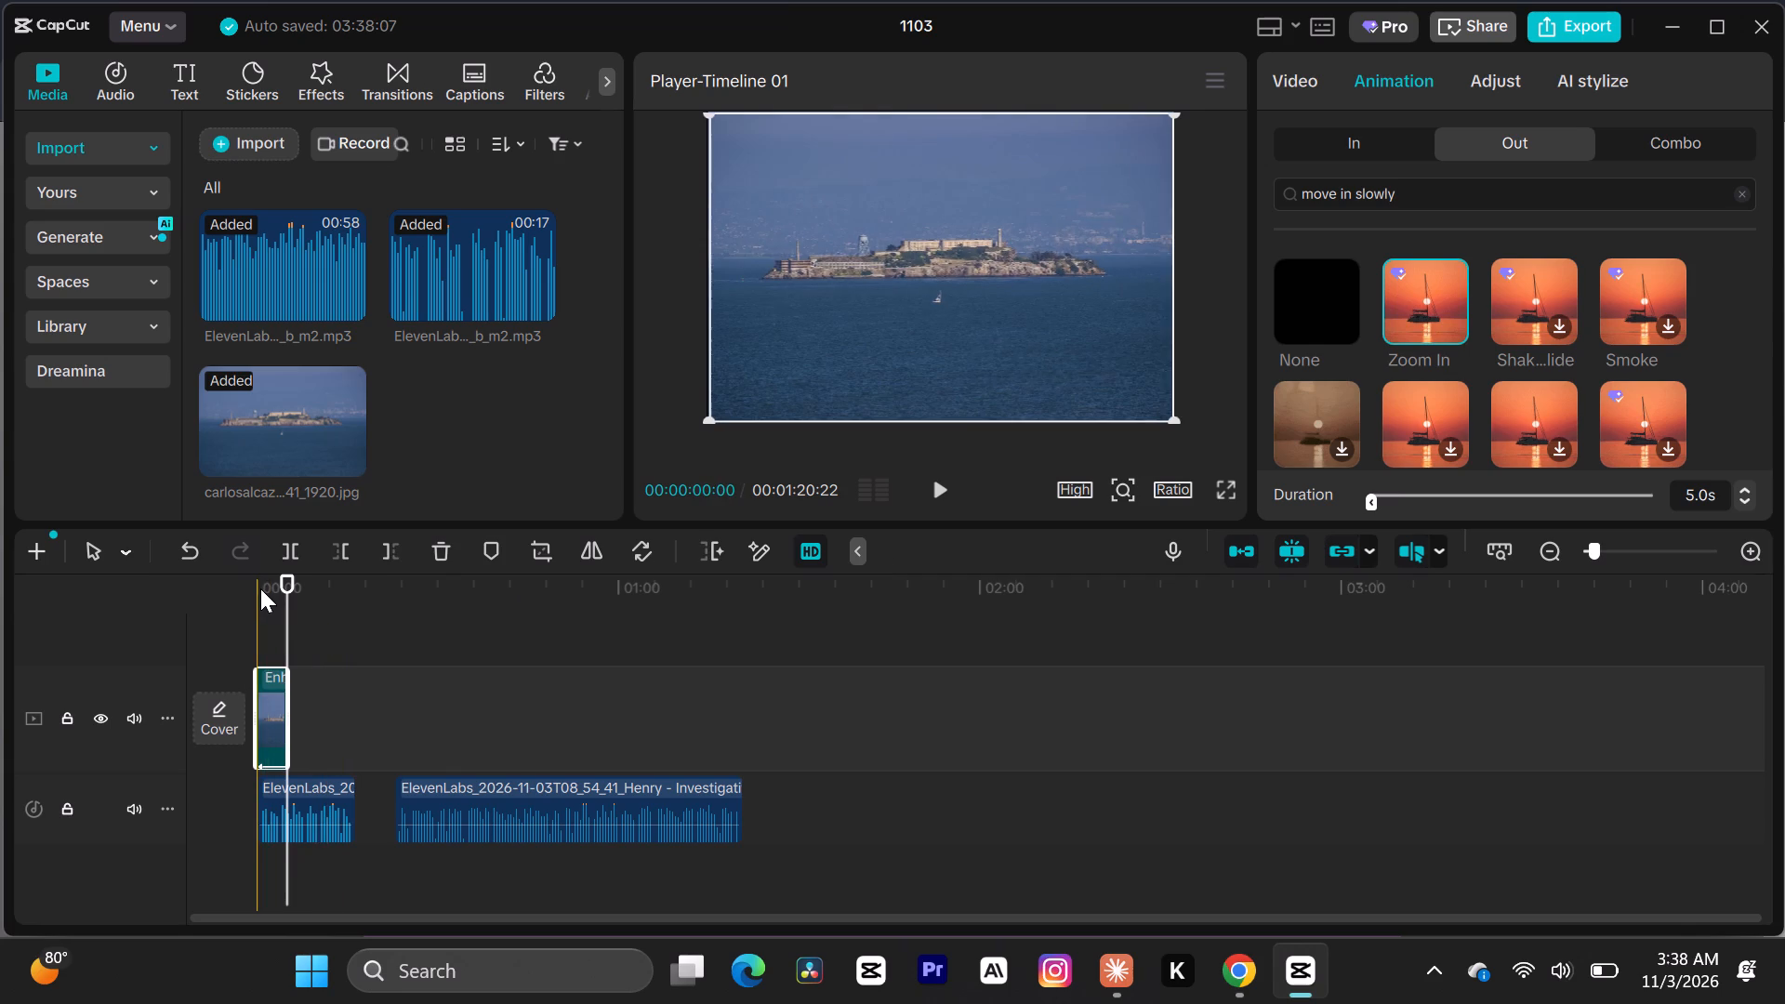
left_click(260, 589)
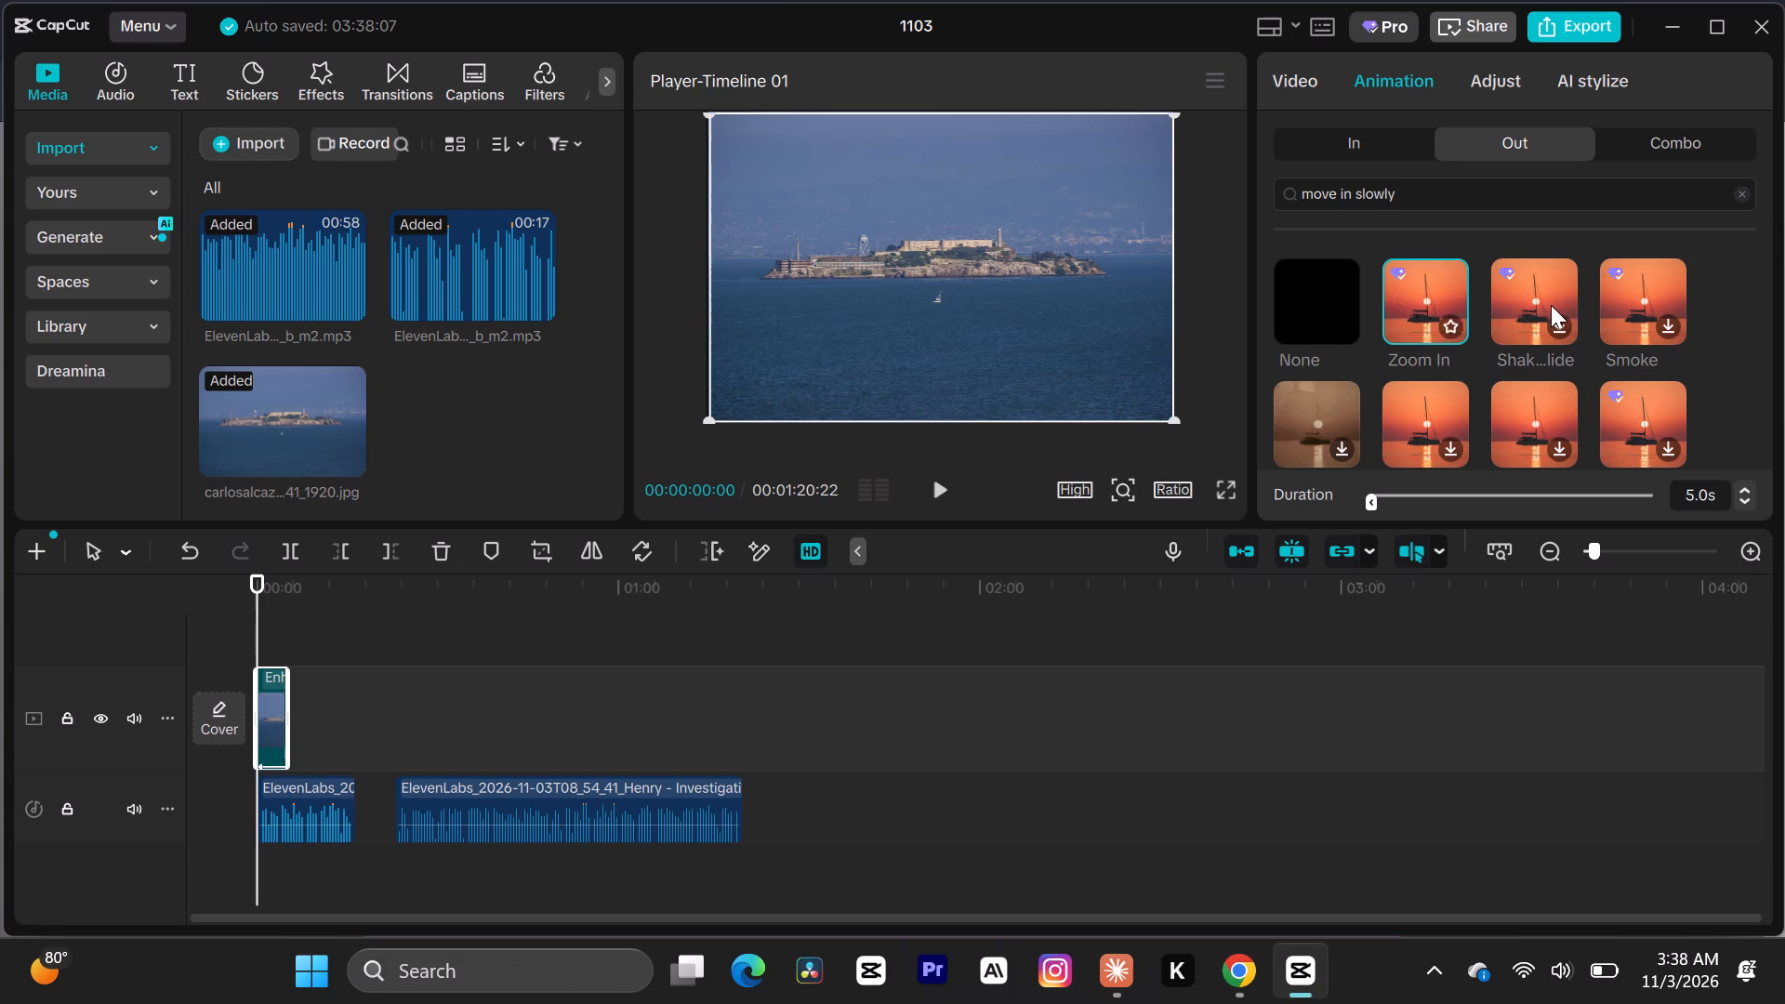
left_click(1446, 322)
left_click(931, 488)
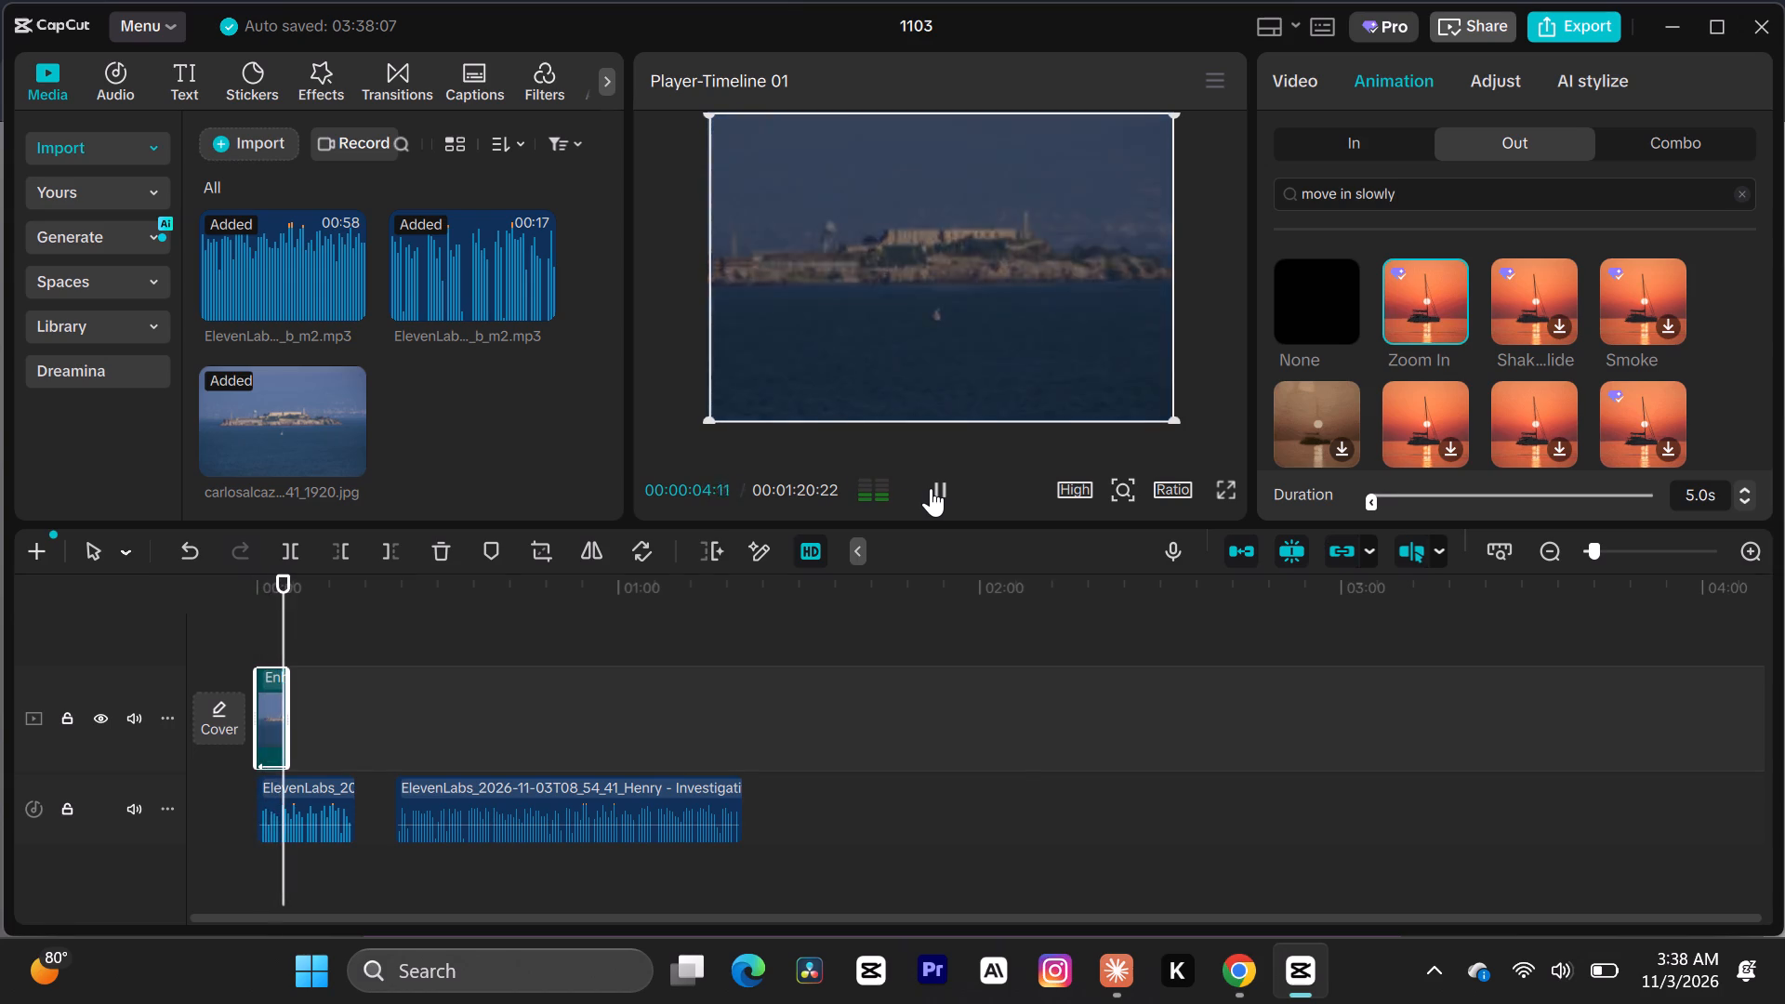
left_click(931, 488)
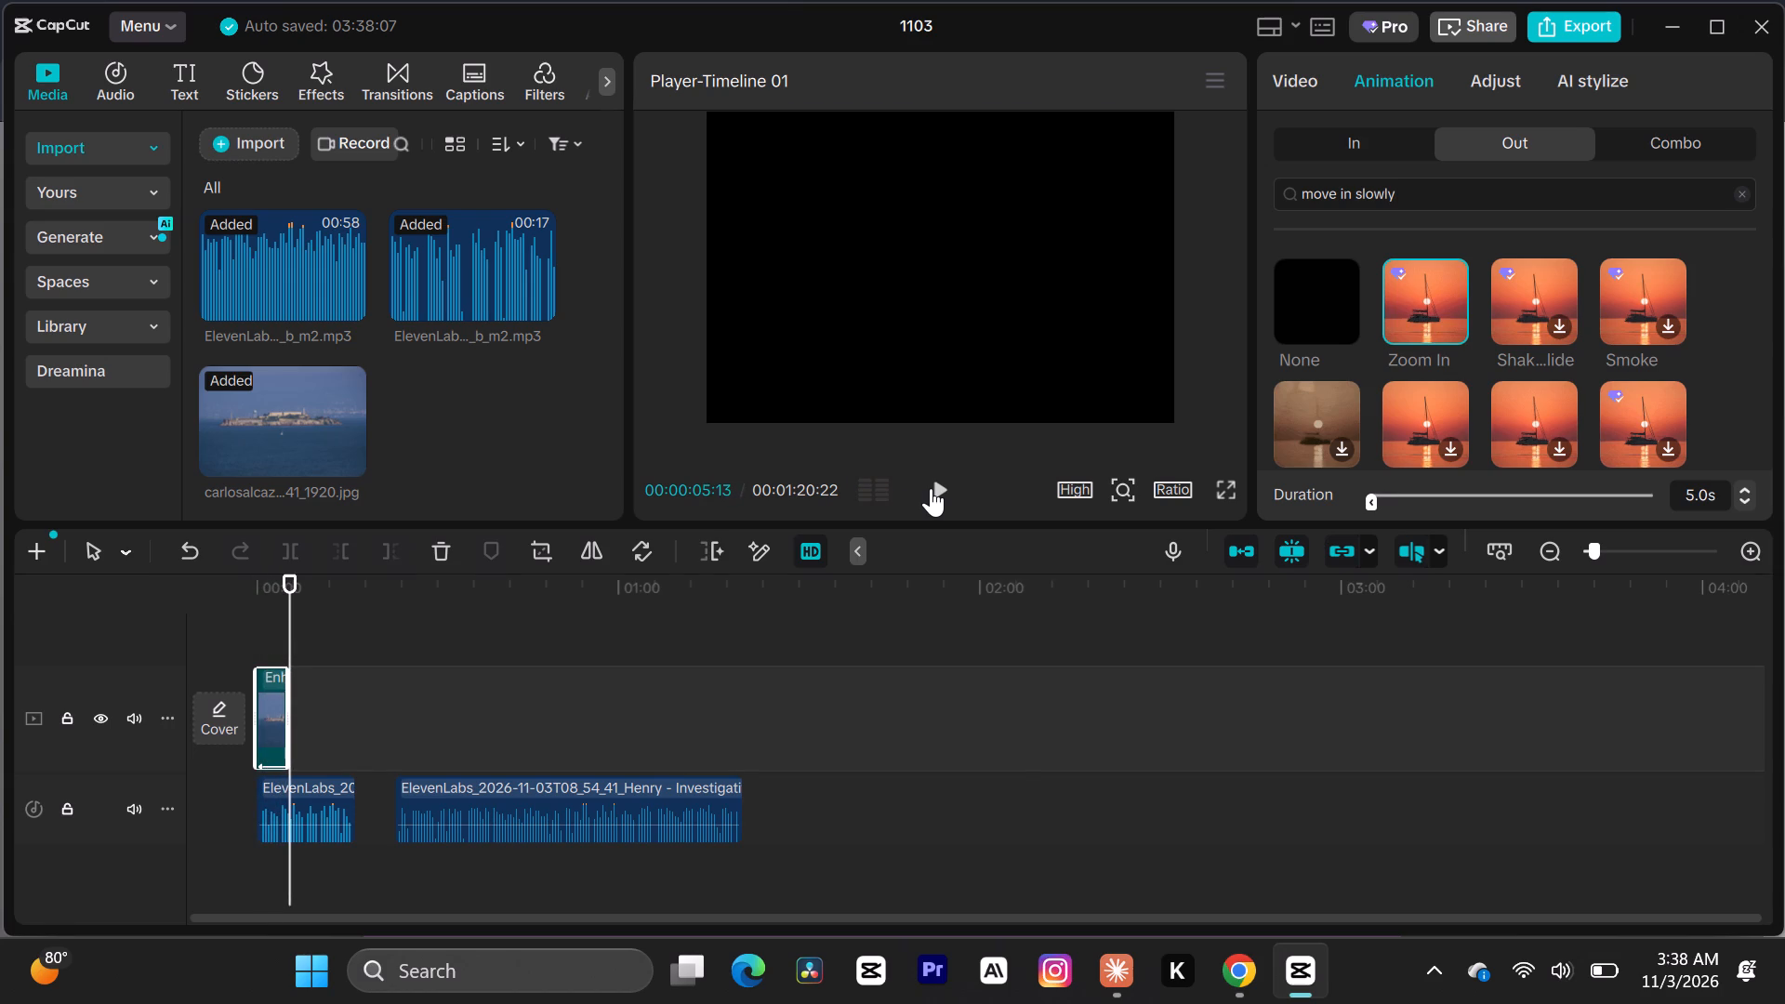
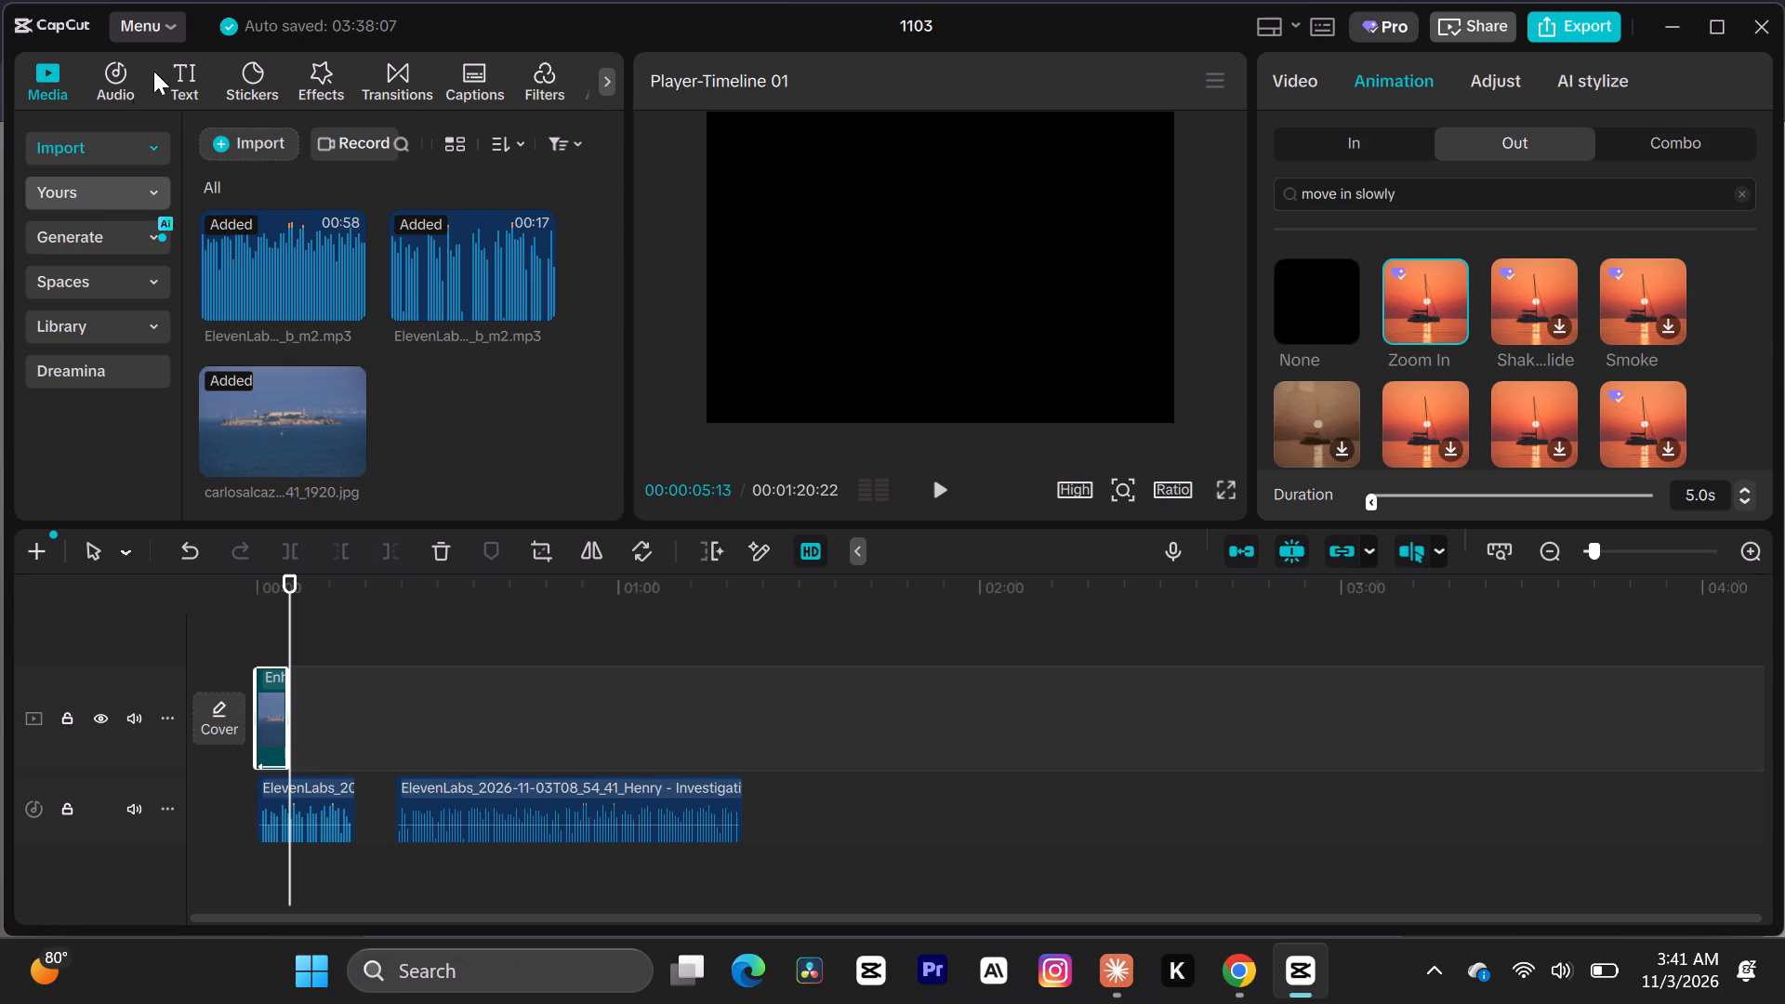
Replay the timeline from the very start a few times to review the Alcatraz photo clip against the voiceover, then return to the start.
left_click(193, 77)
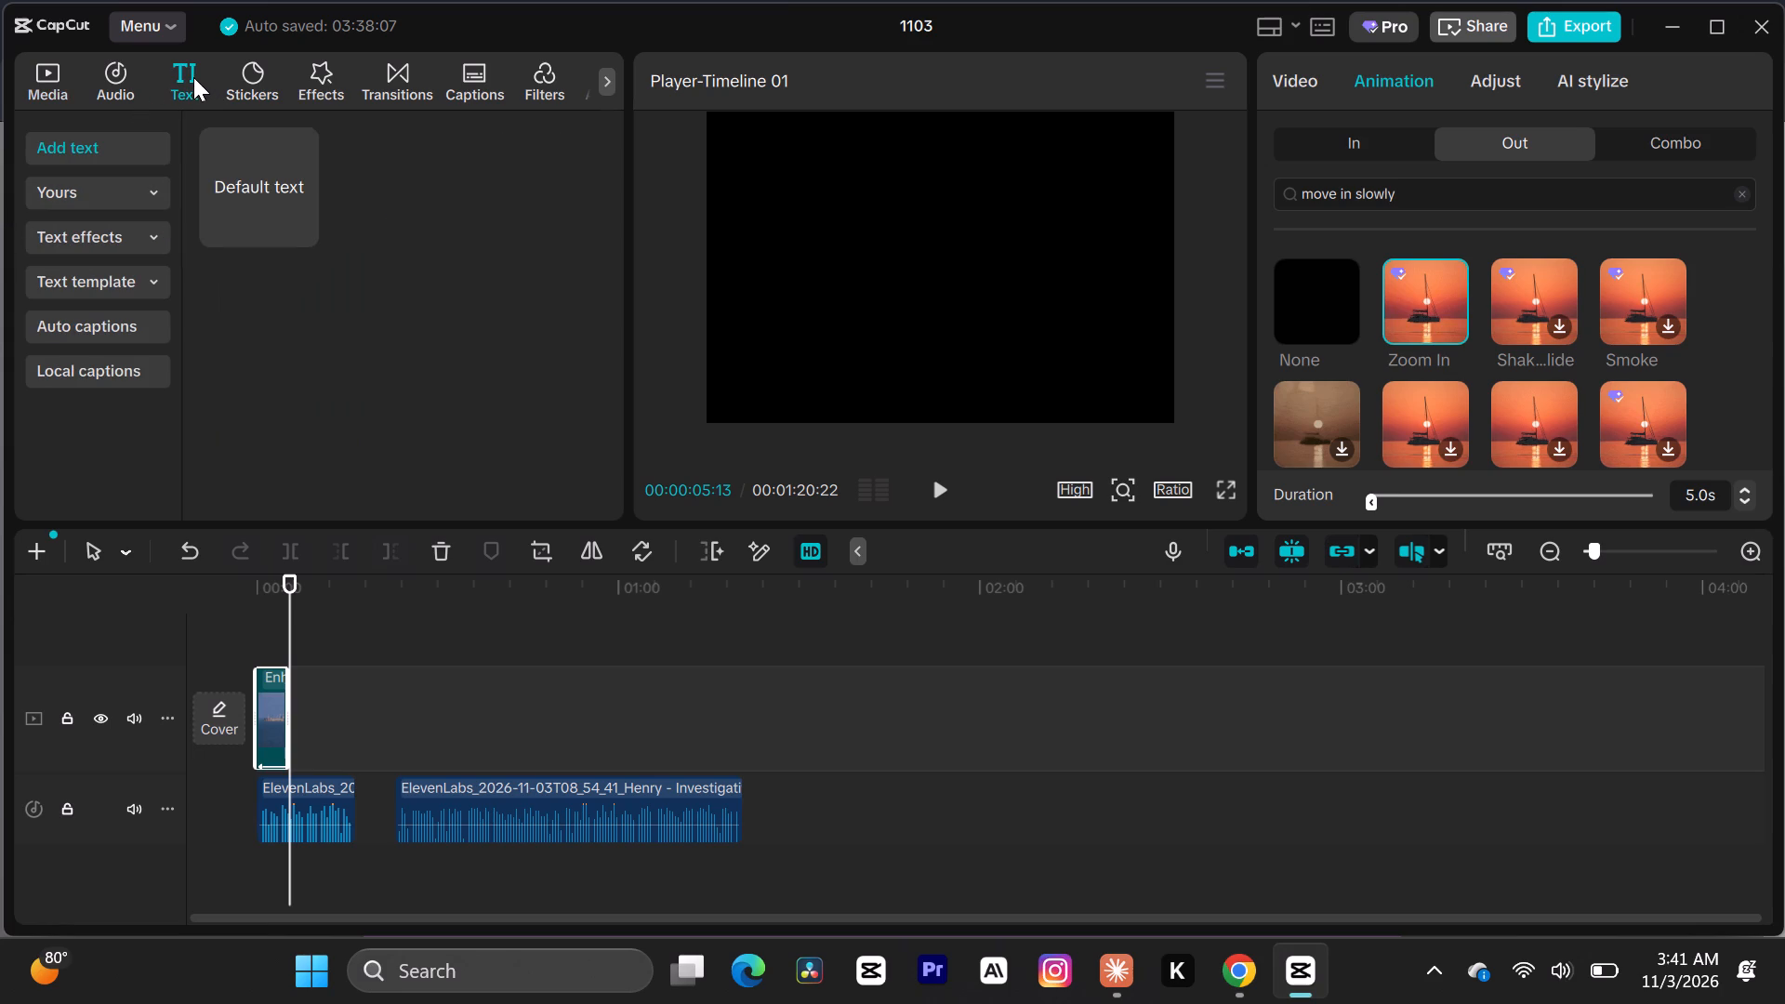
triple_click(256, 664)
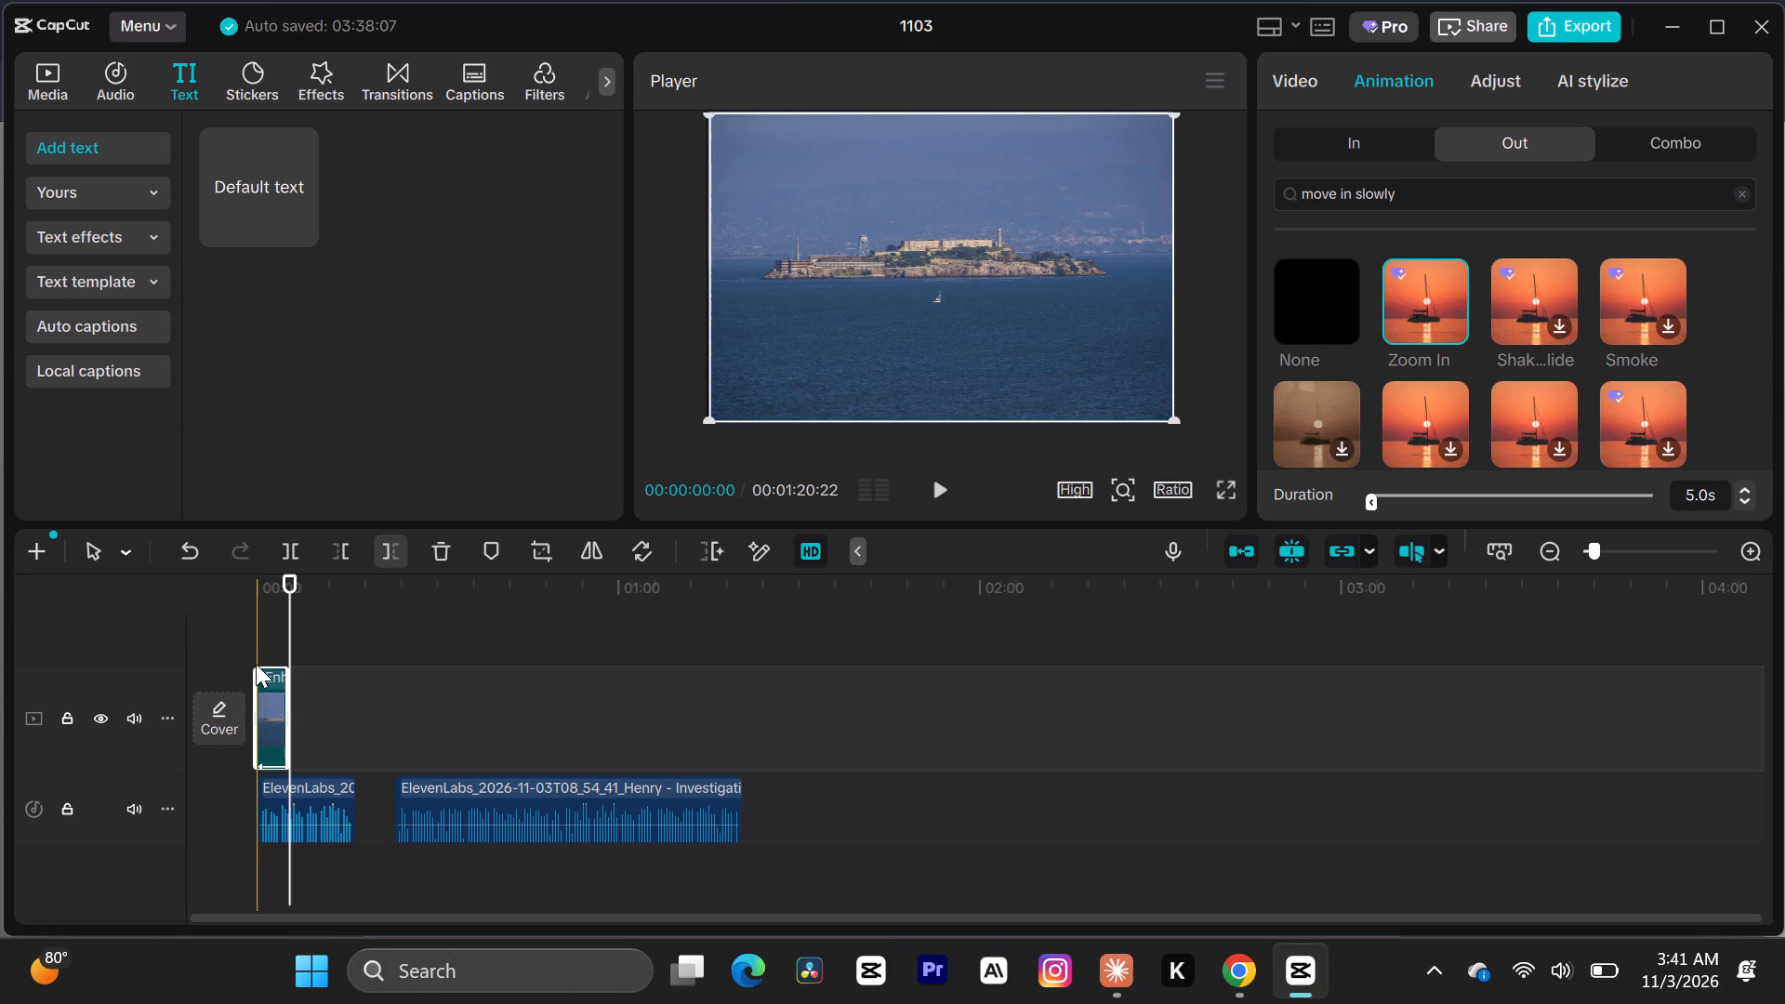
double_click(258, 575)
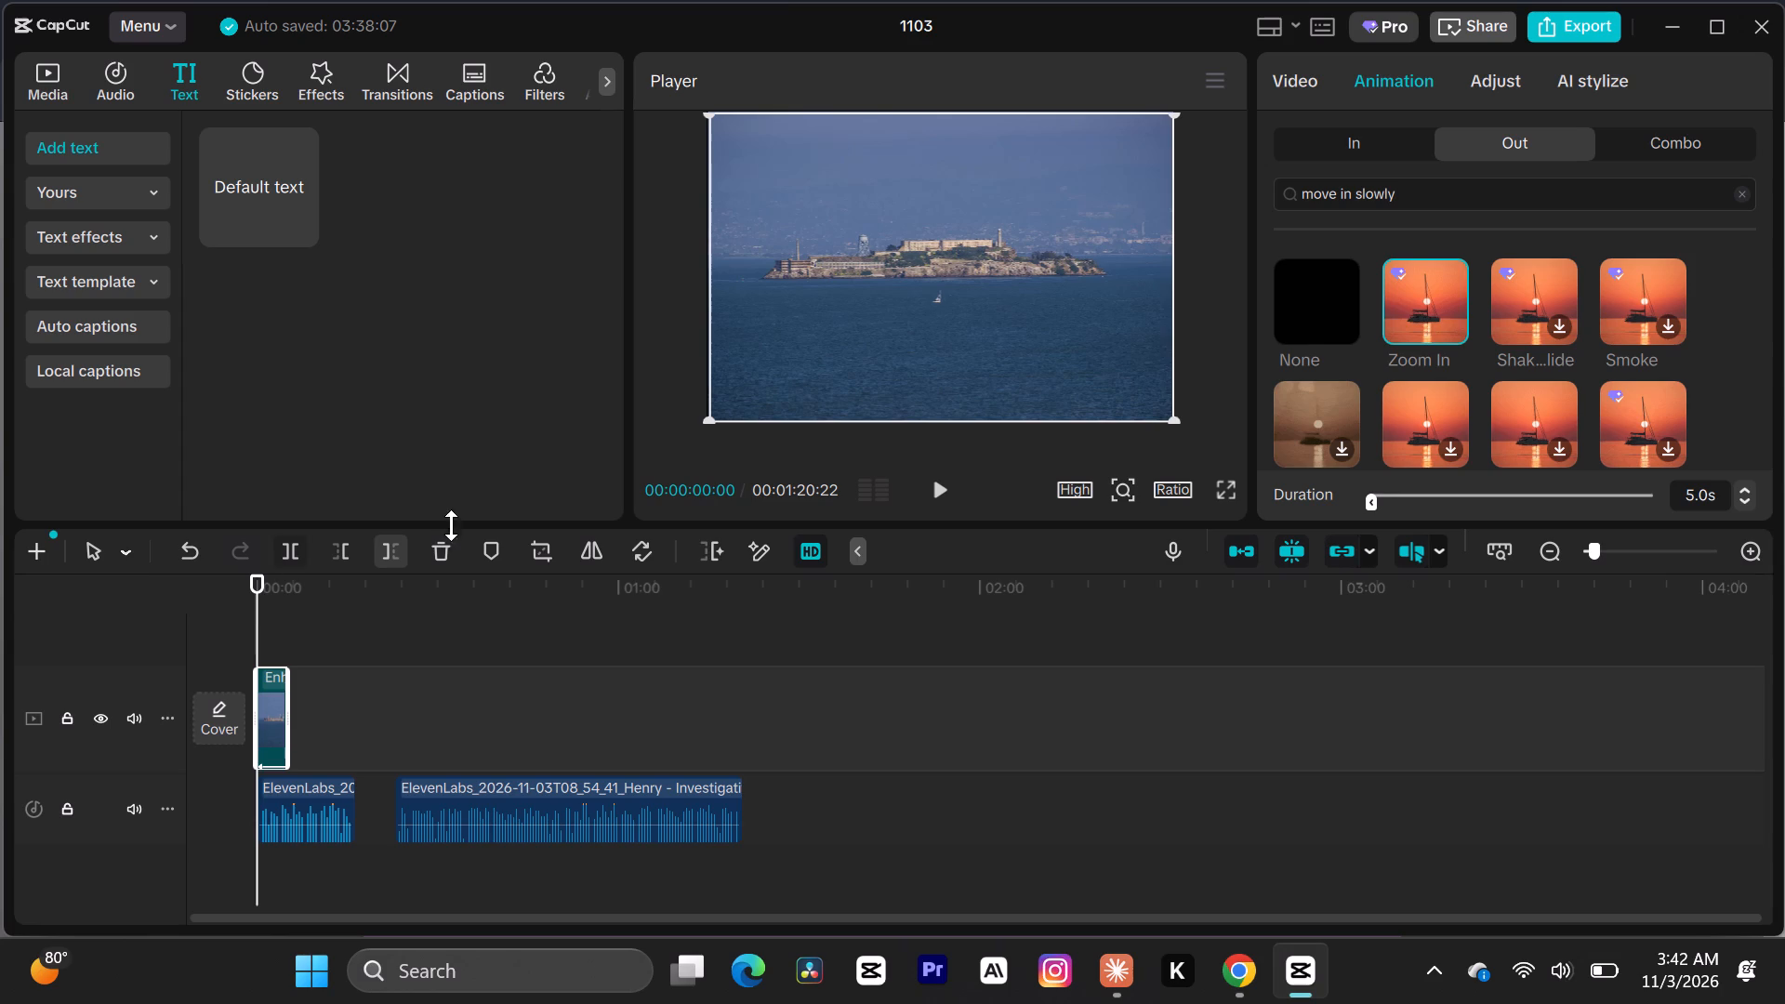
left_click(944, 486)
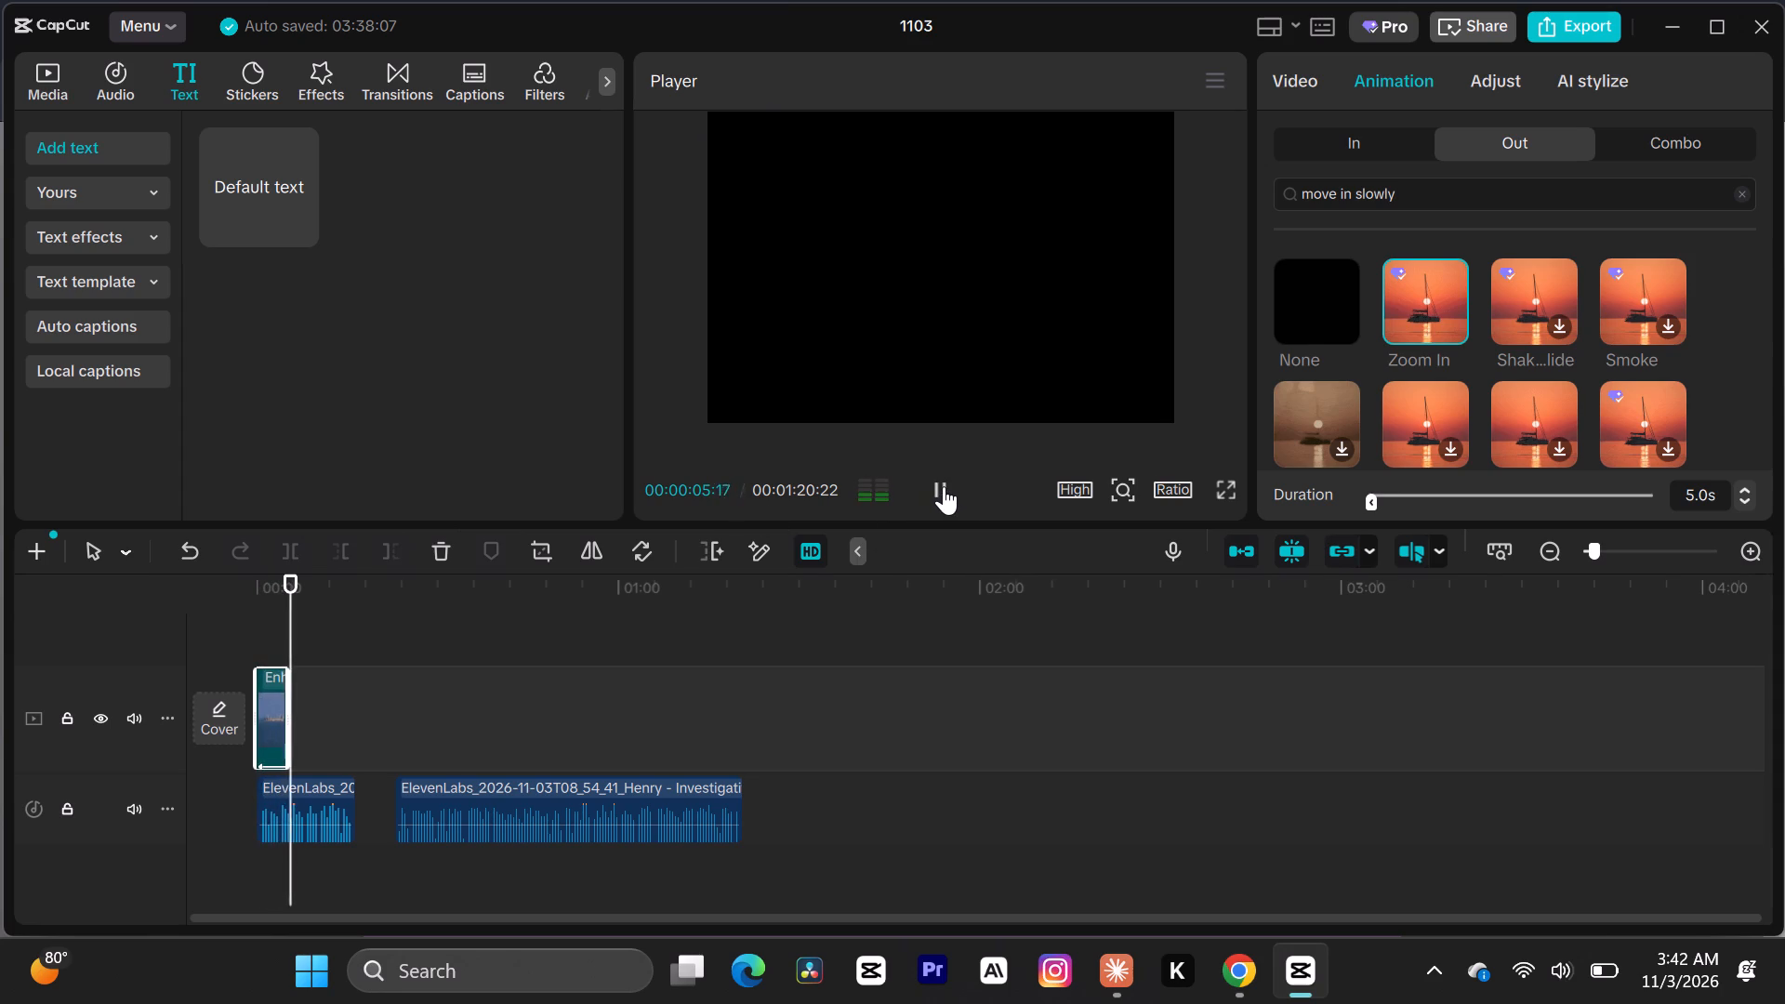
left_click(253, 665)
left_click(257, 591)
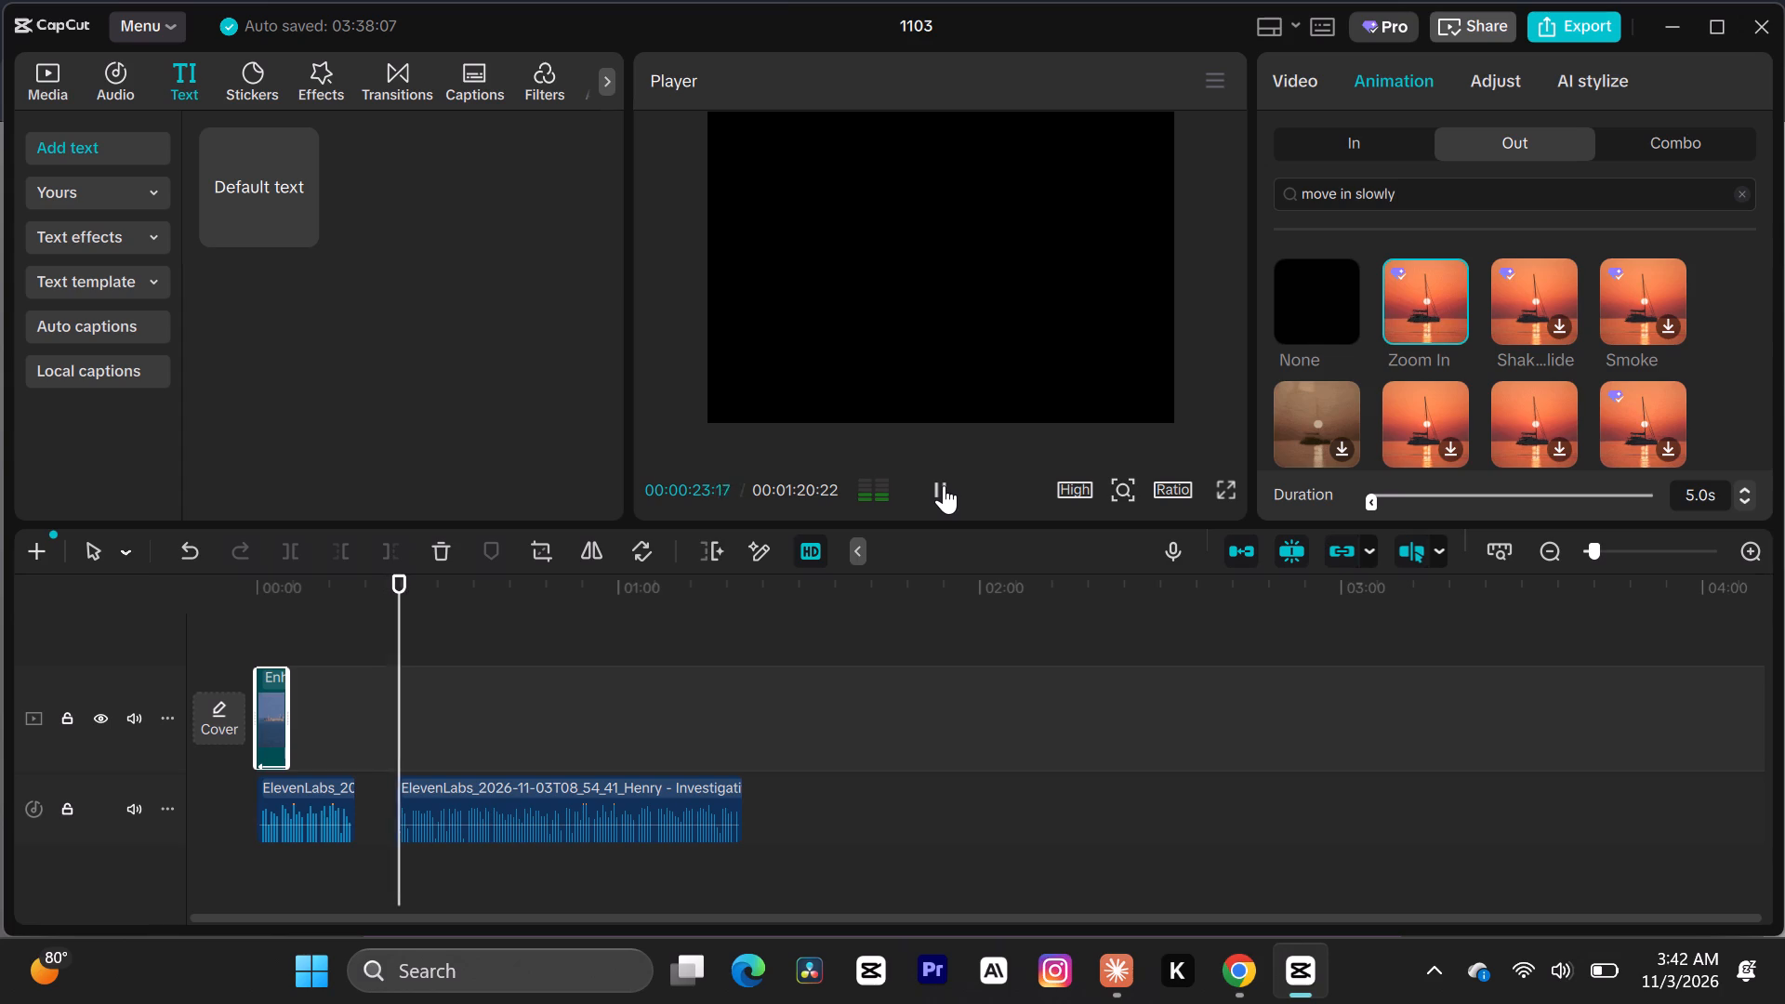
left_click(938, 484)
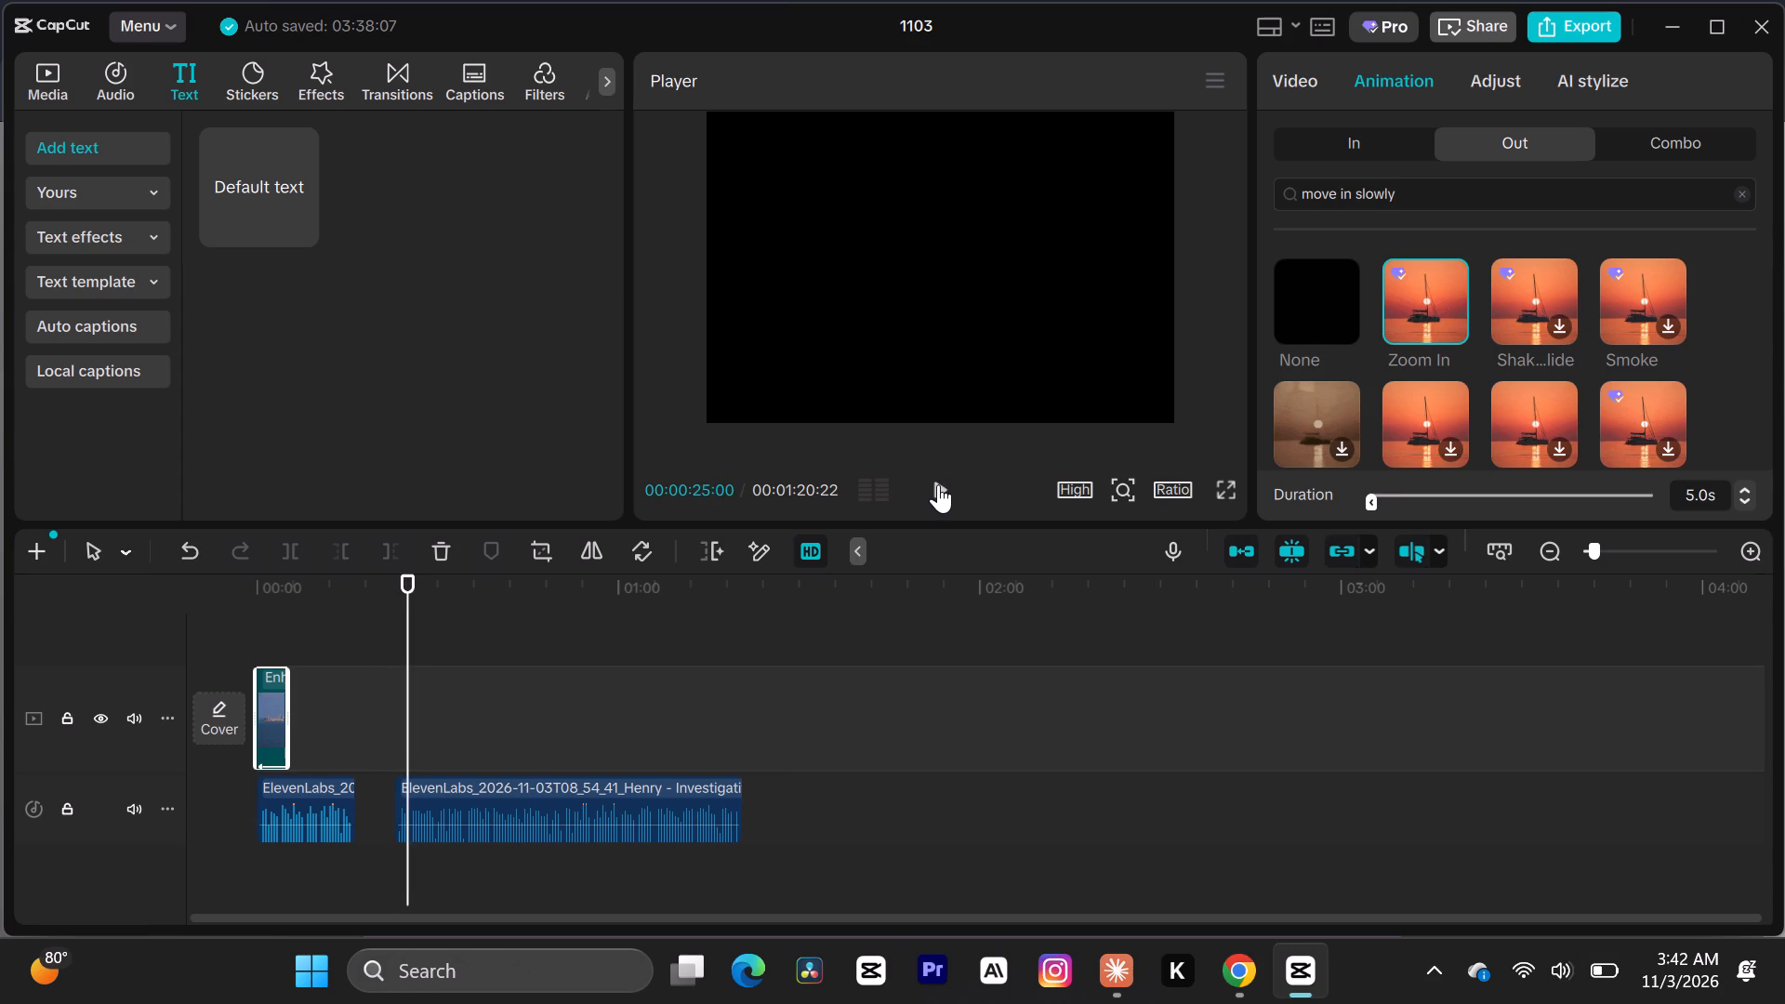
left_click(262, 654)
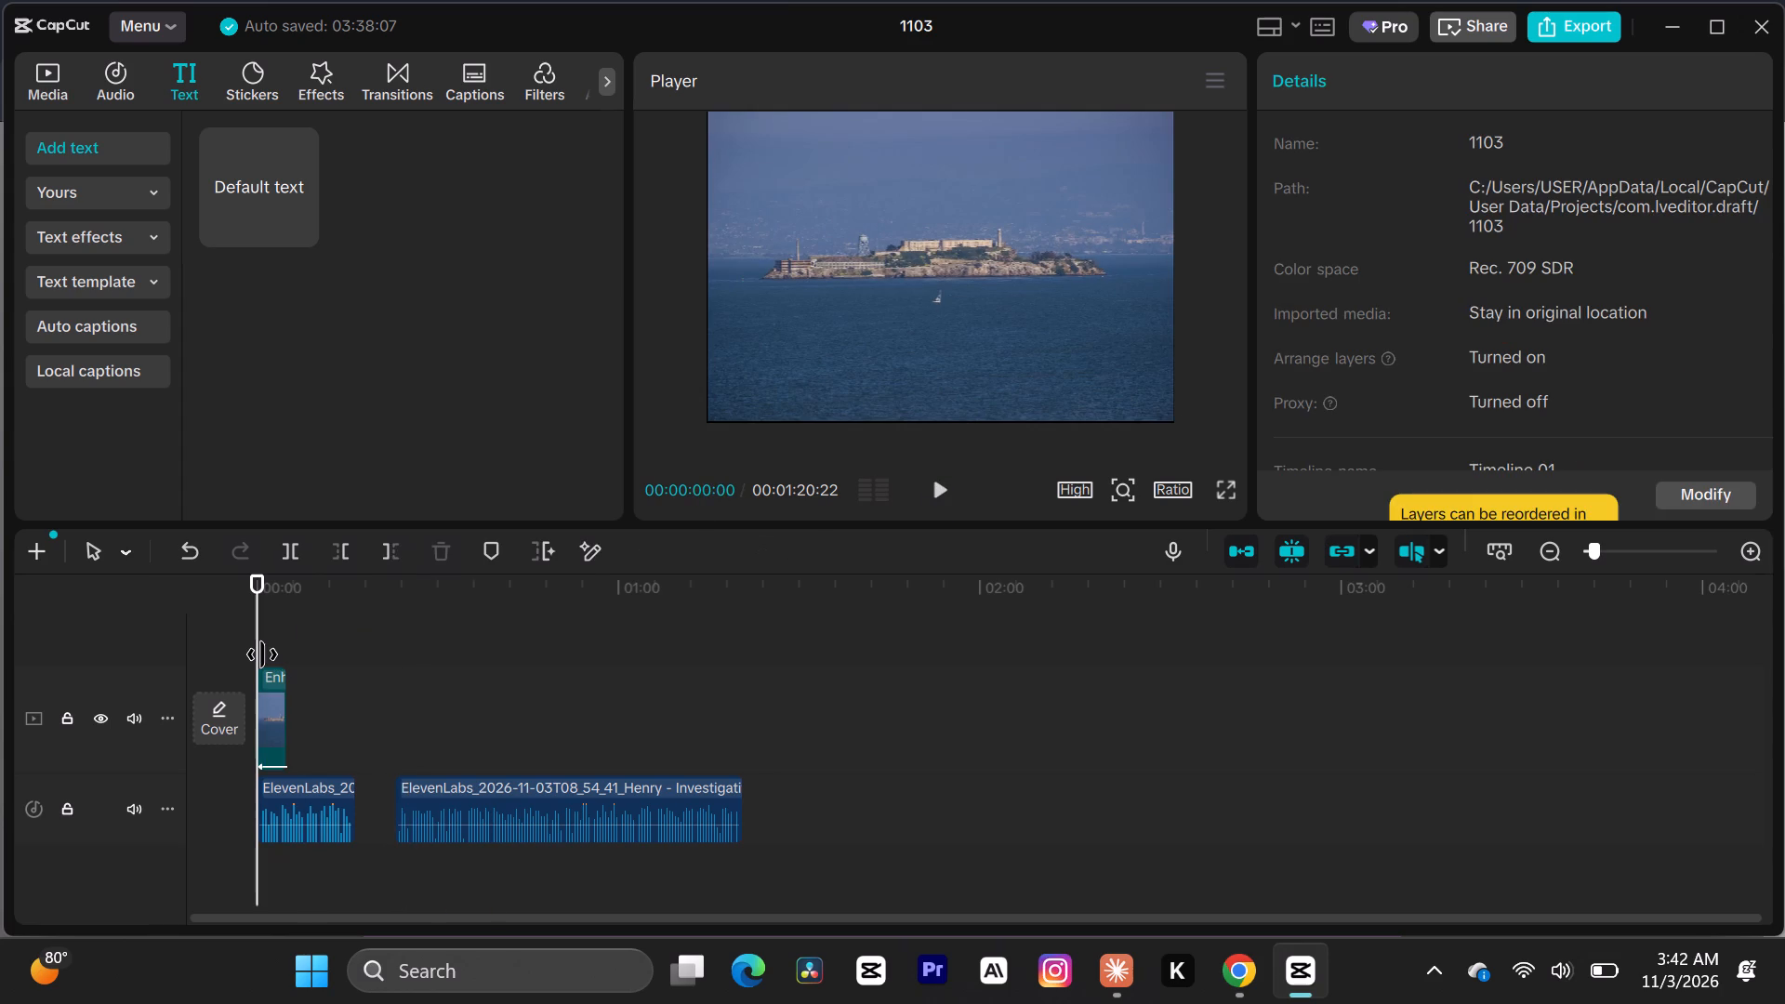
left_click(944, 495)
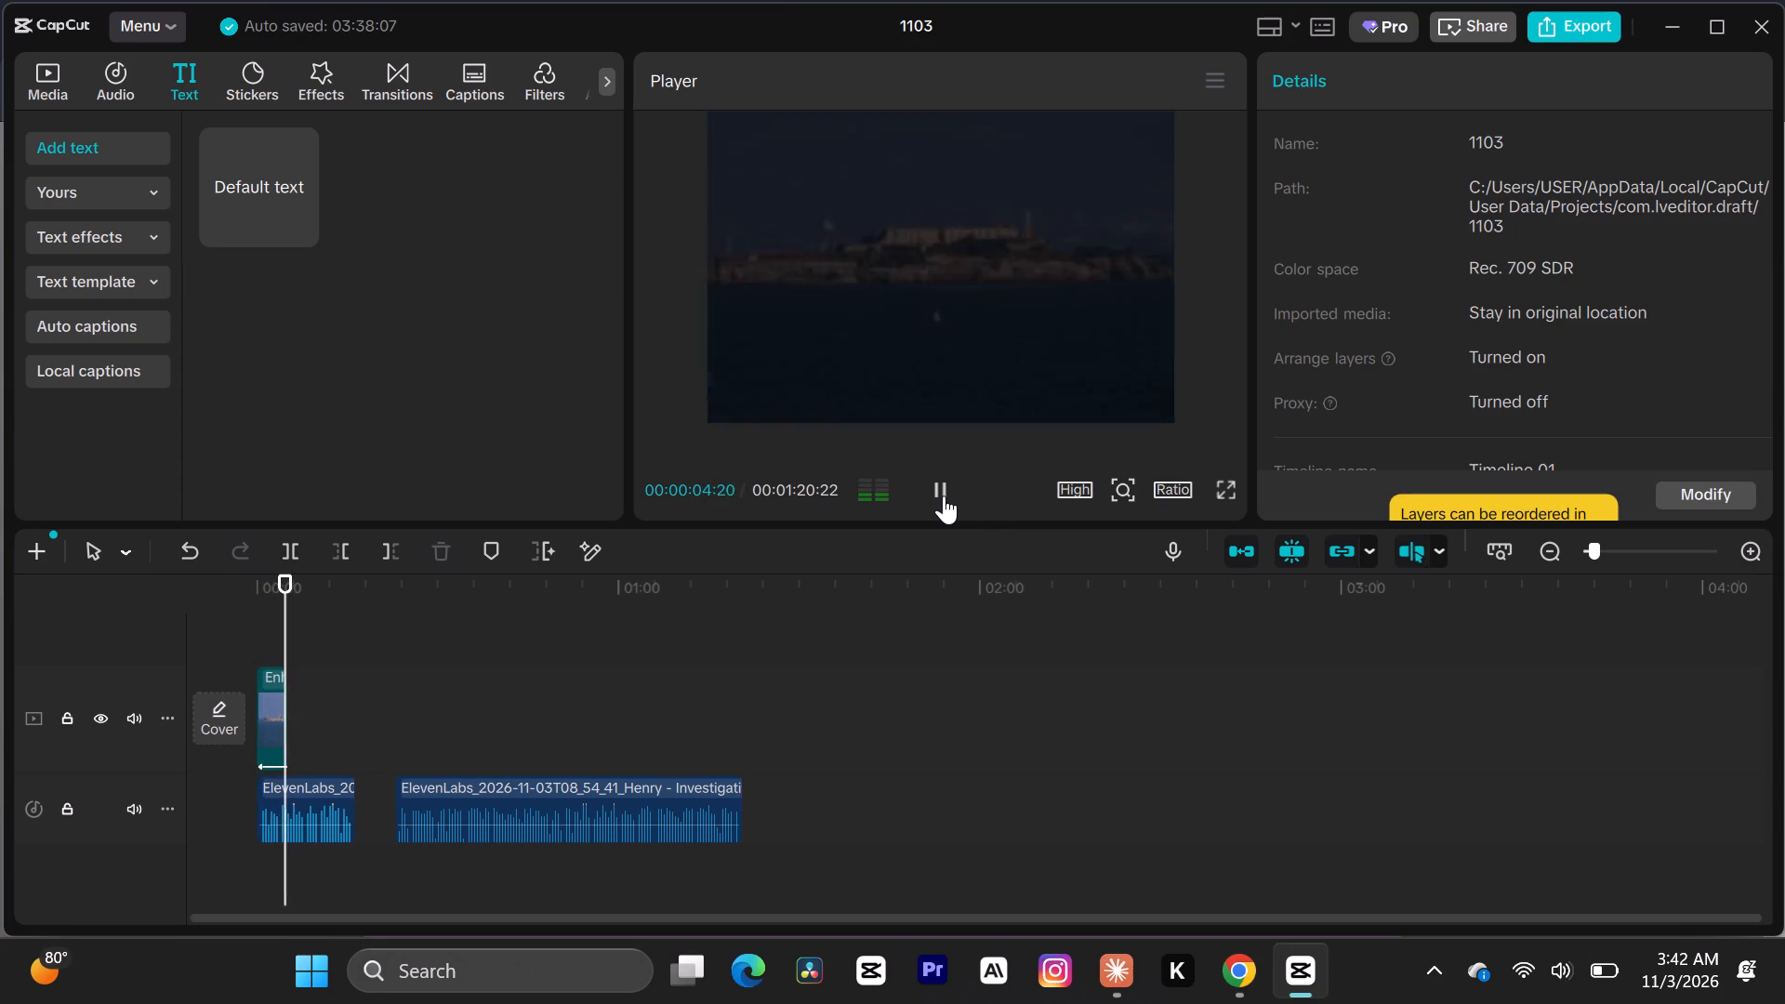
left_click(944, 495)
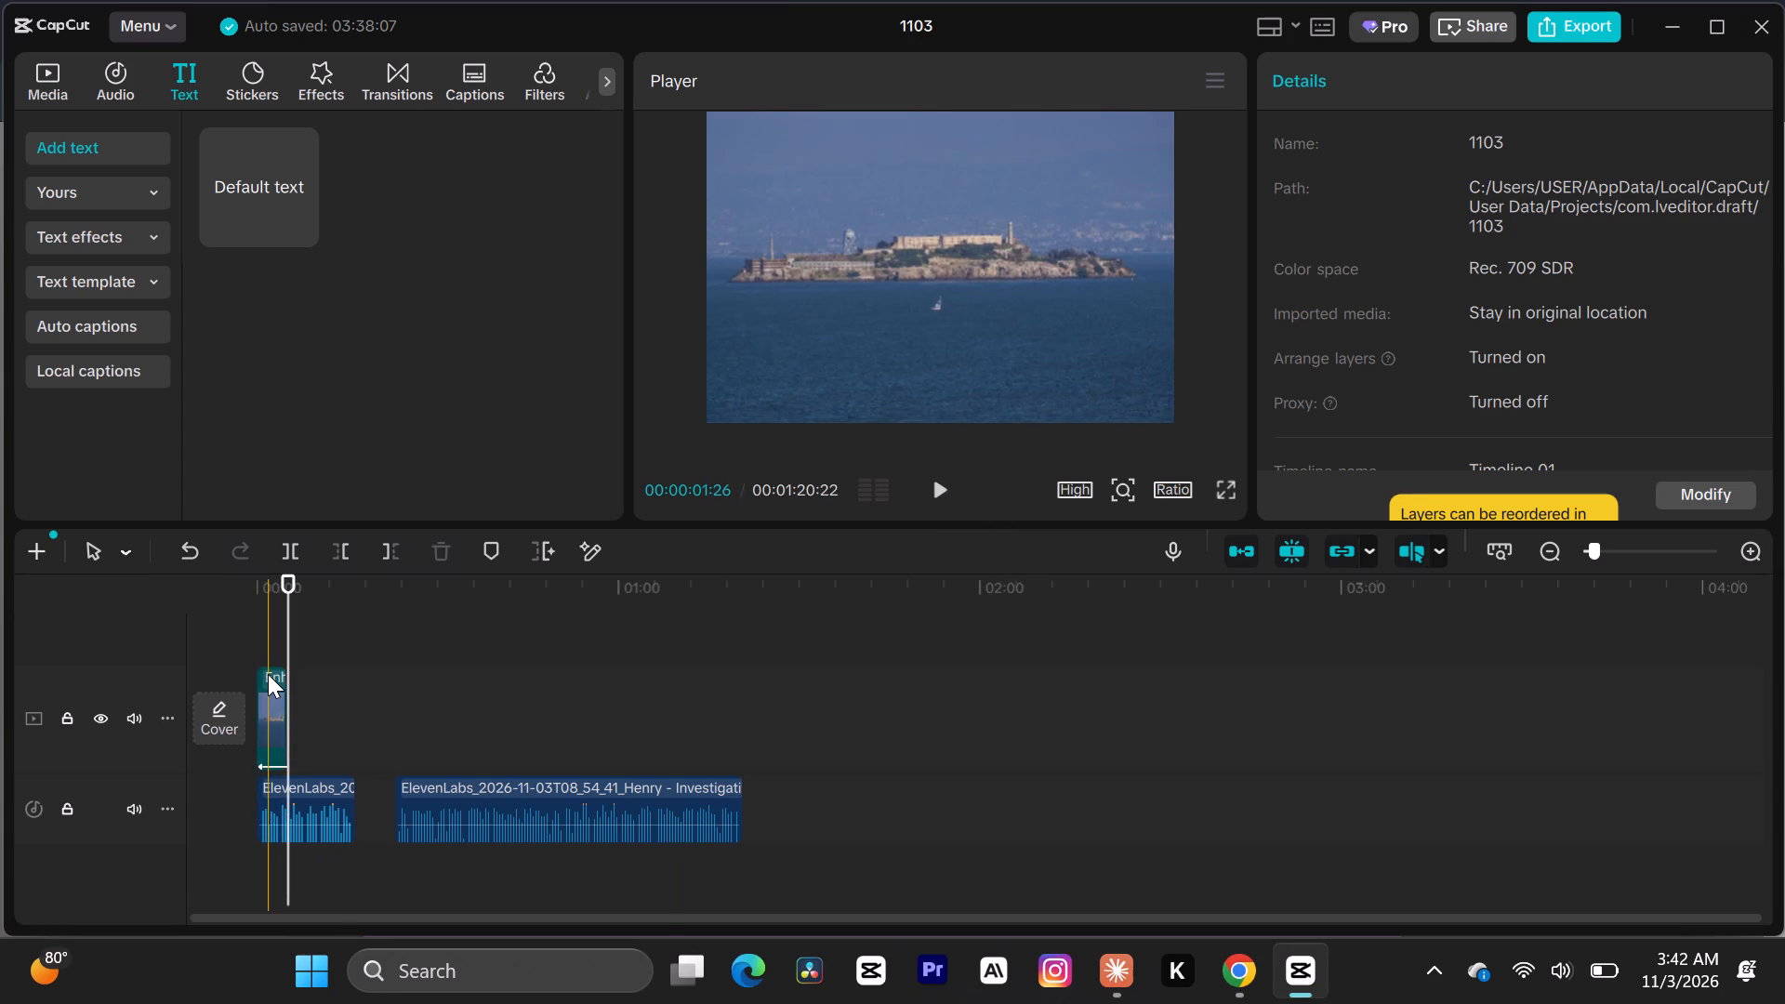
triple_click(260, 666)
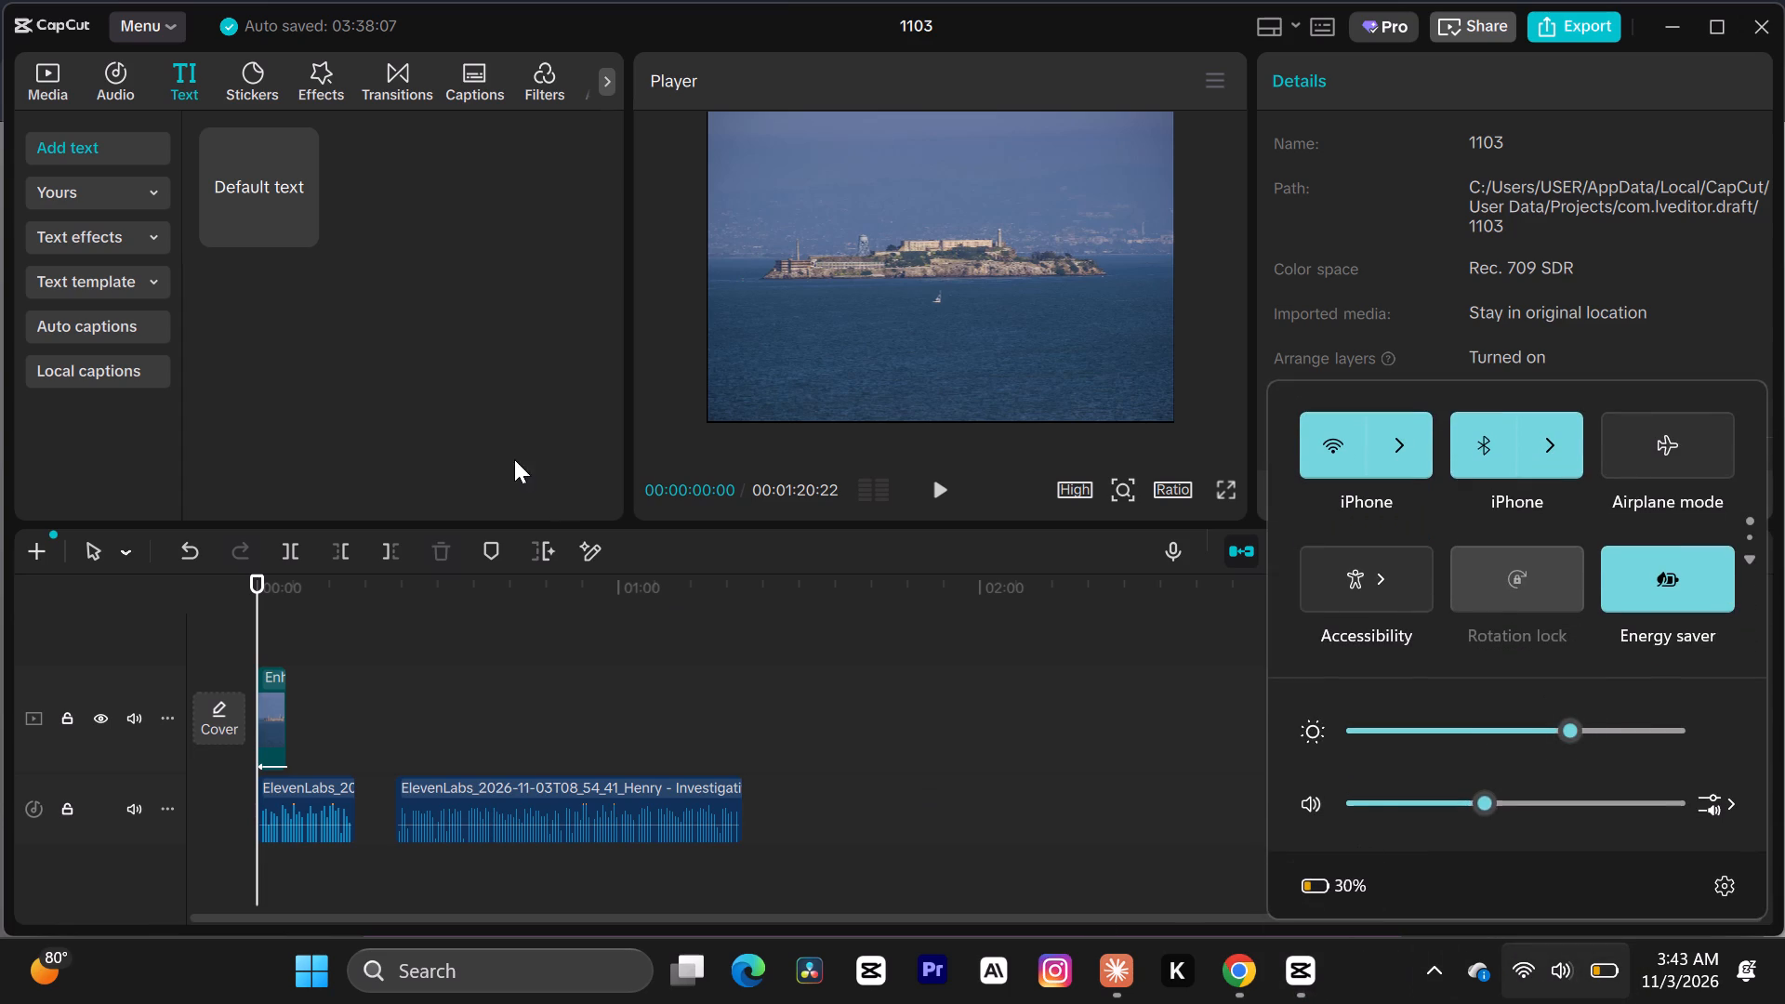
Browse the Trending text effects for a style that suits the documentary's opening over the Alcatraz photo.
left_click(132, 243)
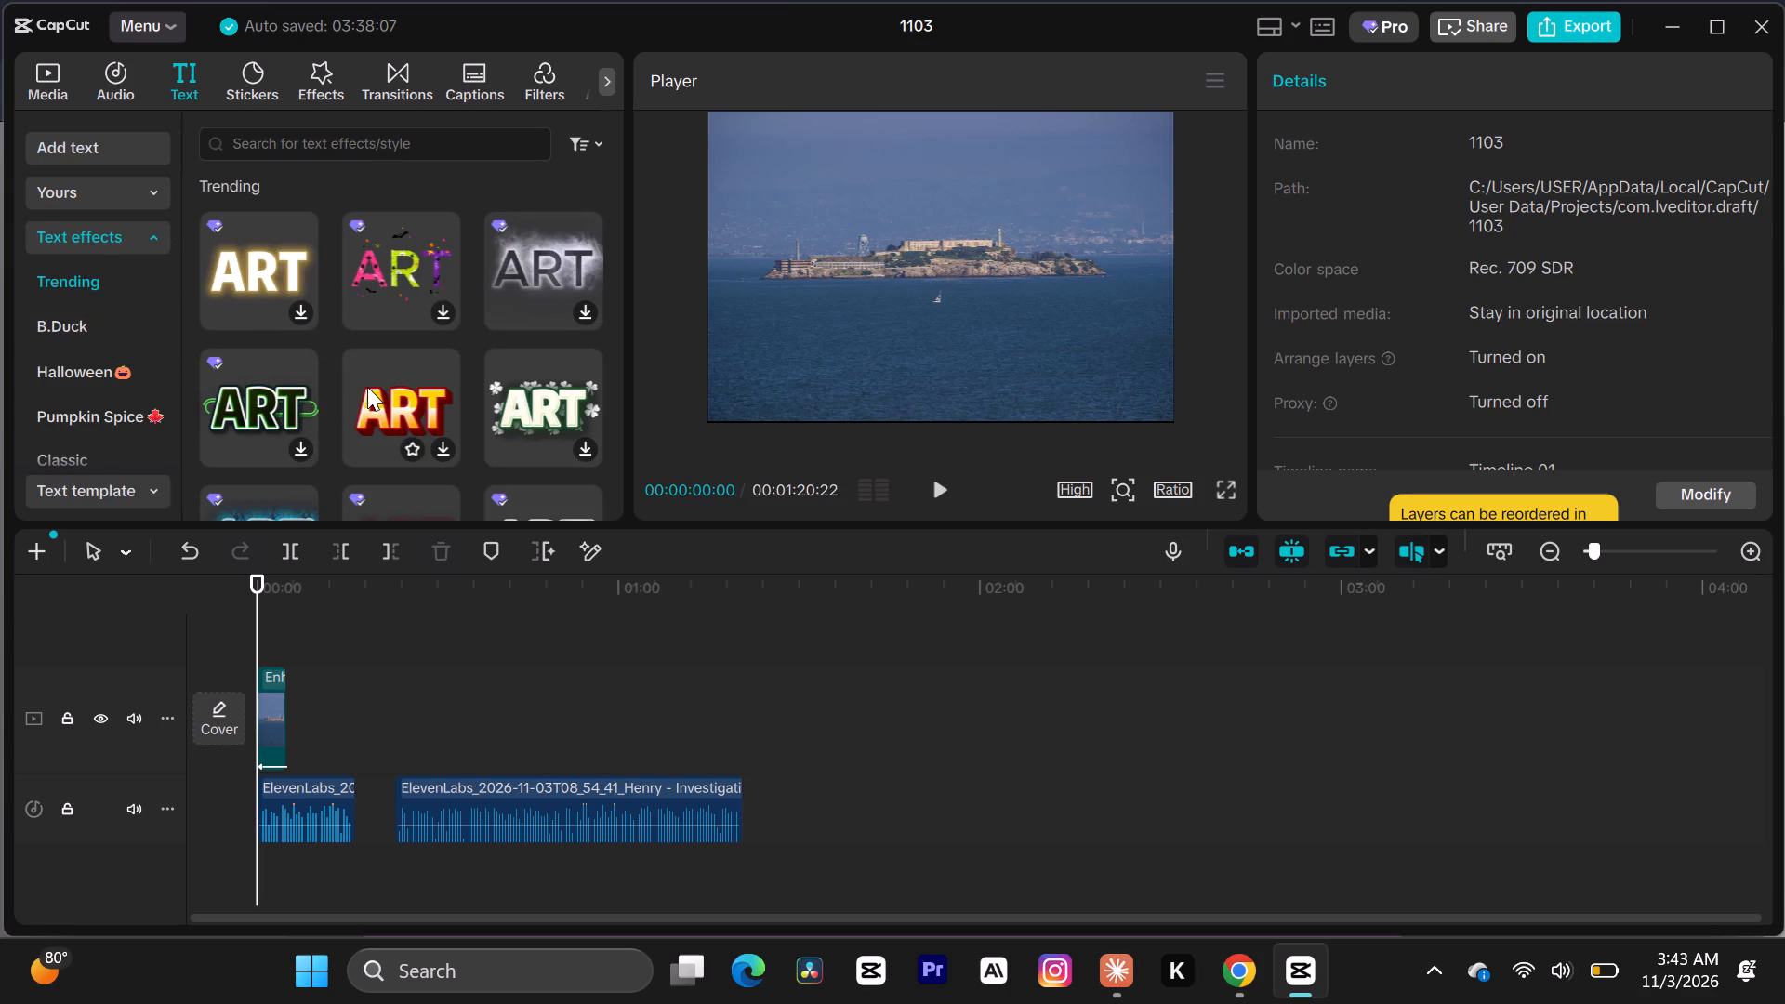
scroll(367, 387, "down", 1)
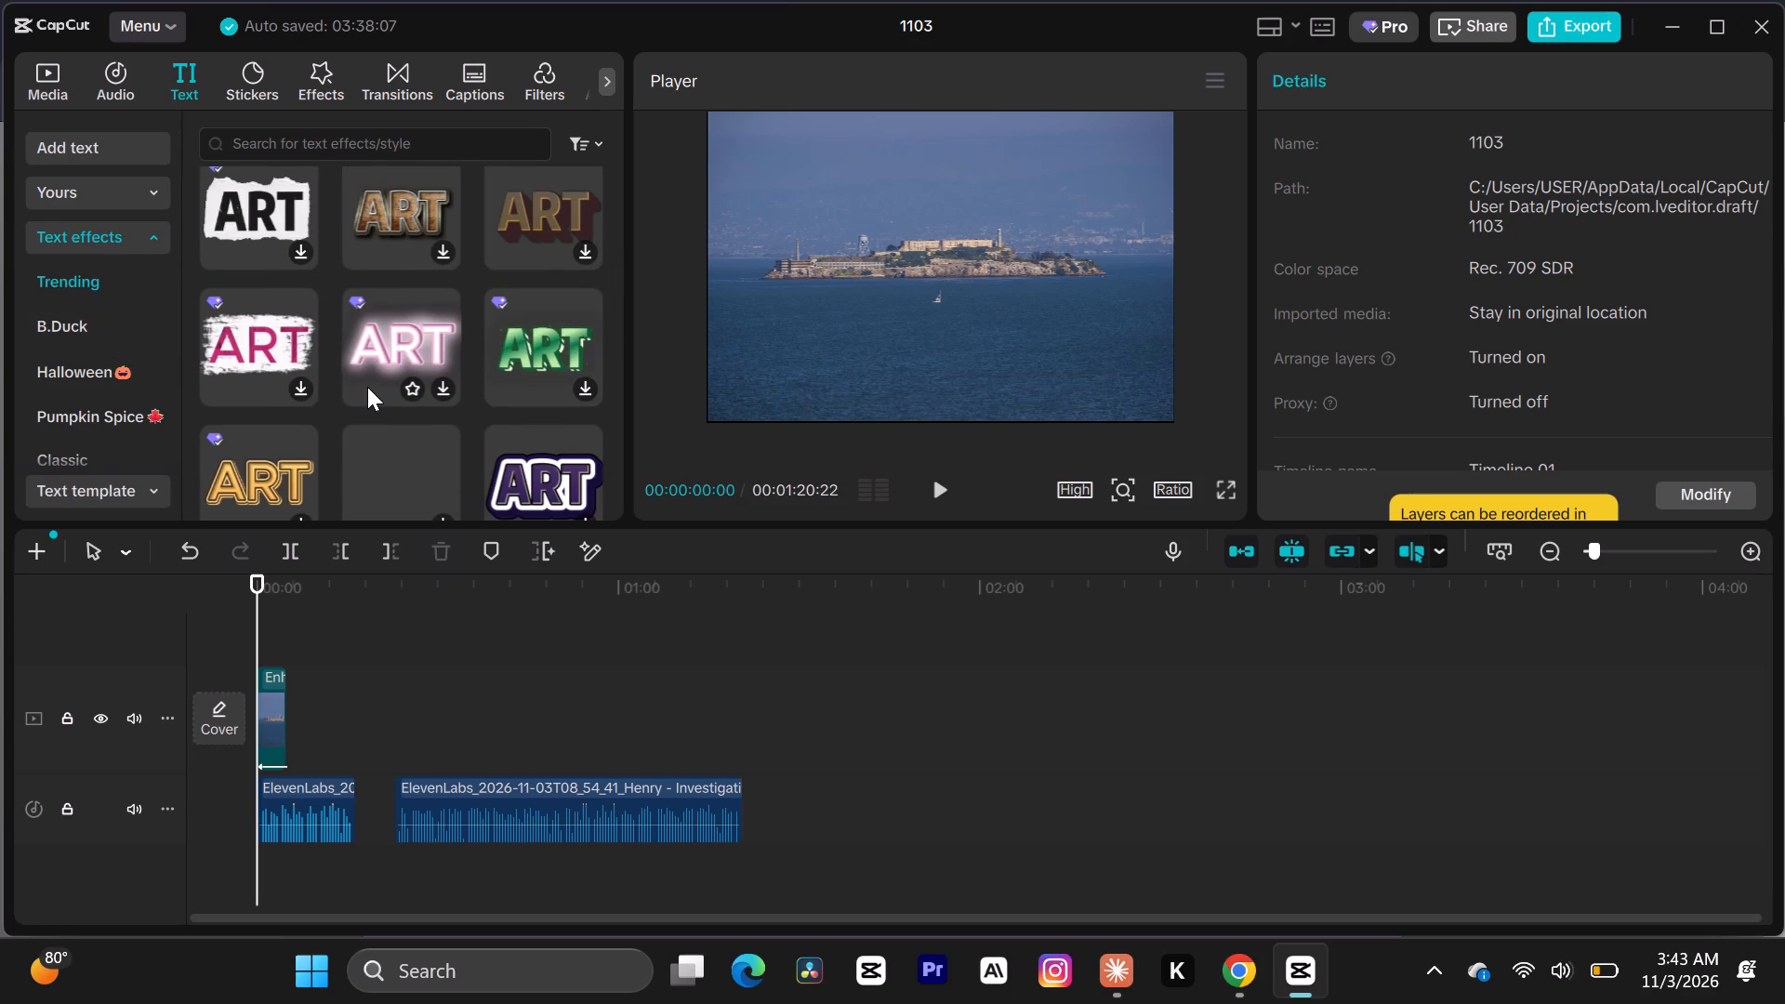
scroll(367, 387, "down", 1)
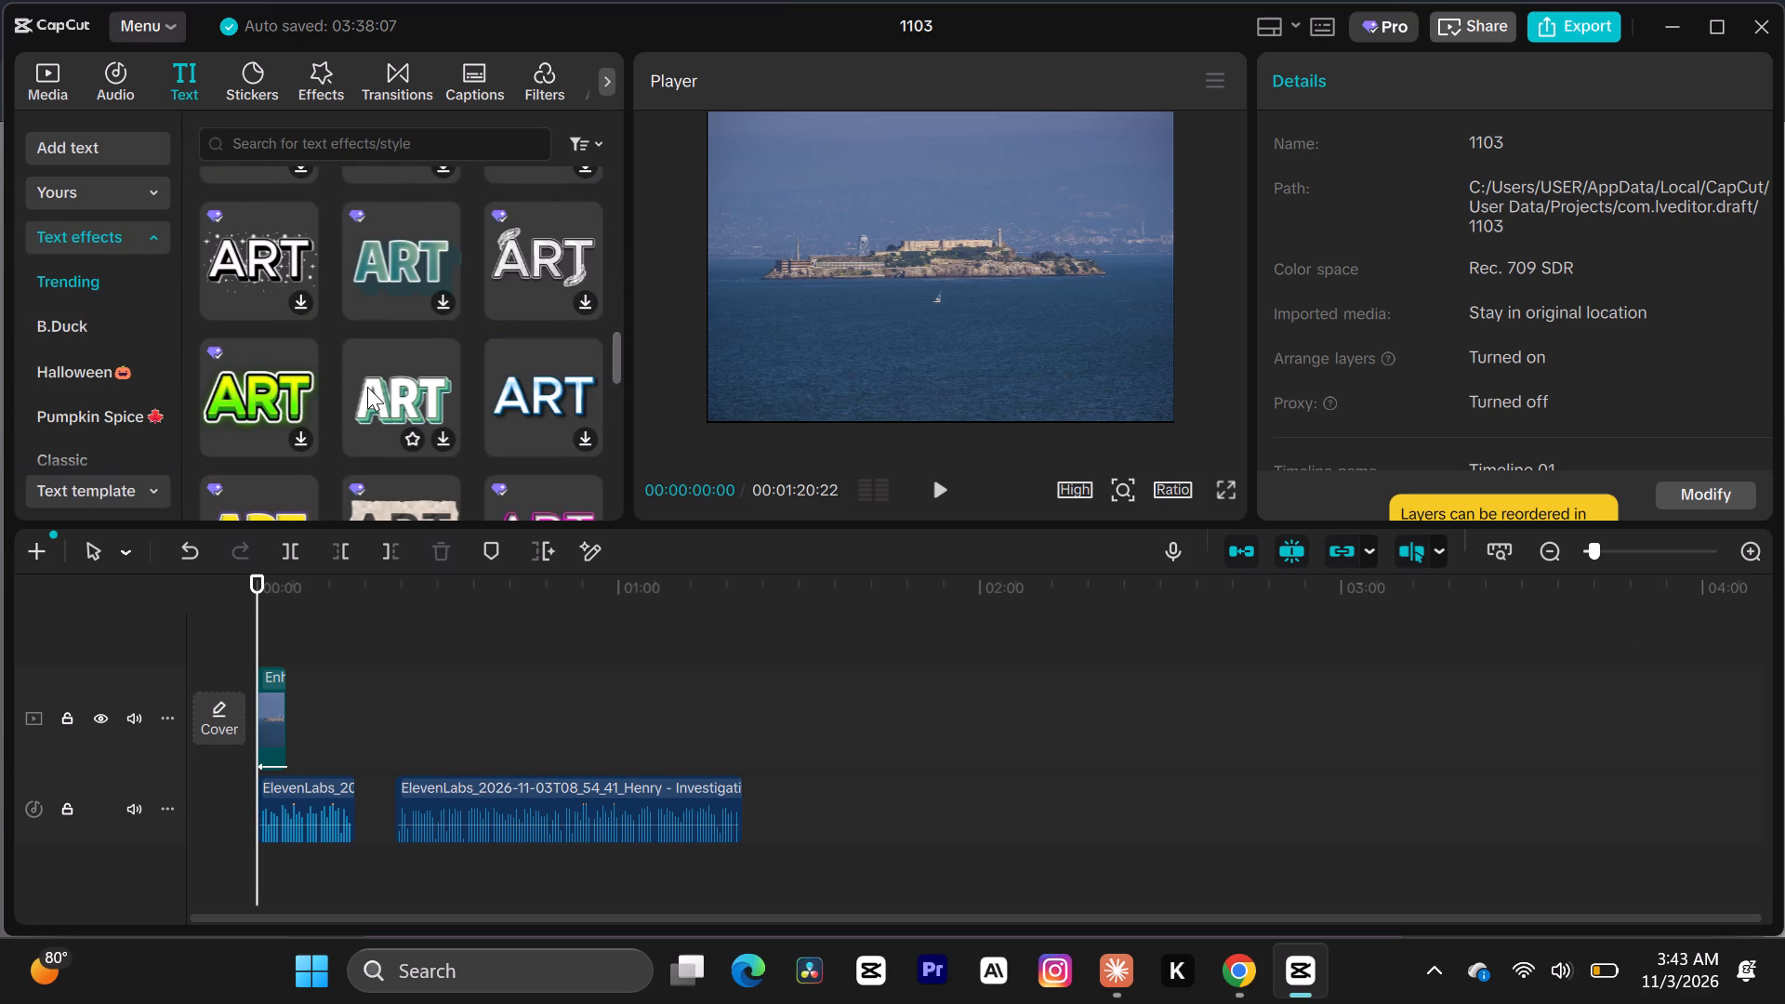
scroll(367, 387, "down", 2)
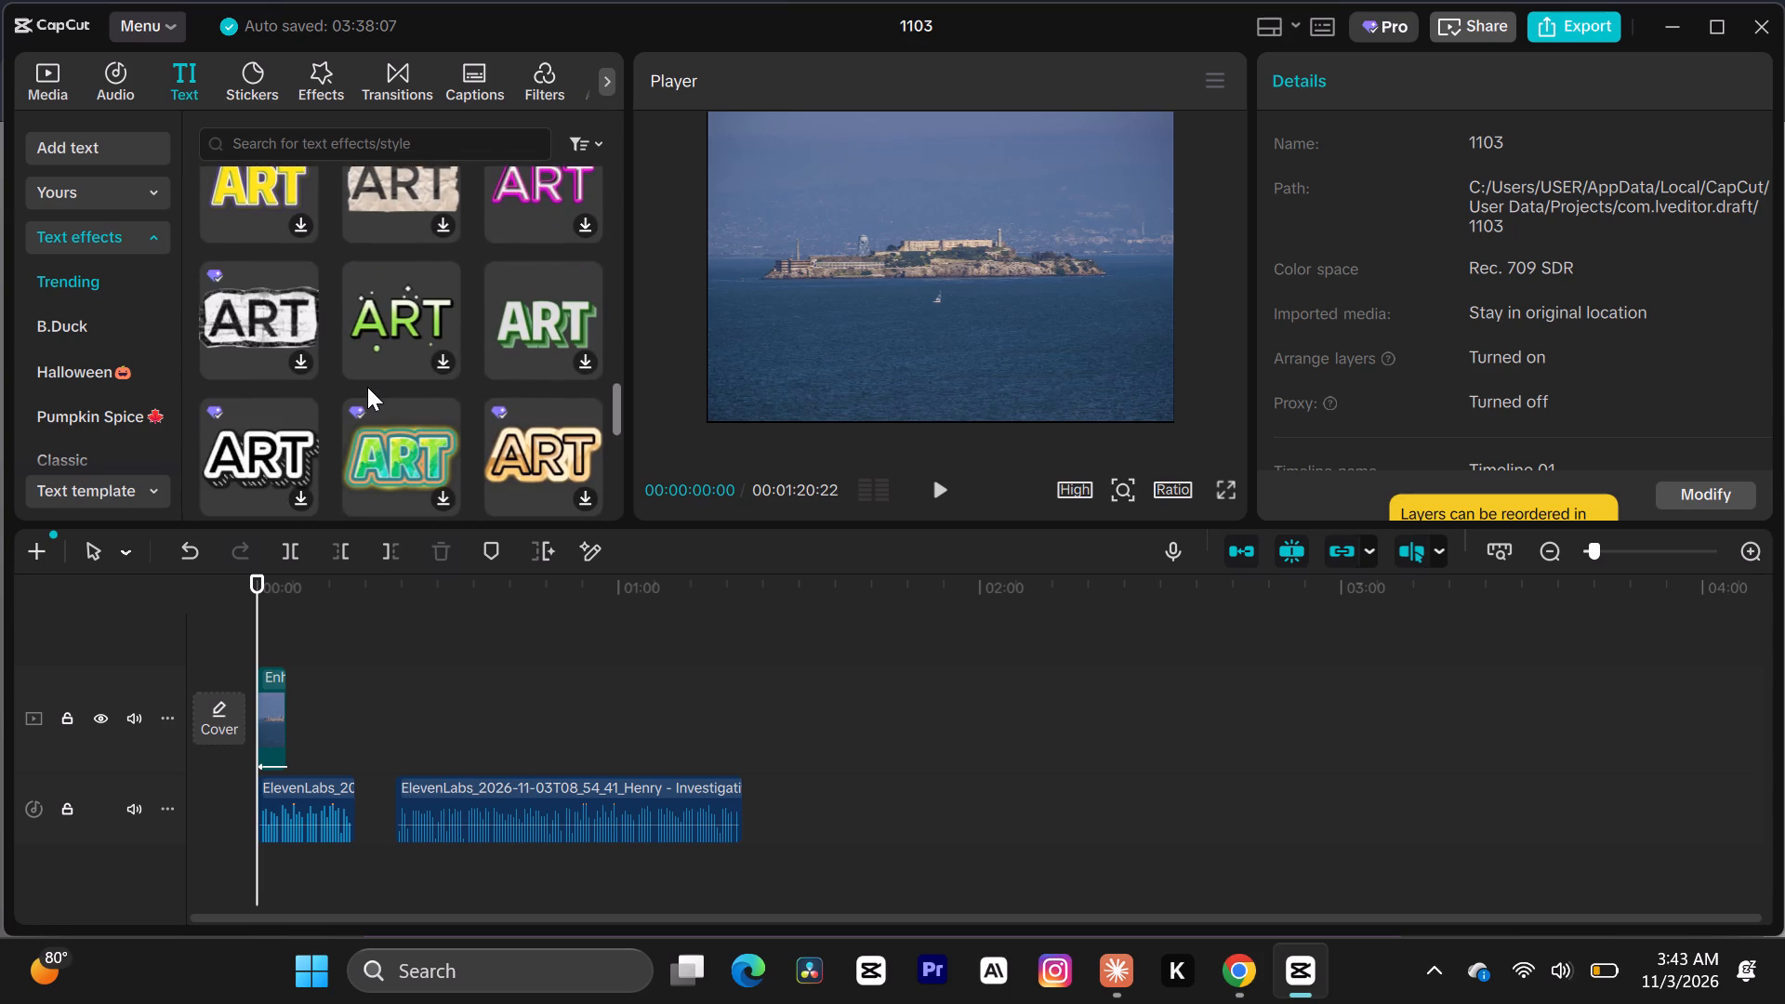
scroll(367, 387, "down", 2)
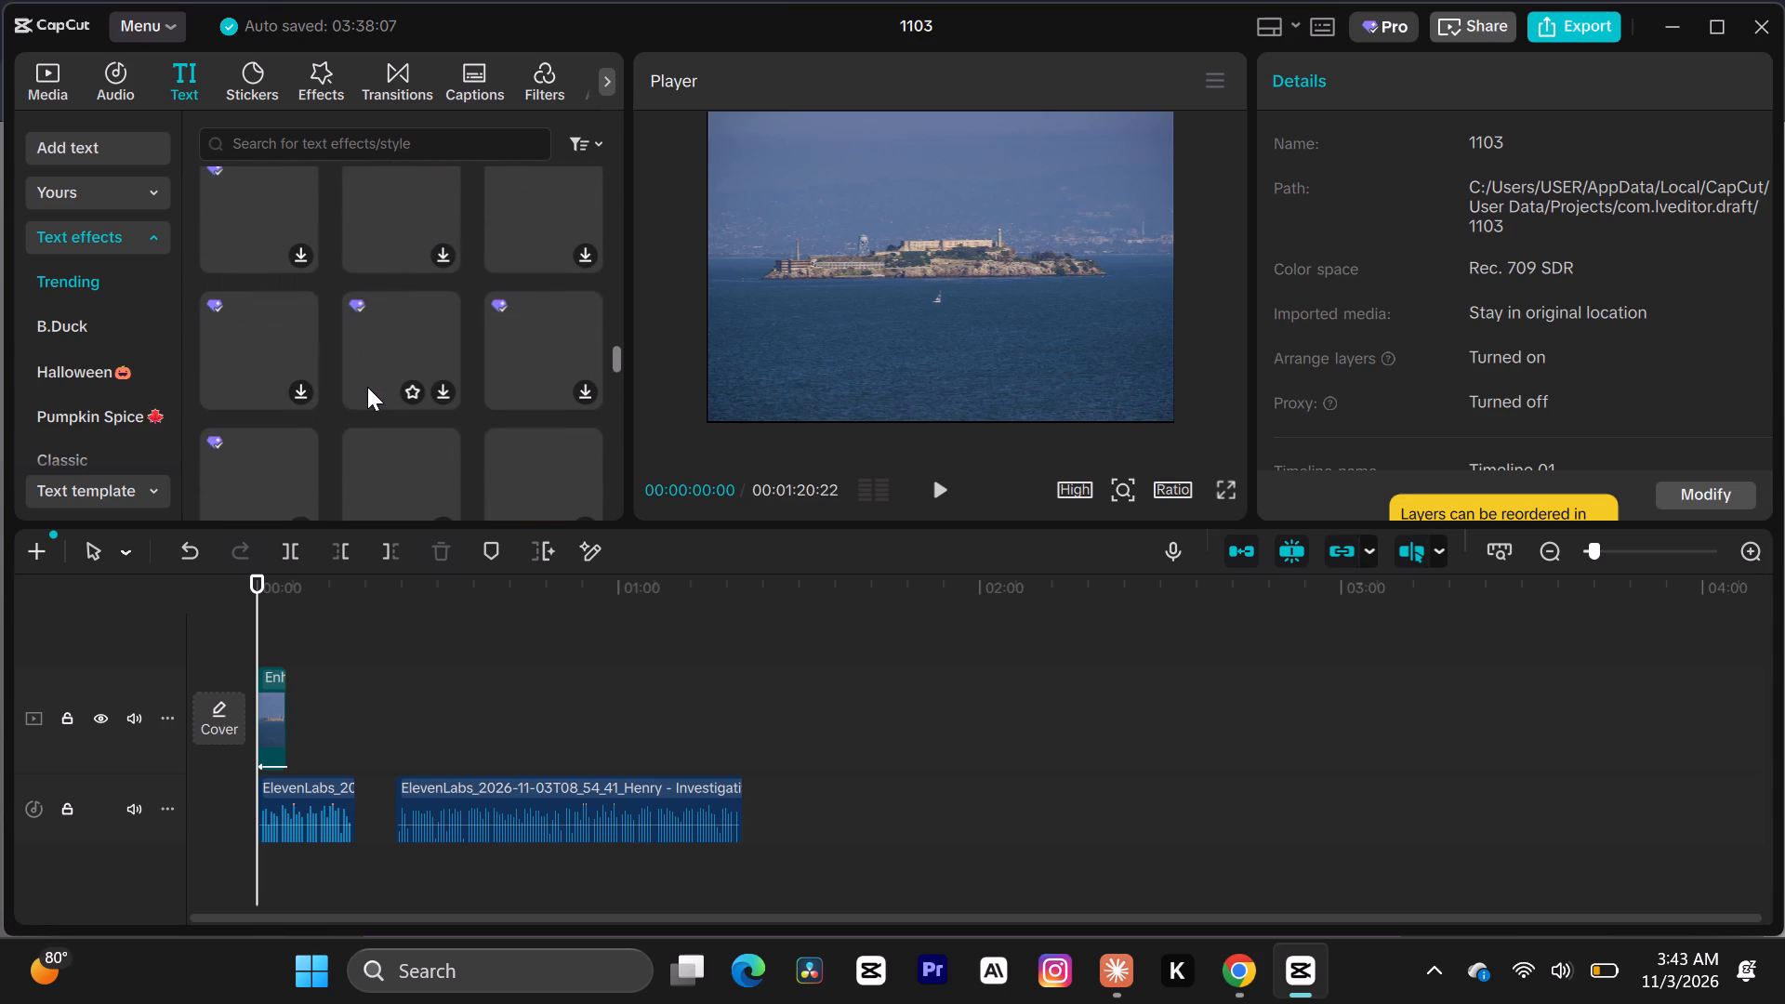
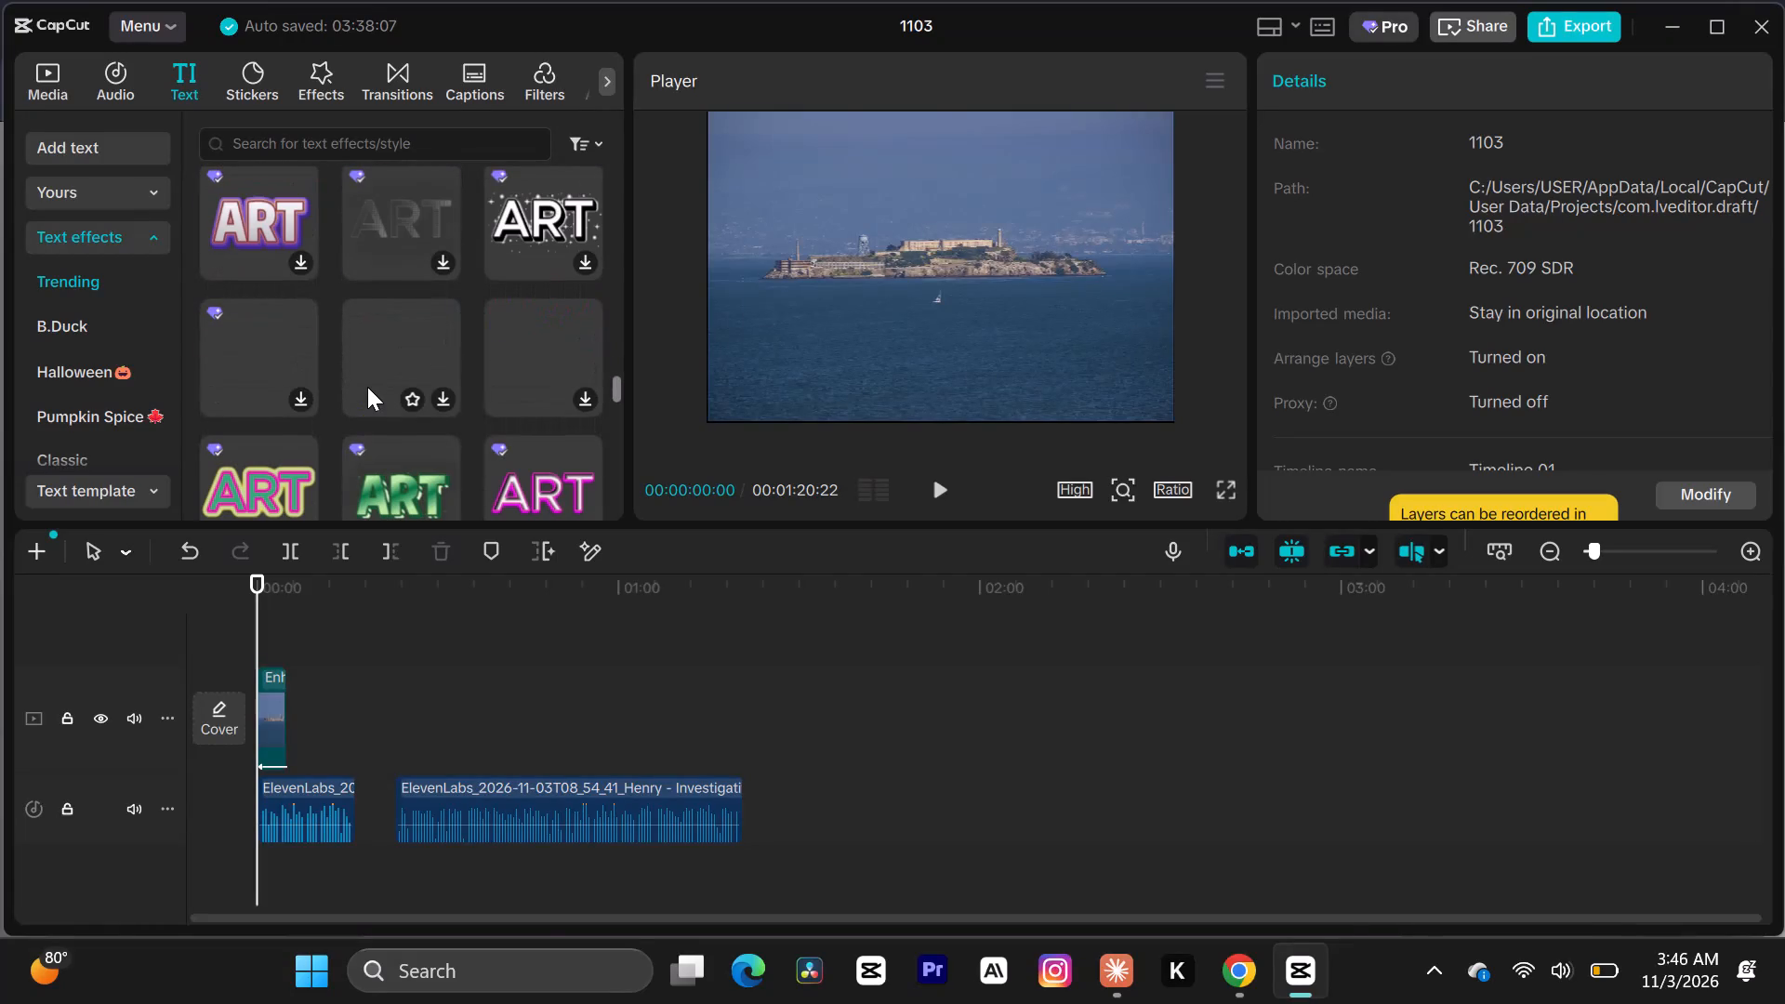
Look further through the Trending text effects for a style that fits the documentary's opening.
scroll(367, 387, "down", 1)
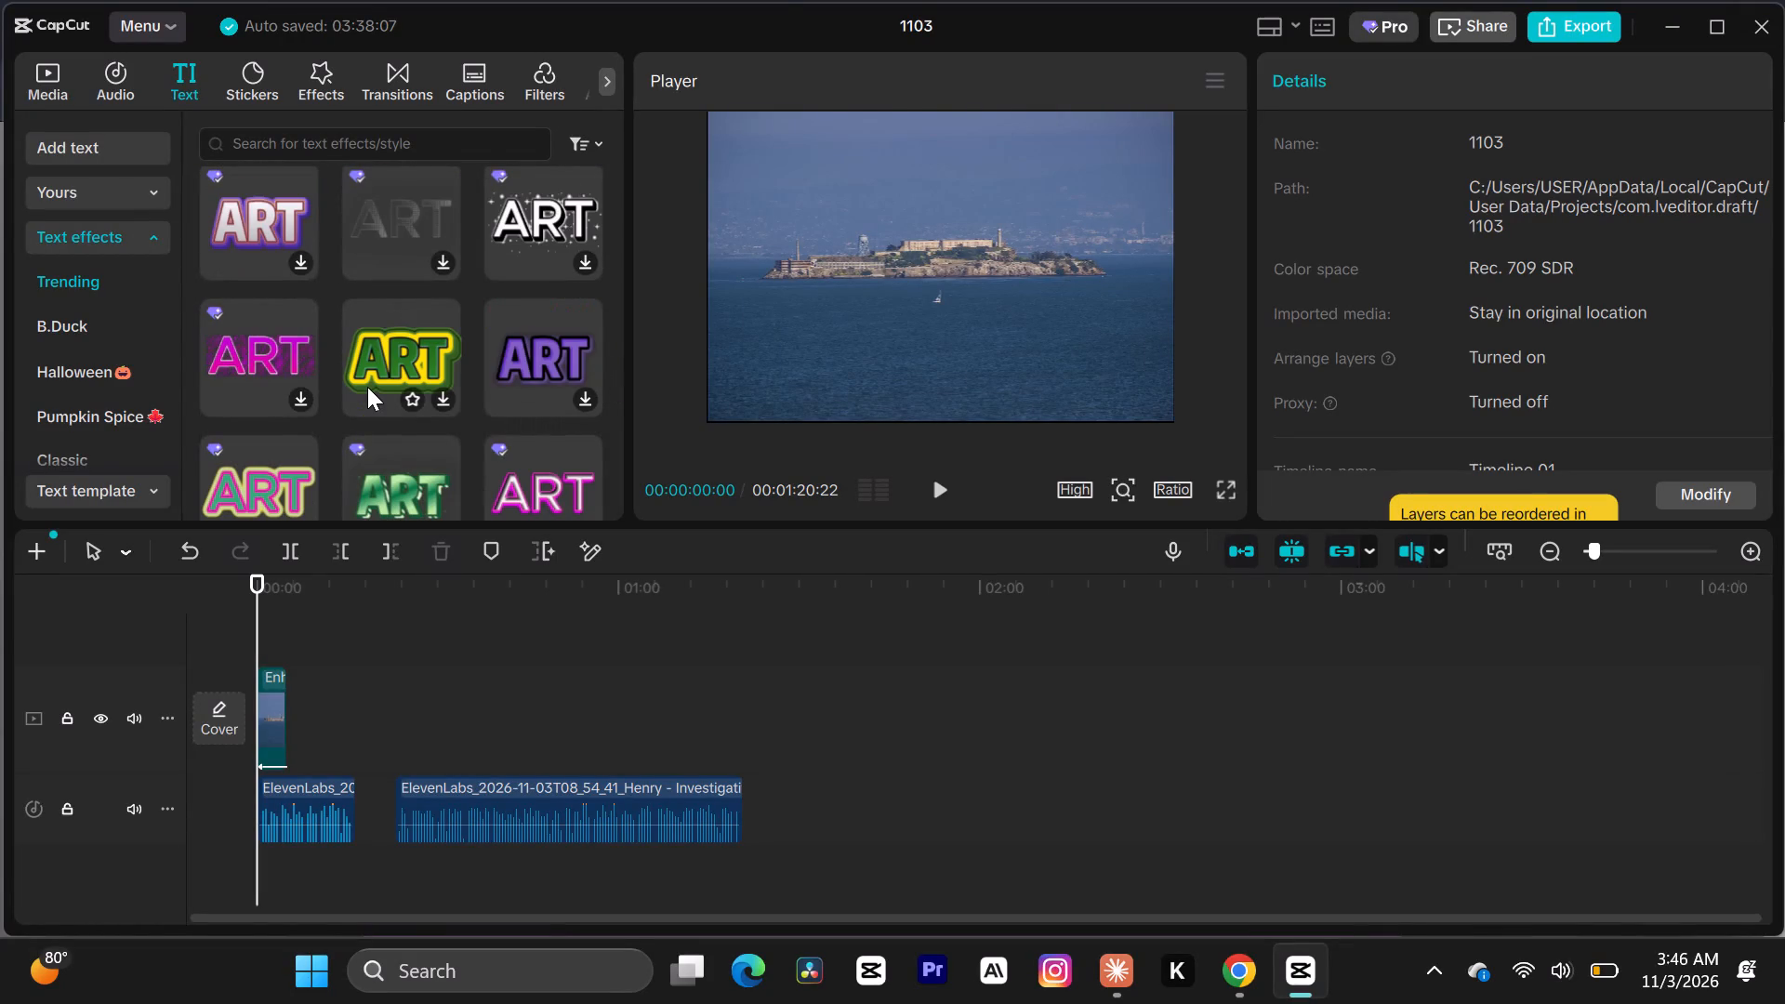
scroll(367, 387, "down", 1)
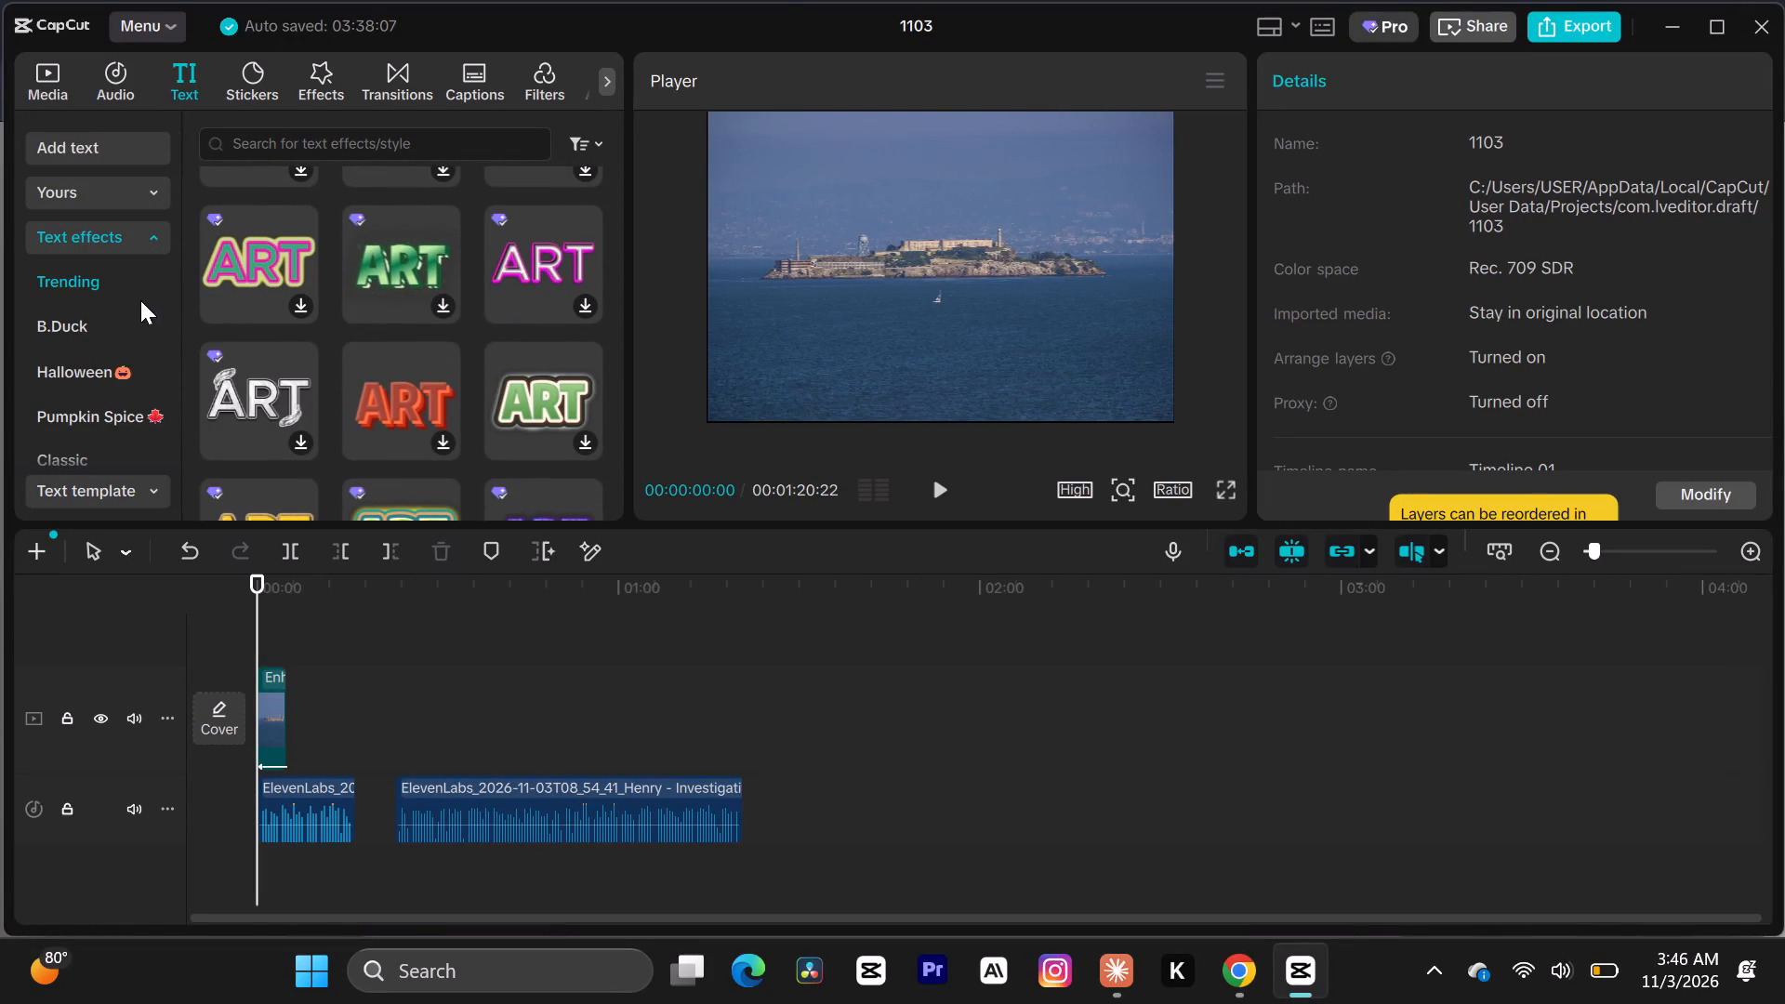
scroll(405, 352, "down", 1)
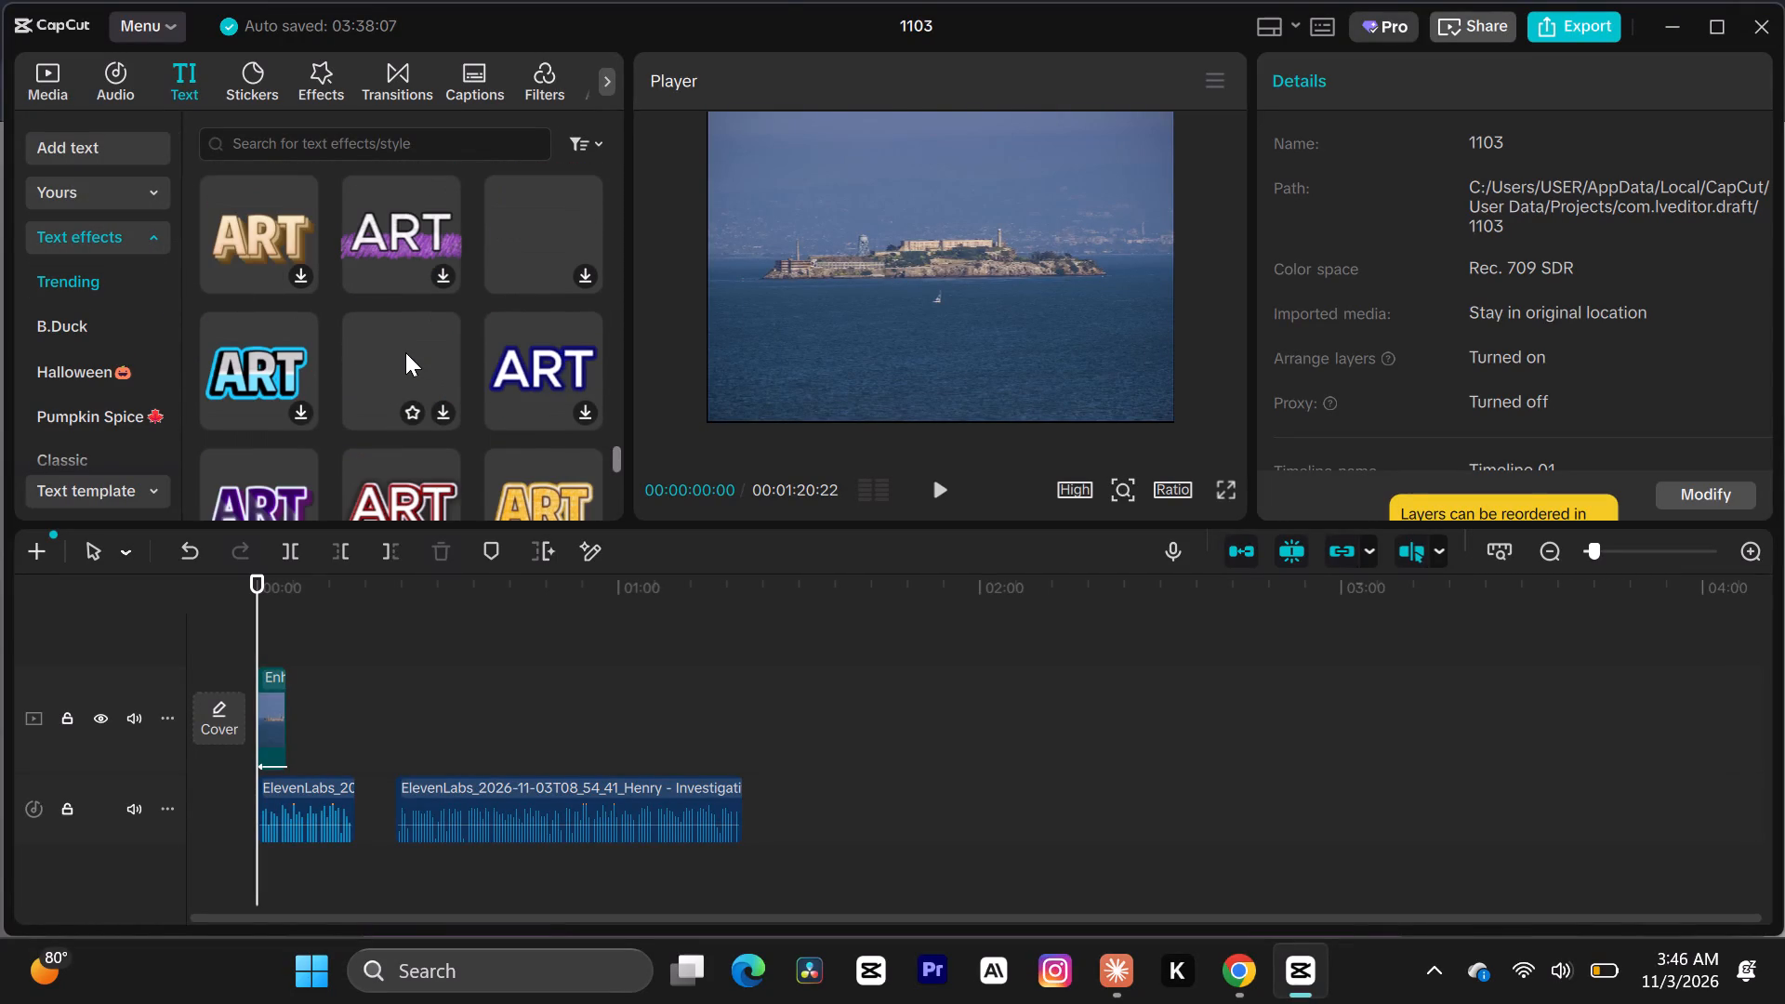
scroll(405, 352, "down", 1)
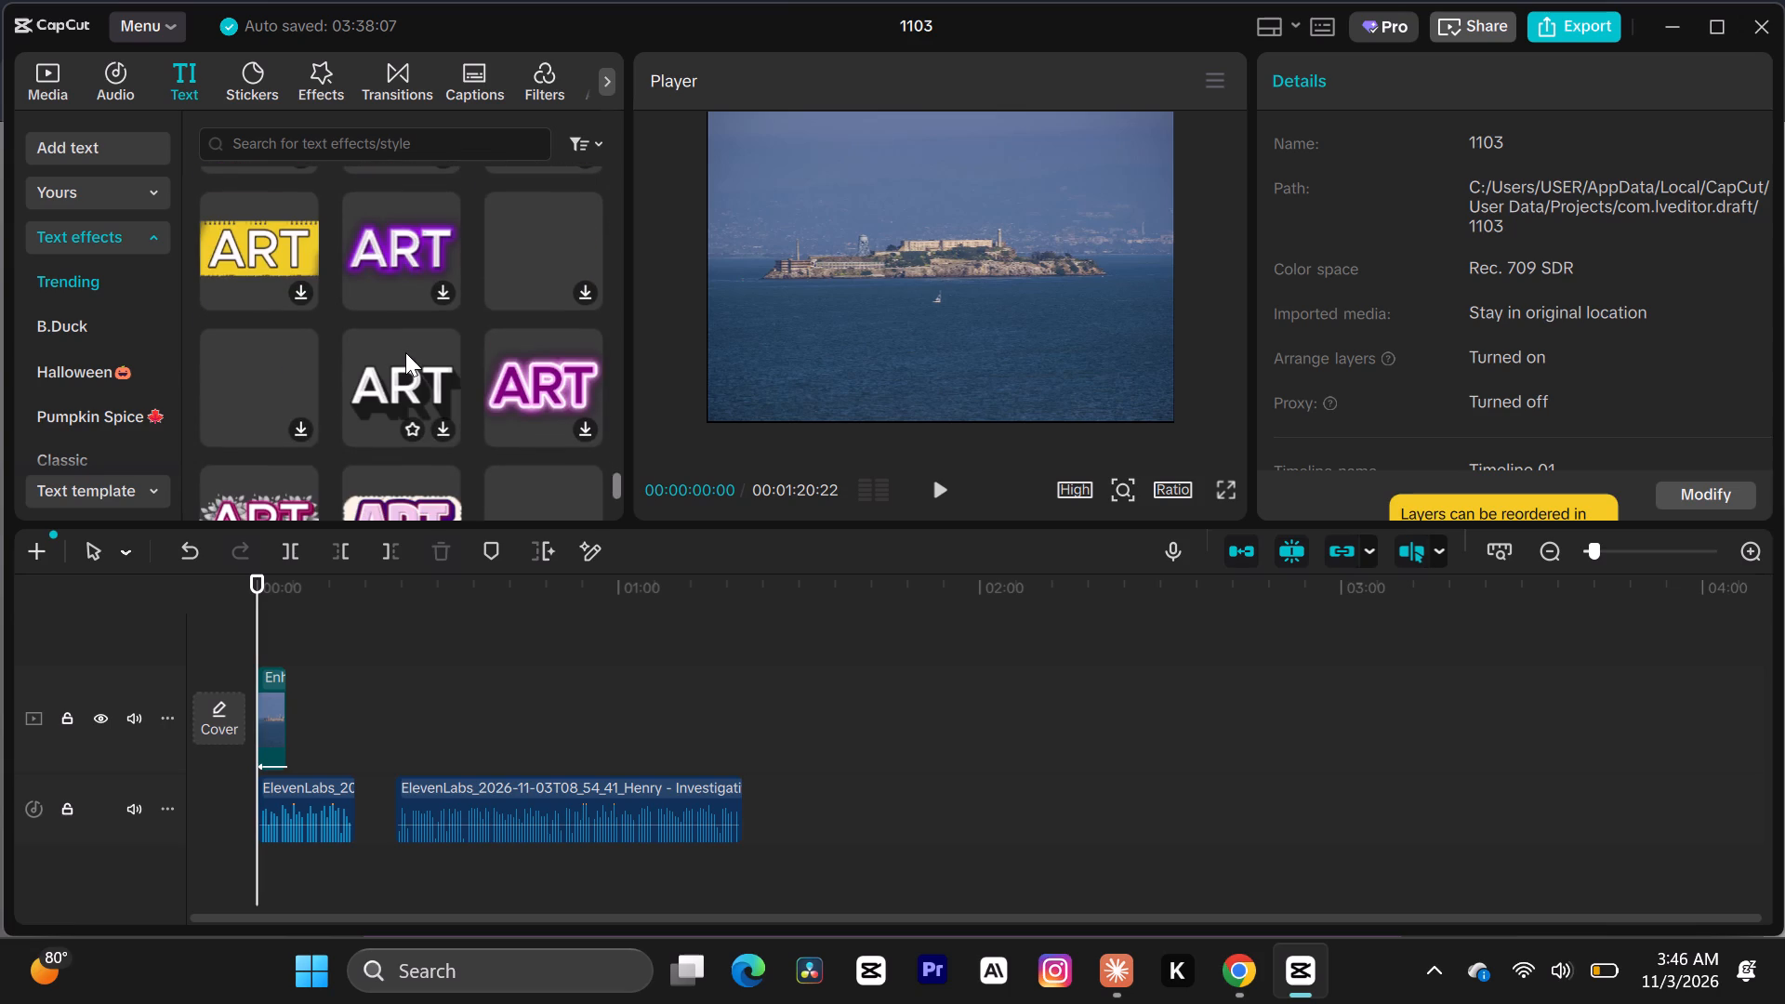
Browse the Trending text templates for a title design that suits the opening over the Alcatraz photo.
left_click(161, 491)
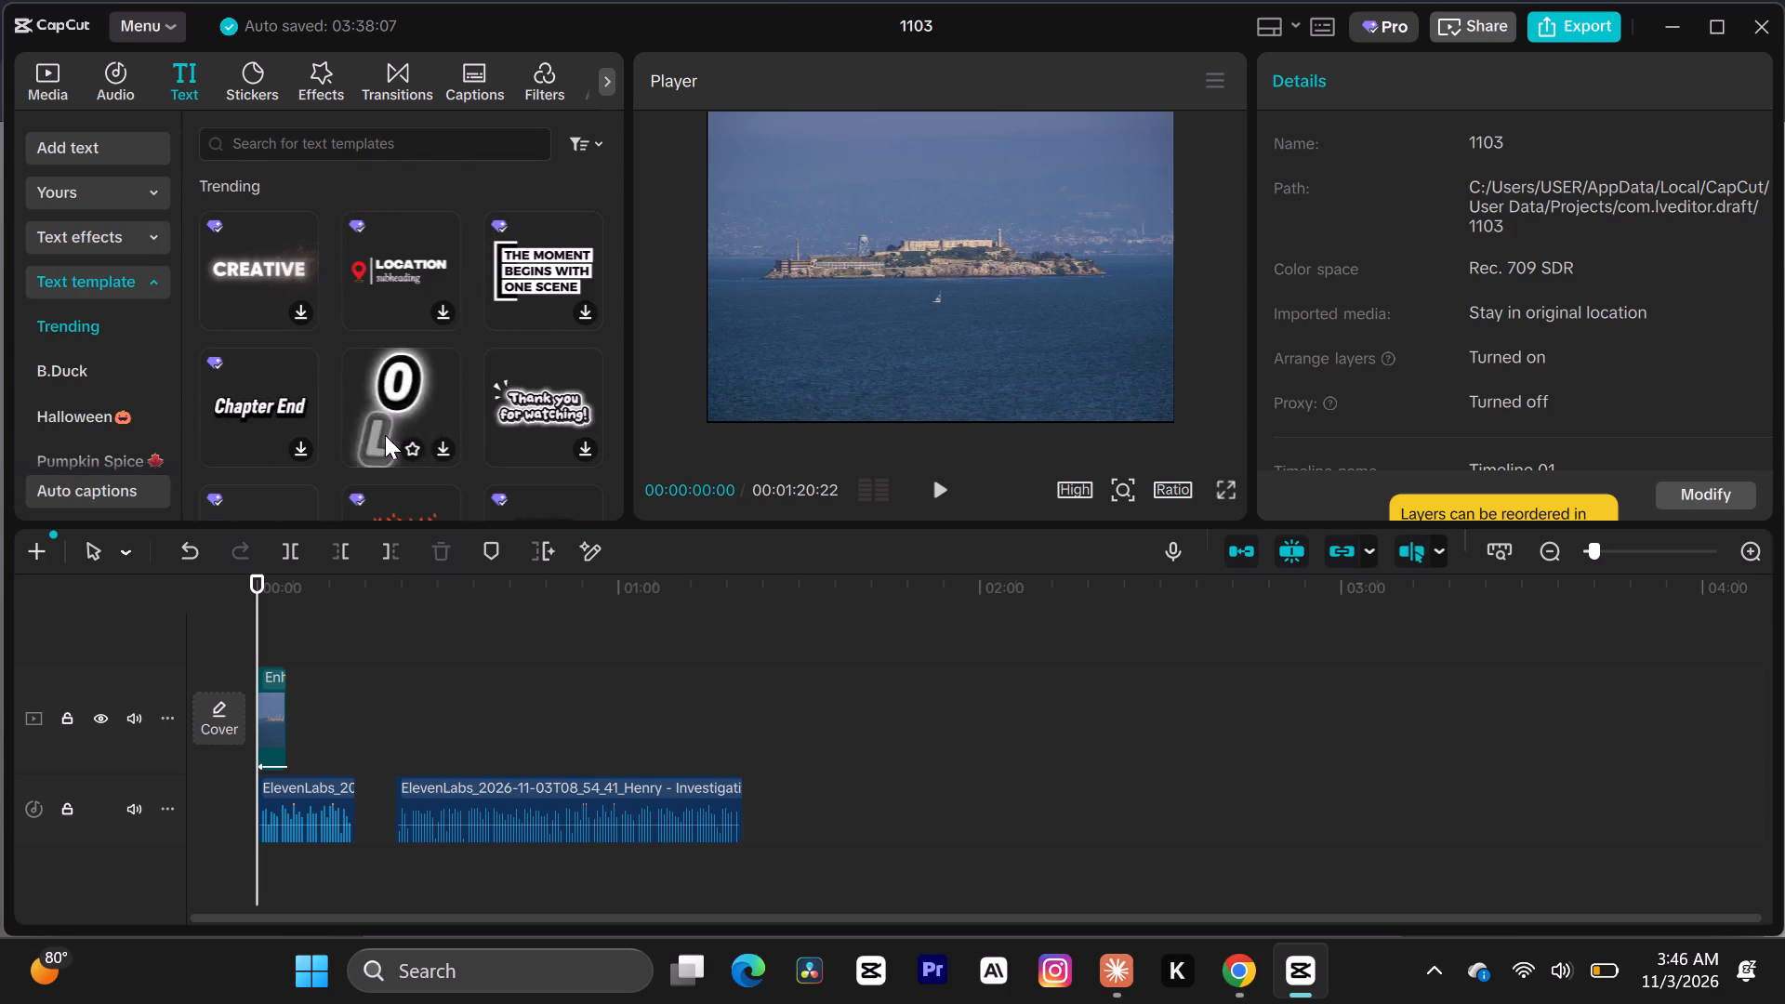
scroll(423, 390, "down", 1)
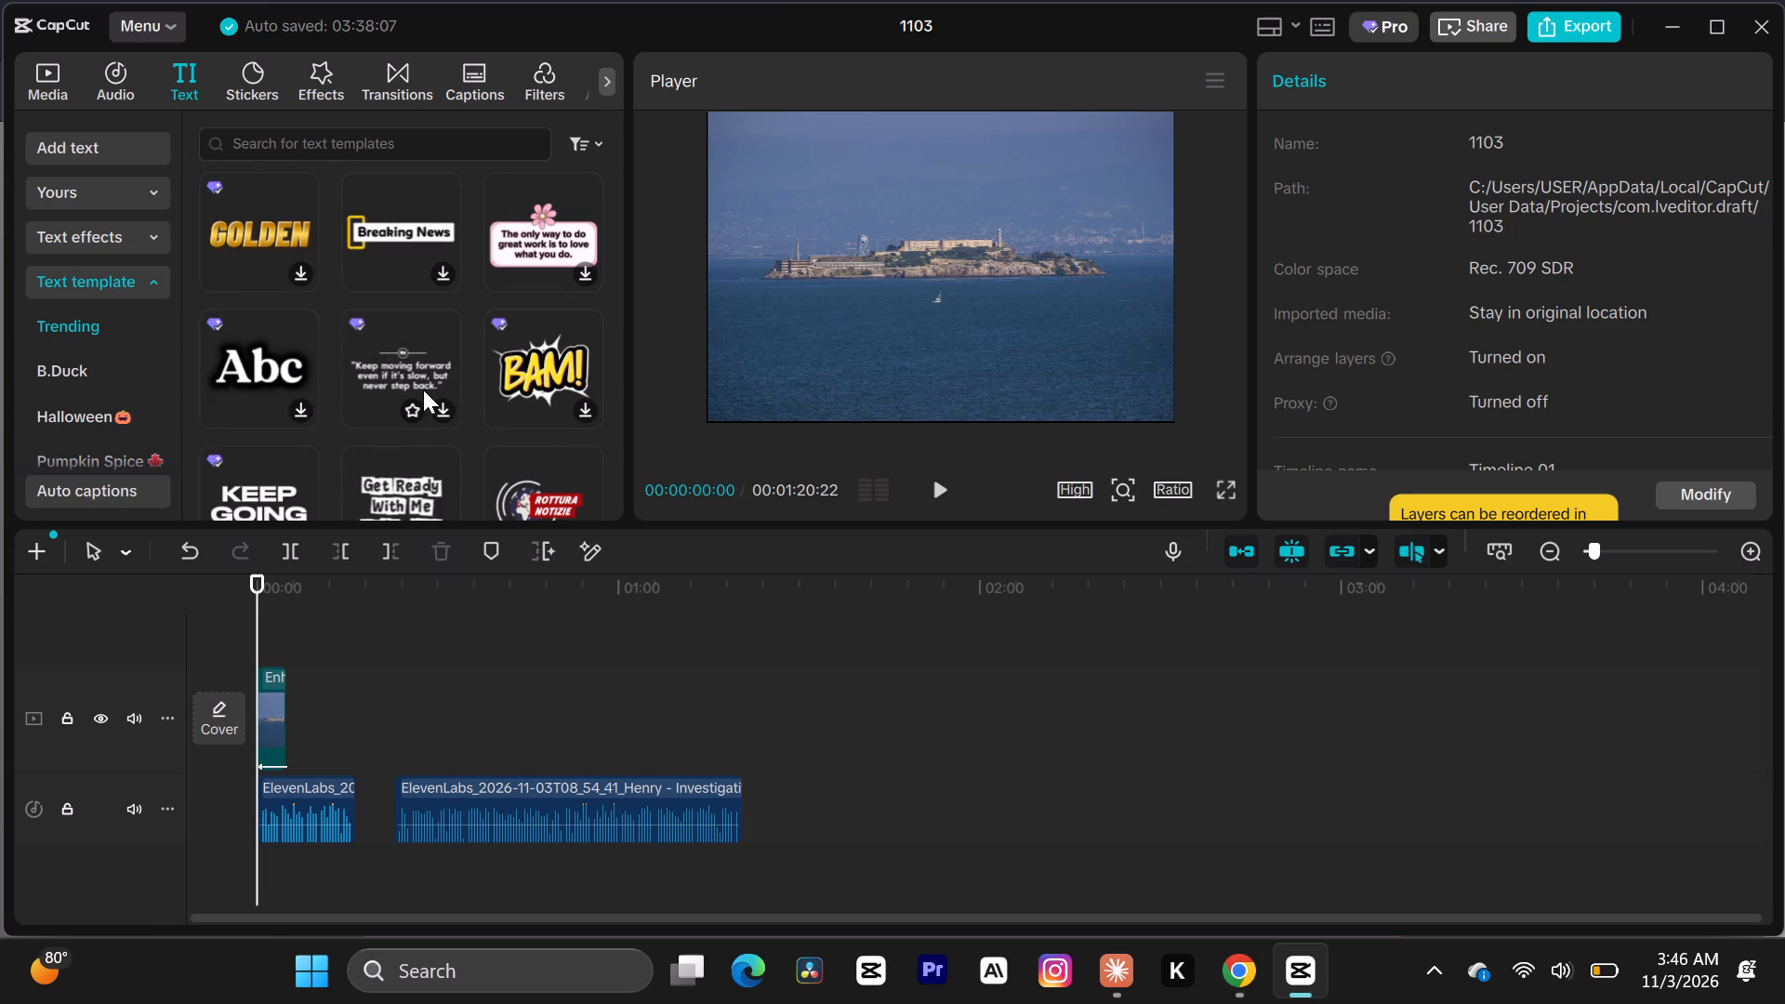
scroll(423, 390, "down", 1)
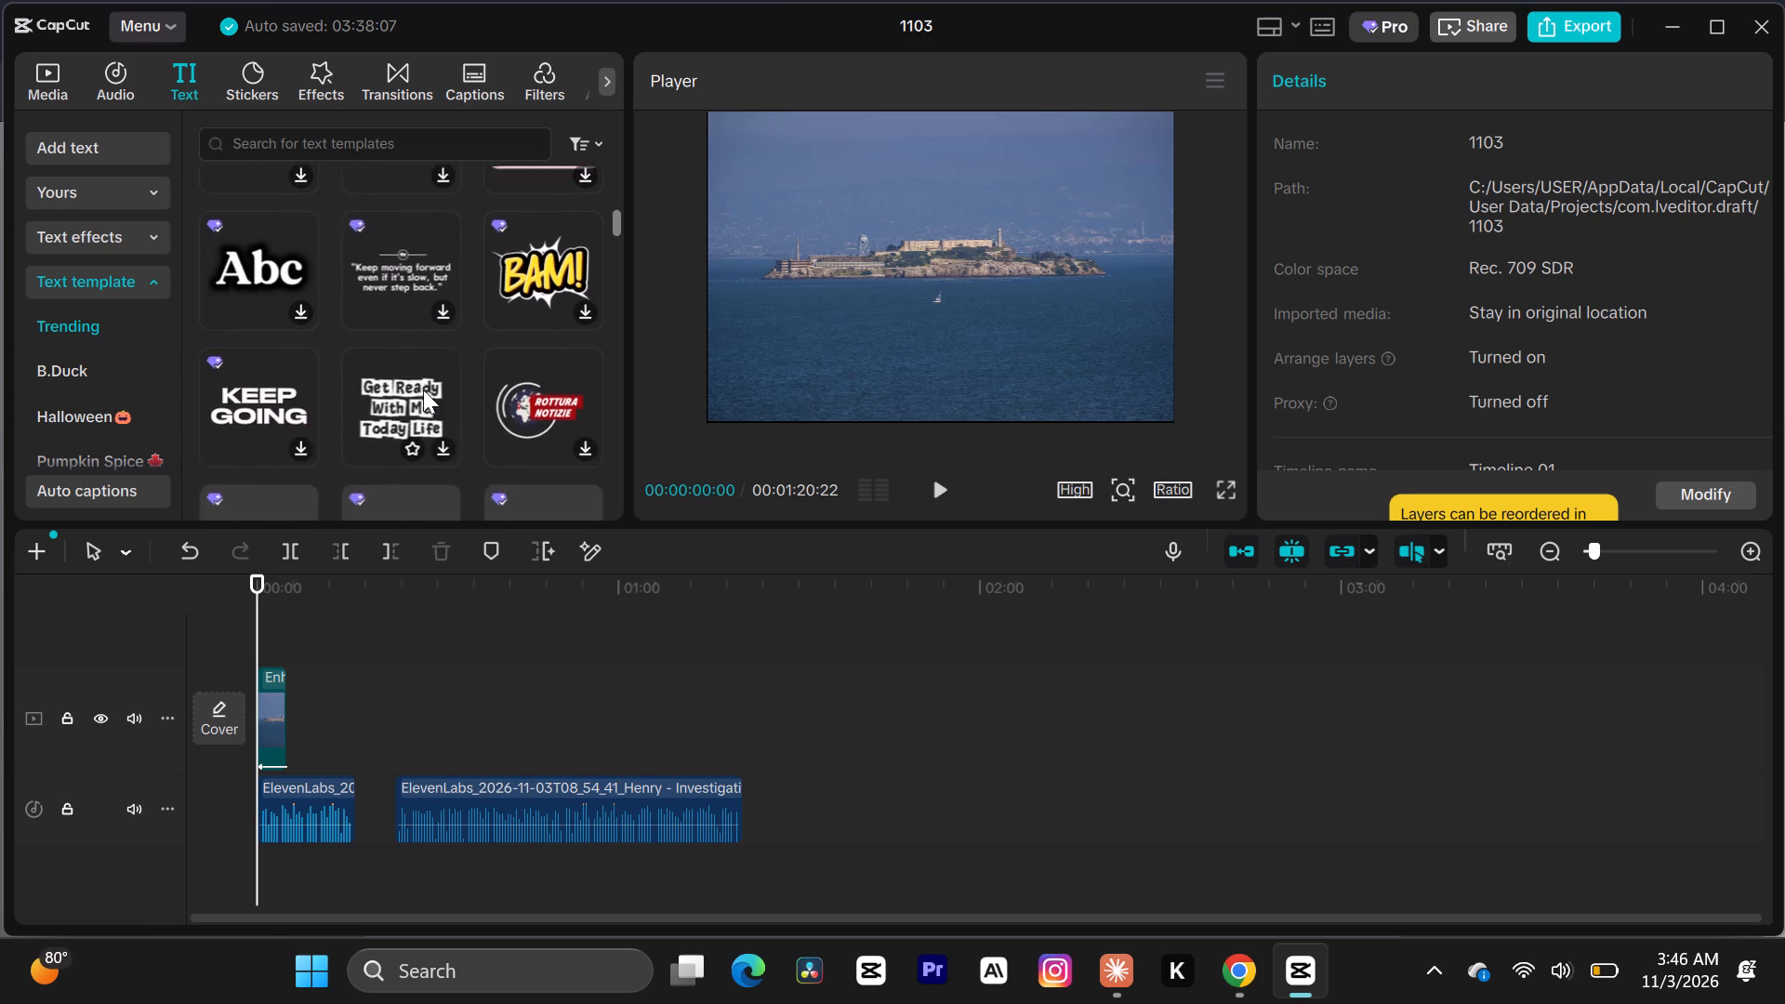
scroll(423, 390, "down", 1)
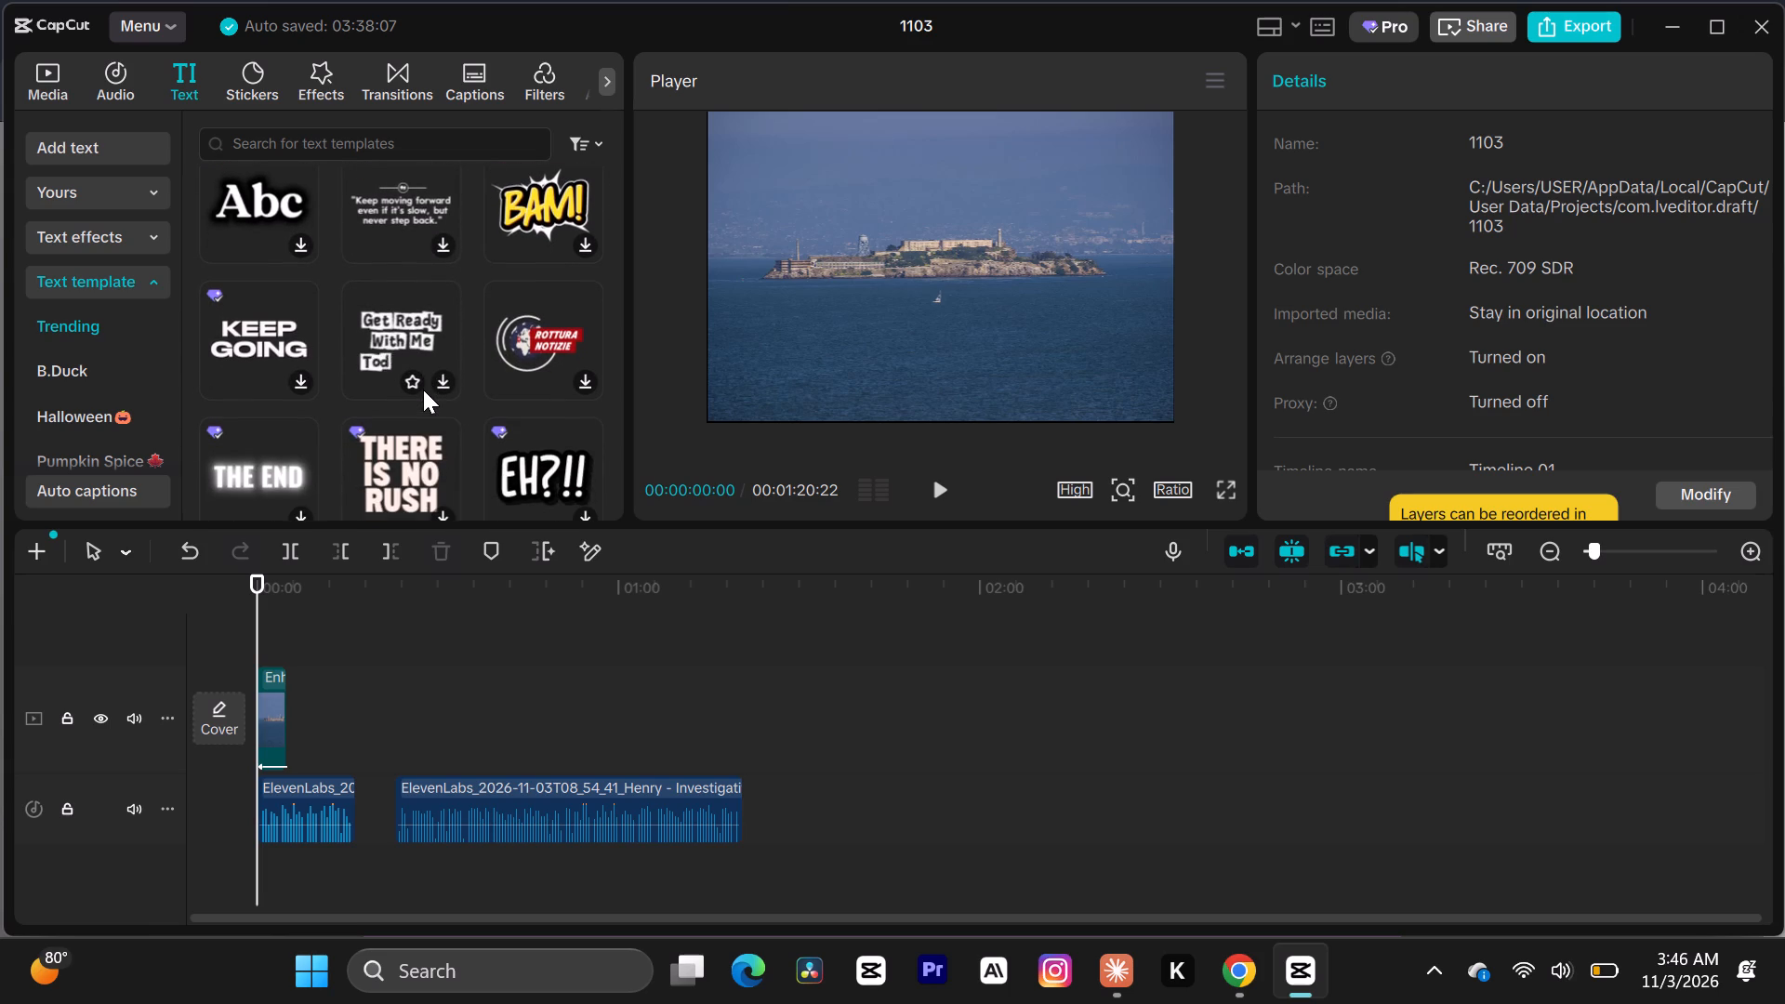
scroll(423, 390, "down", 1)
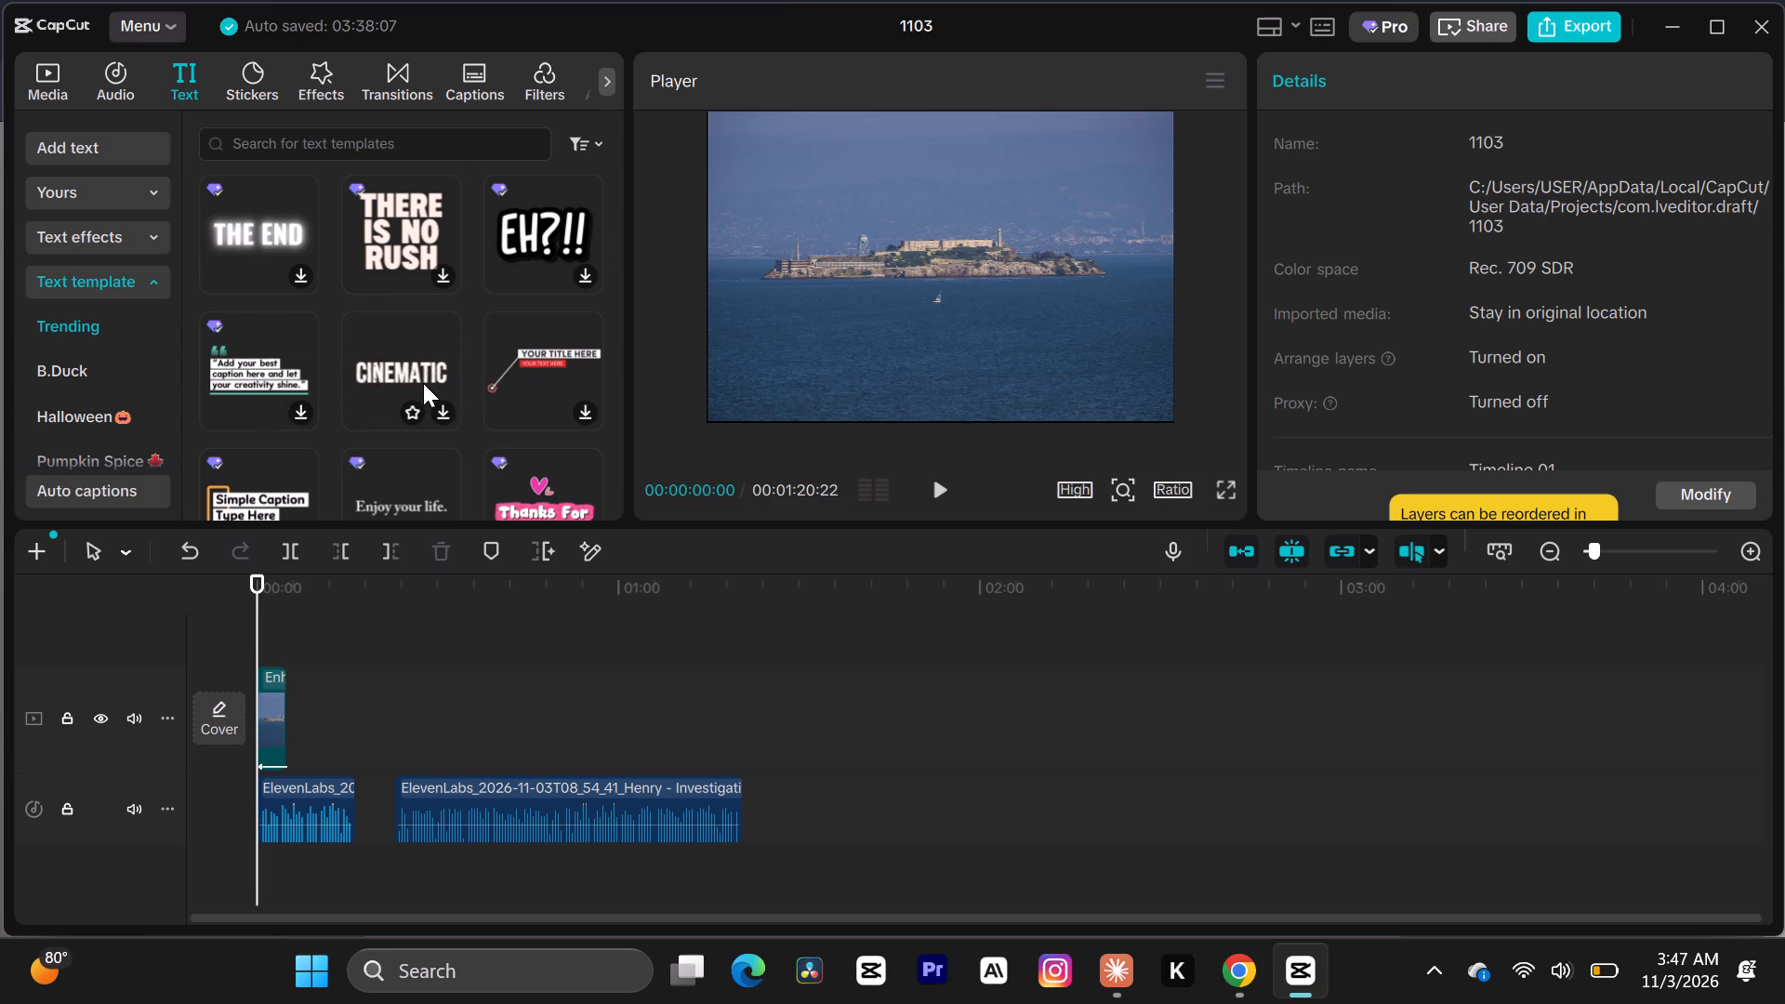
scroll(423, 383, "down", 1)
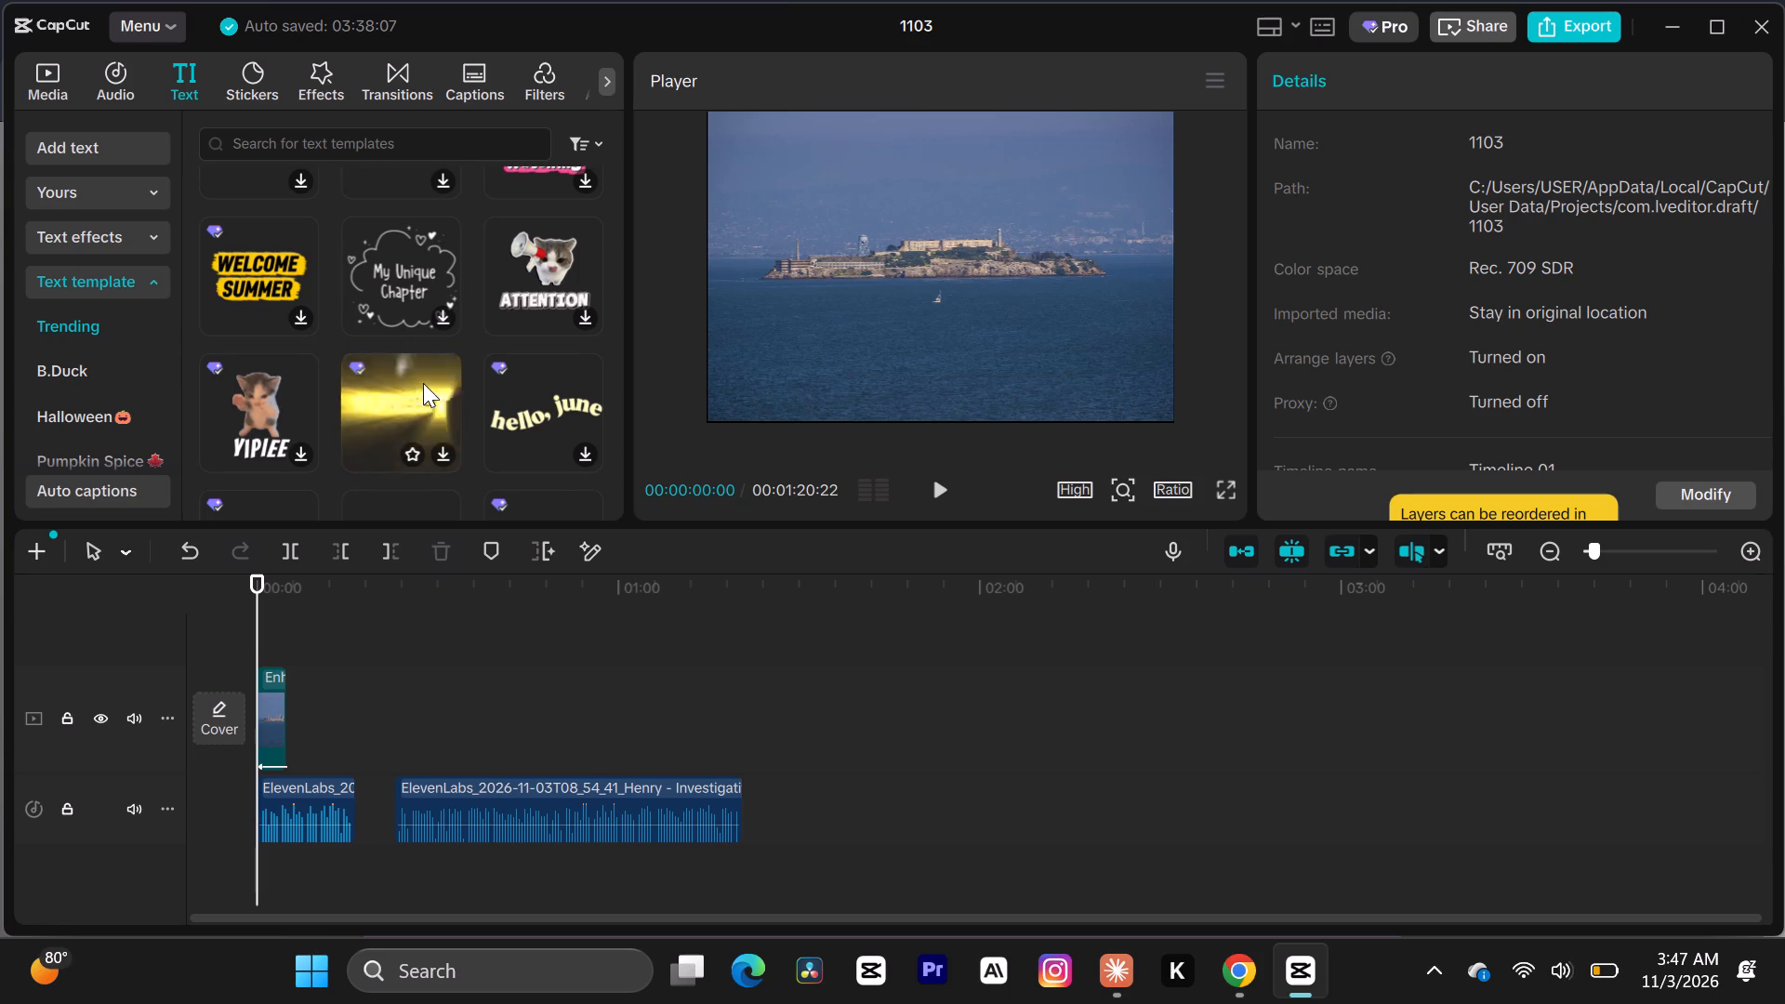
scroll(423, 383, "down", 1)
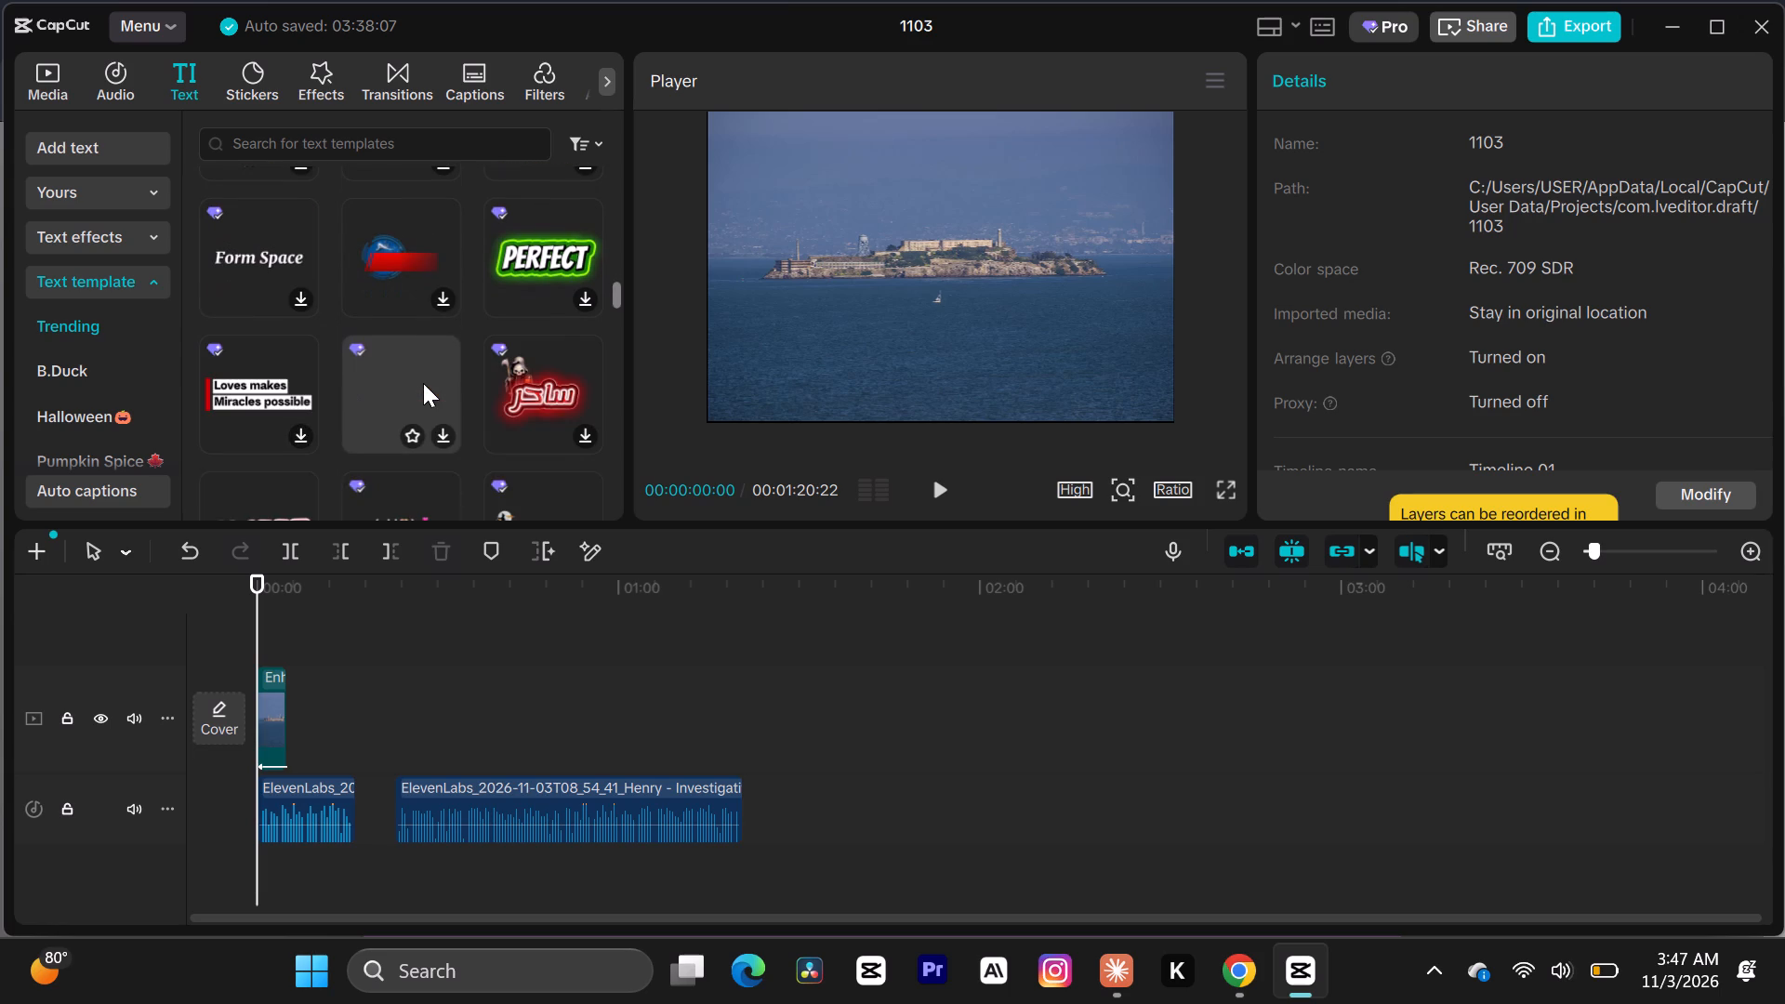
scroll(423, 383, "down", 1)
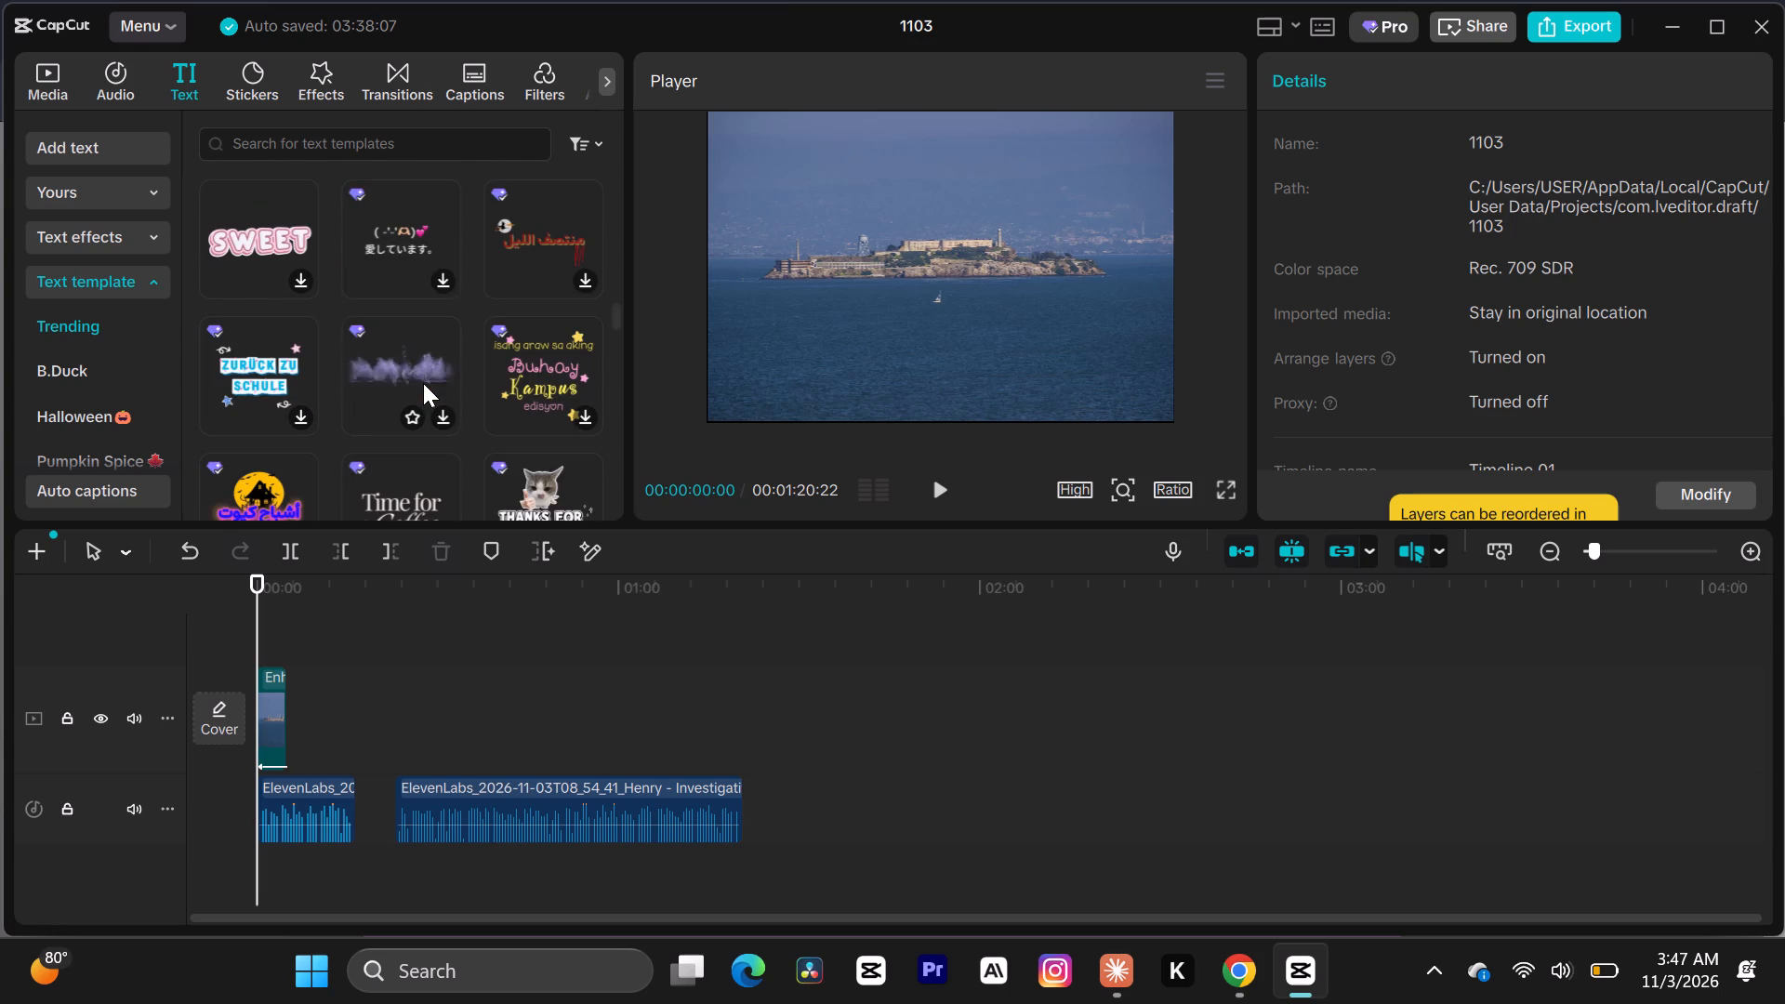
scroll(423, 383, "down", 1)
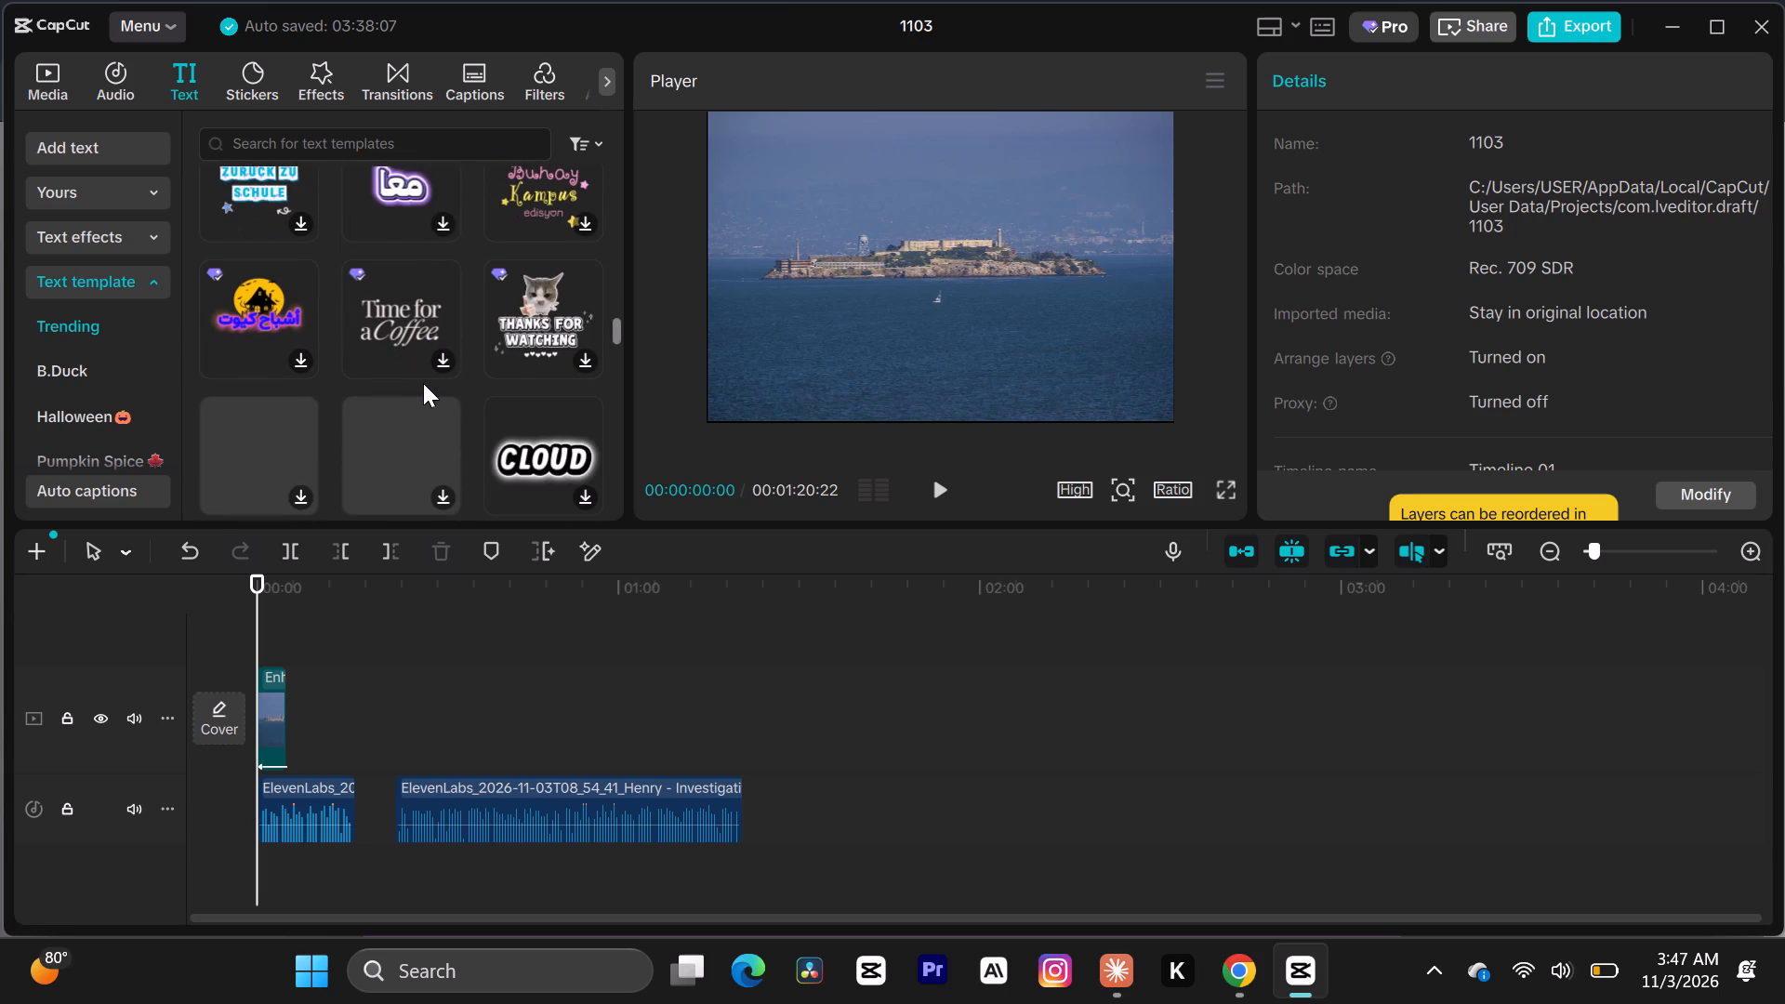
scroll(423, 383, "down", 1)
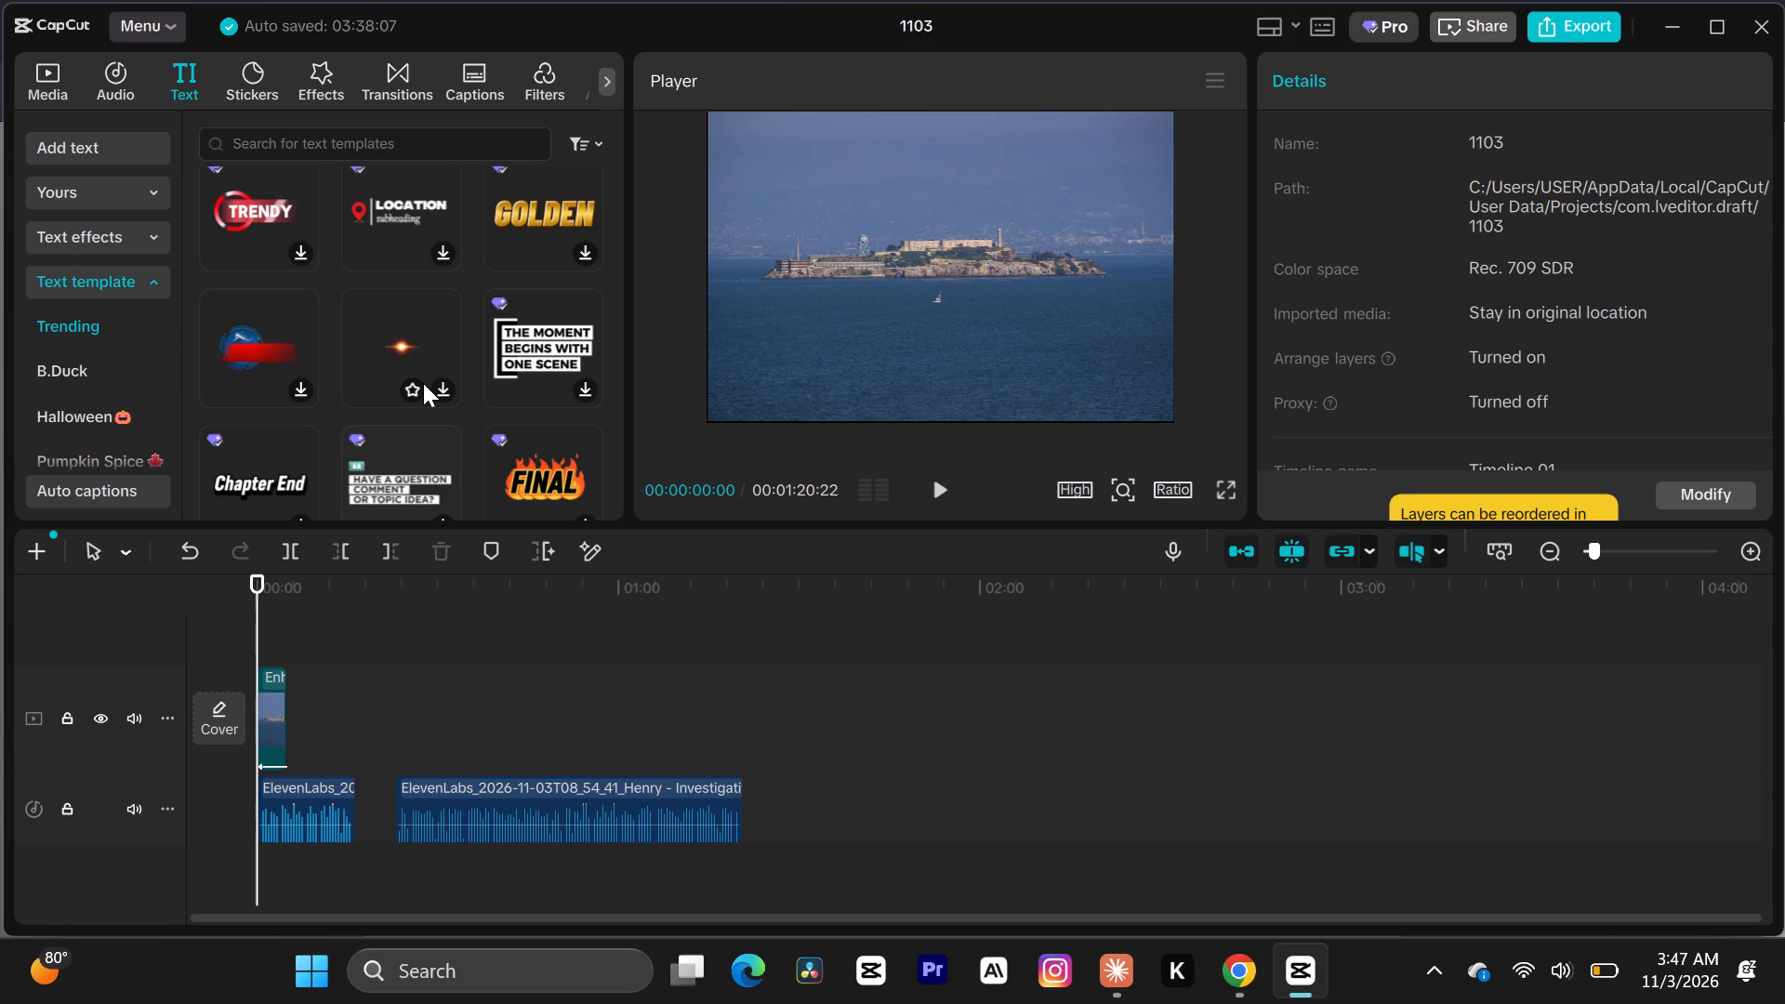
Add the Trending text effect with white lettering and a long black shadow at the very start of the timeline, over the Alcatraz photo.
left_click(130, 242)
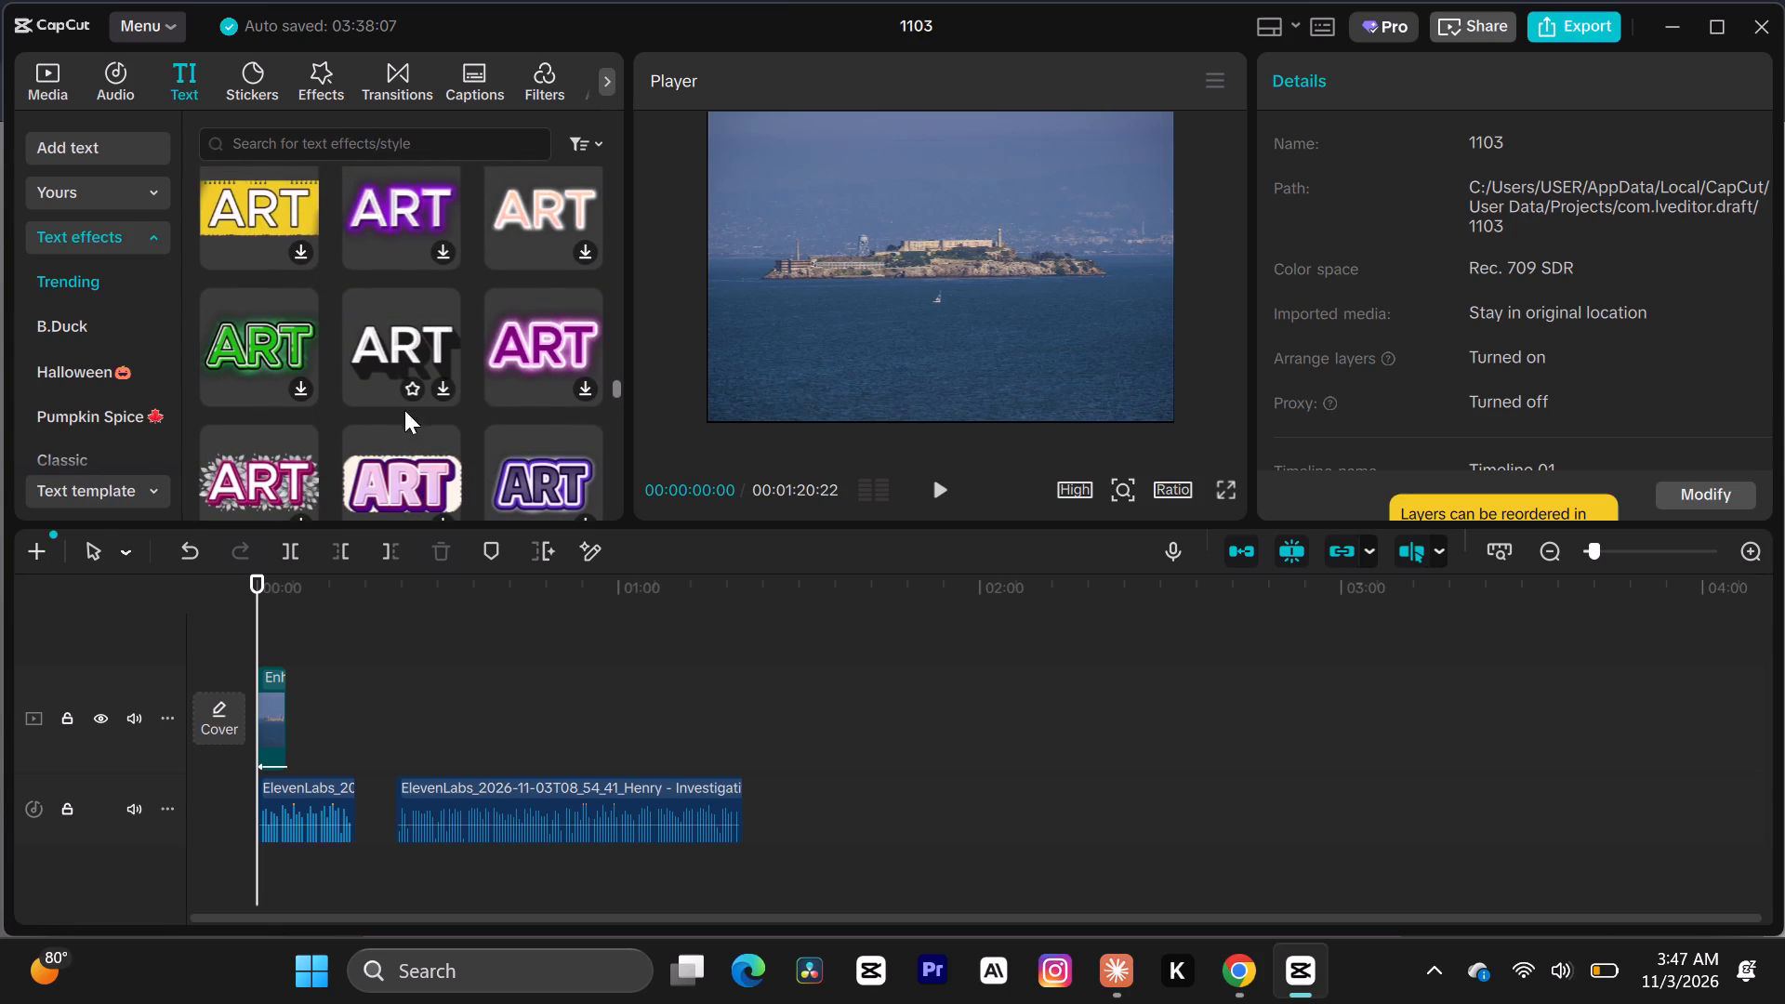
left_click(394, 359)
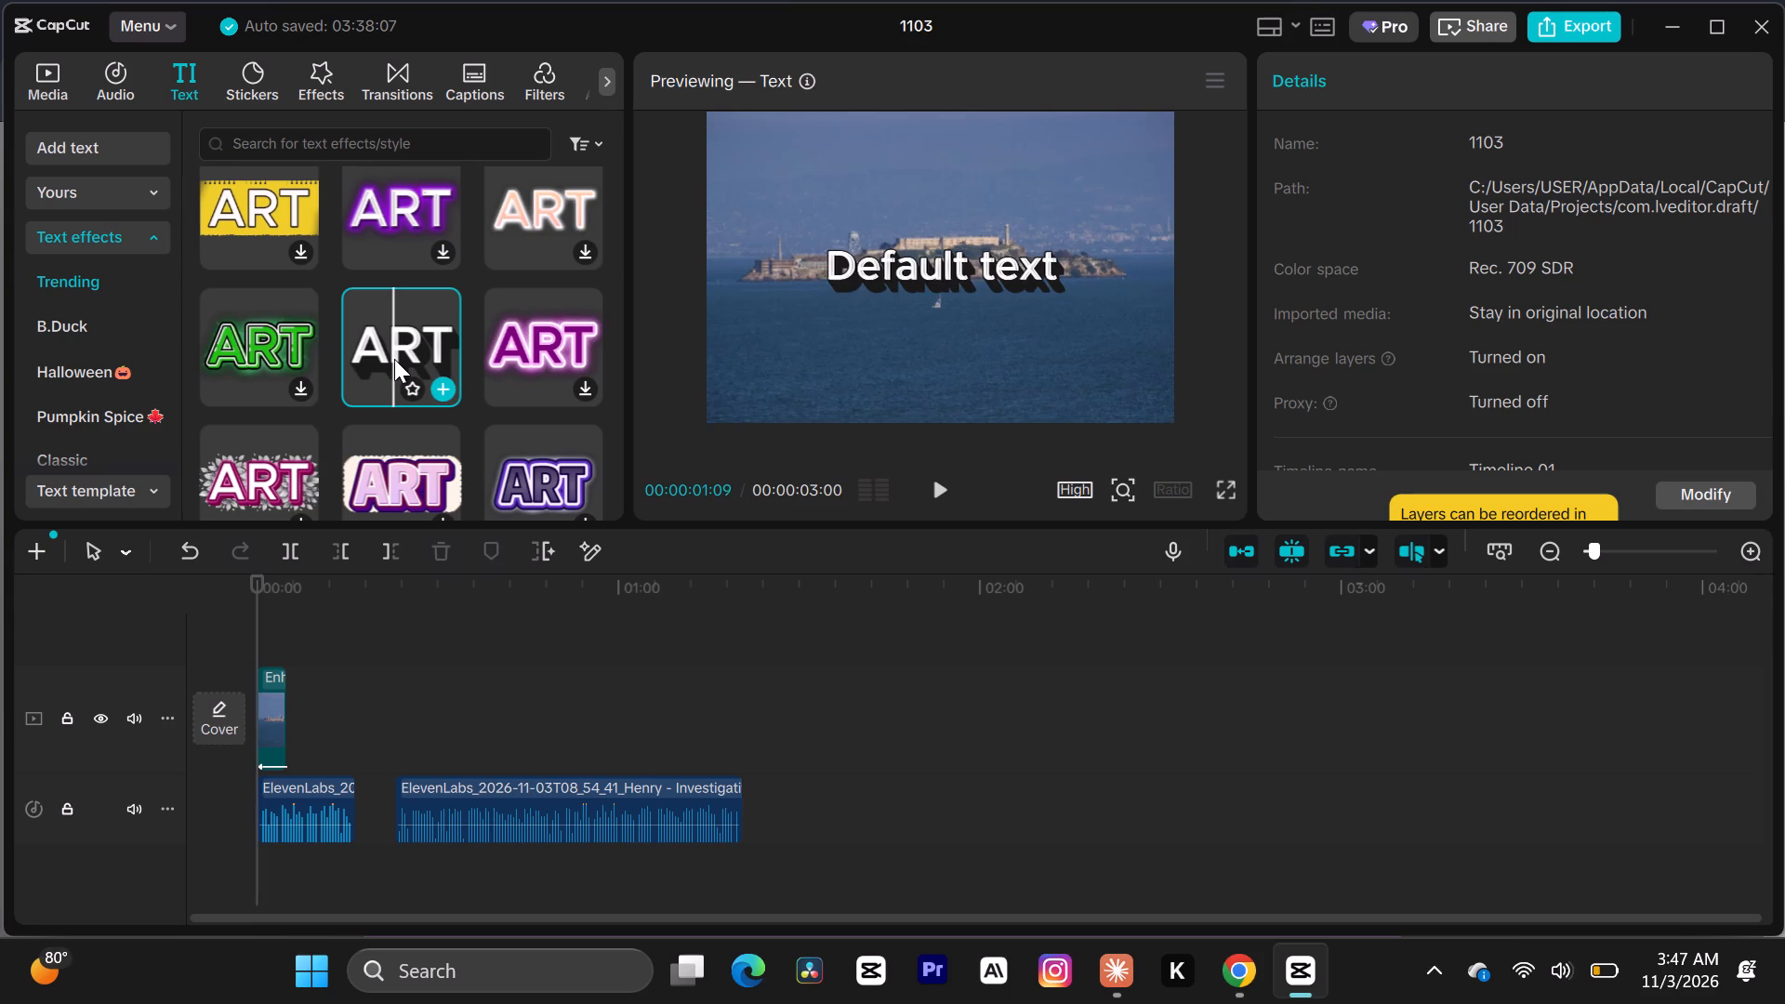
left_click(922, 268)
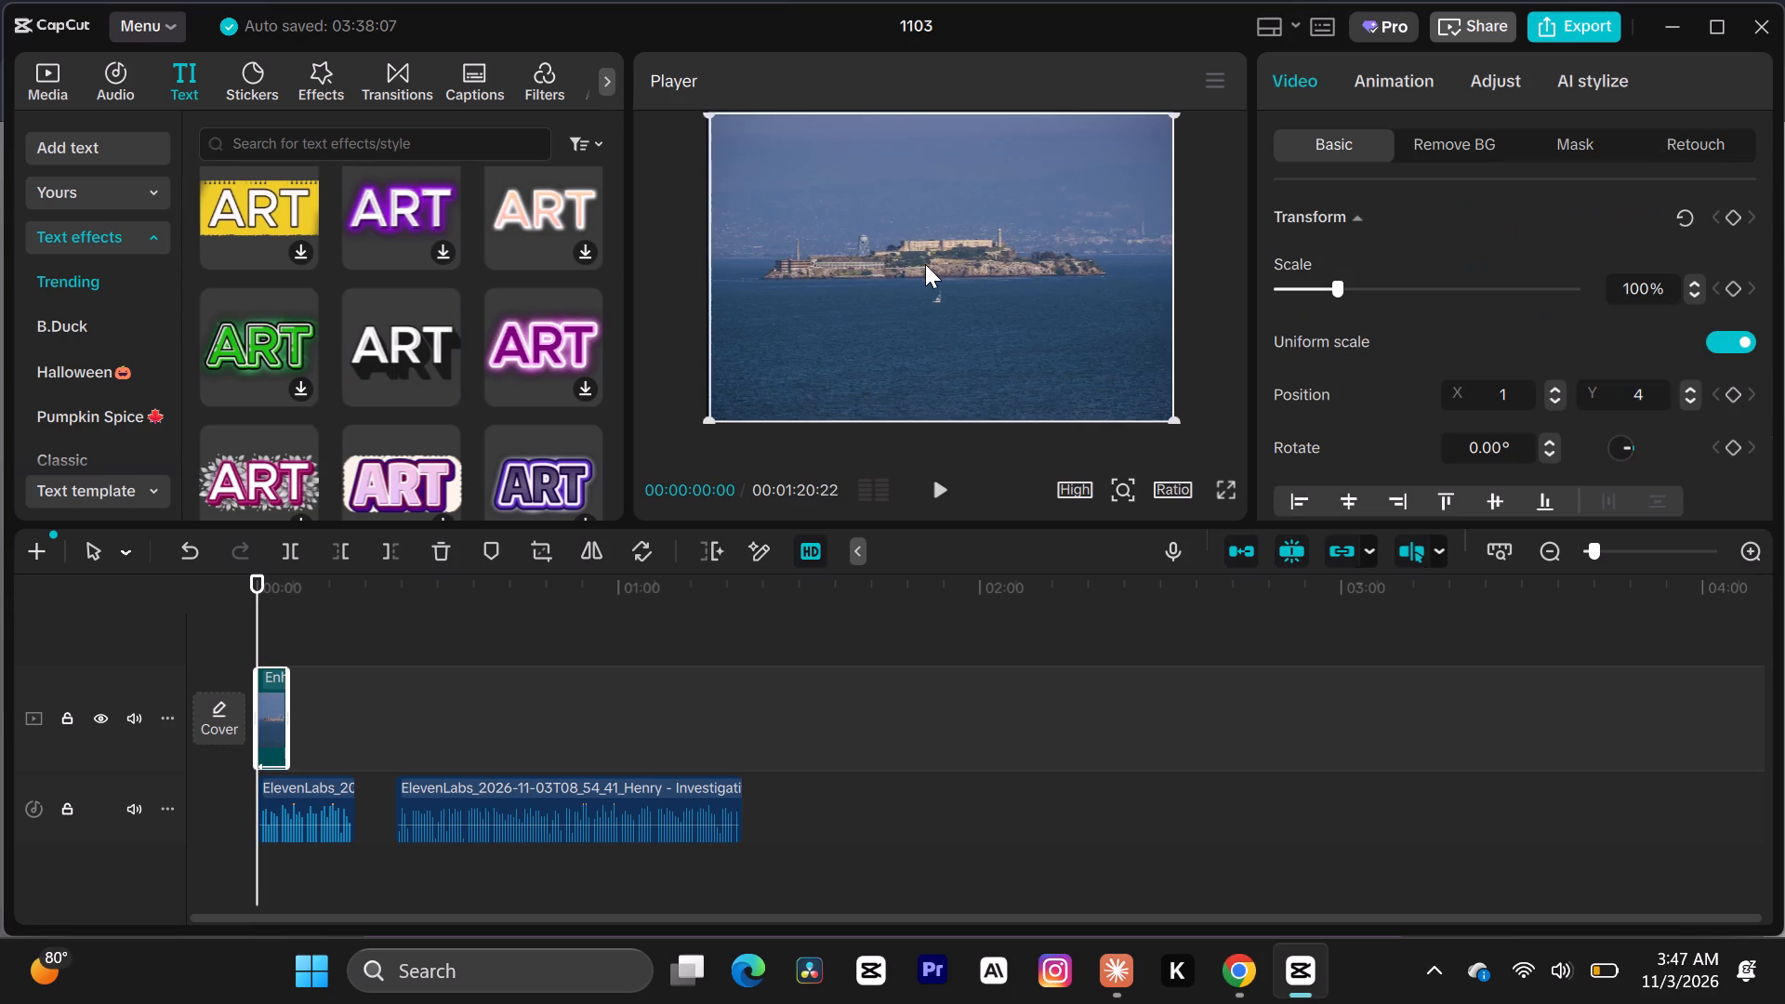
left_click(925, 264)
left_click(441, 377)
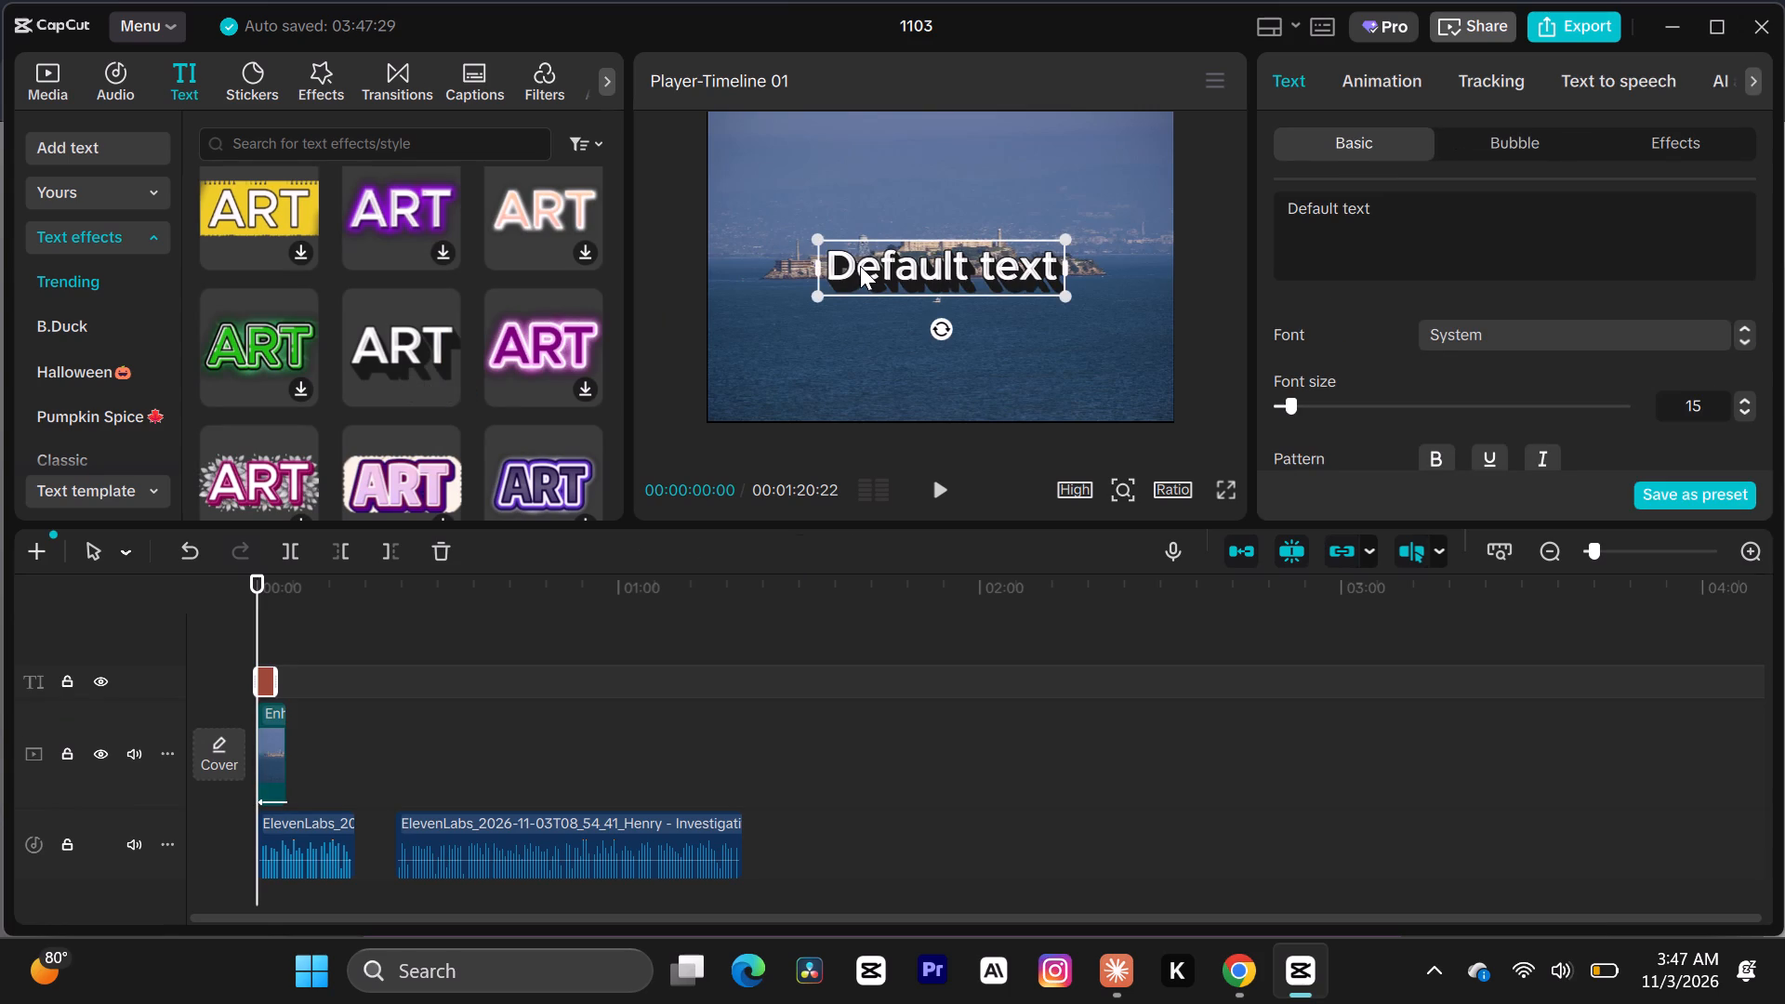
left_click(415, 389)
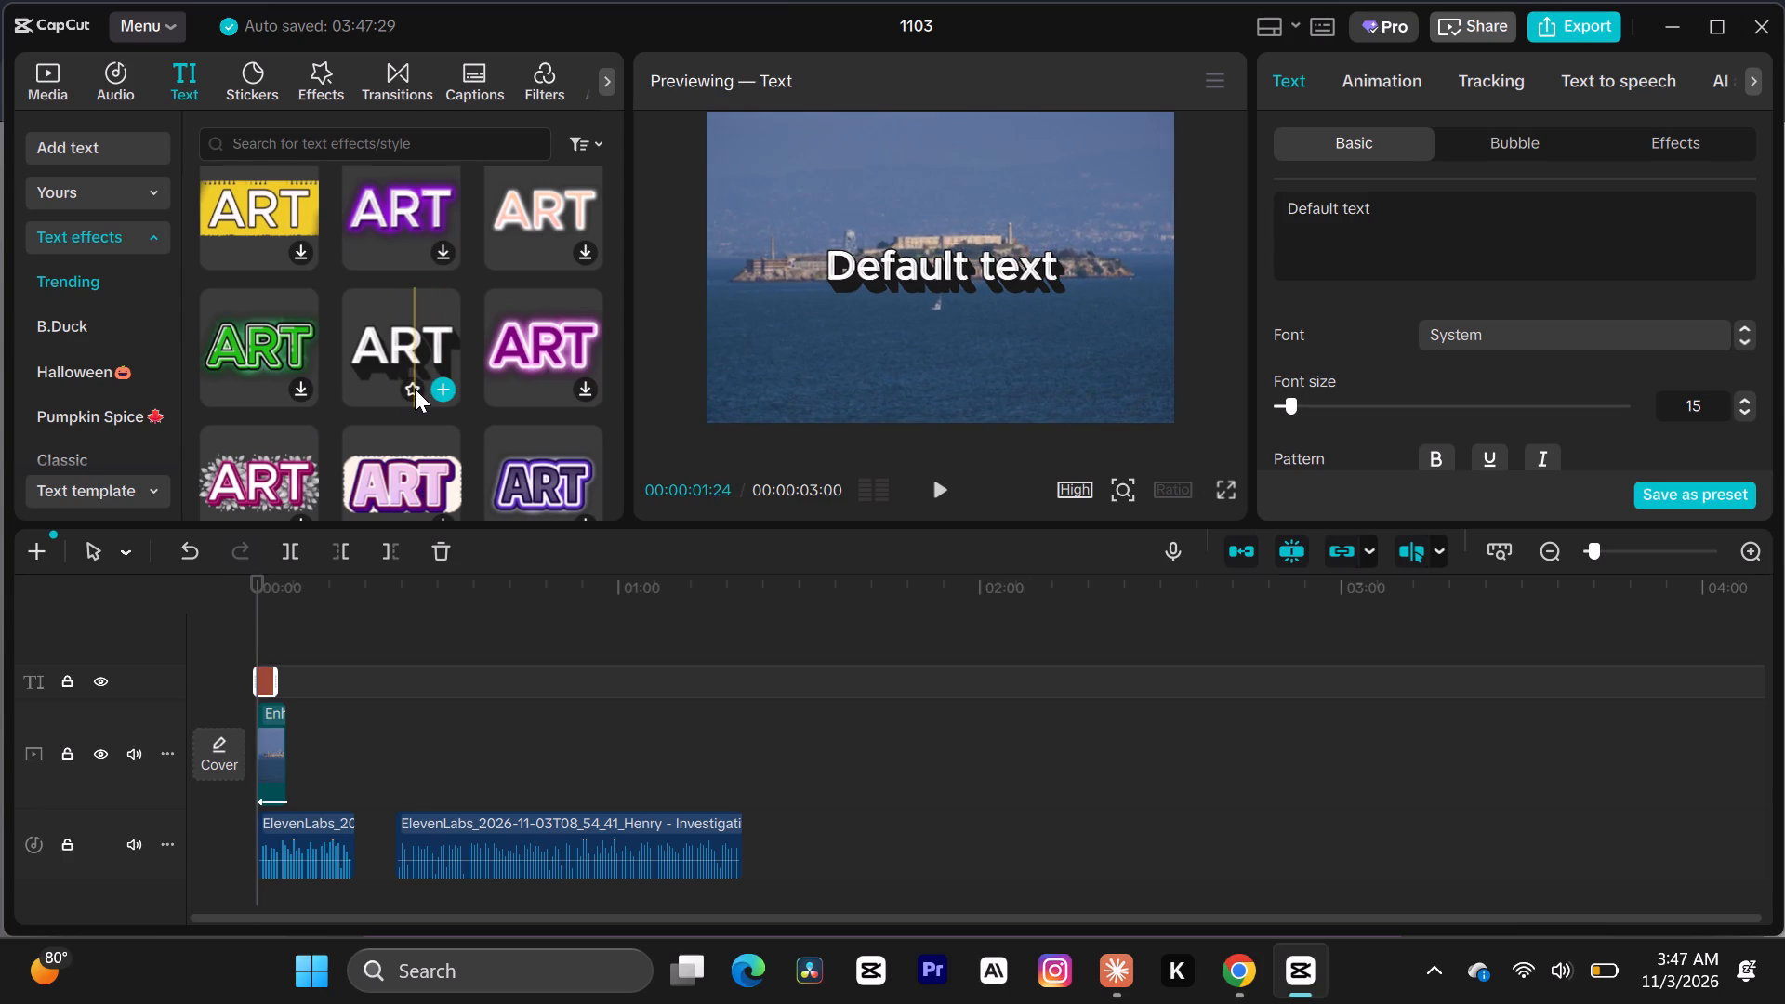
left_click(415, 389)
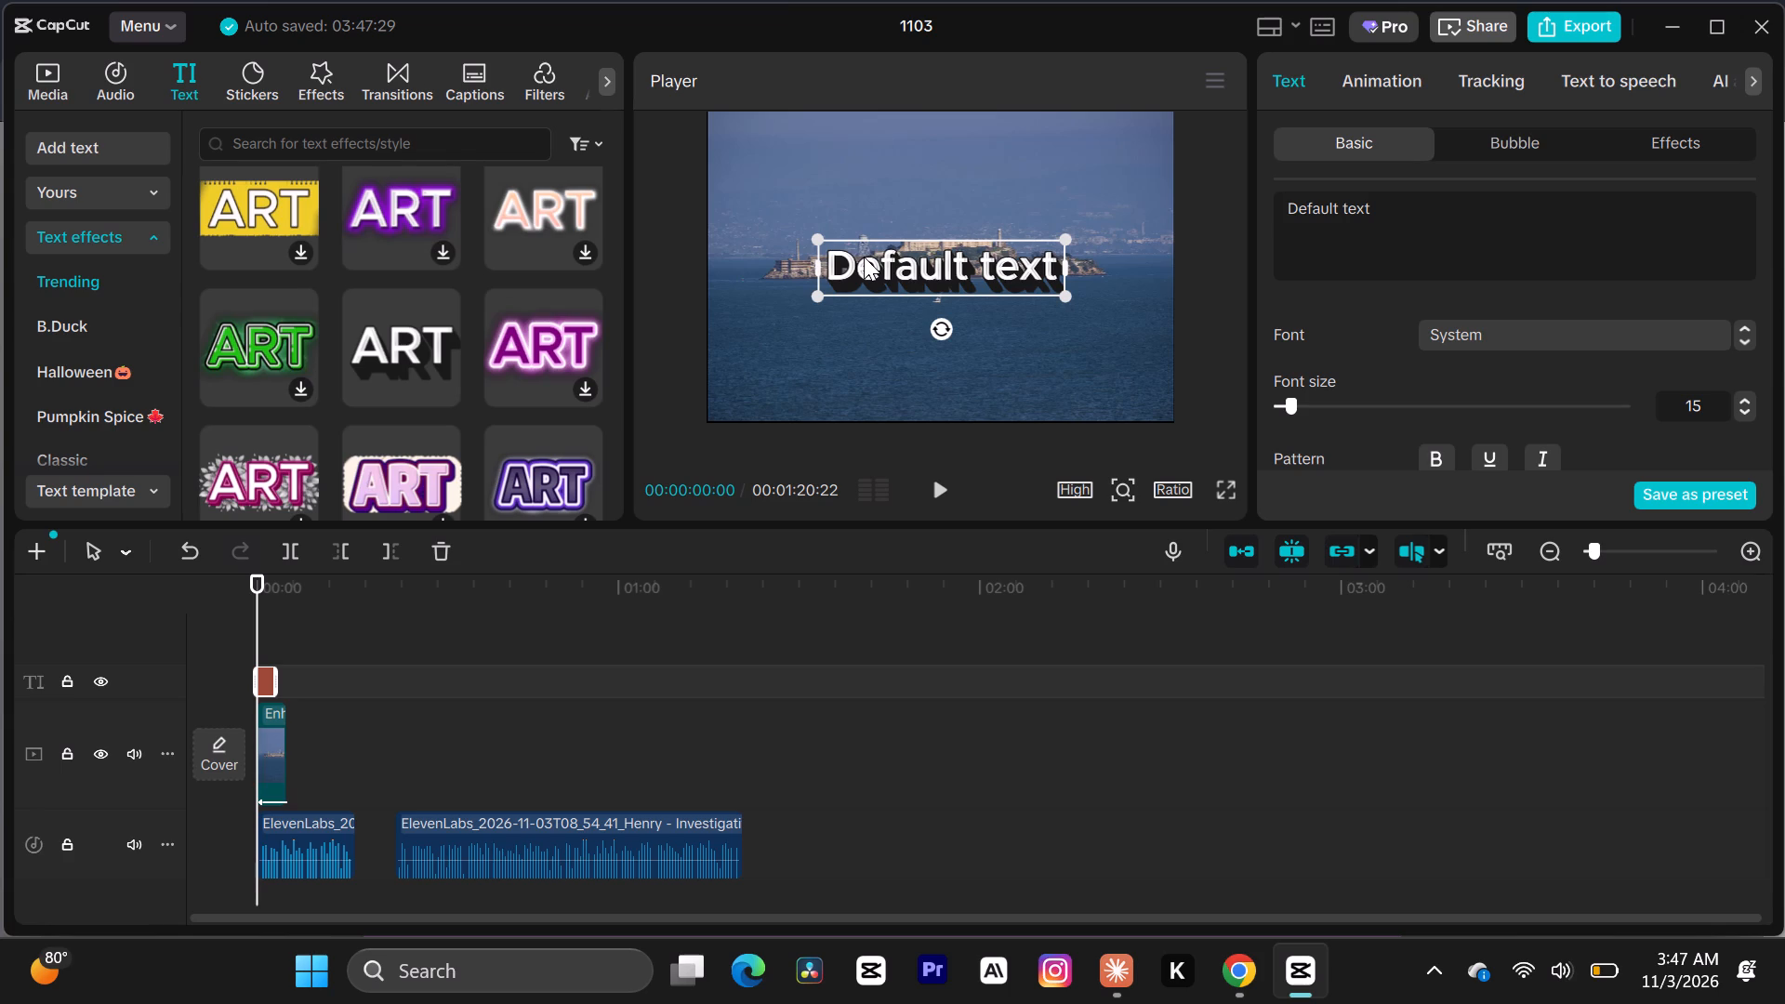
Replace the new title's placeholder text with "April 14th".
key("a")
key("p")
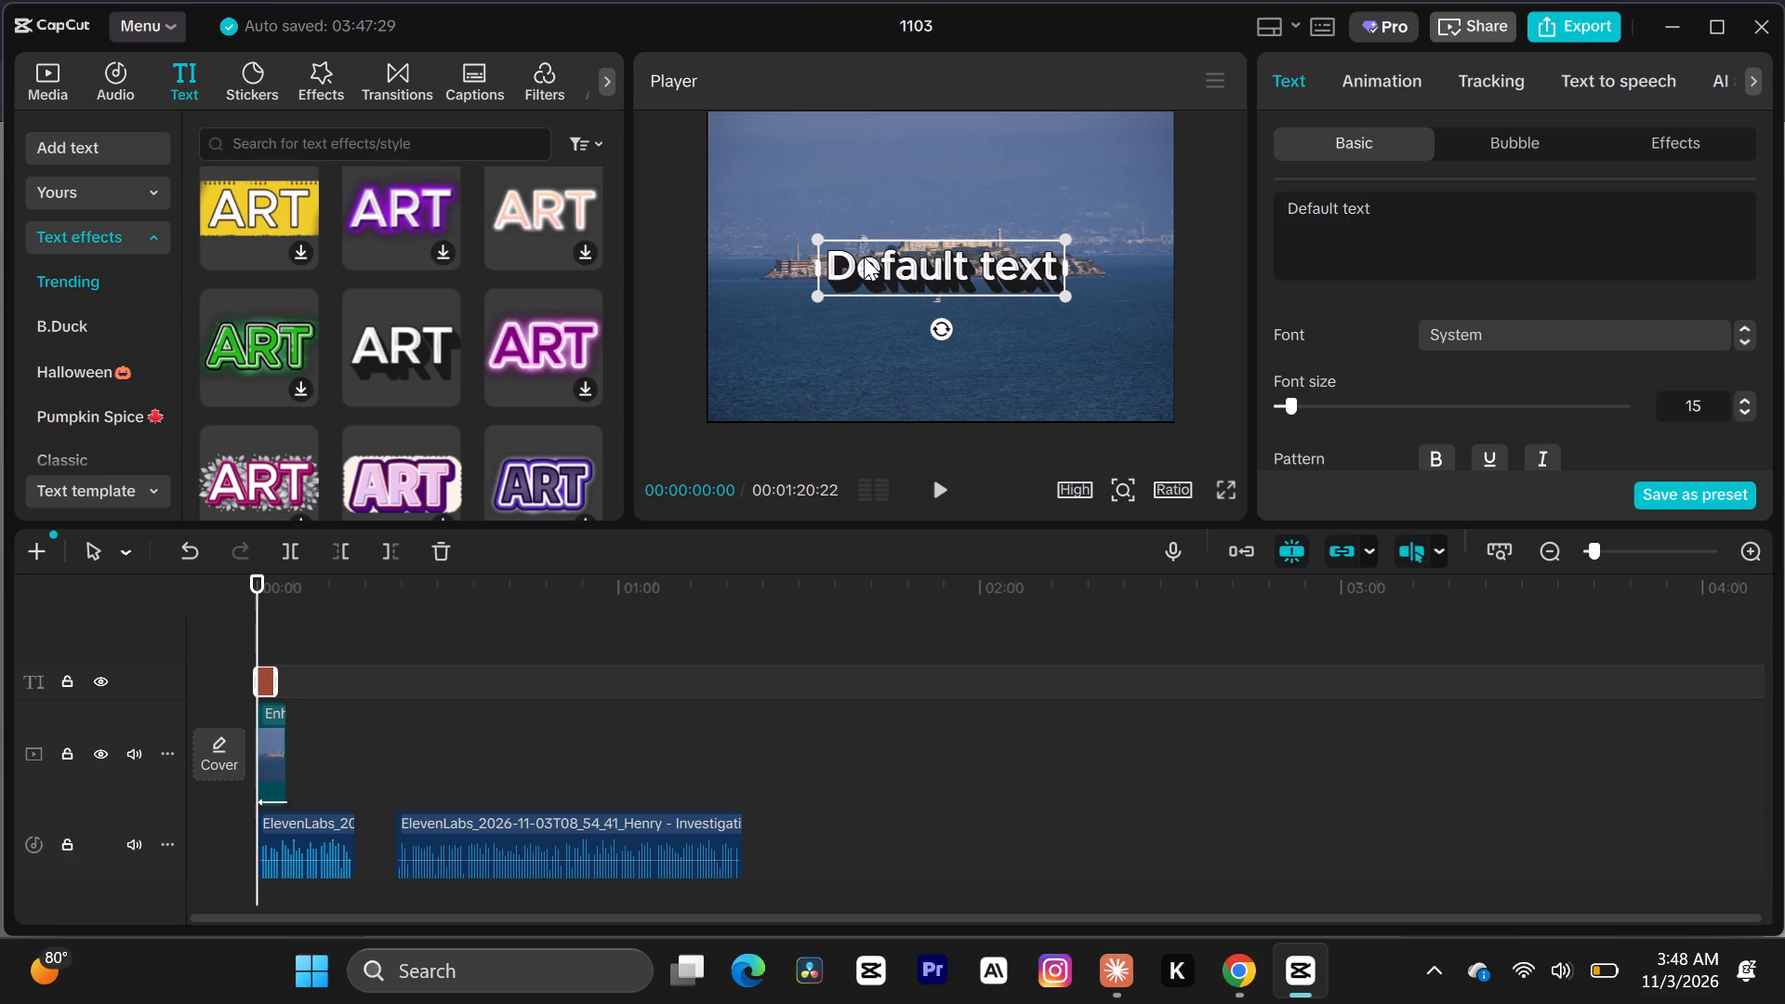
double_click(853, 269)
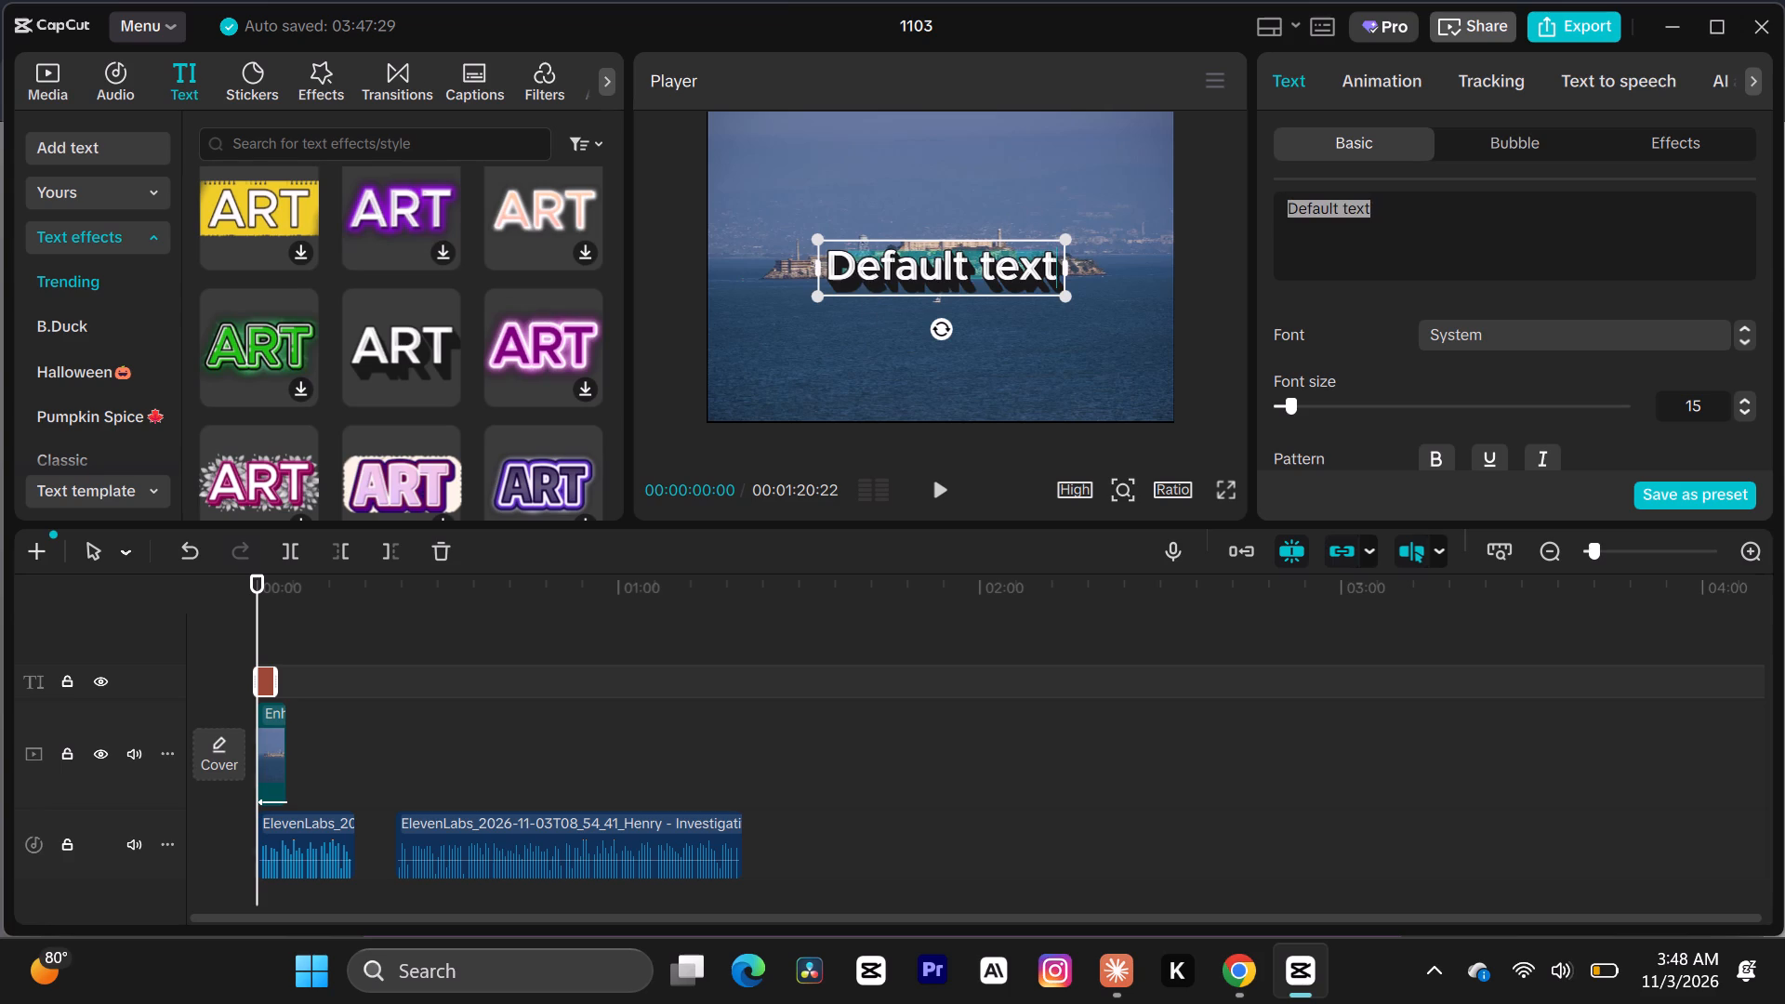
key("BackSpace")
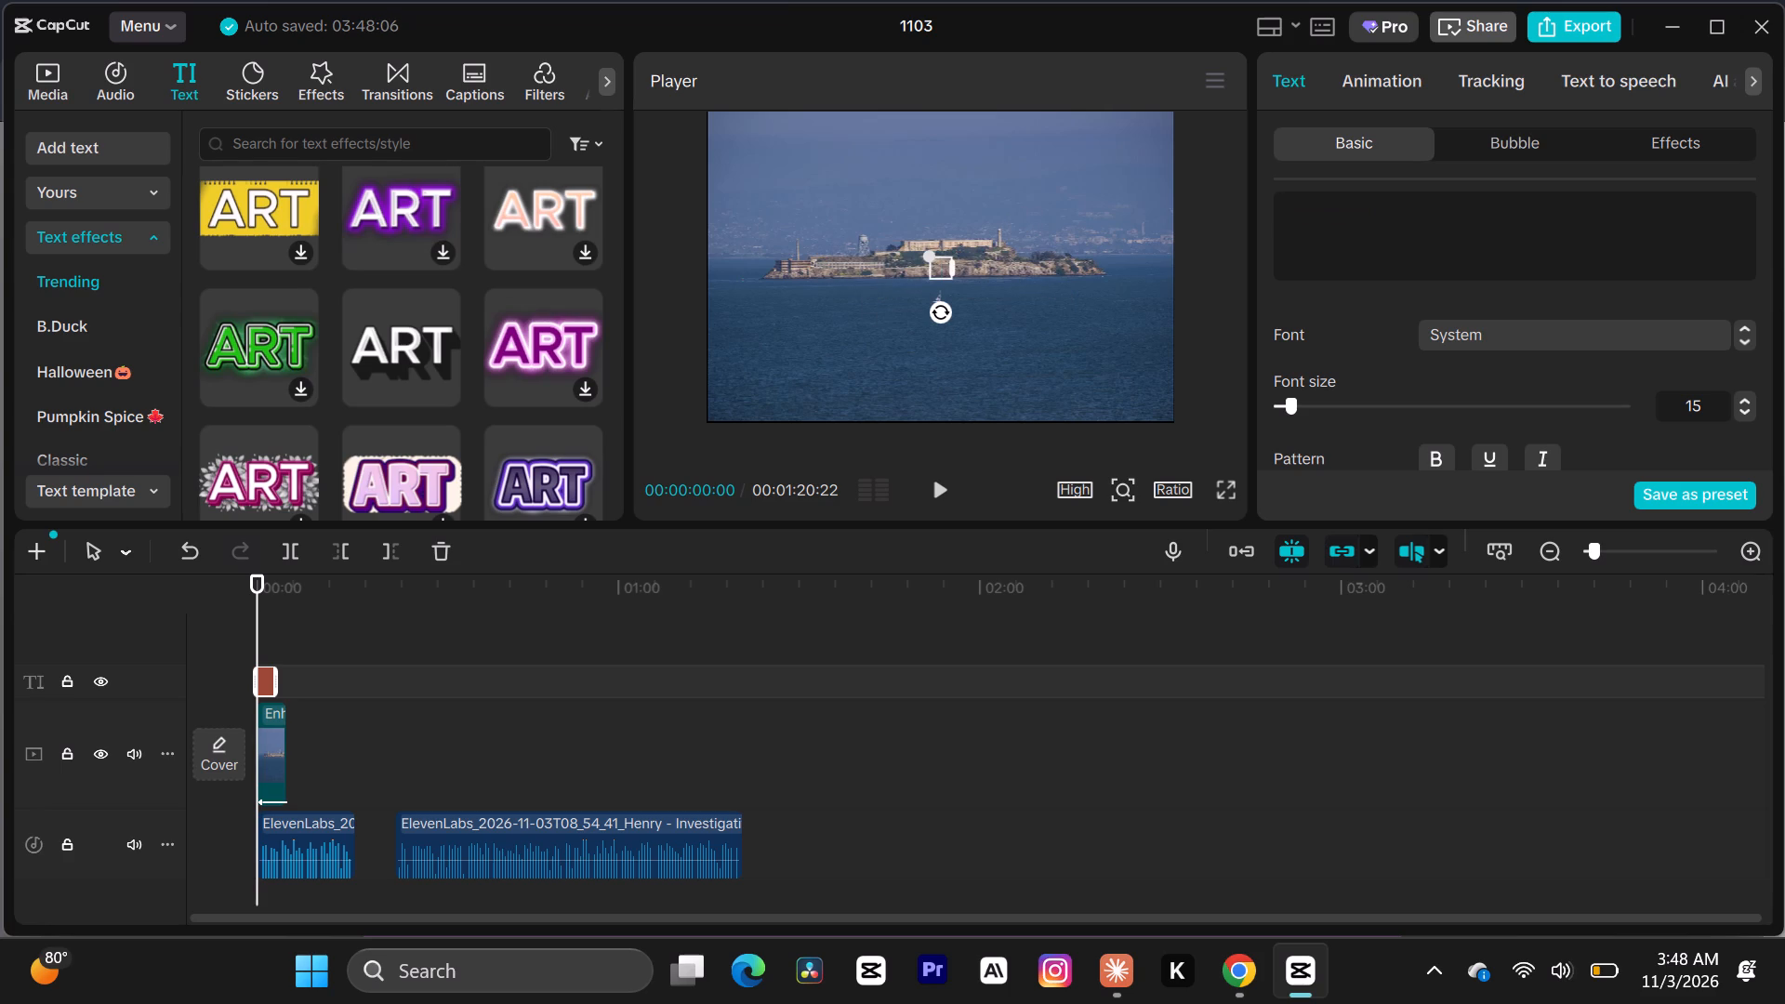
key("a")
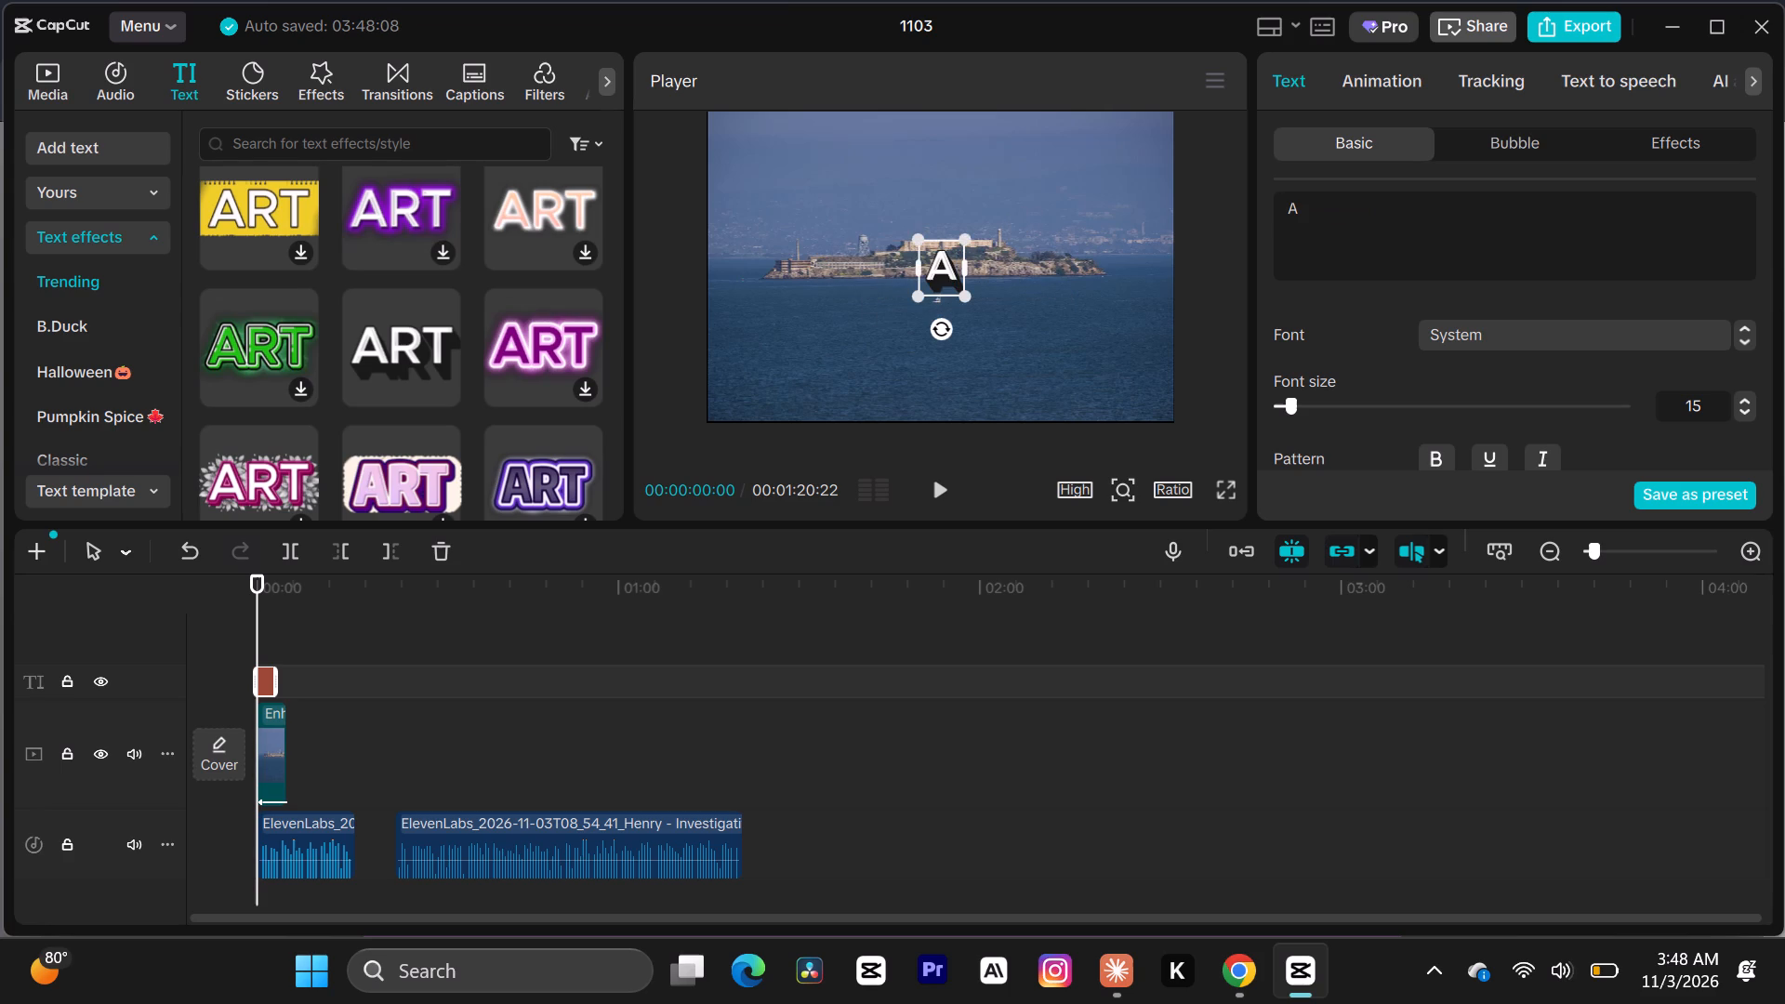
type("pr")
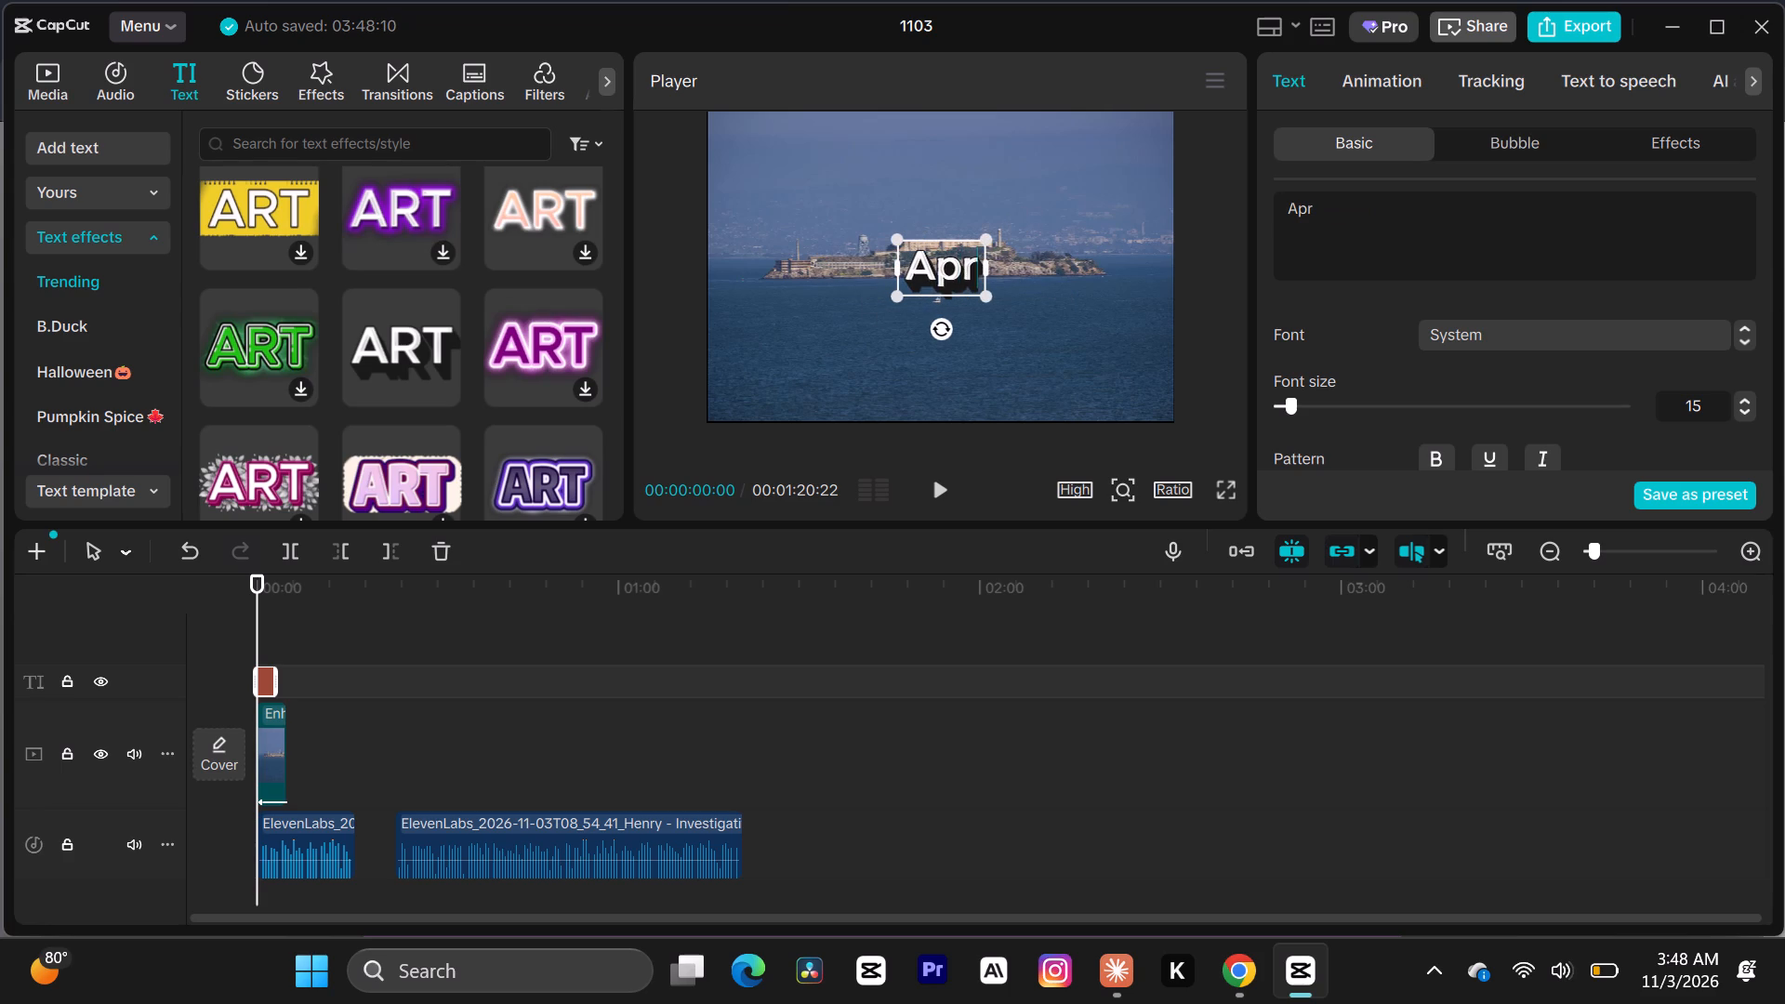
type("il")
key("space")
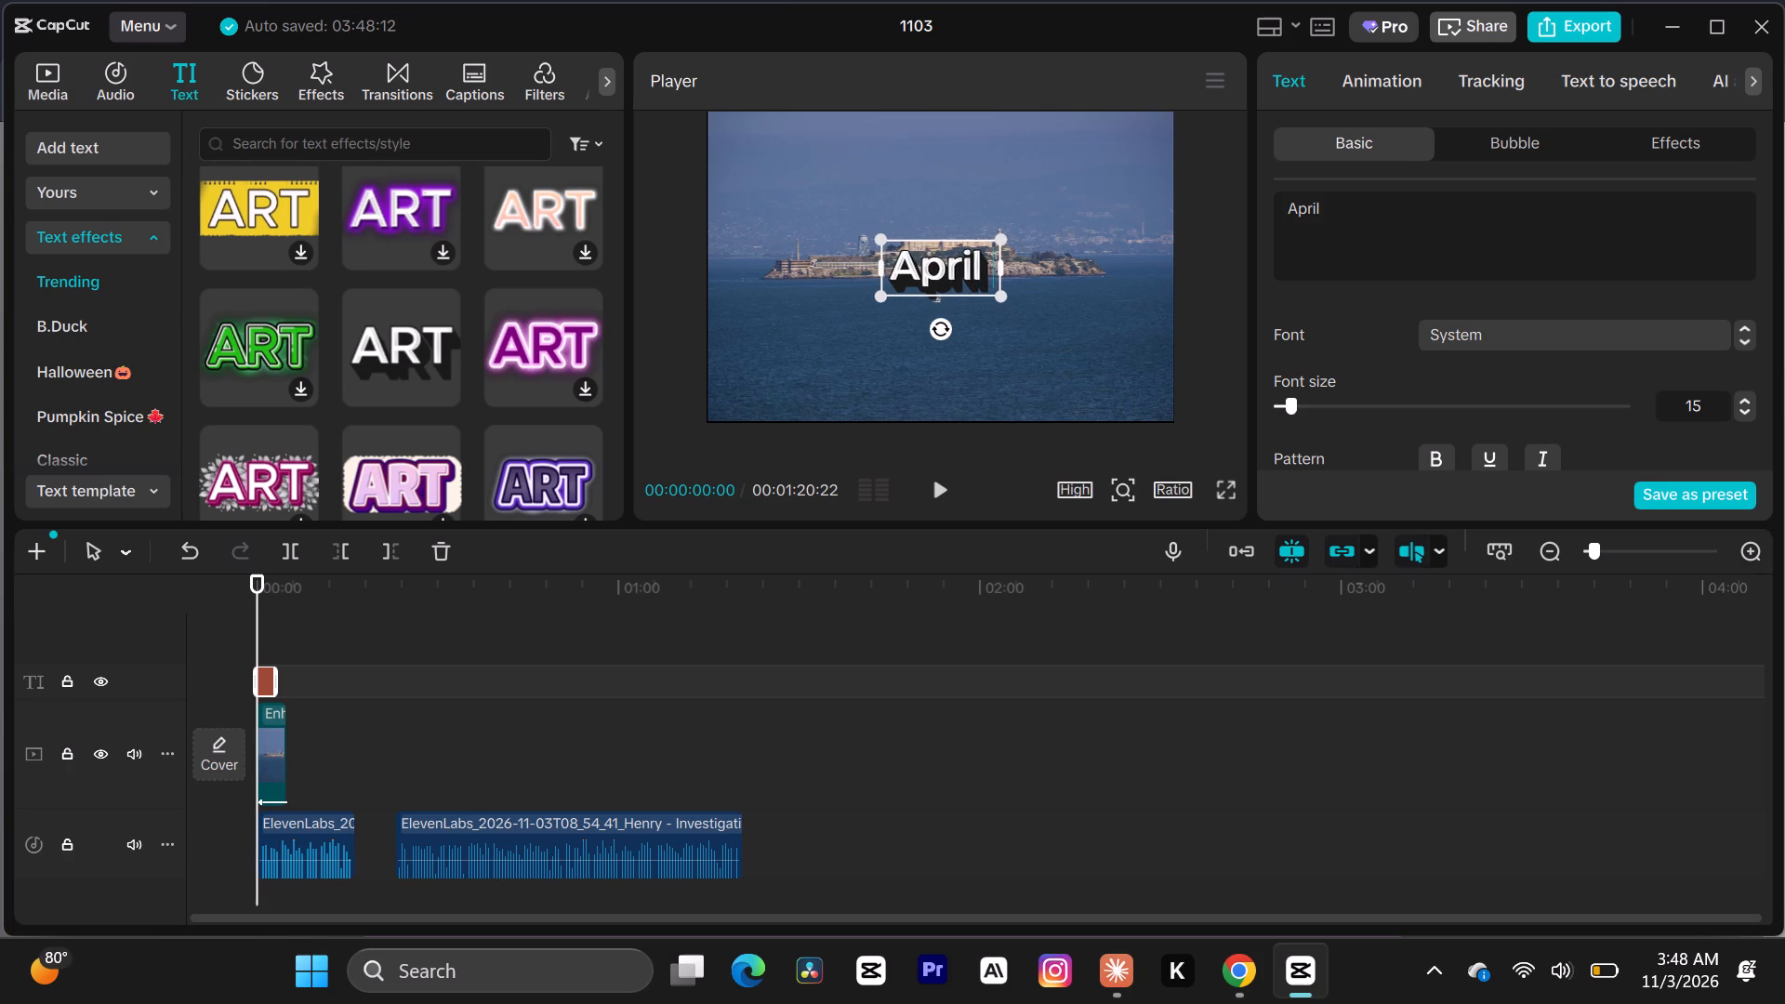
type("14th")
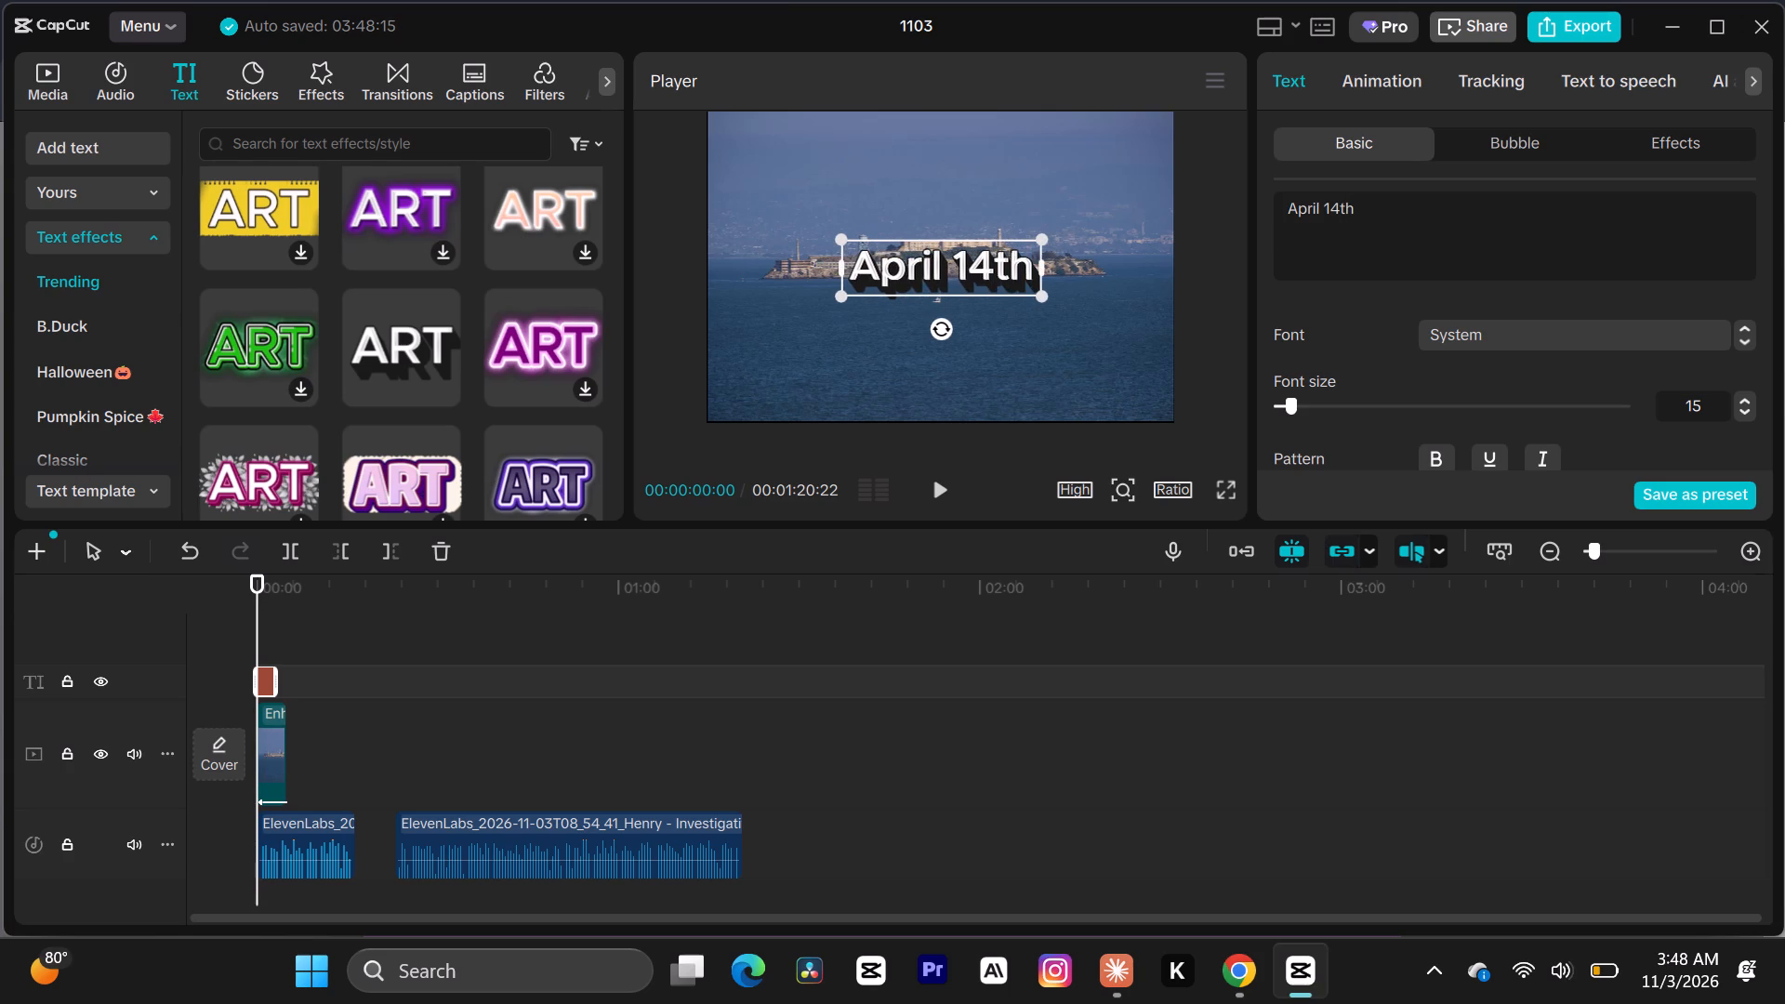
Add "1948" as a second line beneath "April 14th" in the opening title.
key("Return")
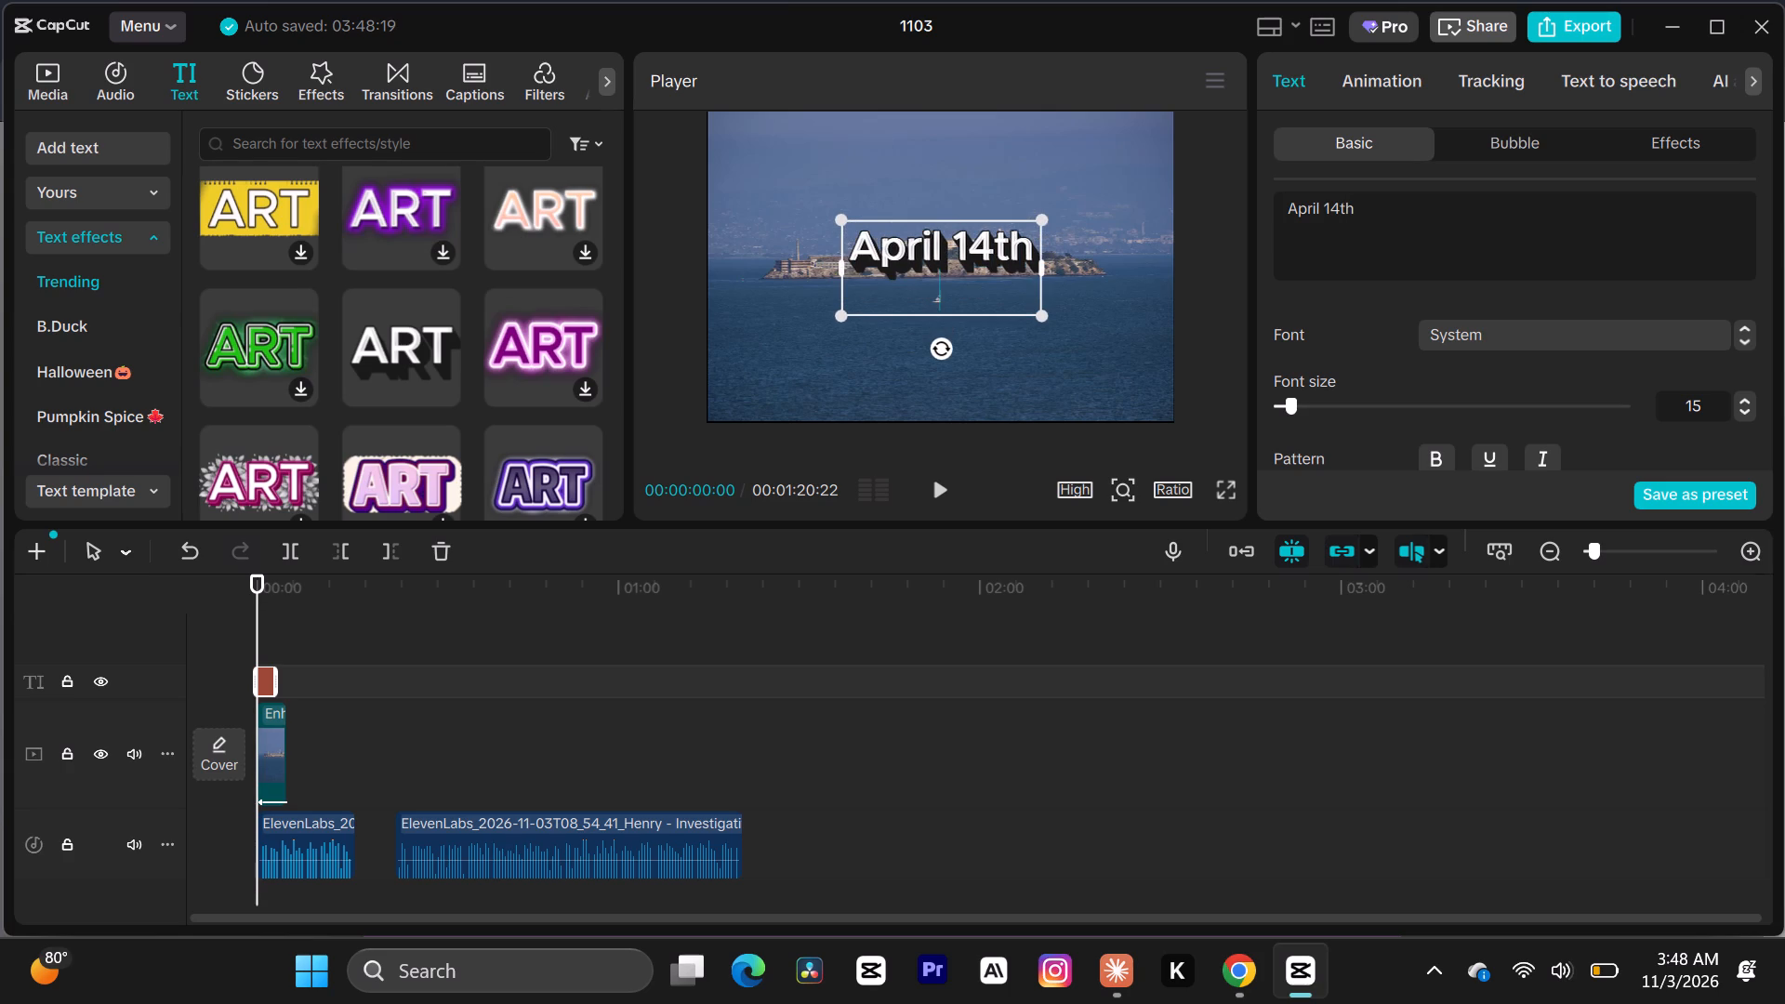
key("1")
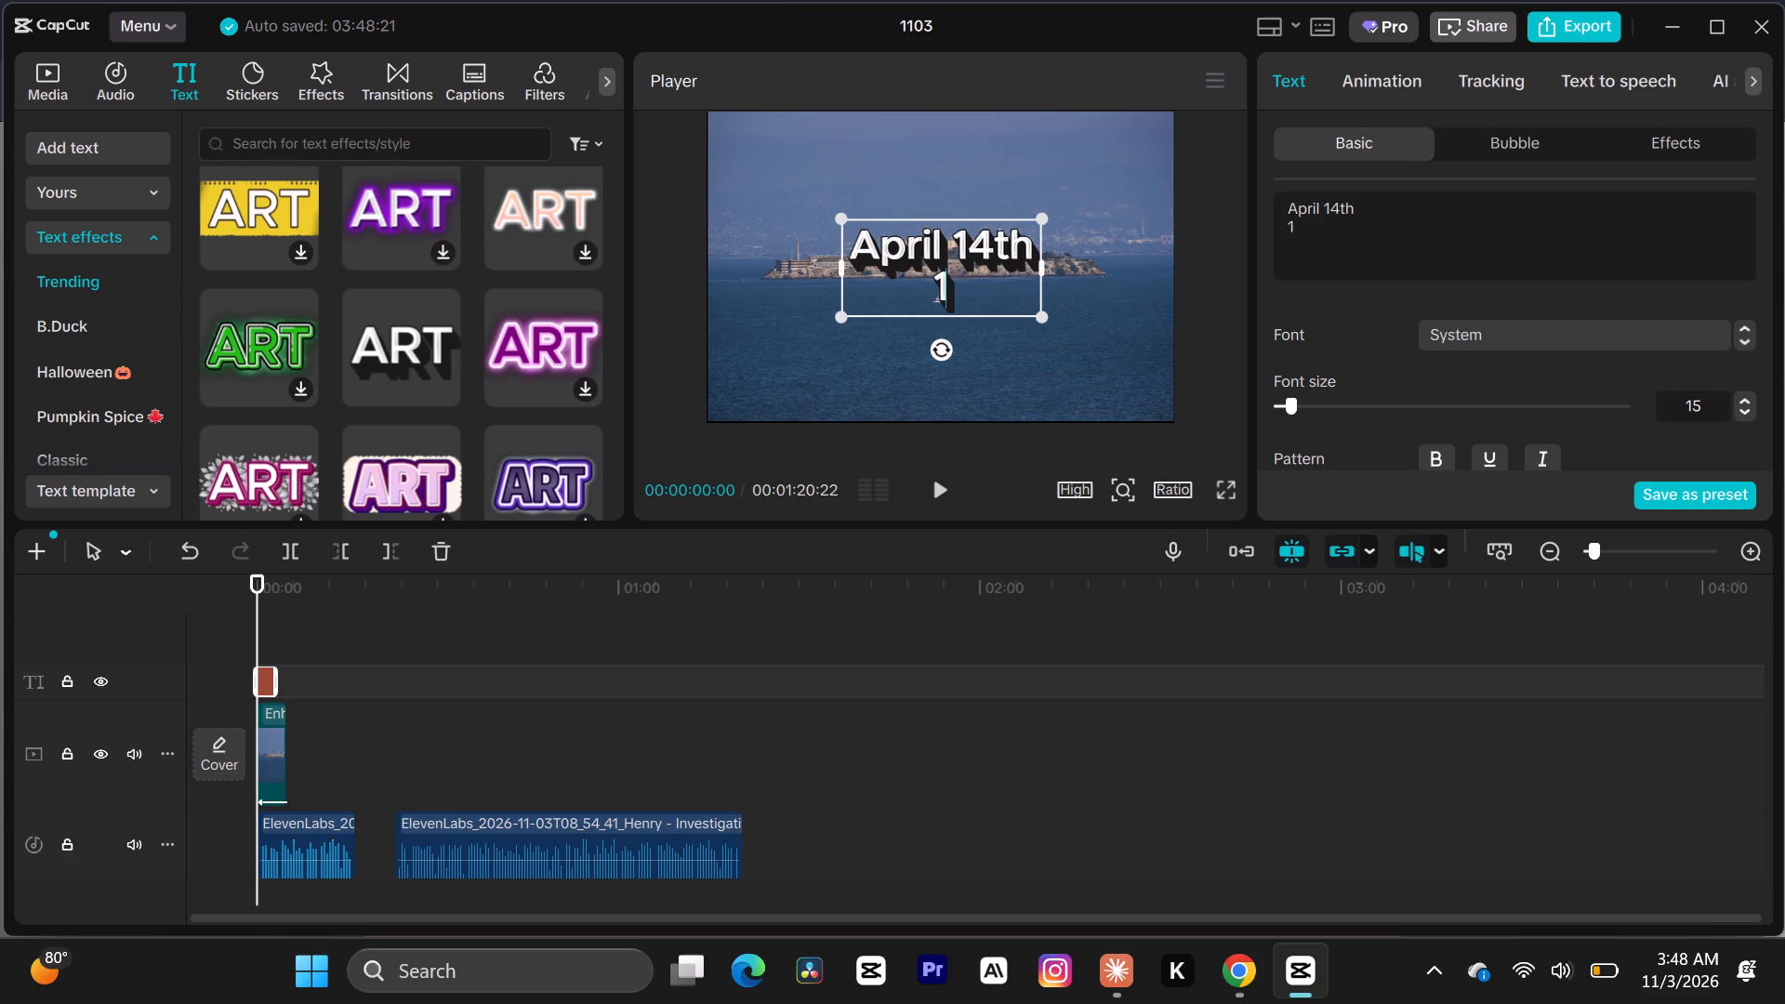
key("BackSpace")
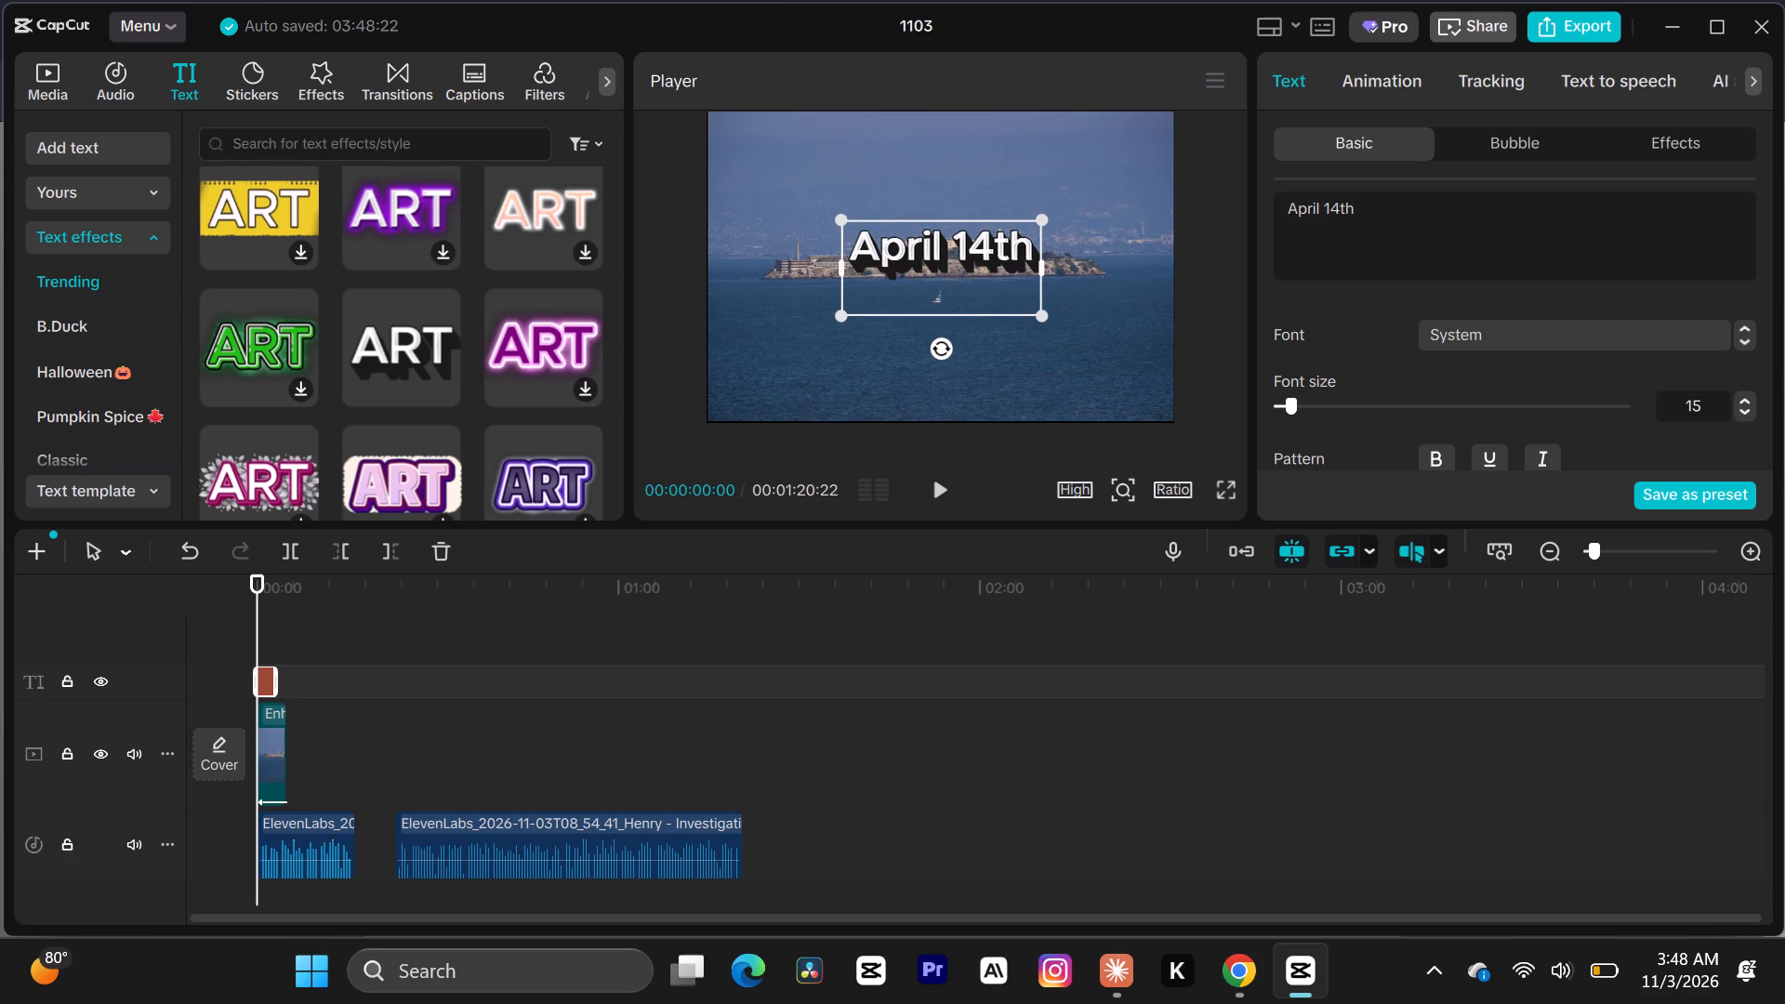
key("BackSpace")
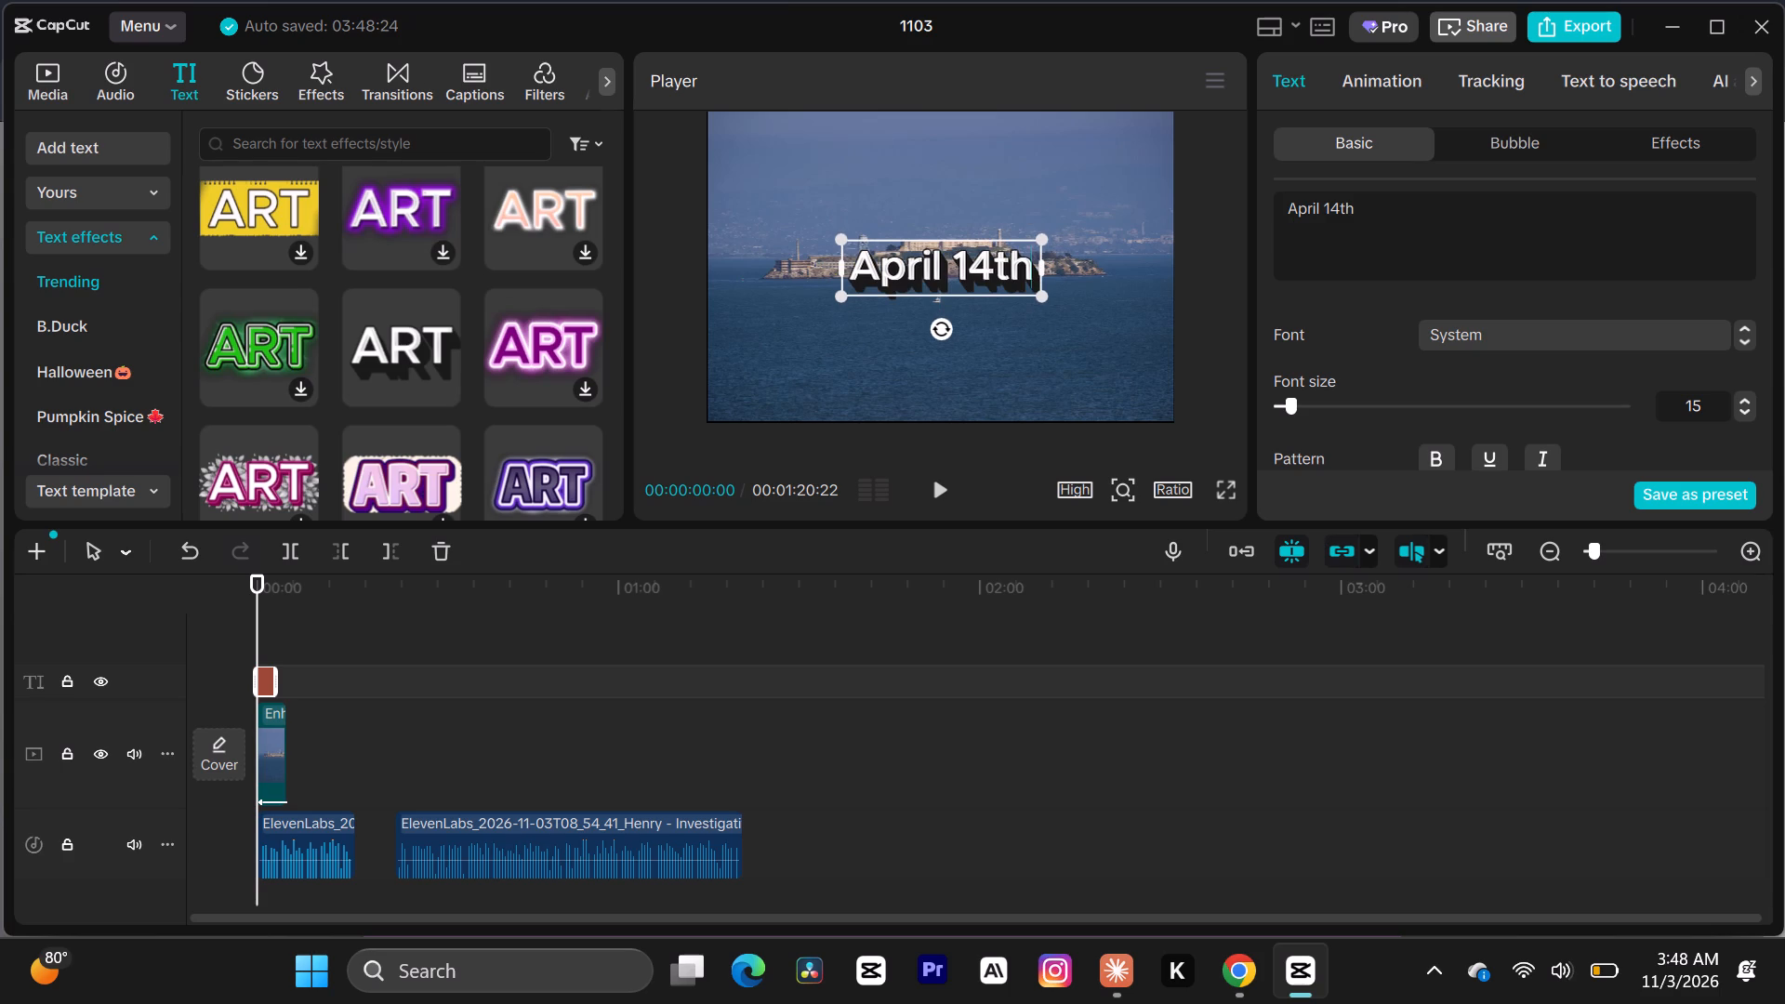
key("Return")
key("Return")
key("BackSpace")
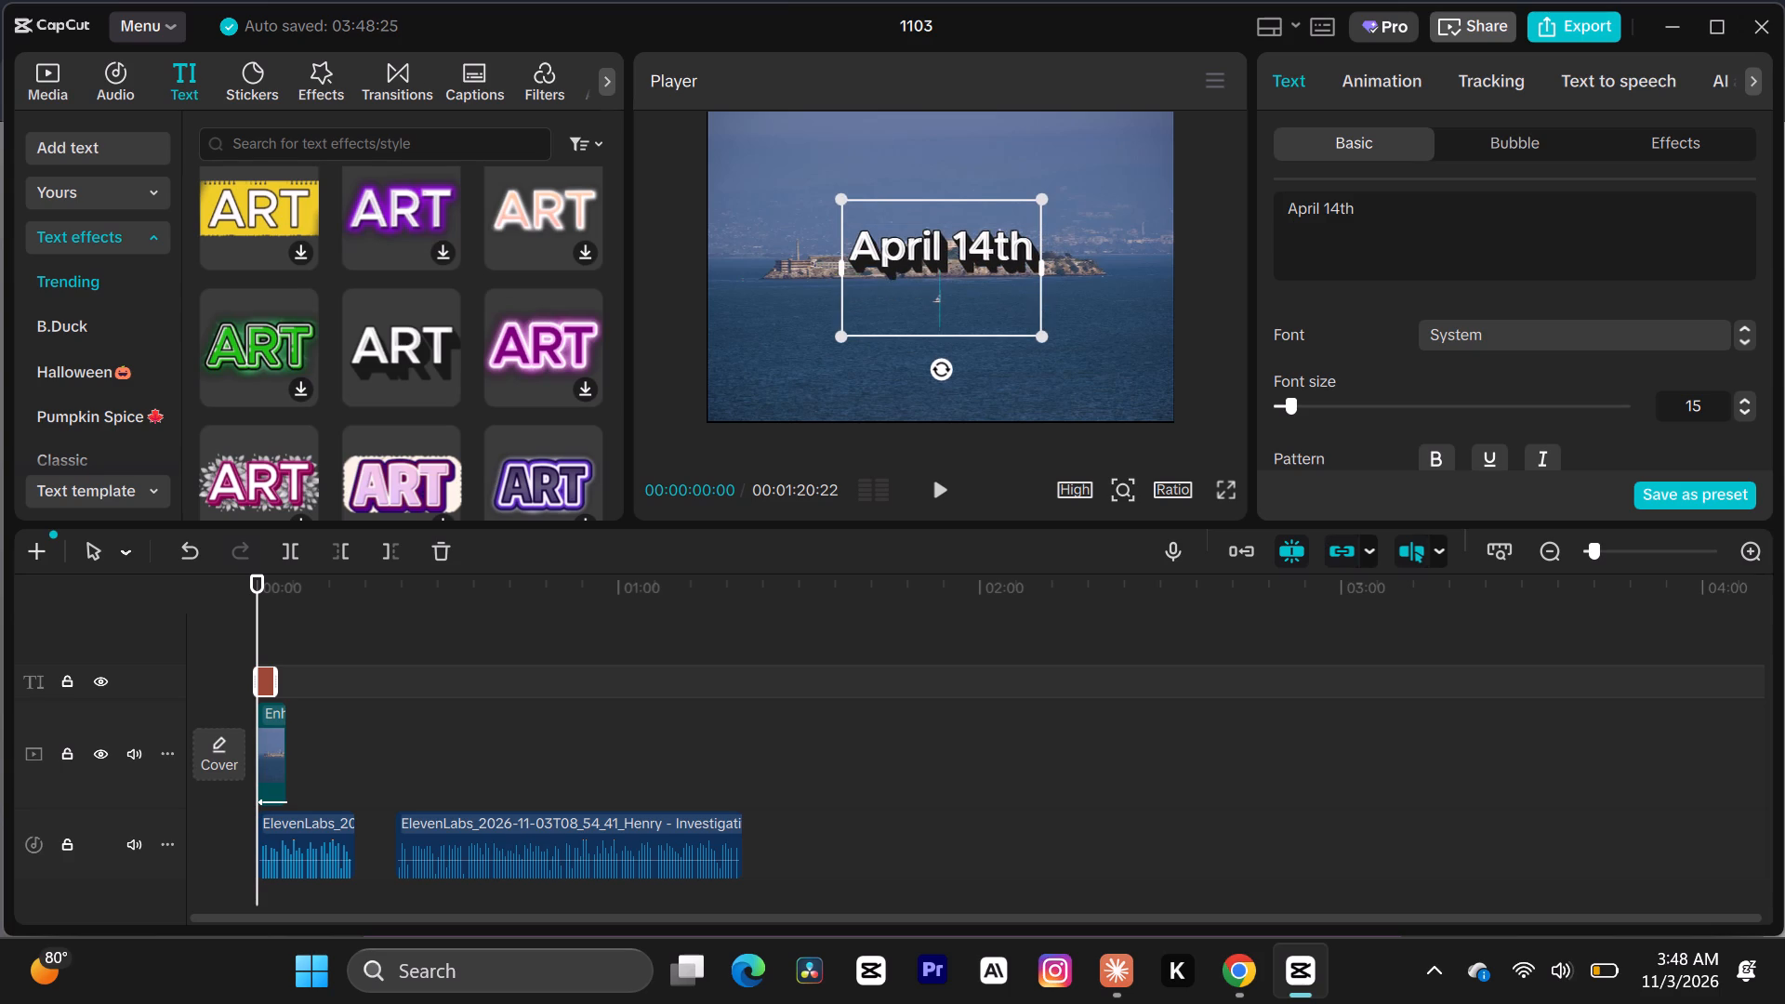
key("1")
key("9")
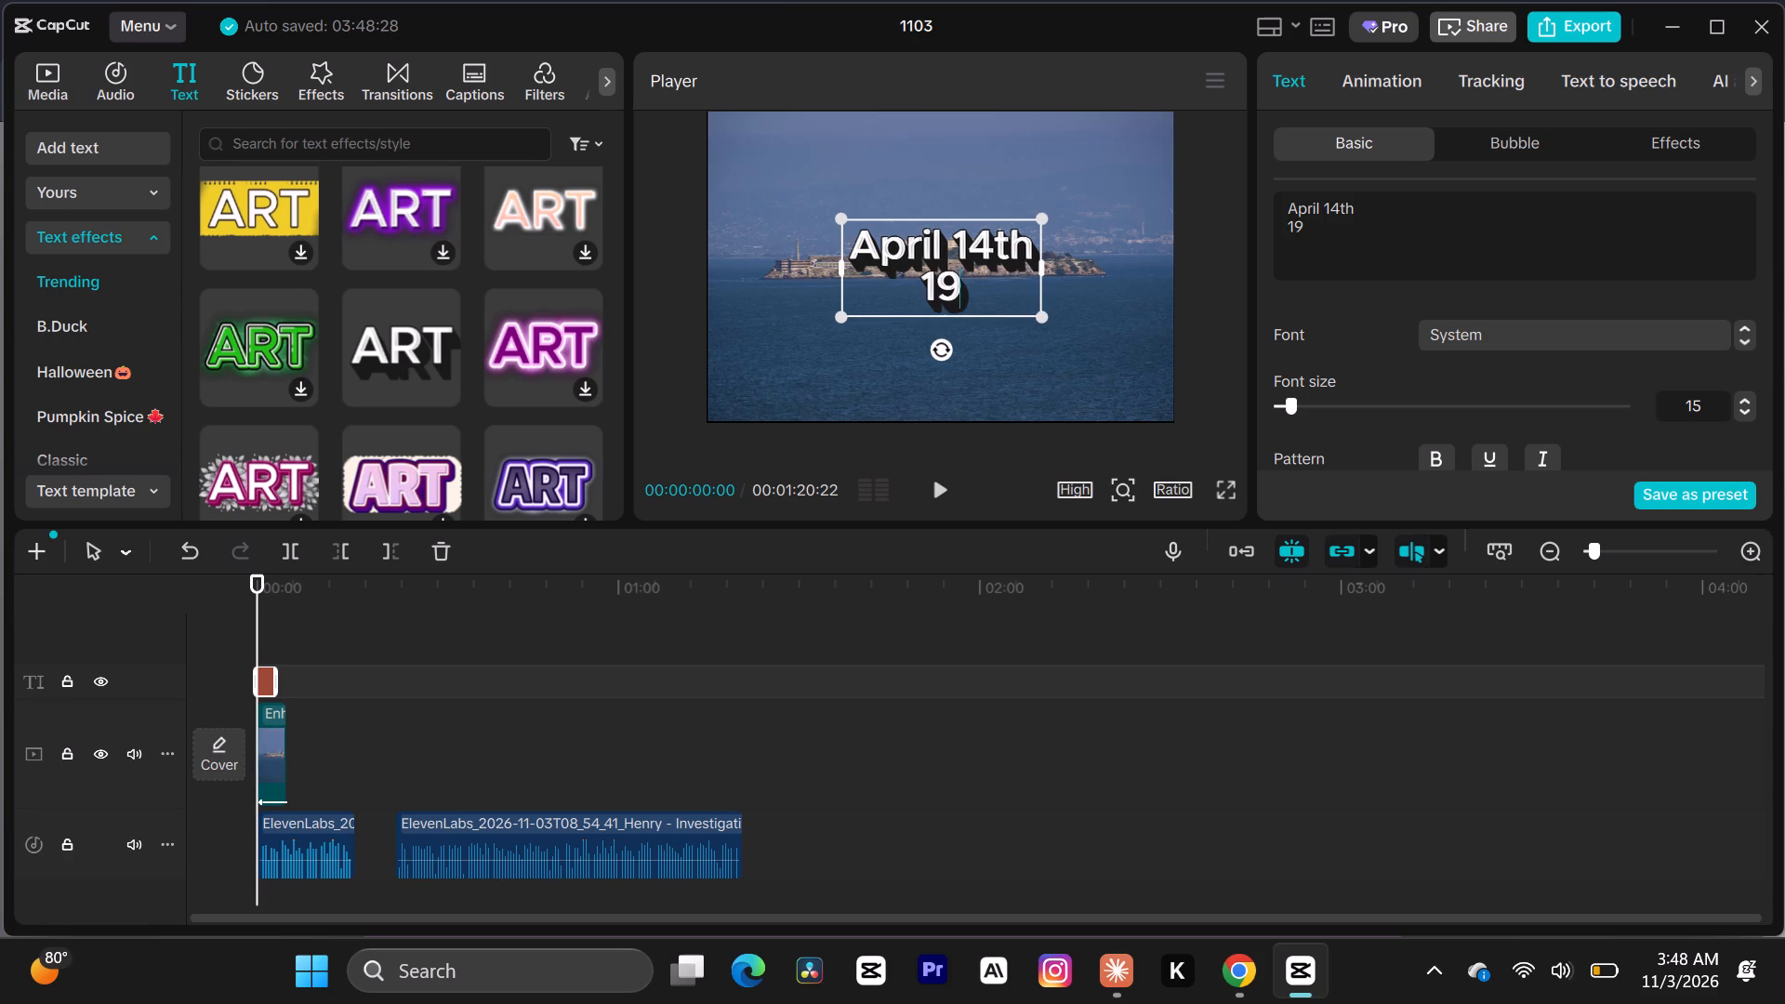
type("48")
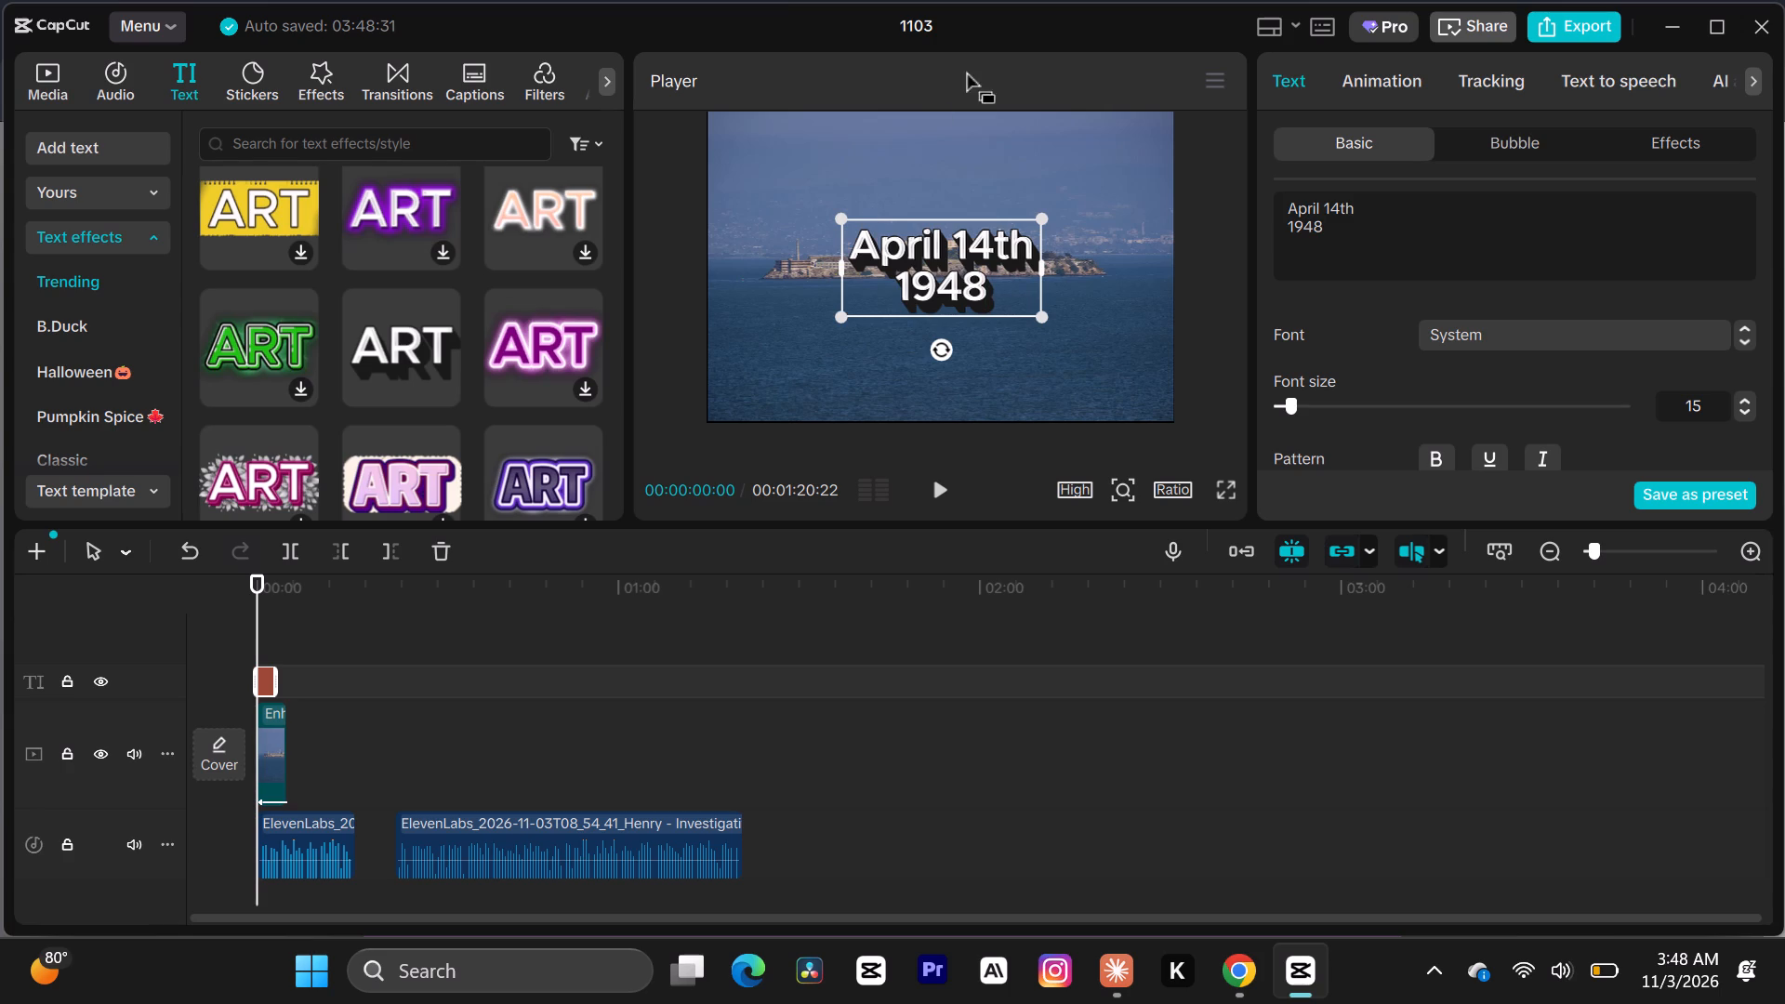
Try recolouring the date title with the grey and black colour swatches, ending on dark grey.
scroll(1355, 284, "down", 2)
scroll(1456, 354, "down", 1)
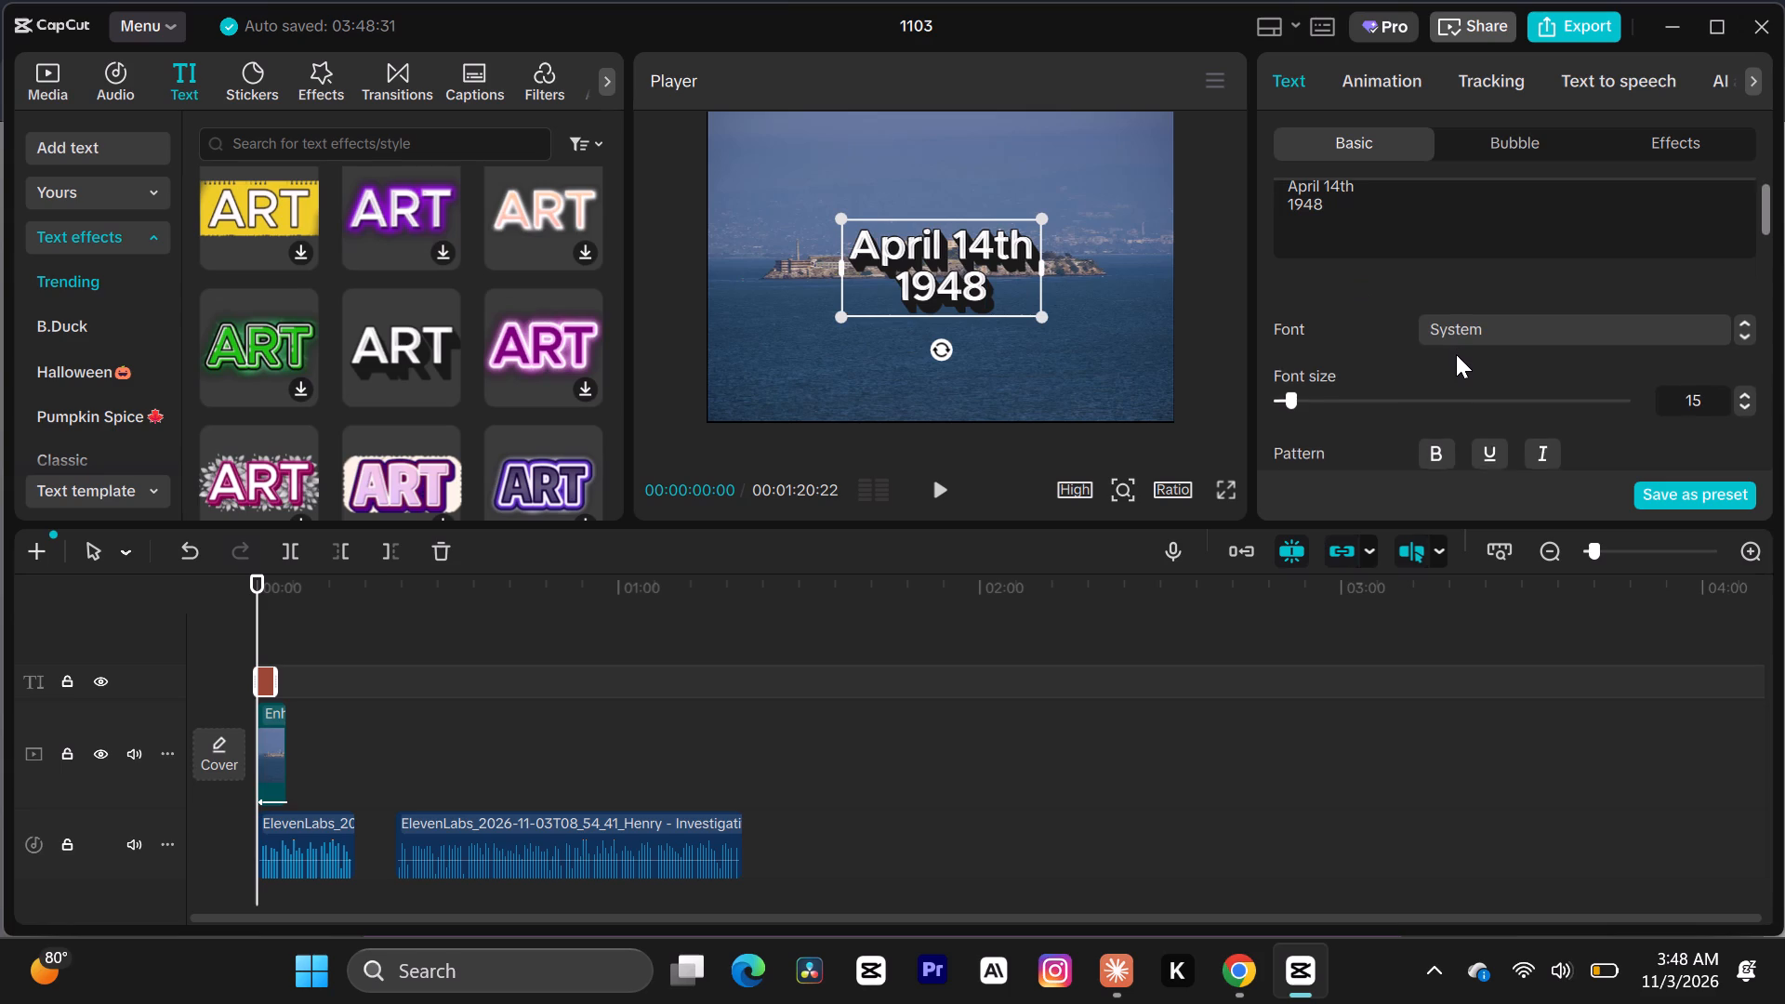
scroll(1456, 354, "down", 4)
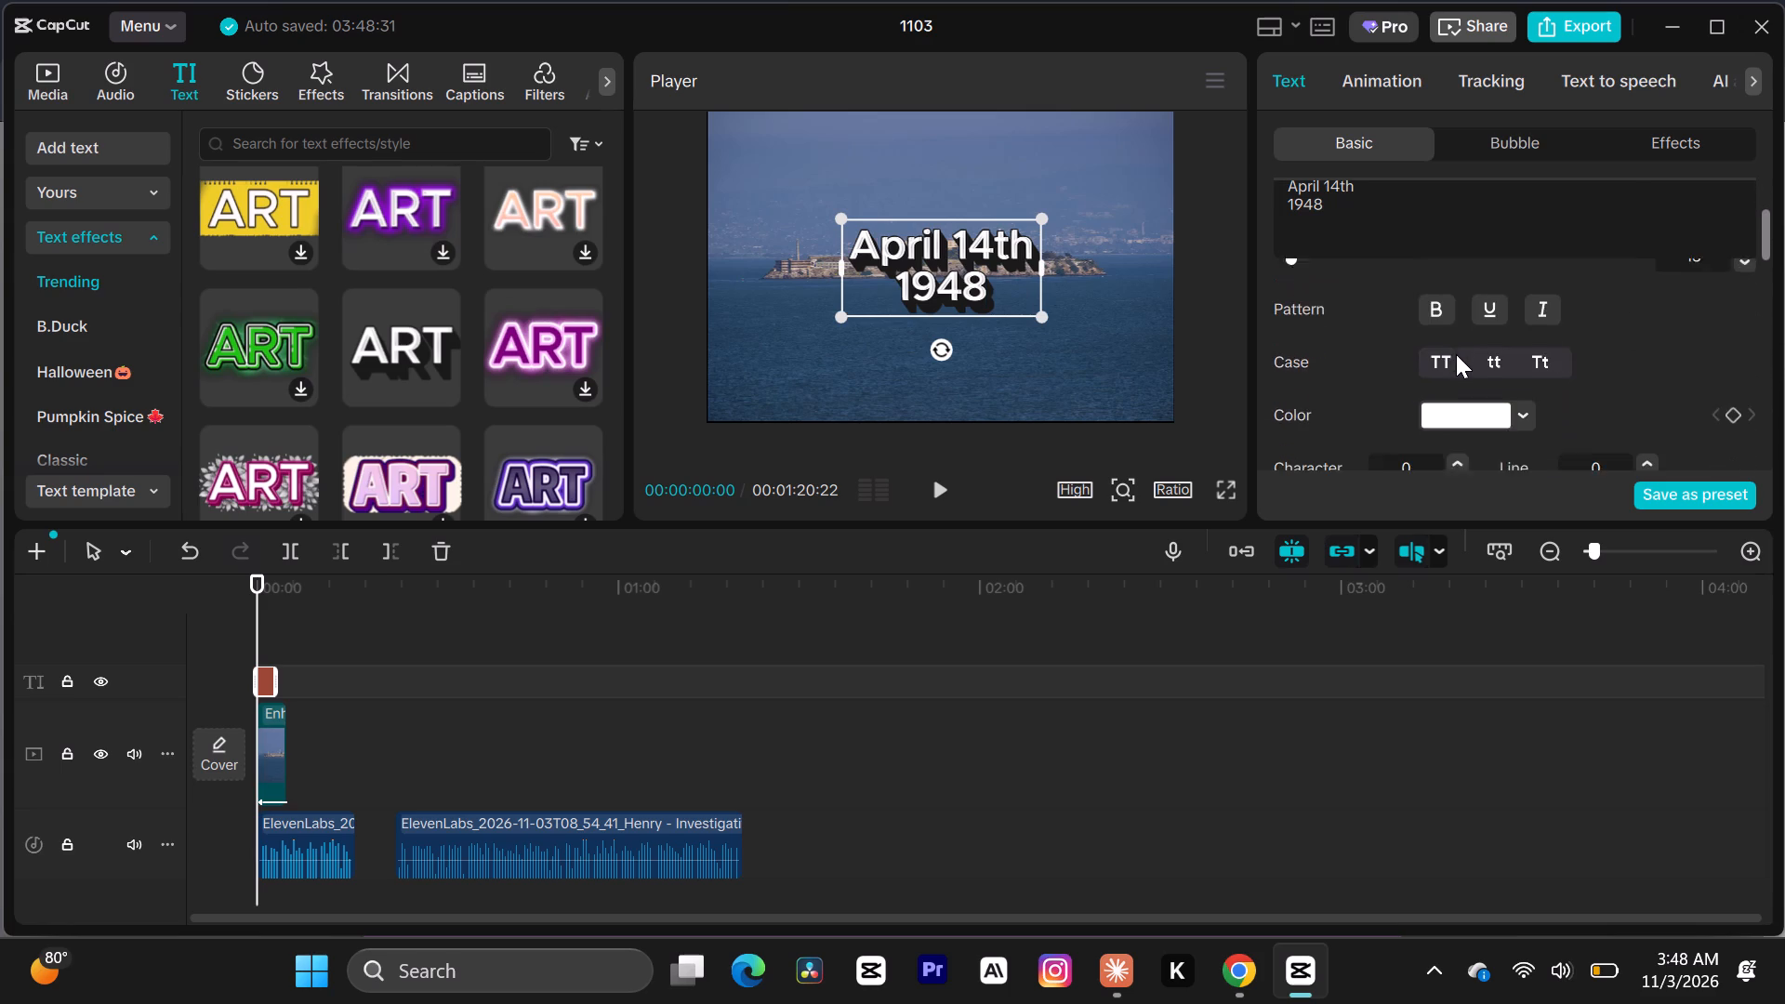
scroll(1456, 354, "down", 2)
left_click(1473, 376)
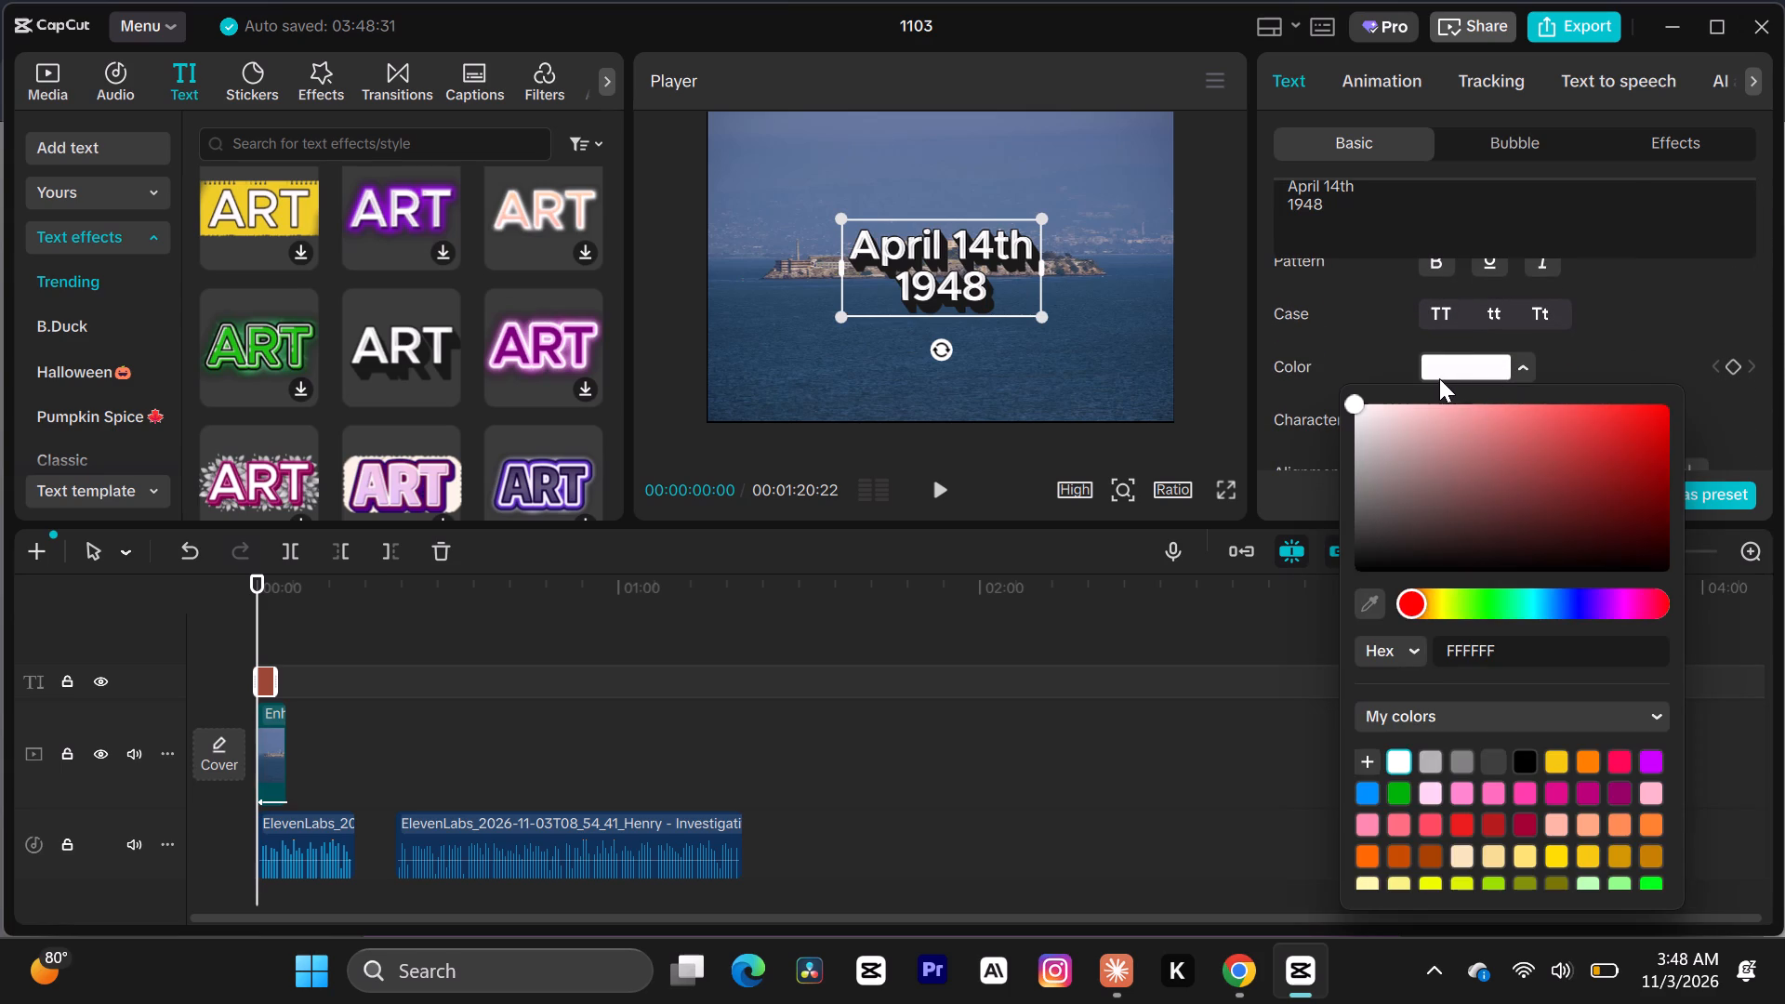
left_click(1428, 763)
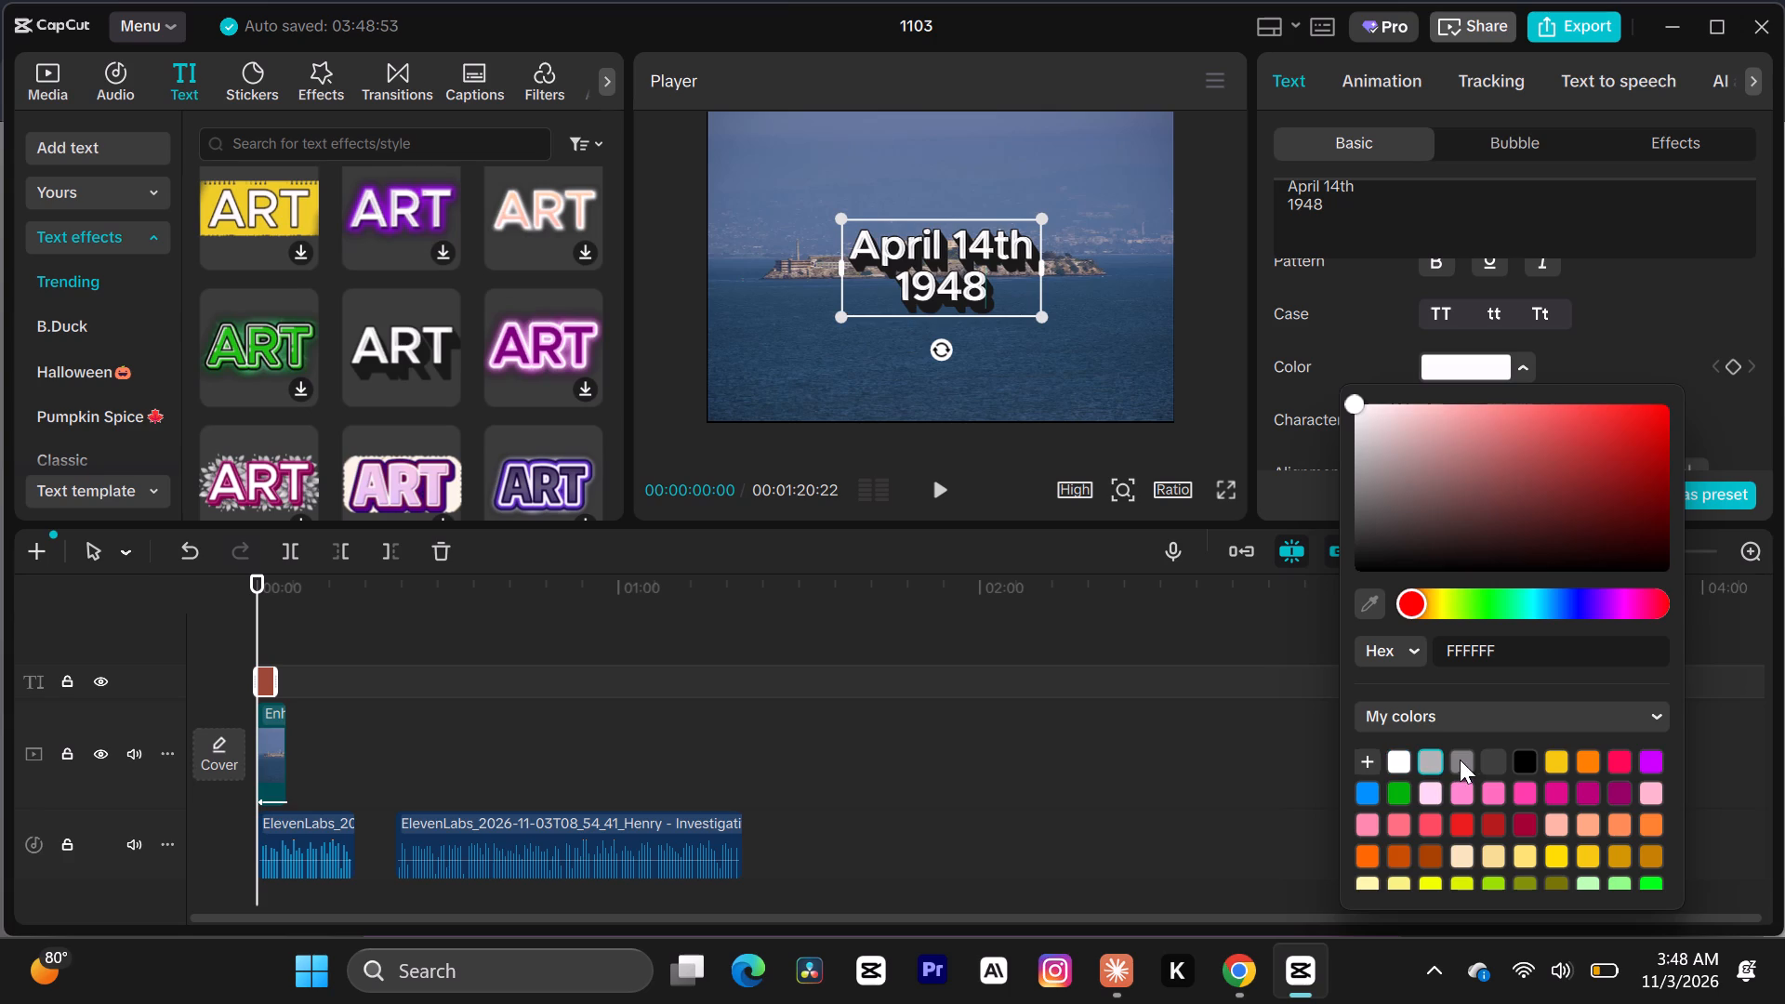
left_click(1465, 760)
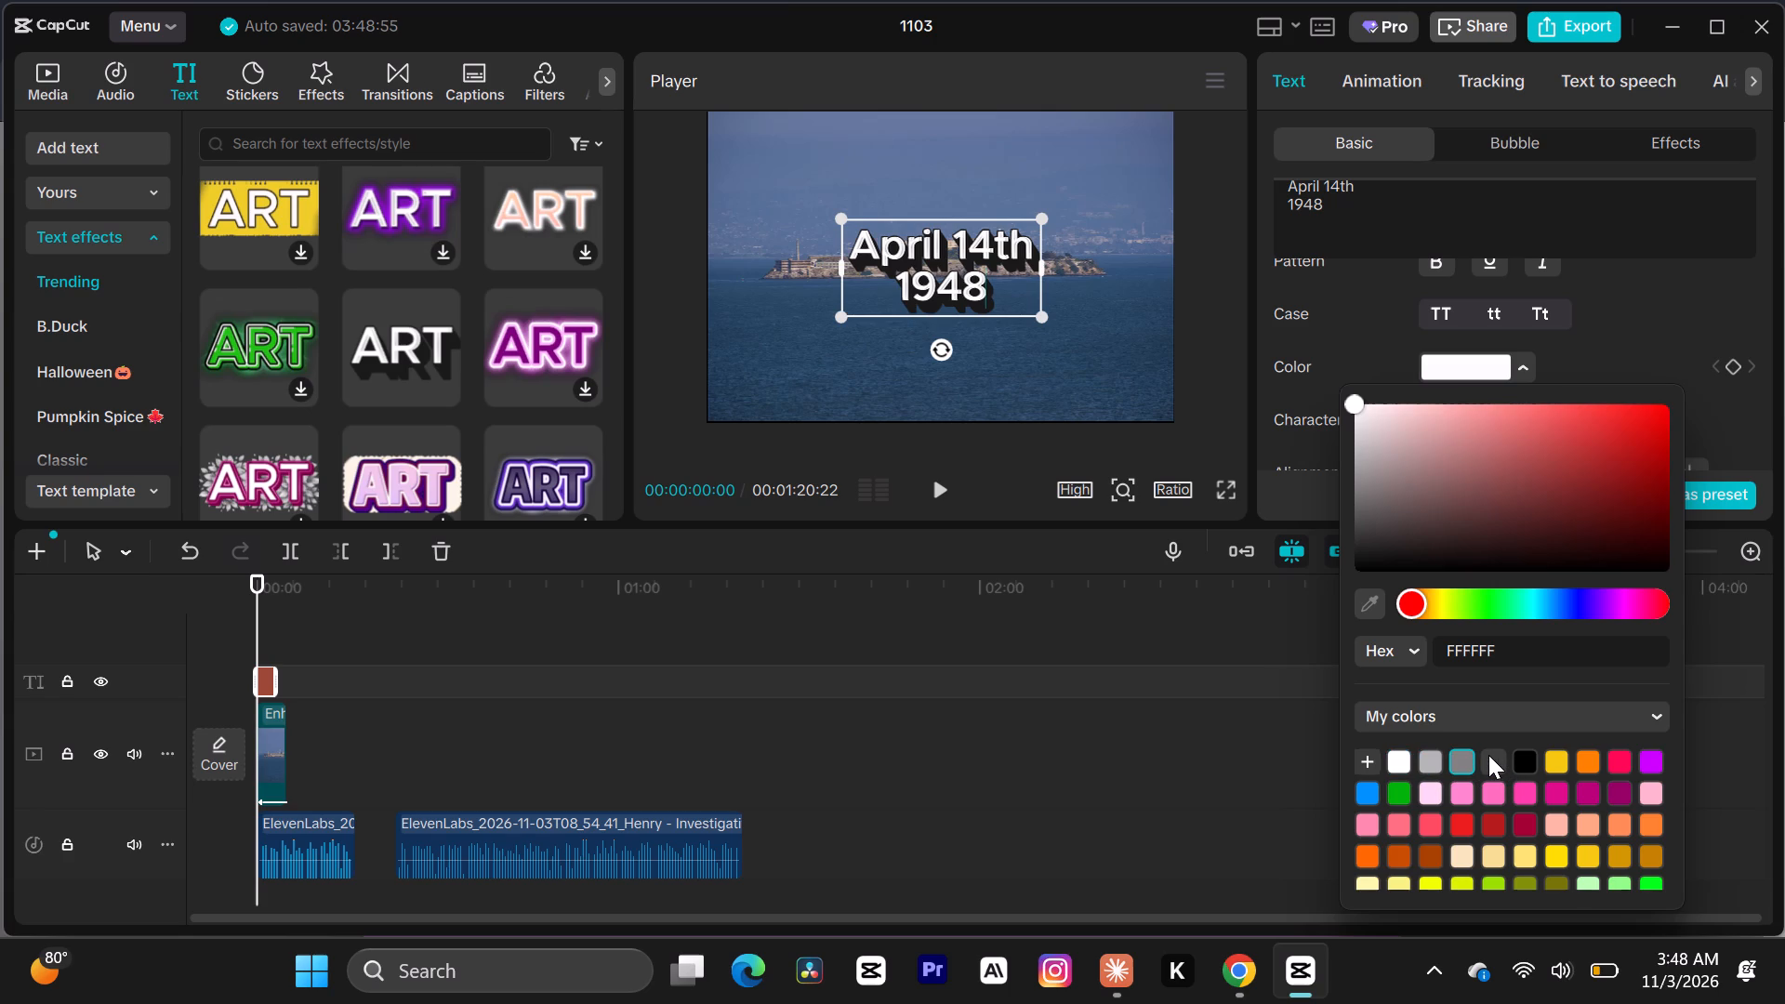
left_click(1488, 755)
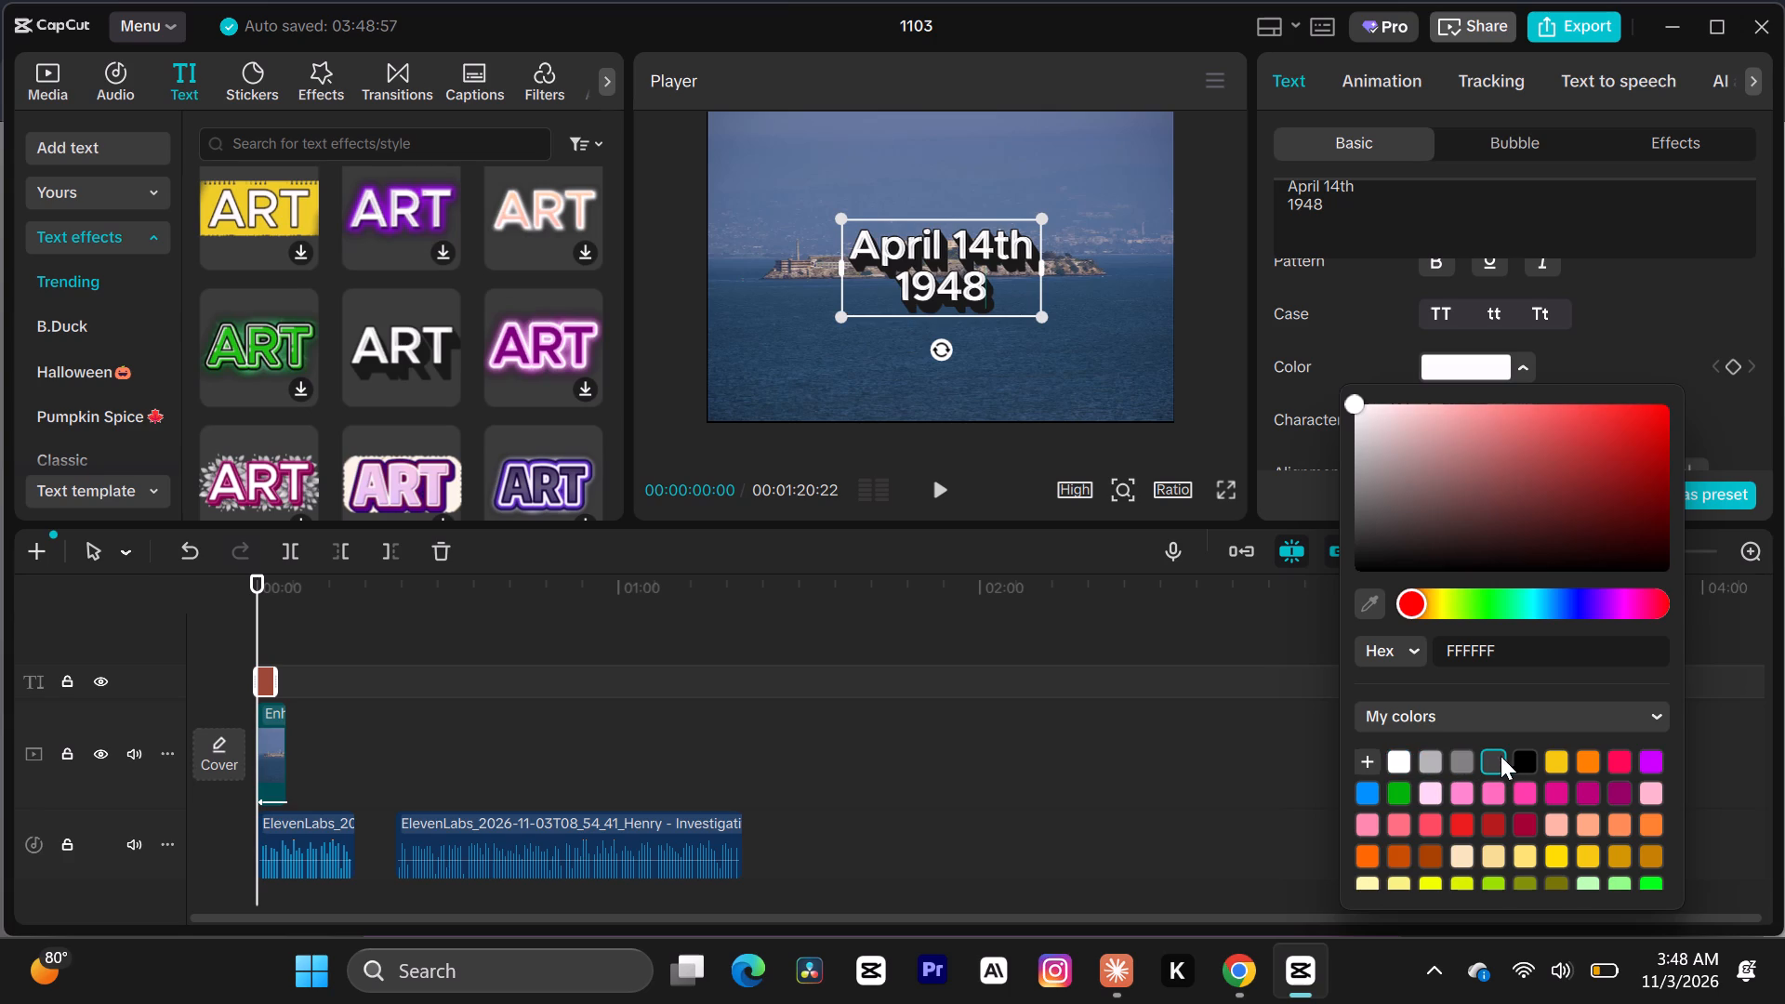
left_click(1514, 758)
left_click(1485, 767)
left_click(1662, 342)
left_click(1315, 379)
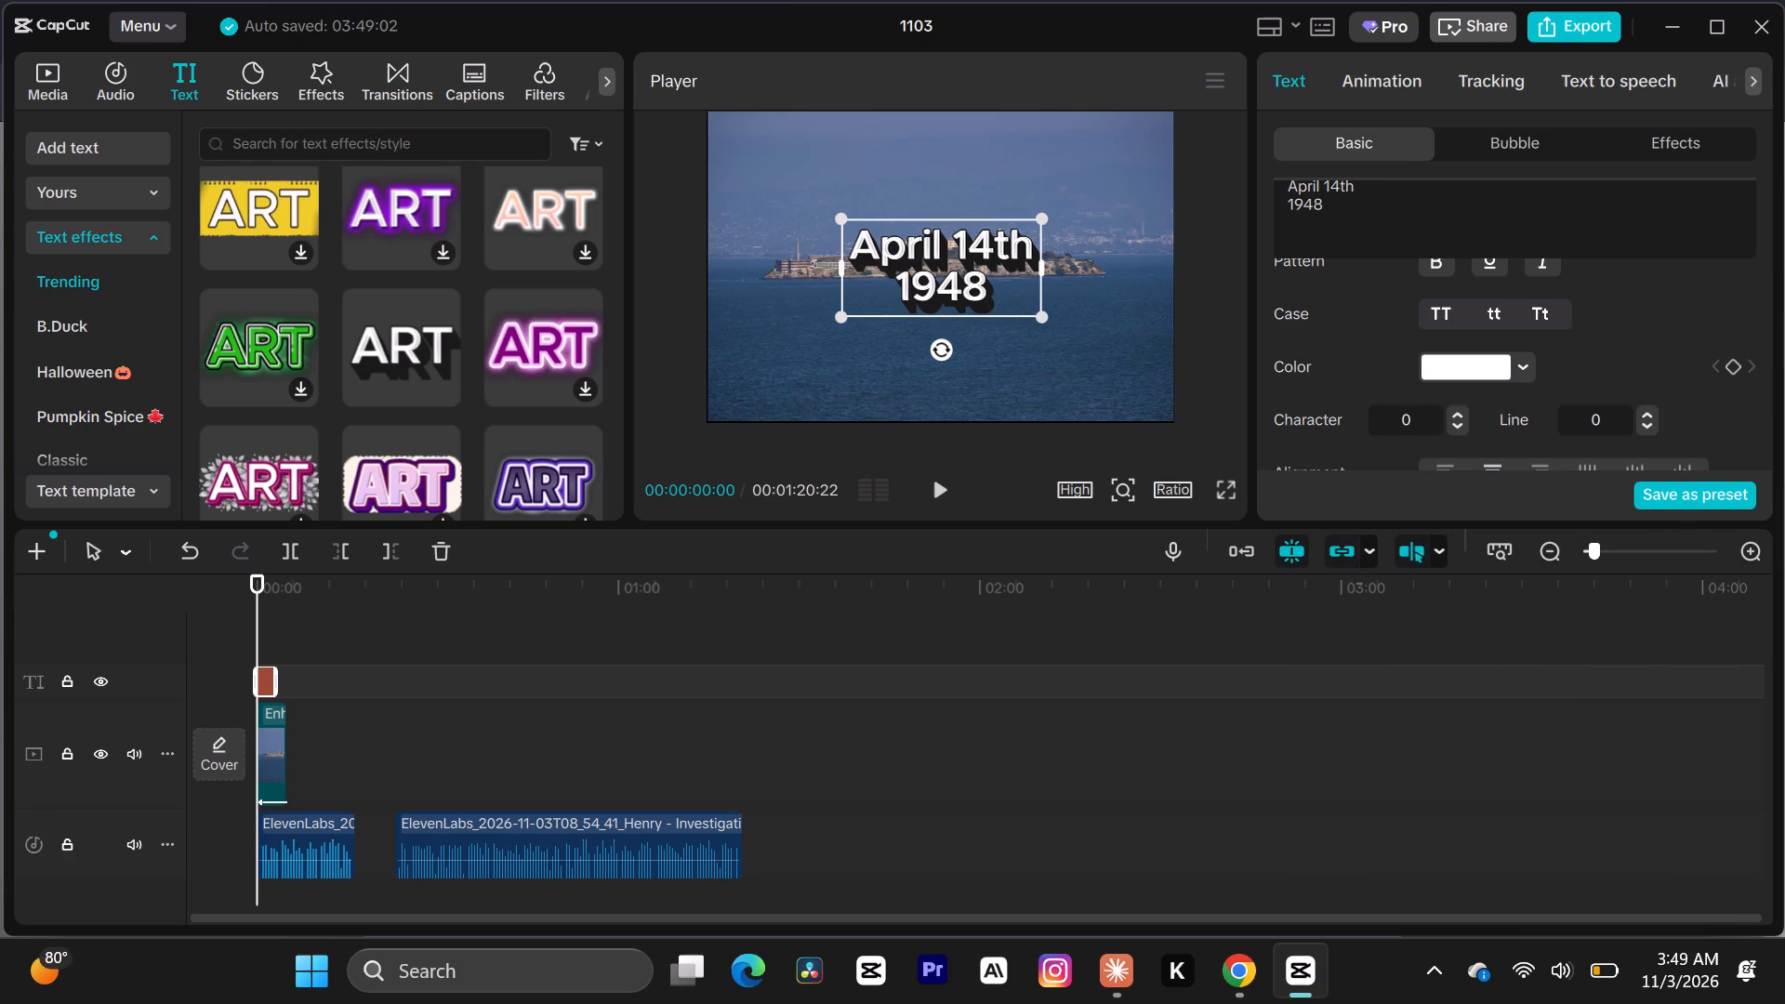
Compare the horizontal and vertical alignments on the two-line date title and set it to left-aligned.
scroll(1406, 408, "down", 2)
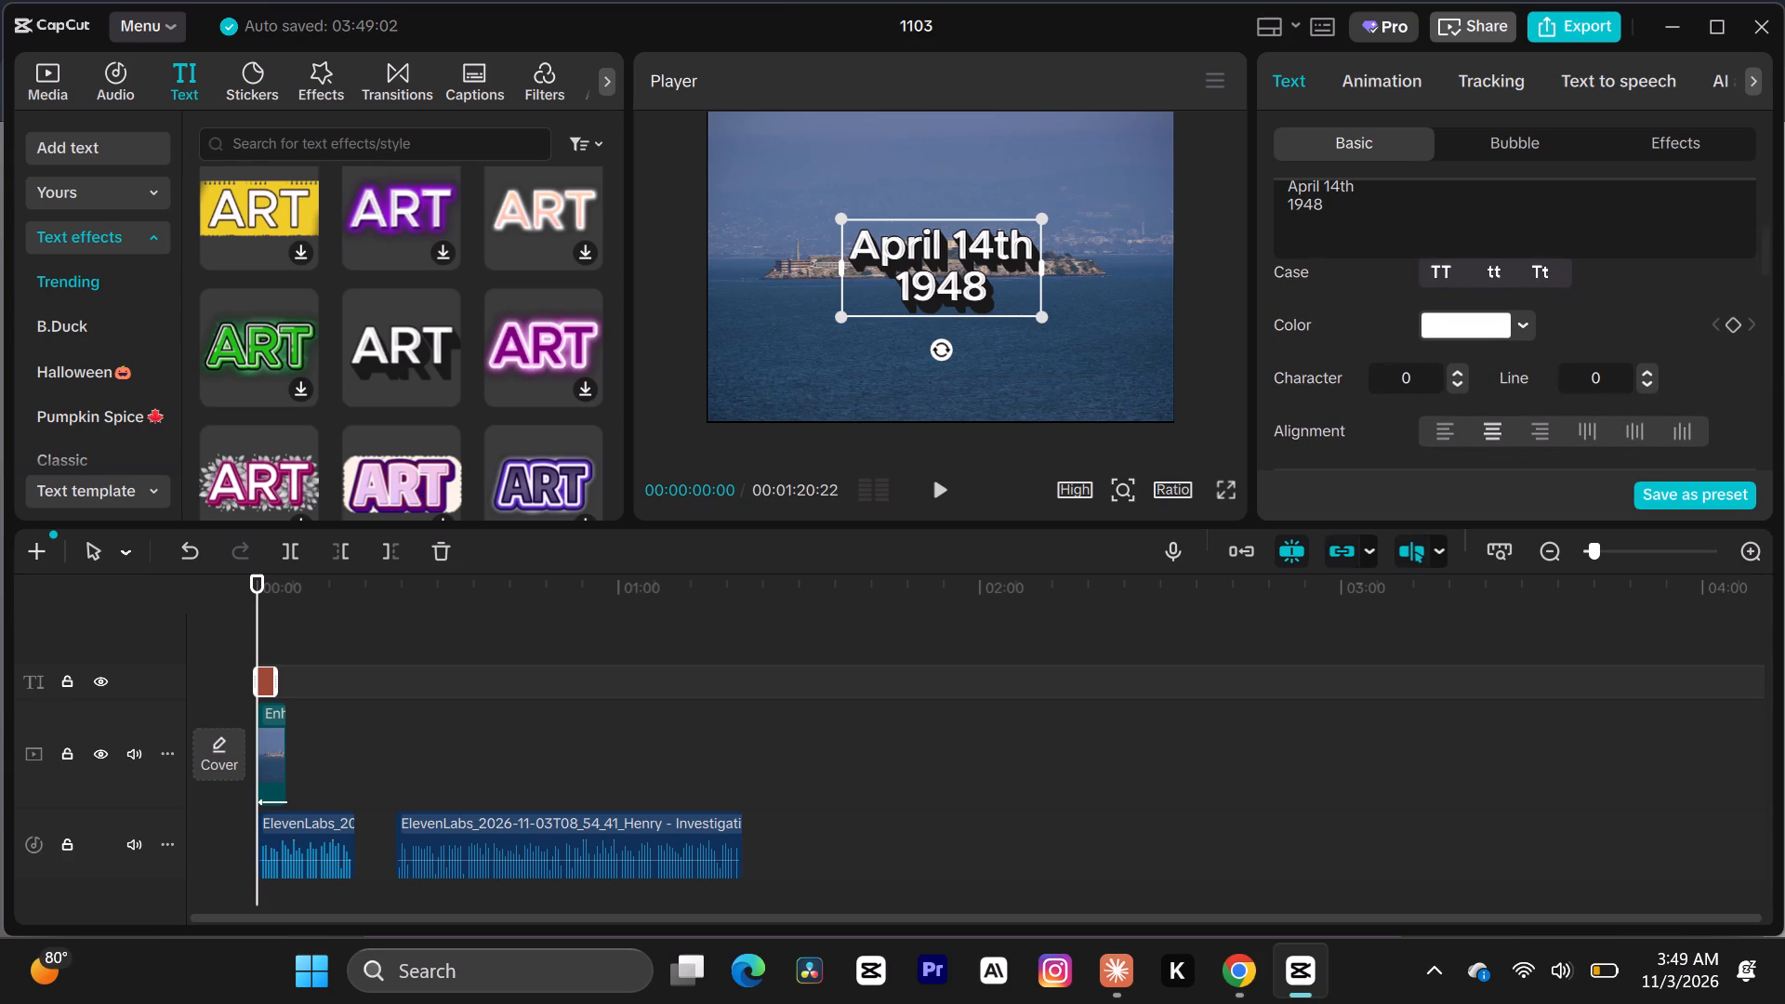
scroll(1406, 408, "down", 1)
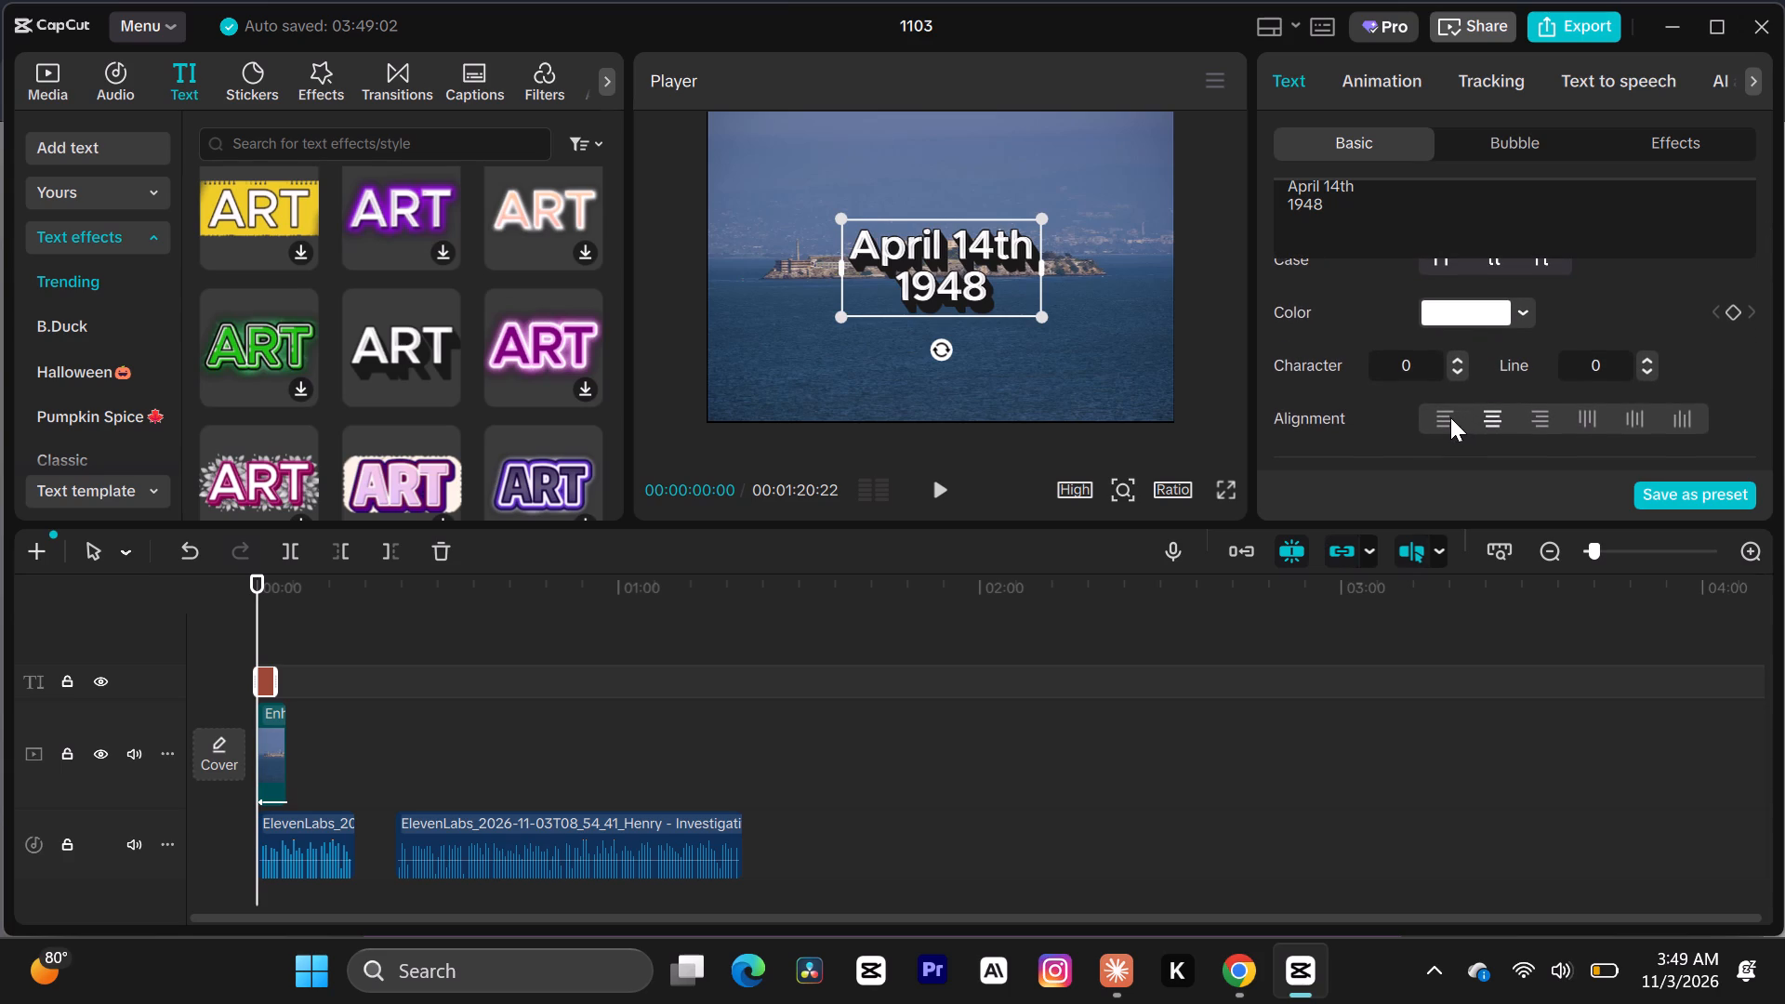
left_click(1450, 417)
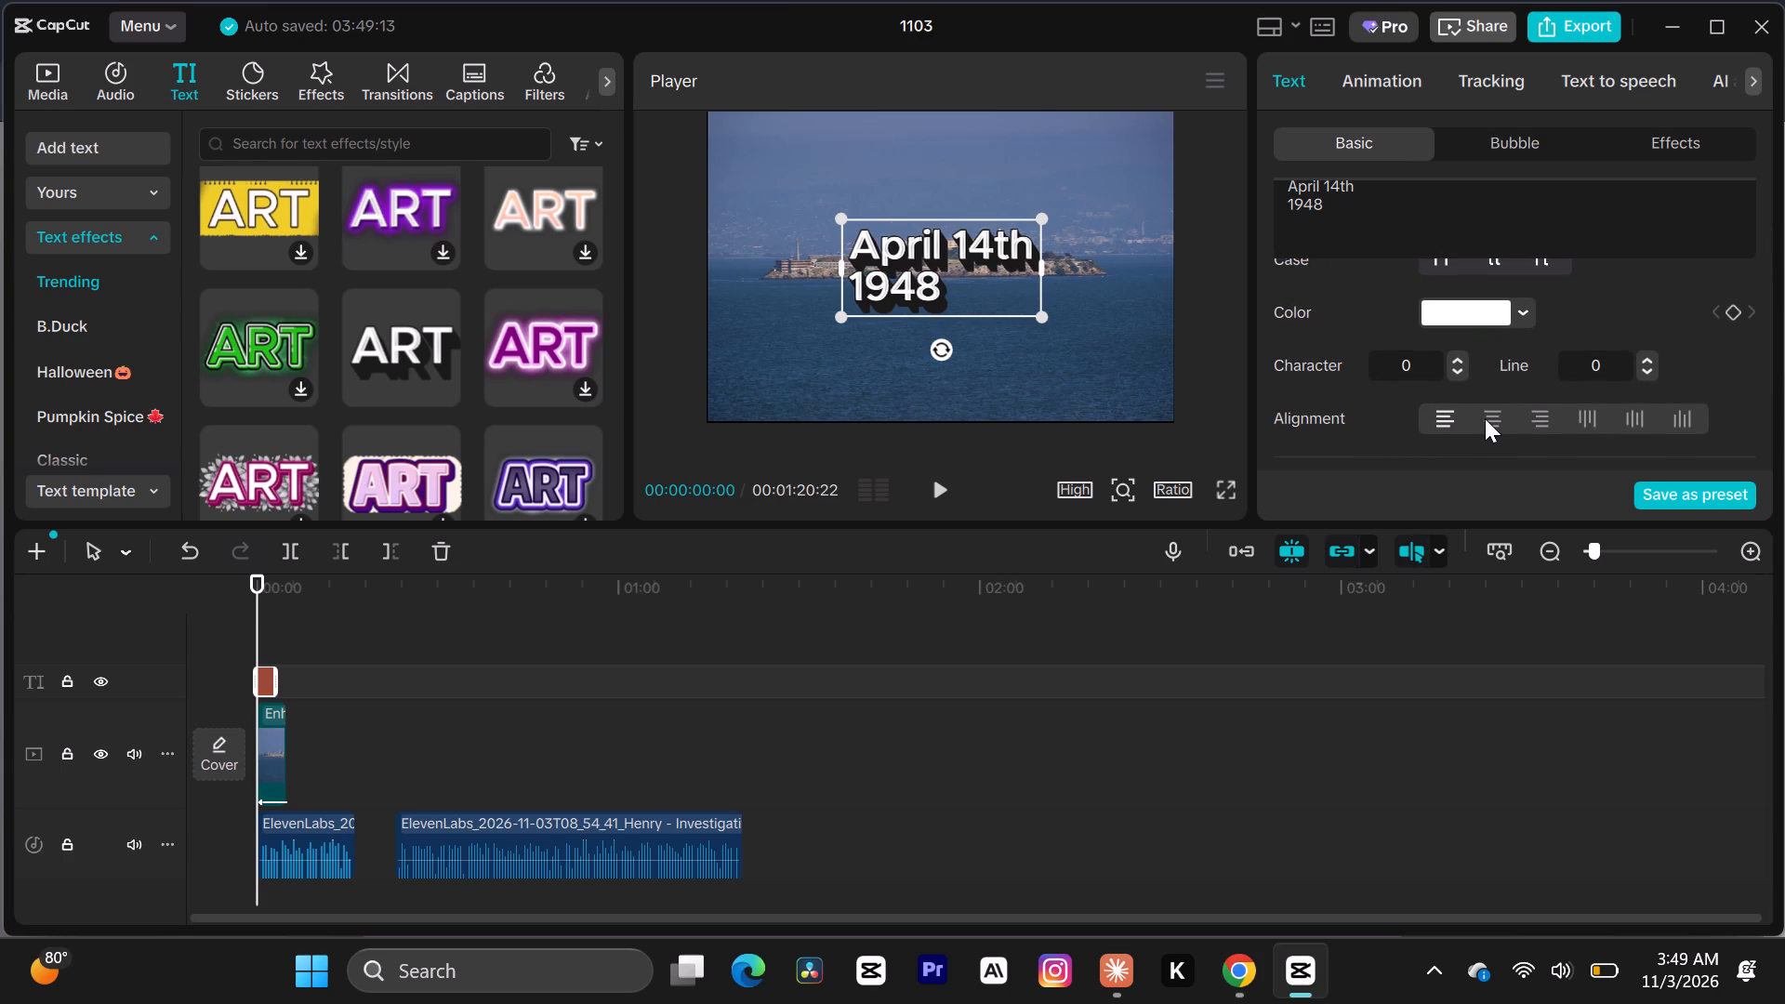
left_click(1485, 418)
left_click(1534, 417)
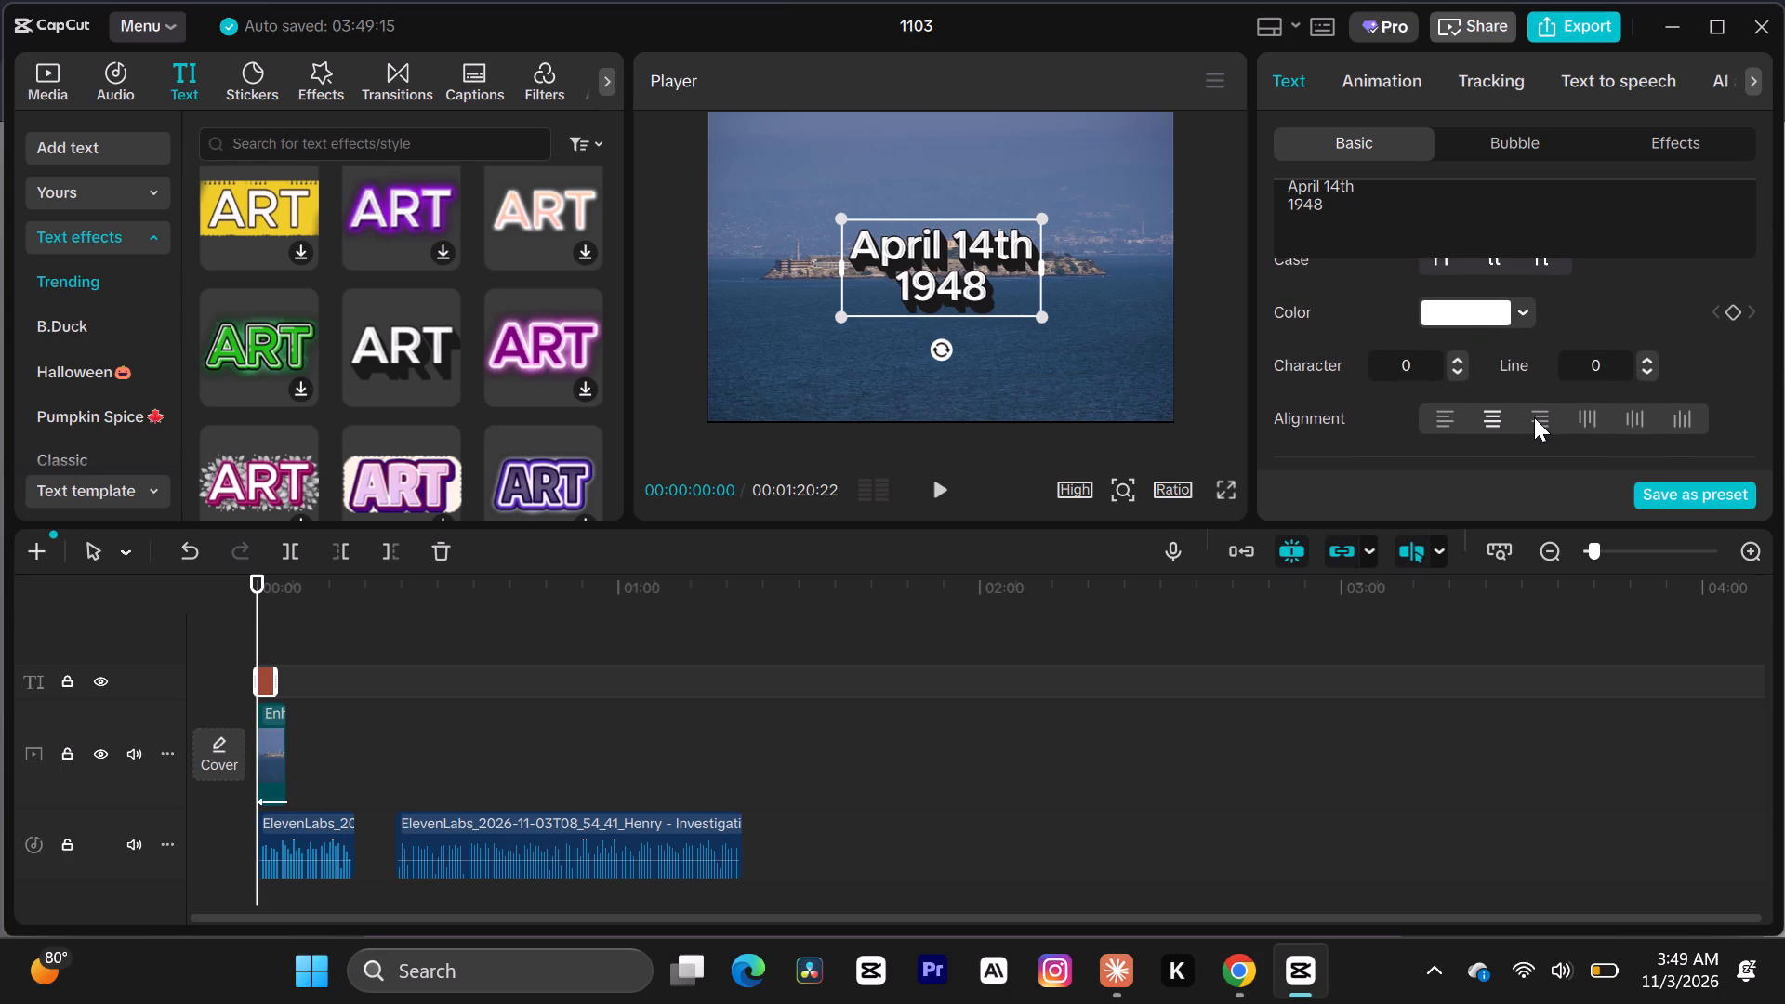
left_click(1585, 413)
left_click(1637, 422)
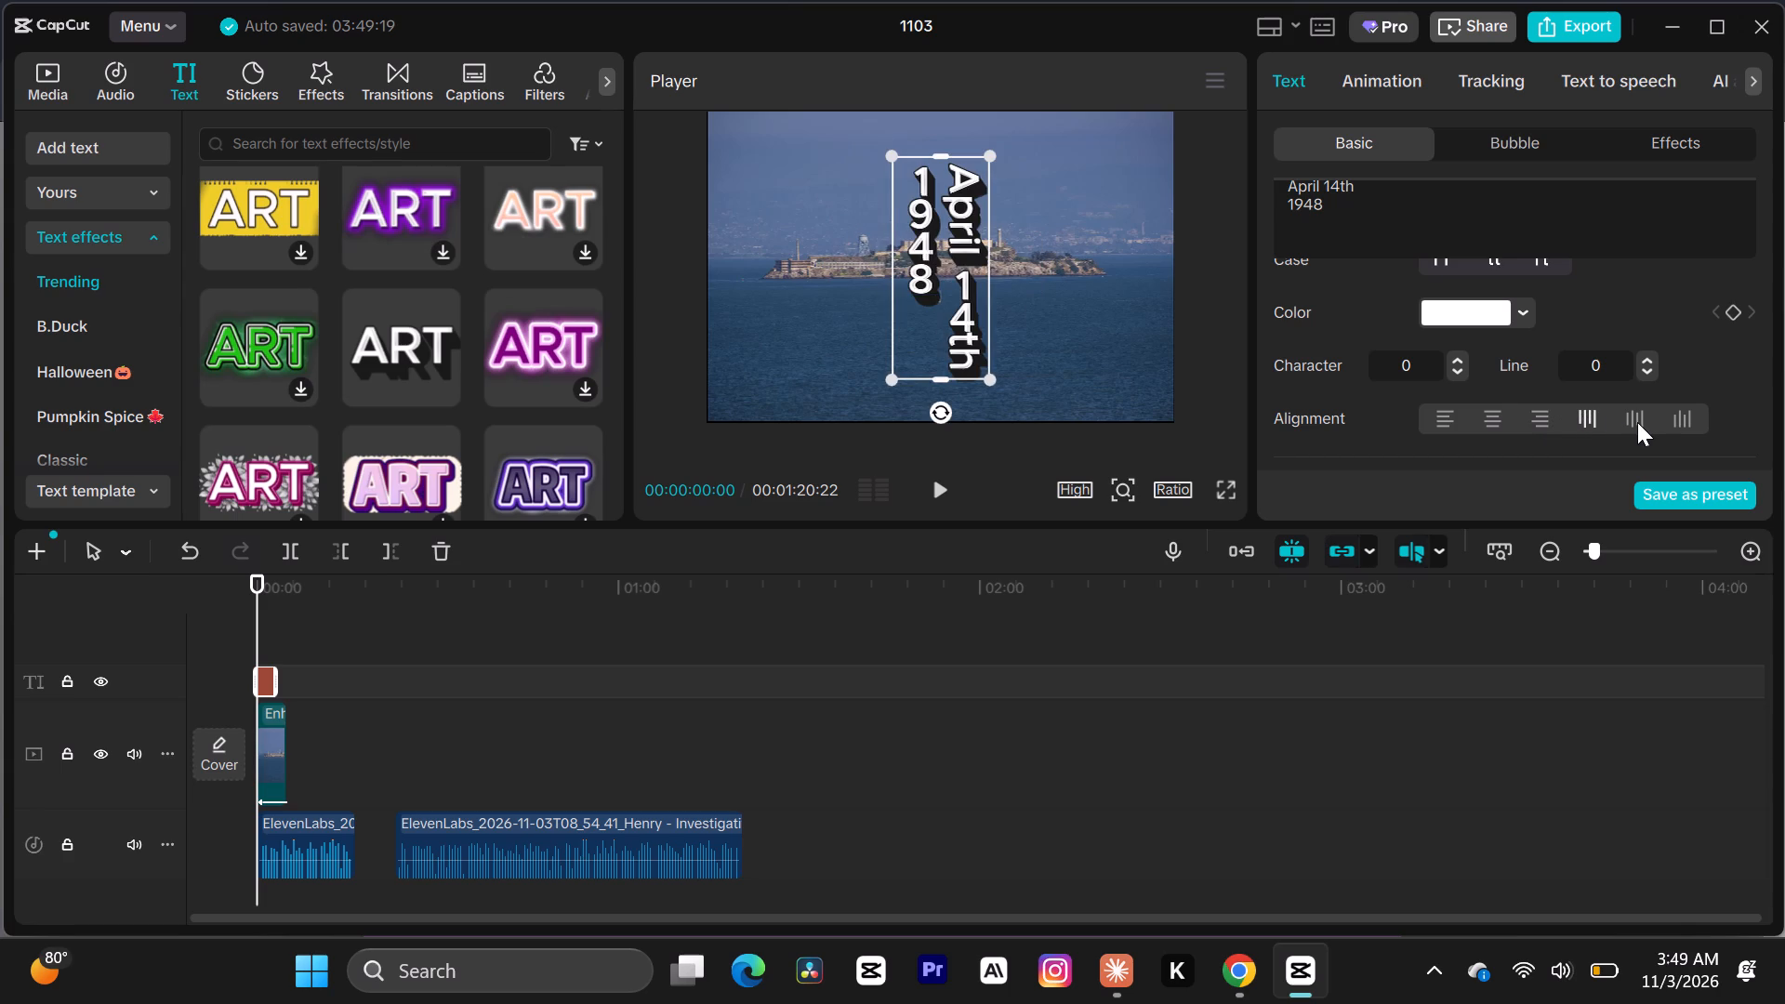
left_click(1687, 415)
left_click(1437, 417)
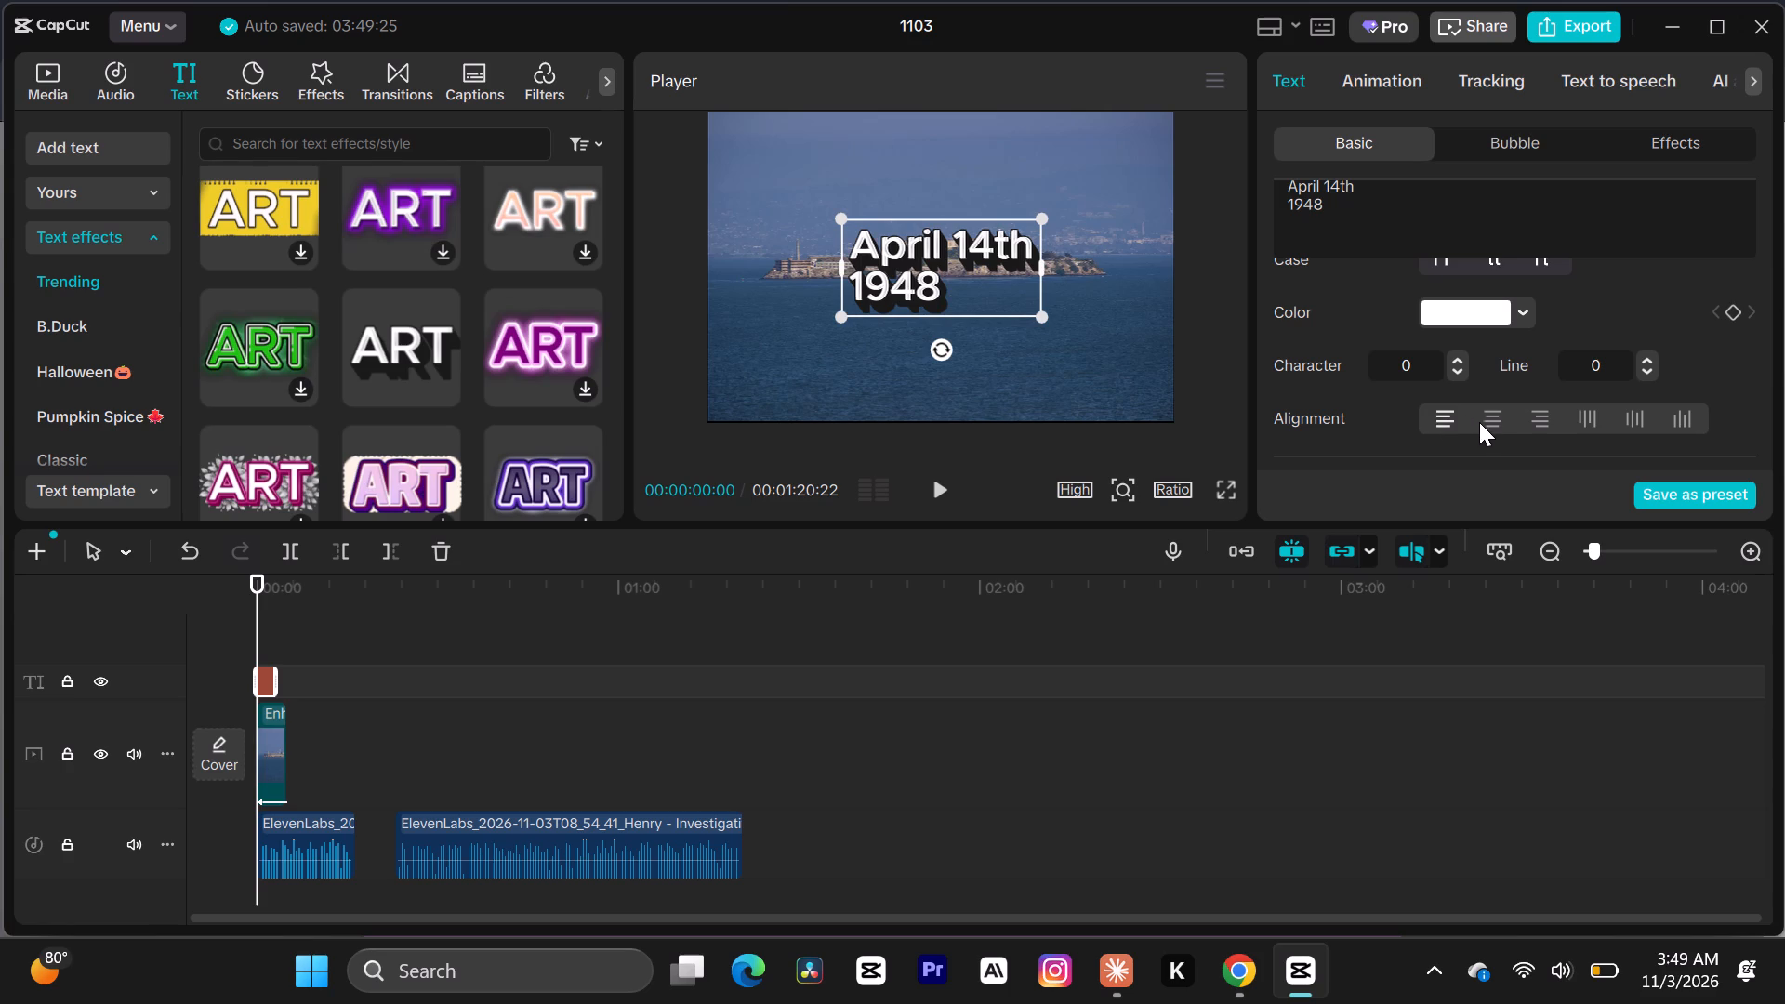
left_click(1480, 422)
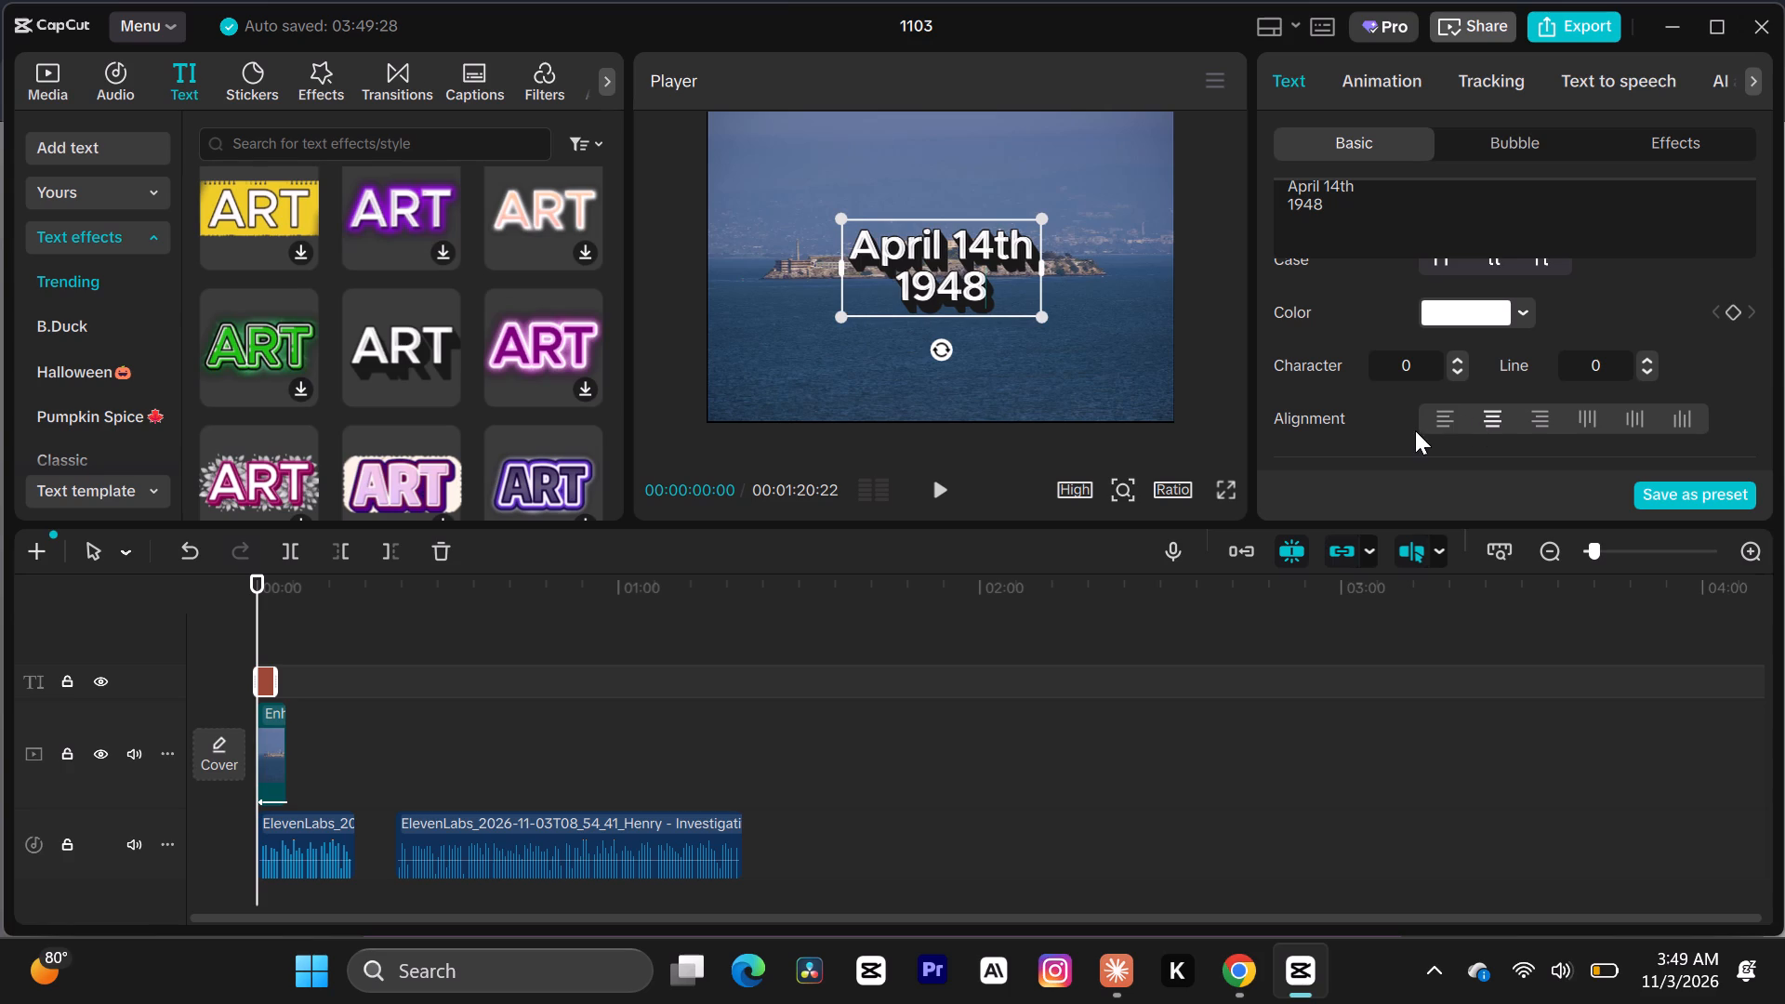
left_click(1457, 420)
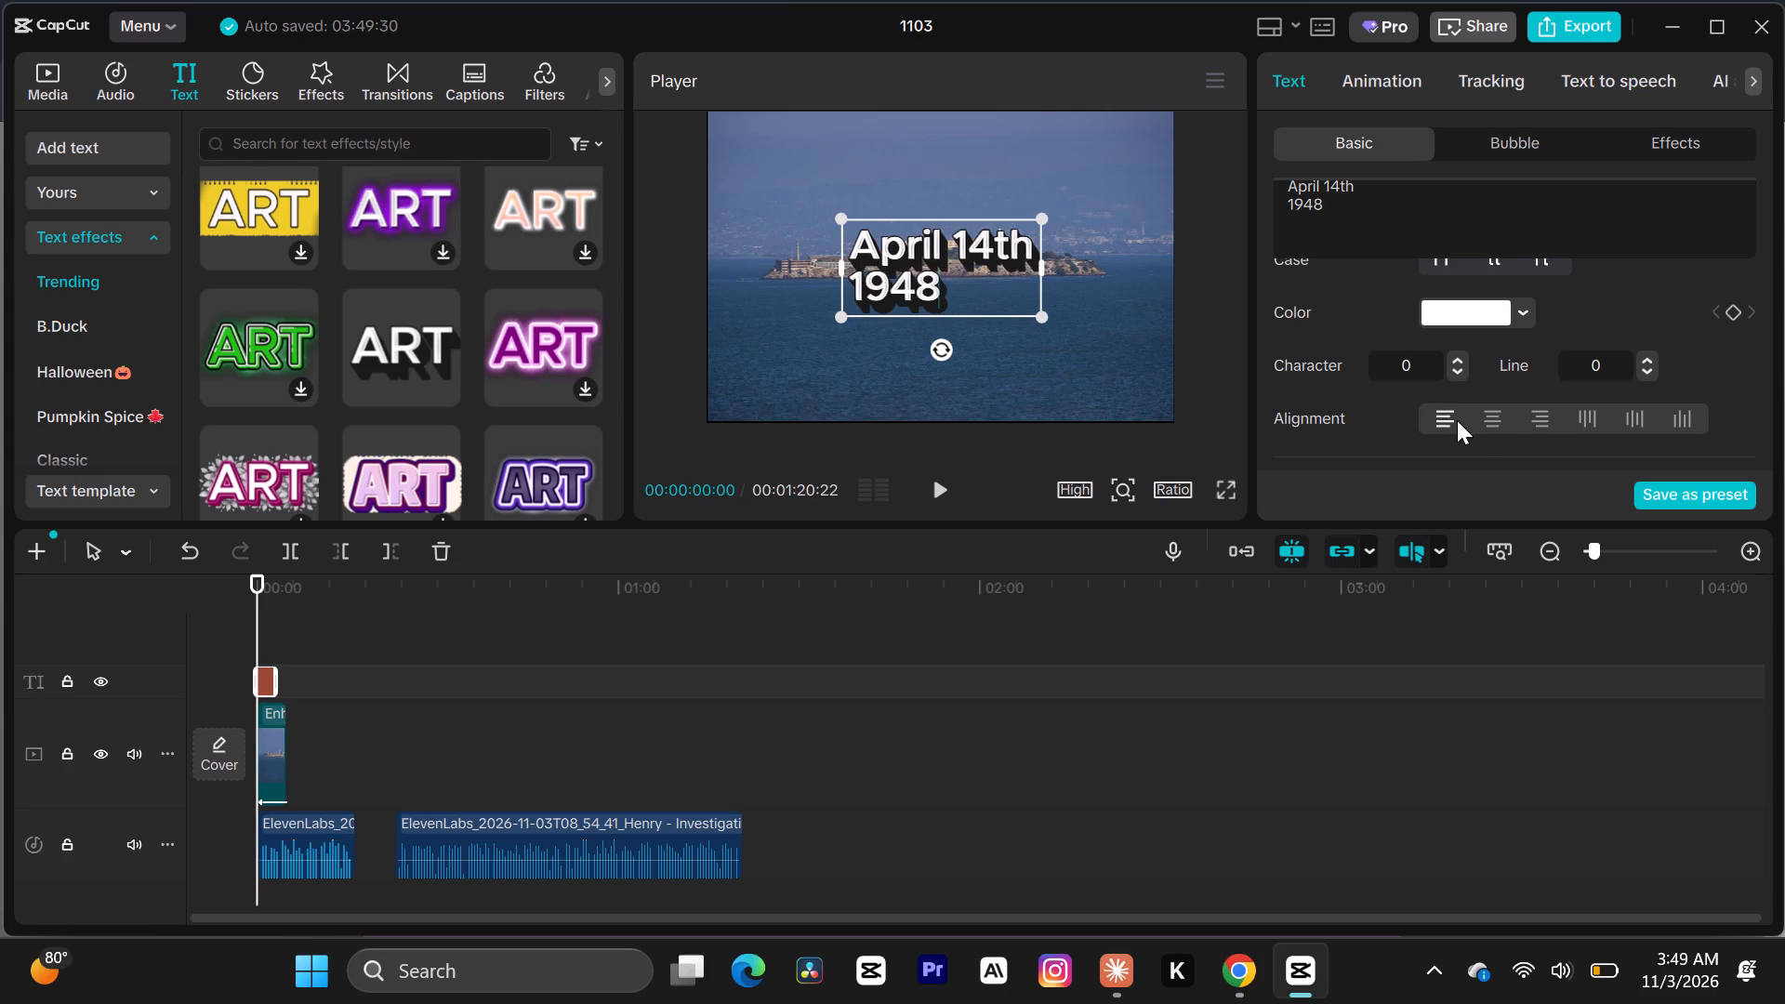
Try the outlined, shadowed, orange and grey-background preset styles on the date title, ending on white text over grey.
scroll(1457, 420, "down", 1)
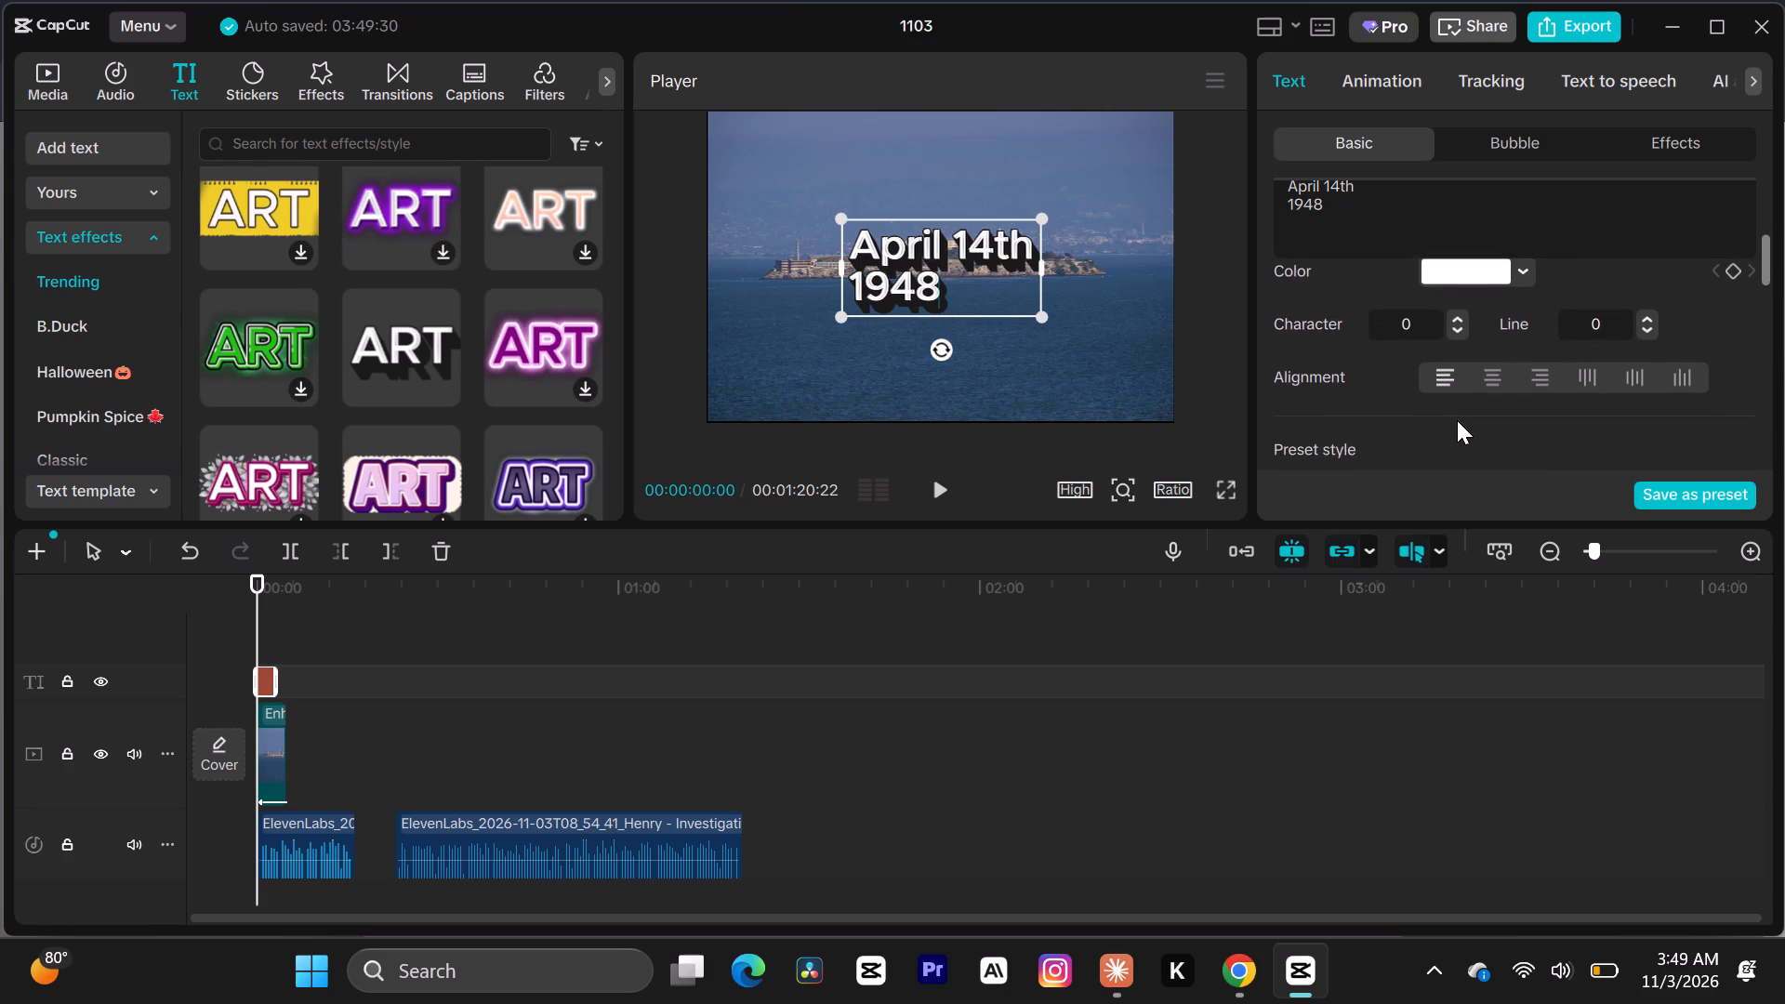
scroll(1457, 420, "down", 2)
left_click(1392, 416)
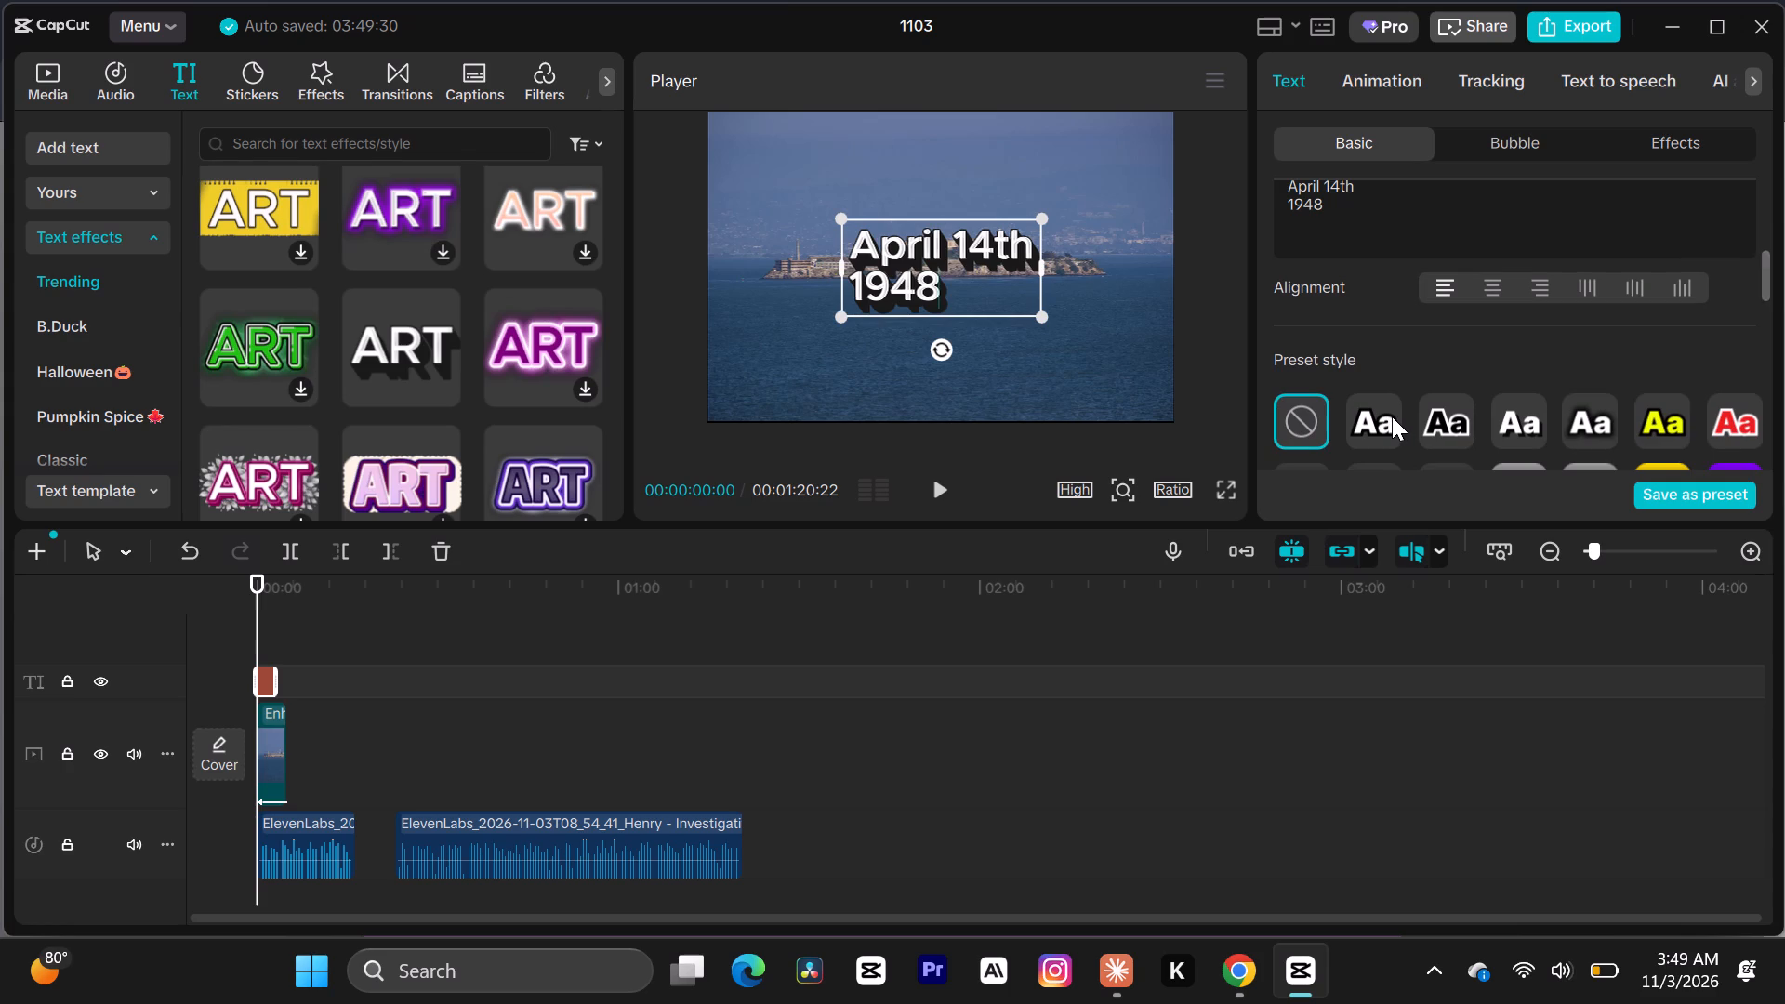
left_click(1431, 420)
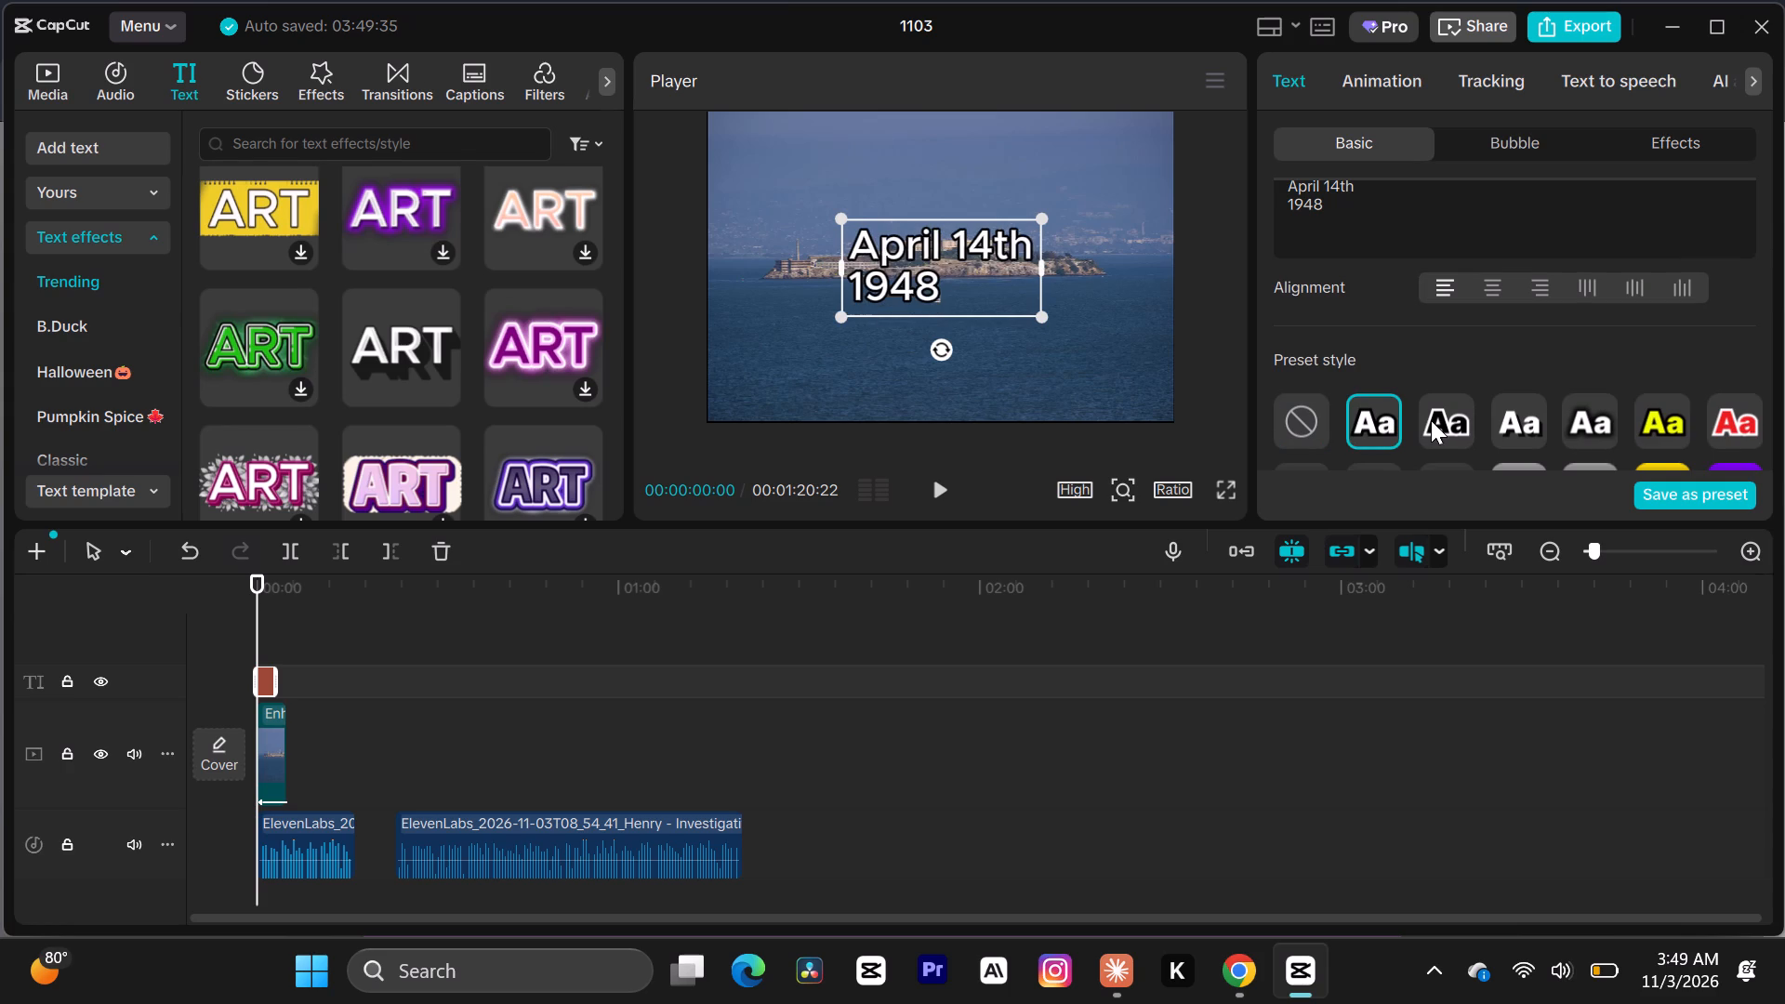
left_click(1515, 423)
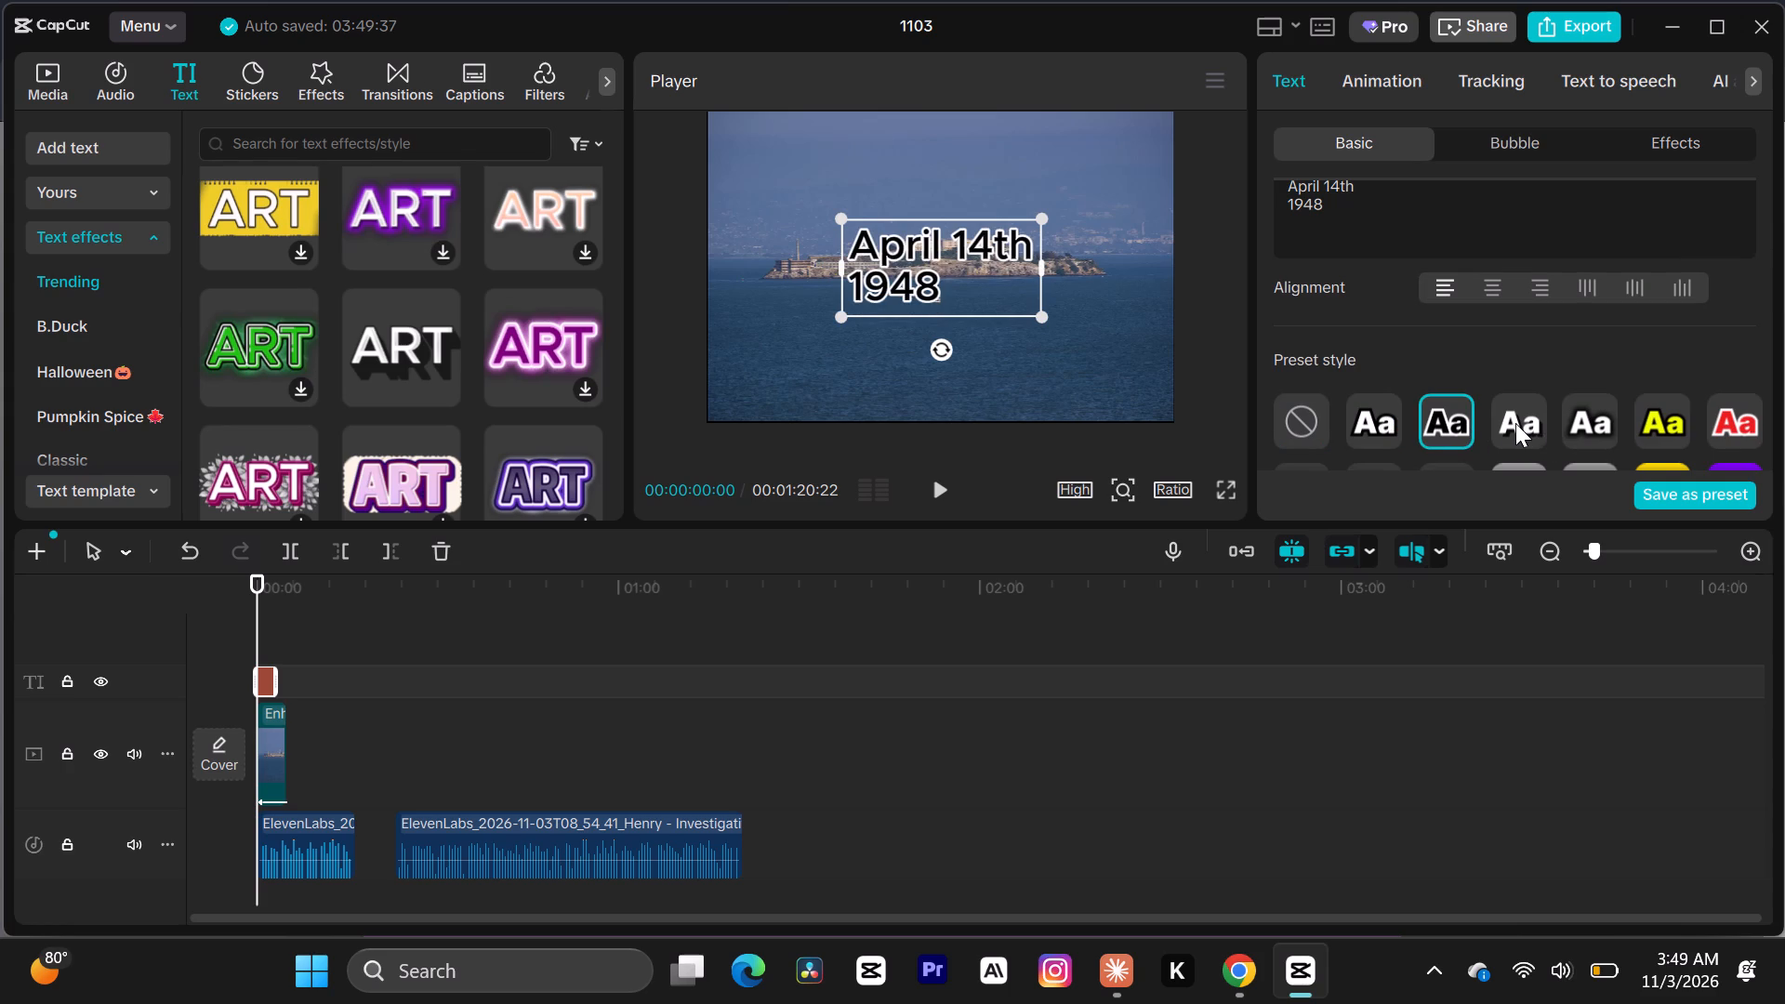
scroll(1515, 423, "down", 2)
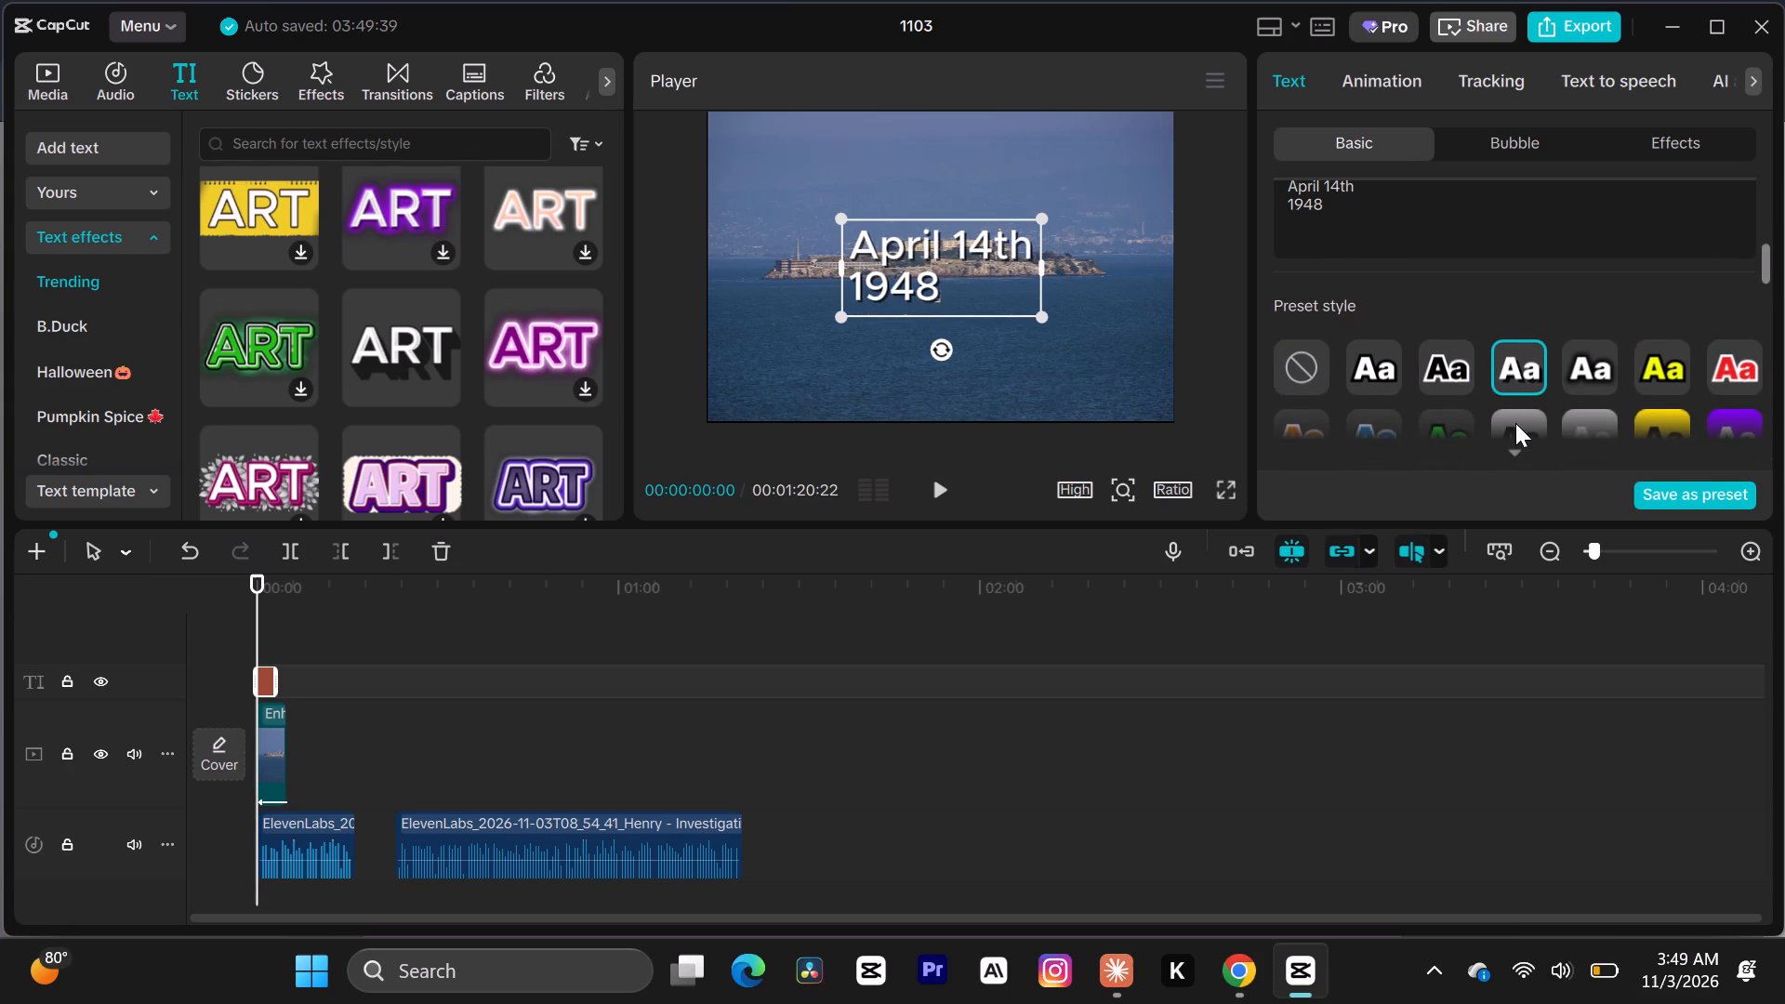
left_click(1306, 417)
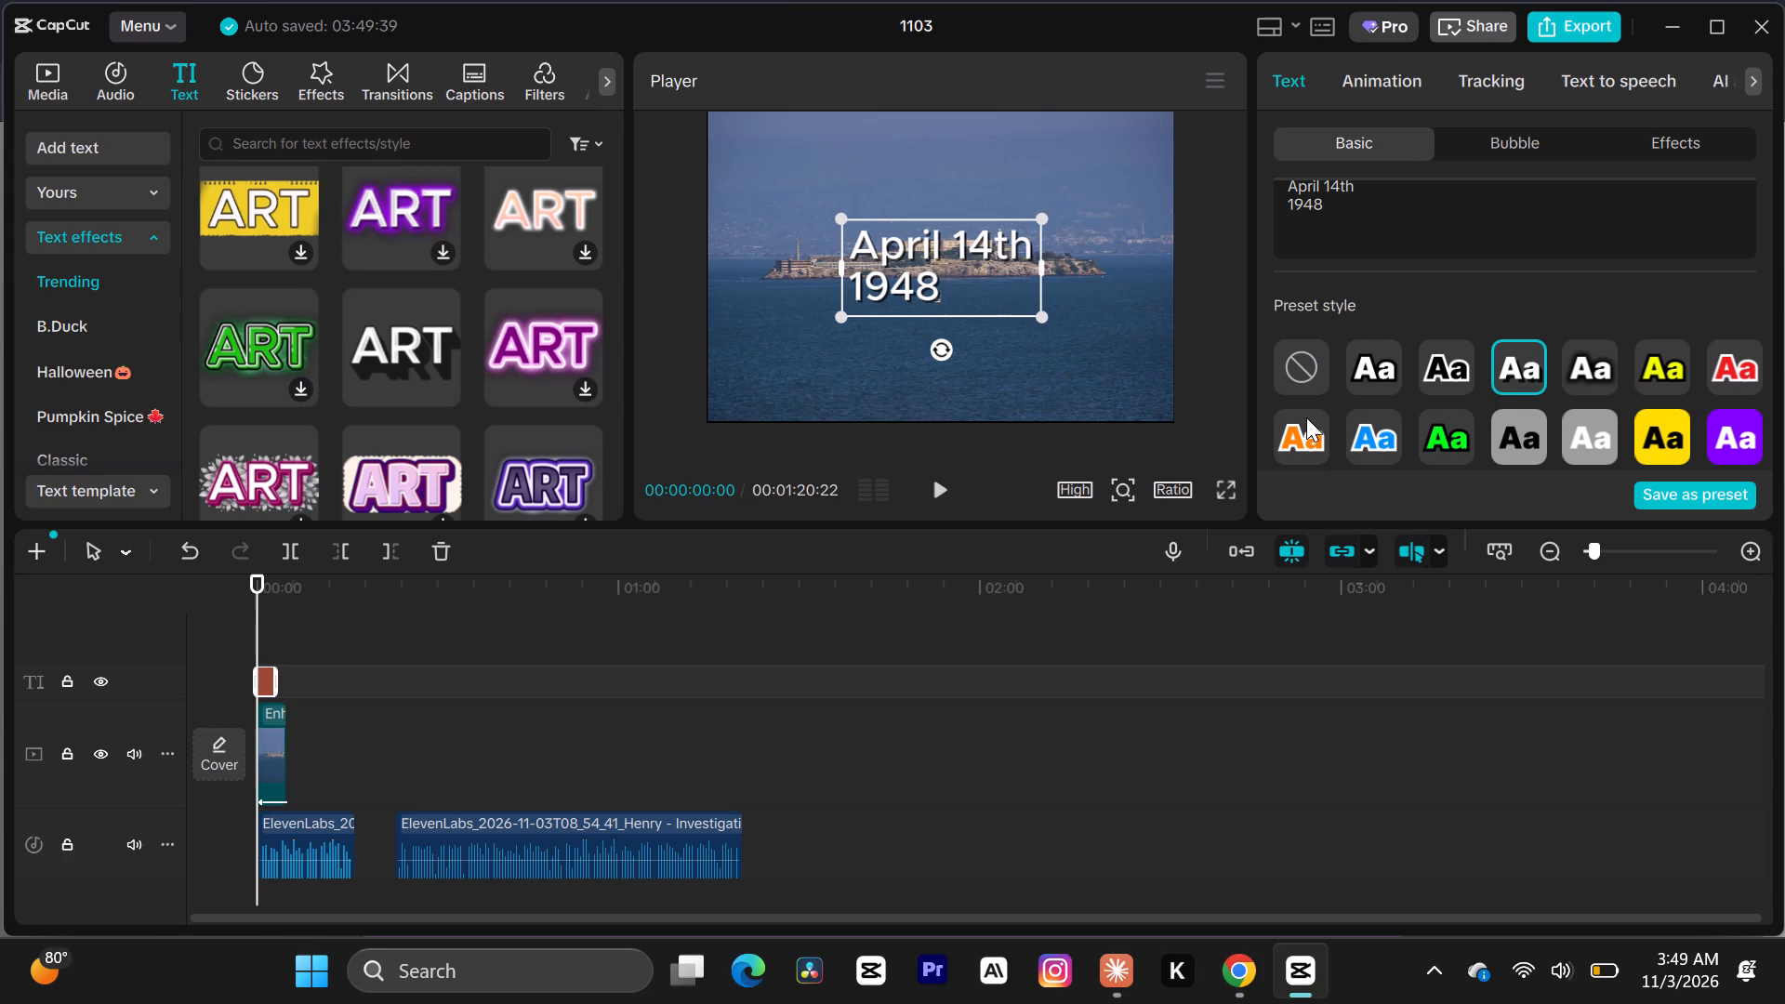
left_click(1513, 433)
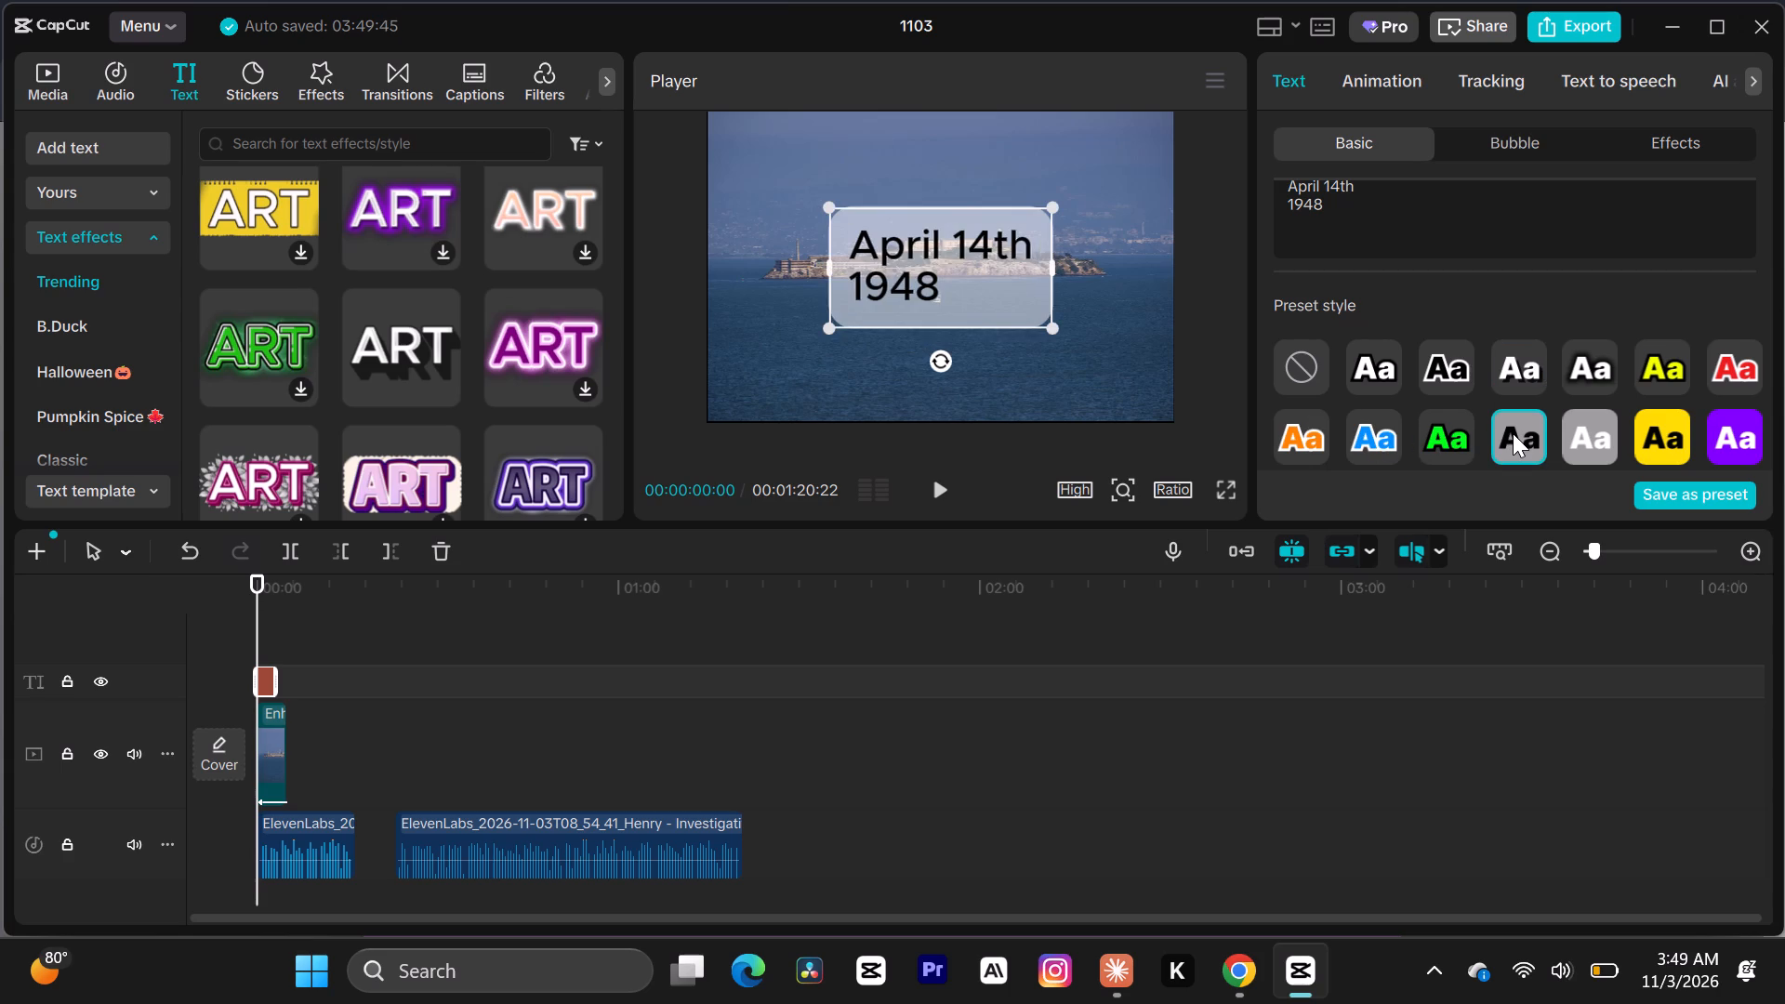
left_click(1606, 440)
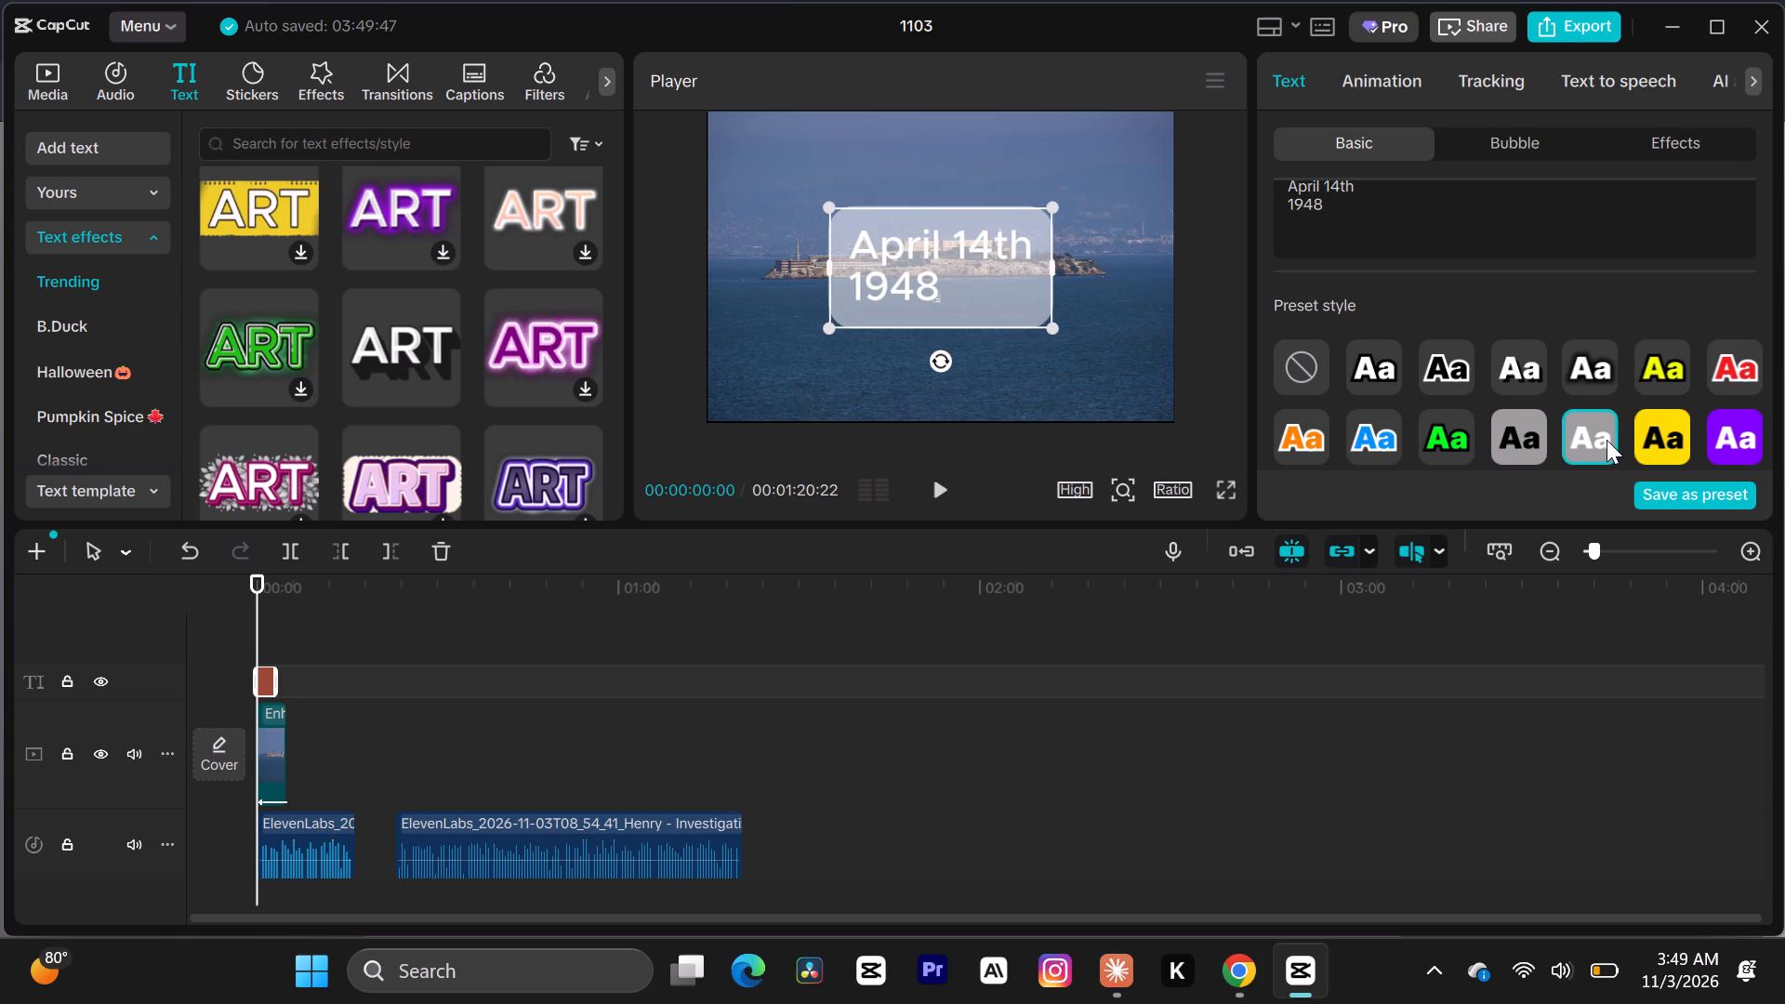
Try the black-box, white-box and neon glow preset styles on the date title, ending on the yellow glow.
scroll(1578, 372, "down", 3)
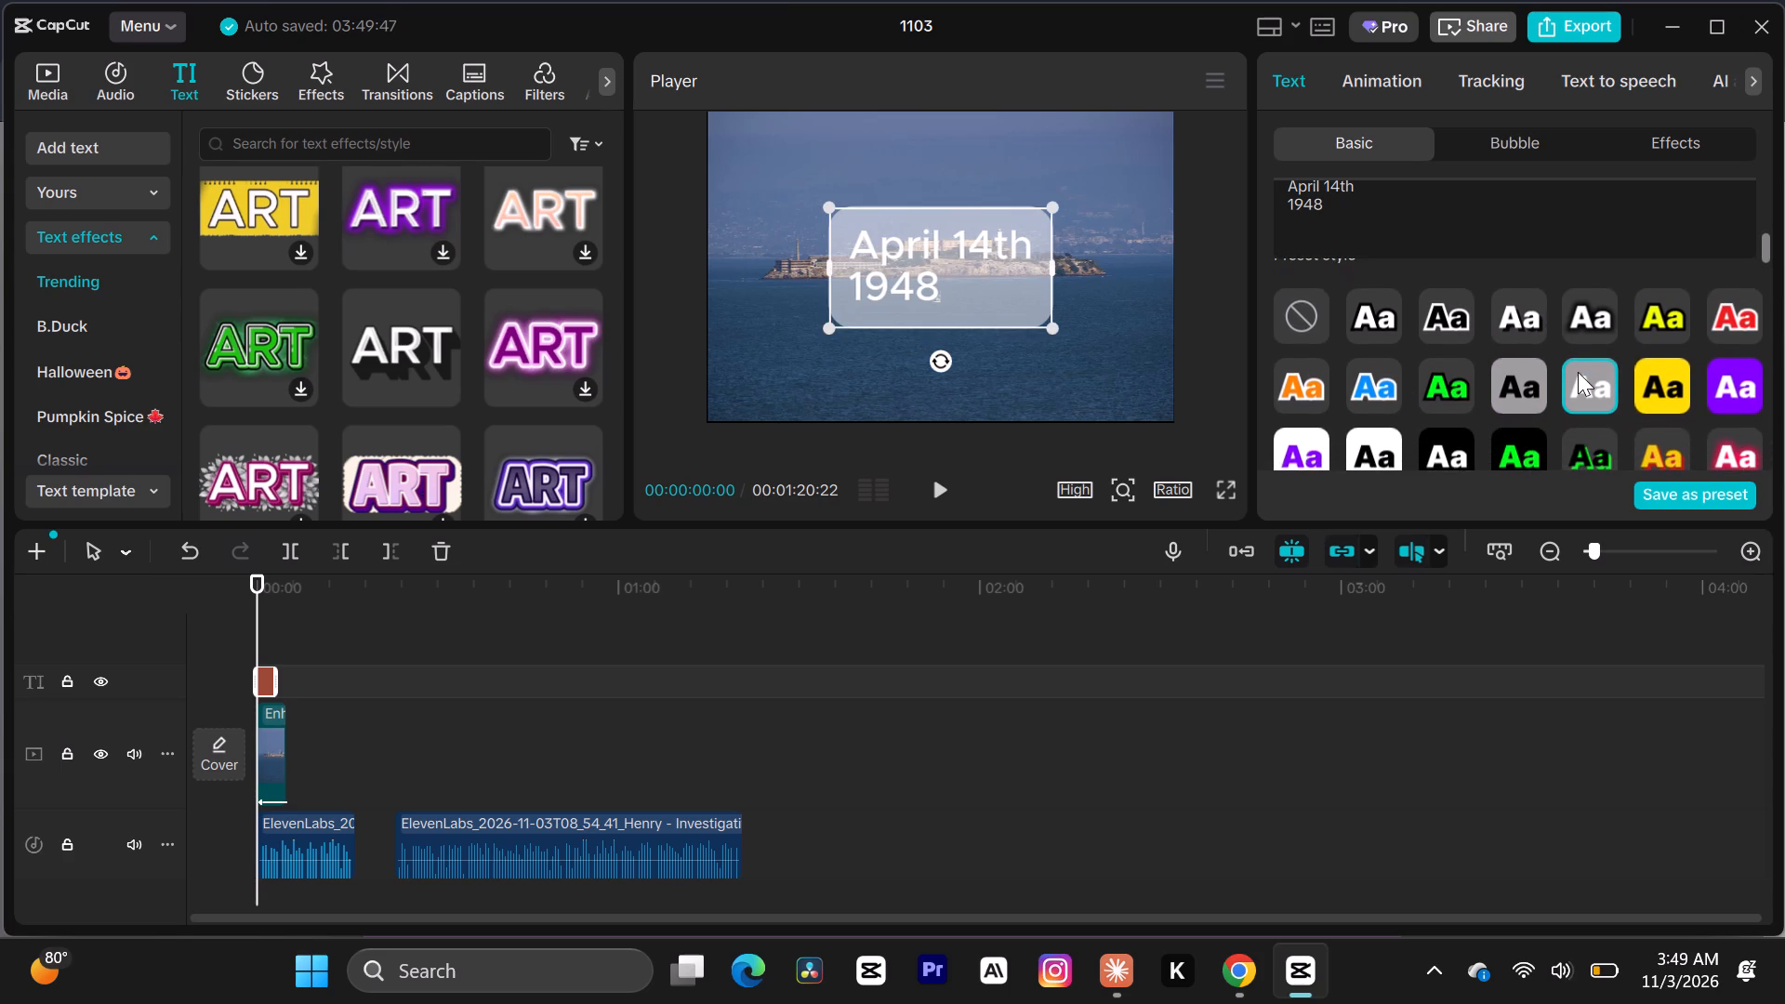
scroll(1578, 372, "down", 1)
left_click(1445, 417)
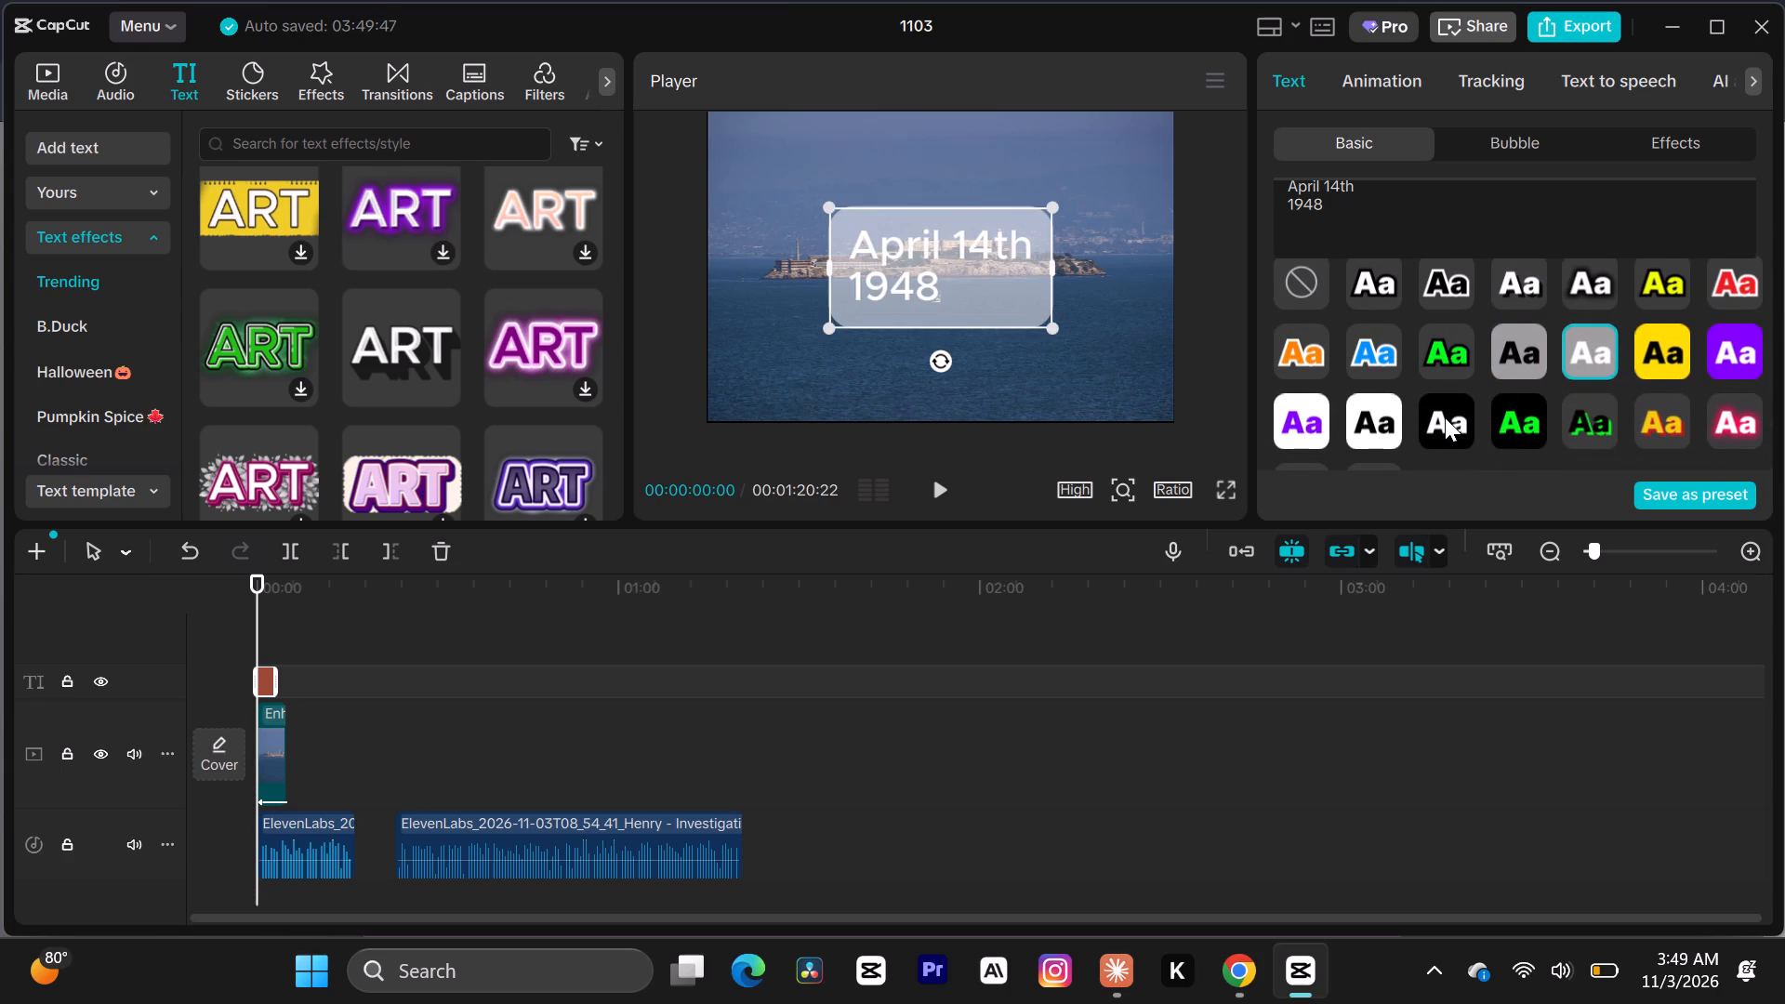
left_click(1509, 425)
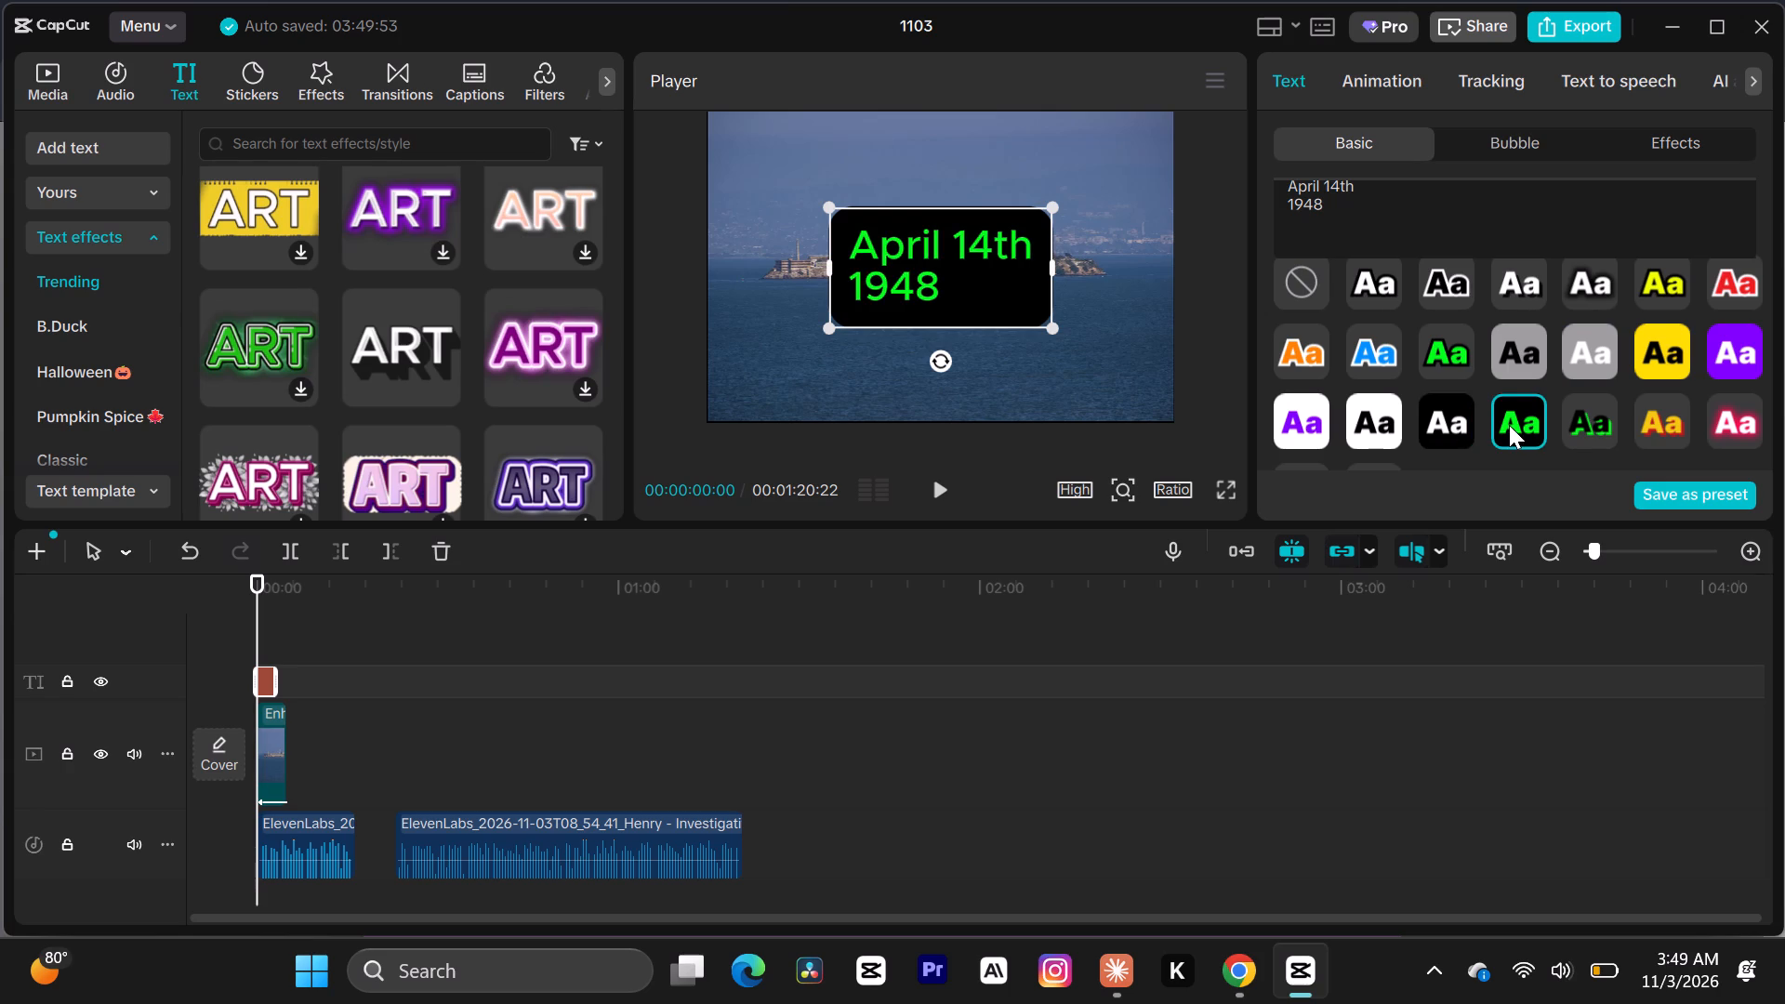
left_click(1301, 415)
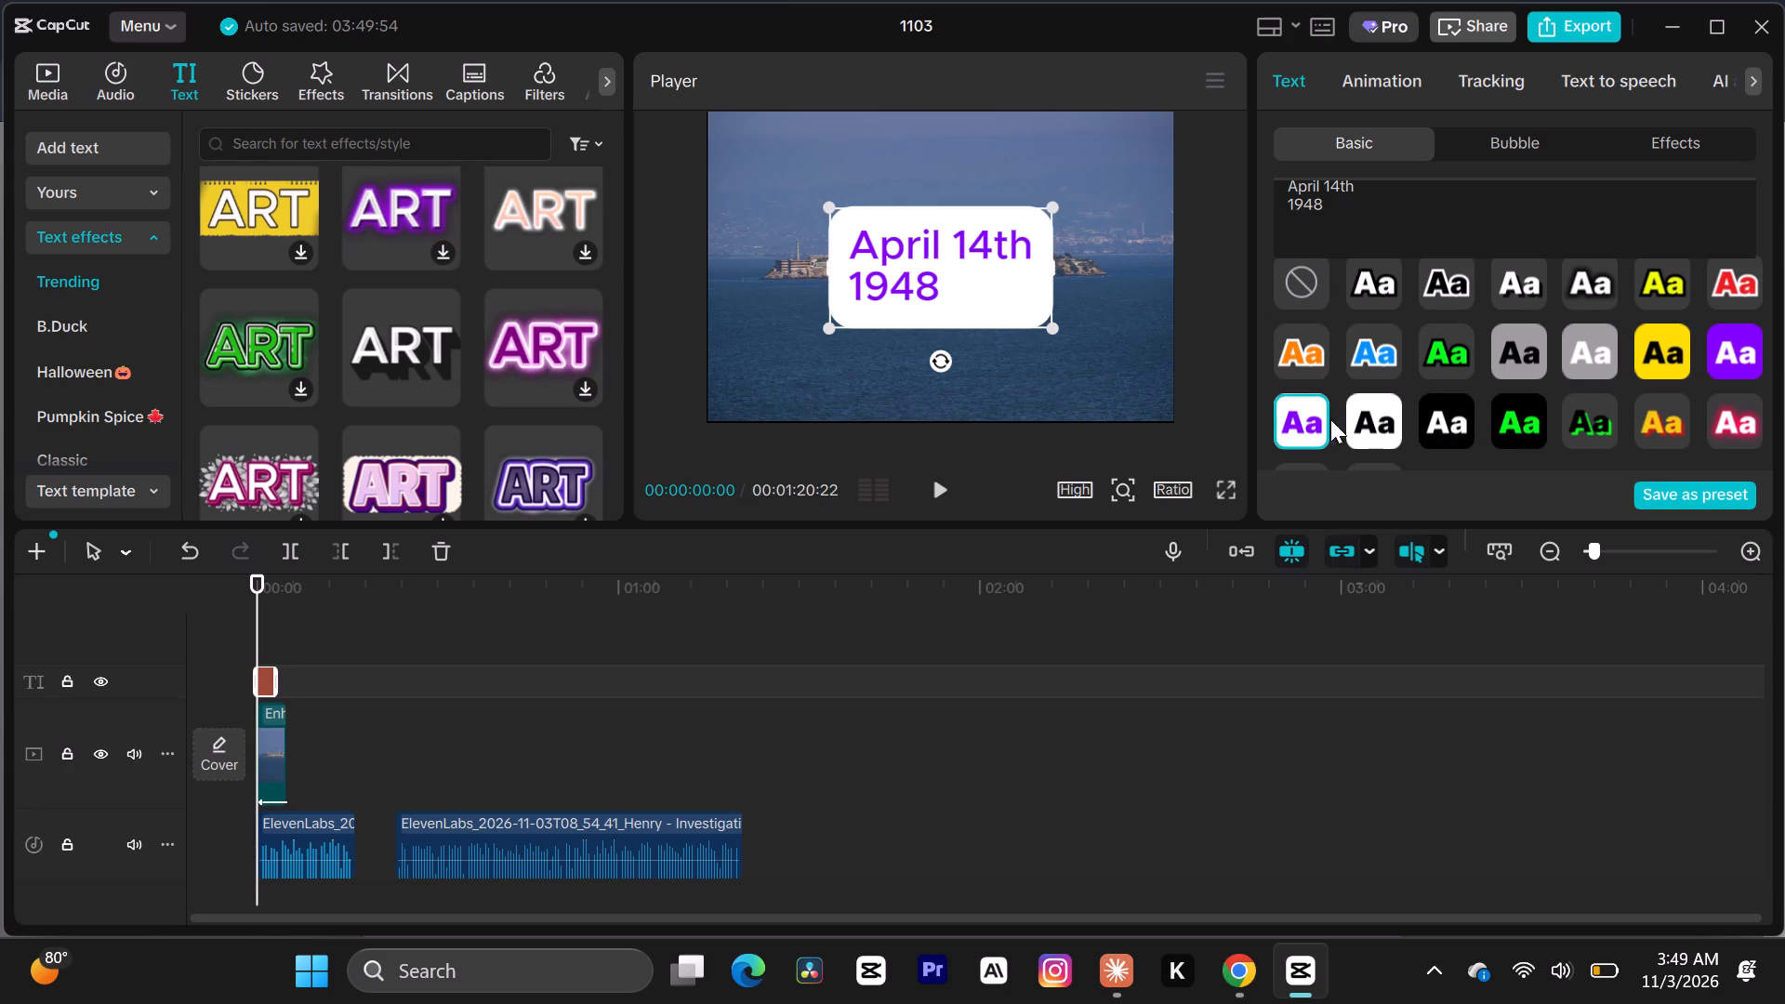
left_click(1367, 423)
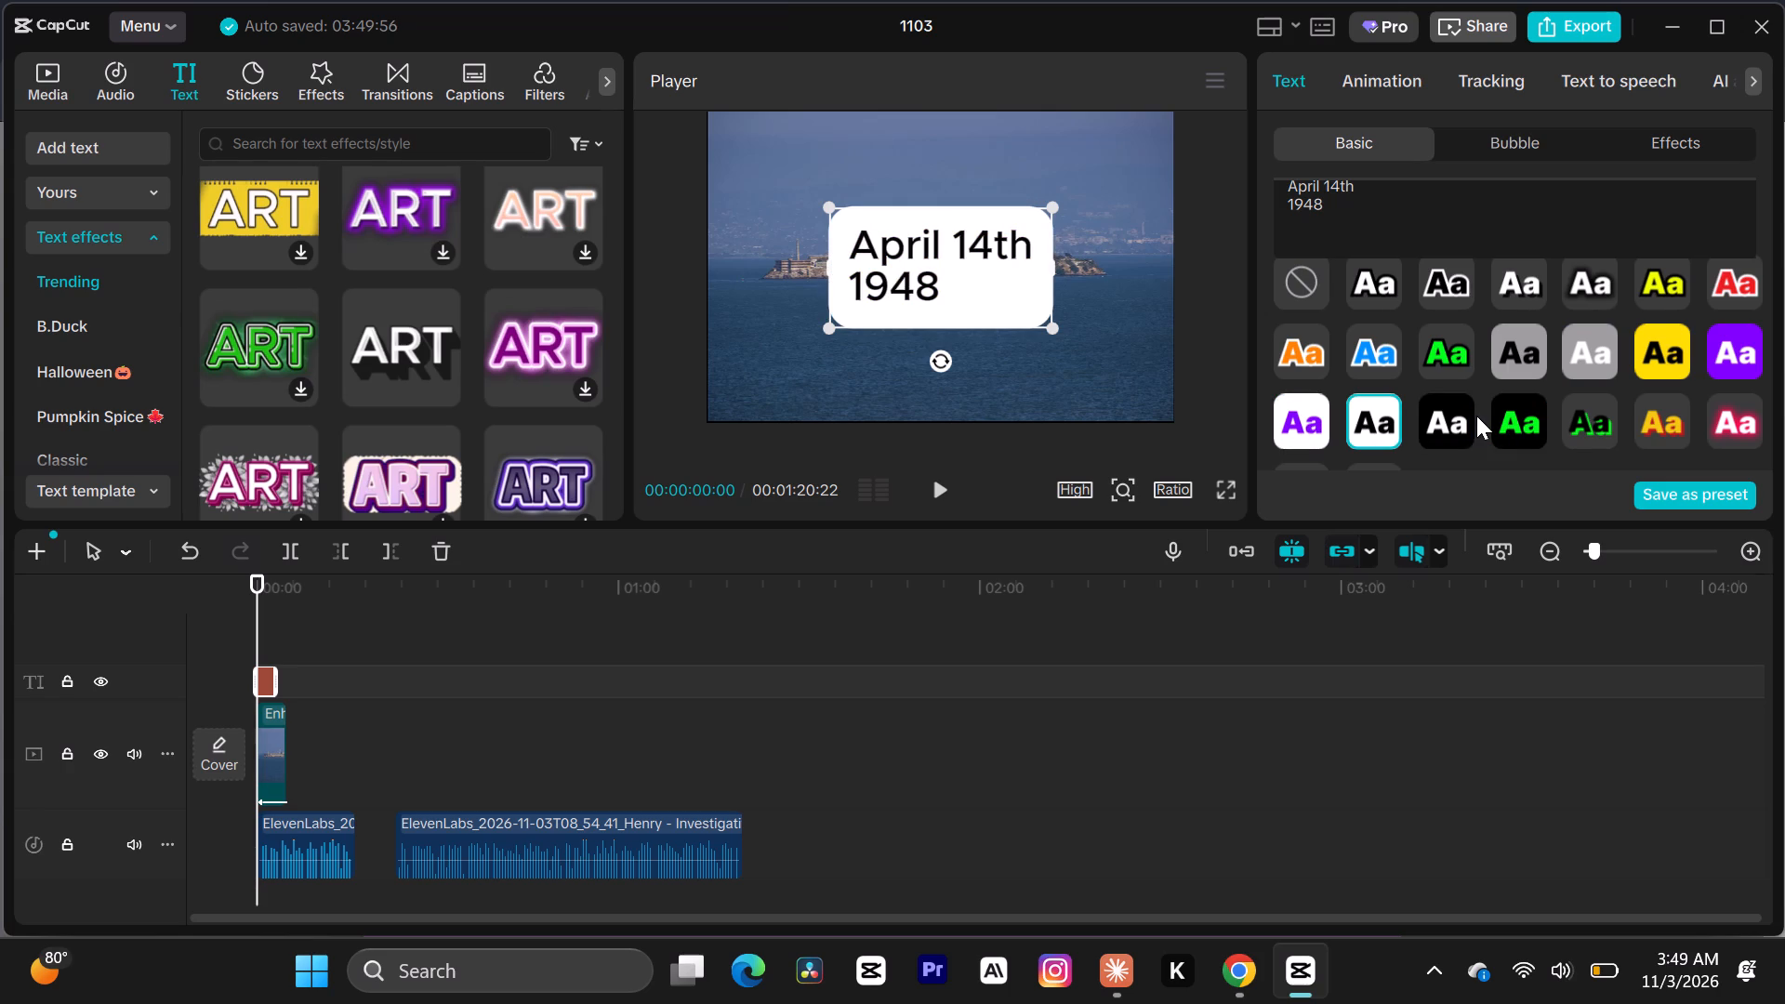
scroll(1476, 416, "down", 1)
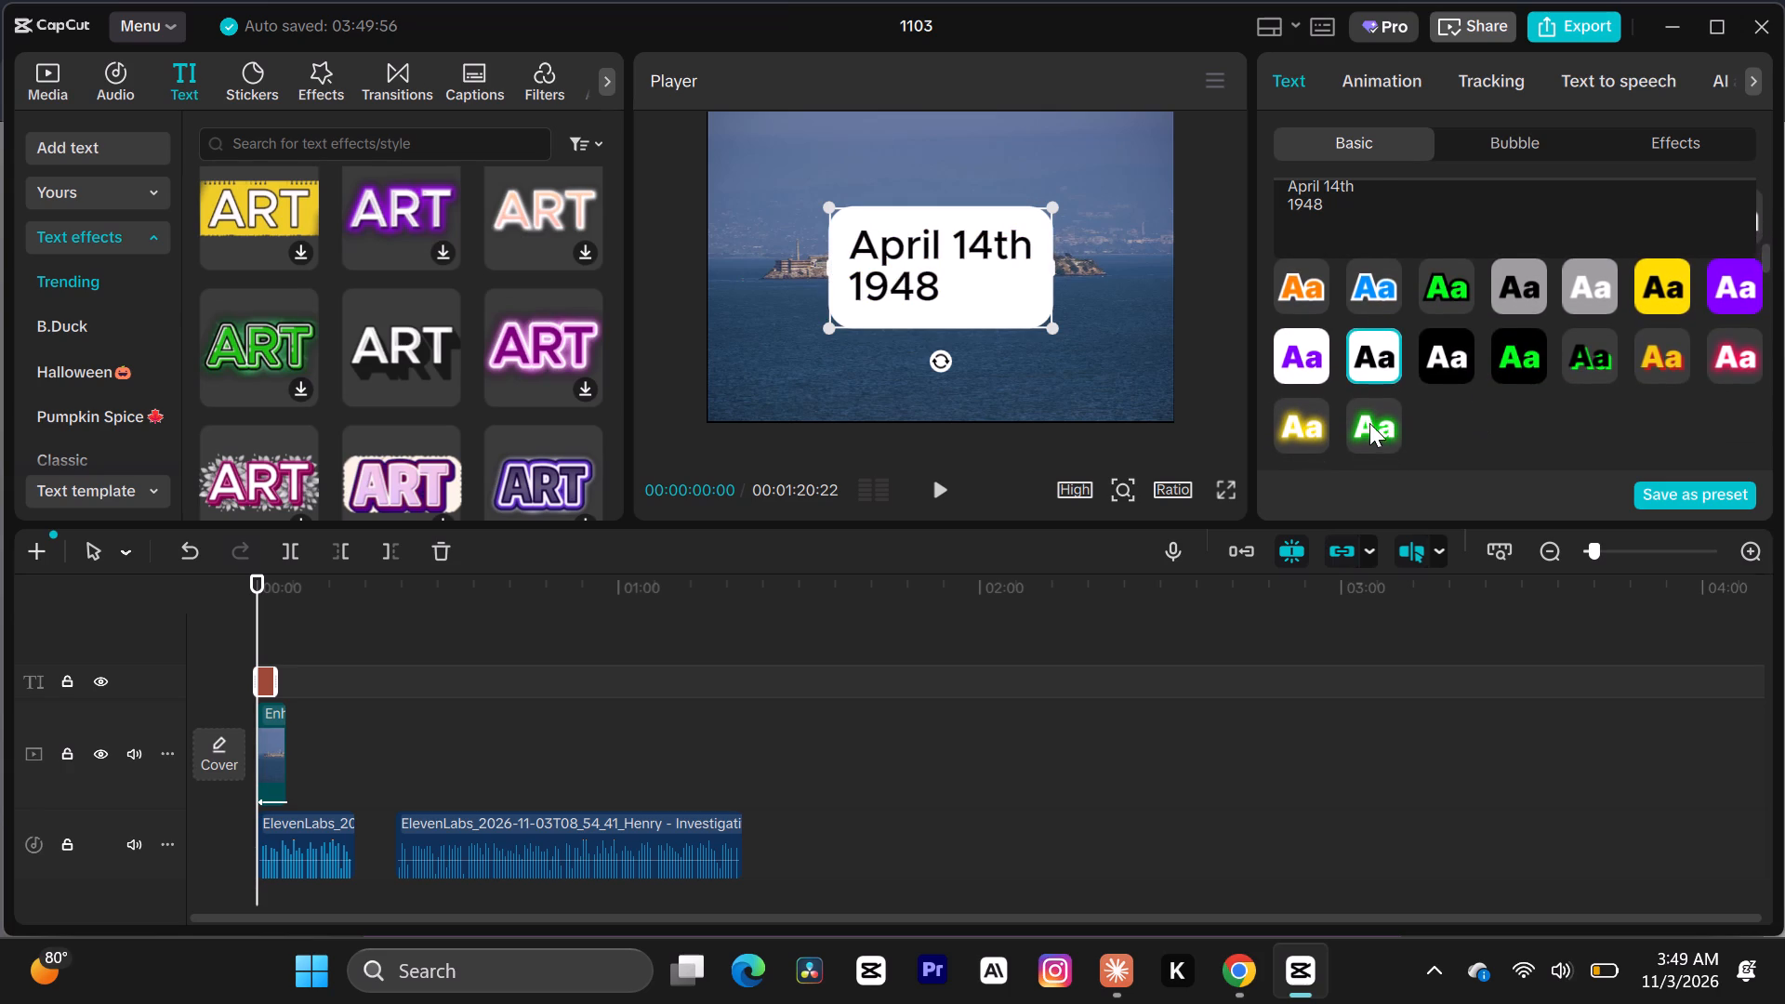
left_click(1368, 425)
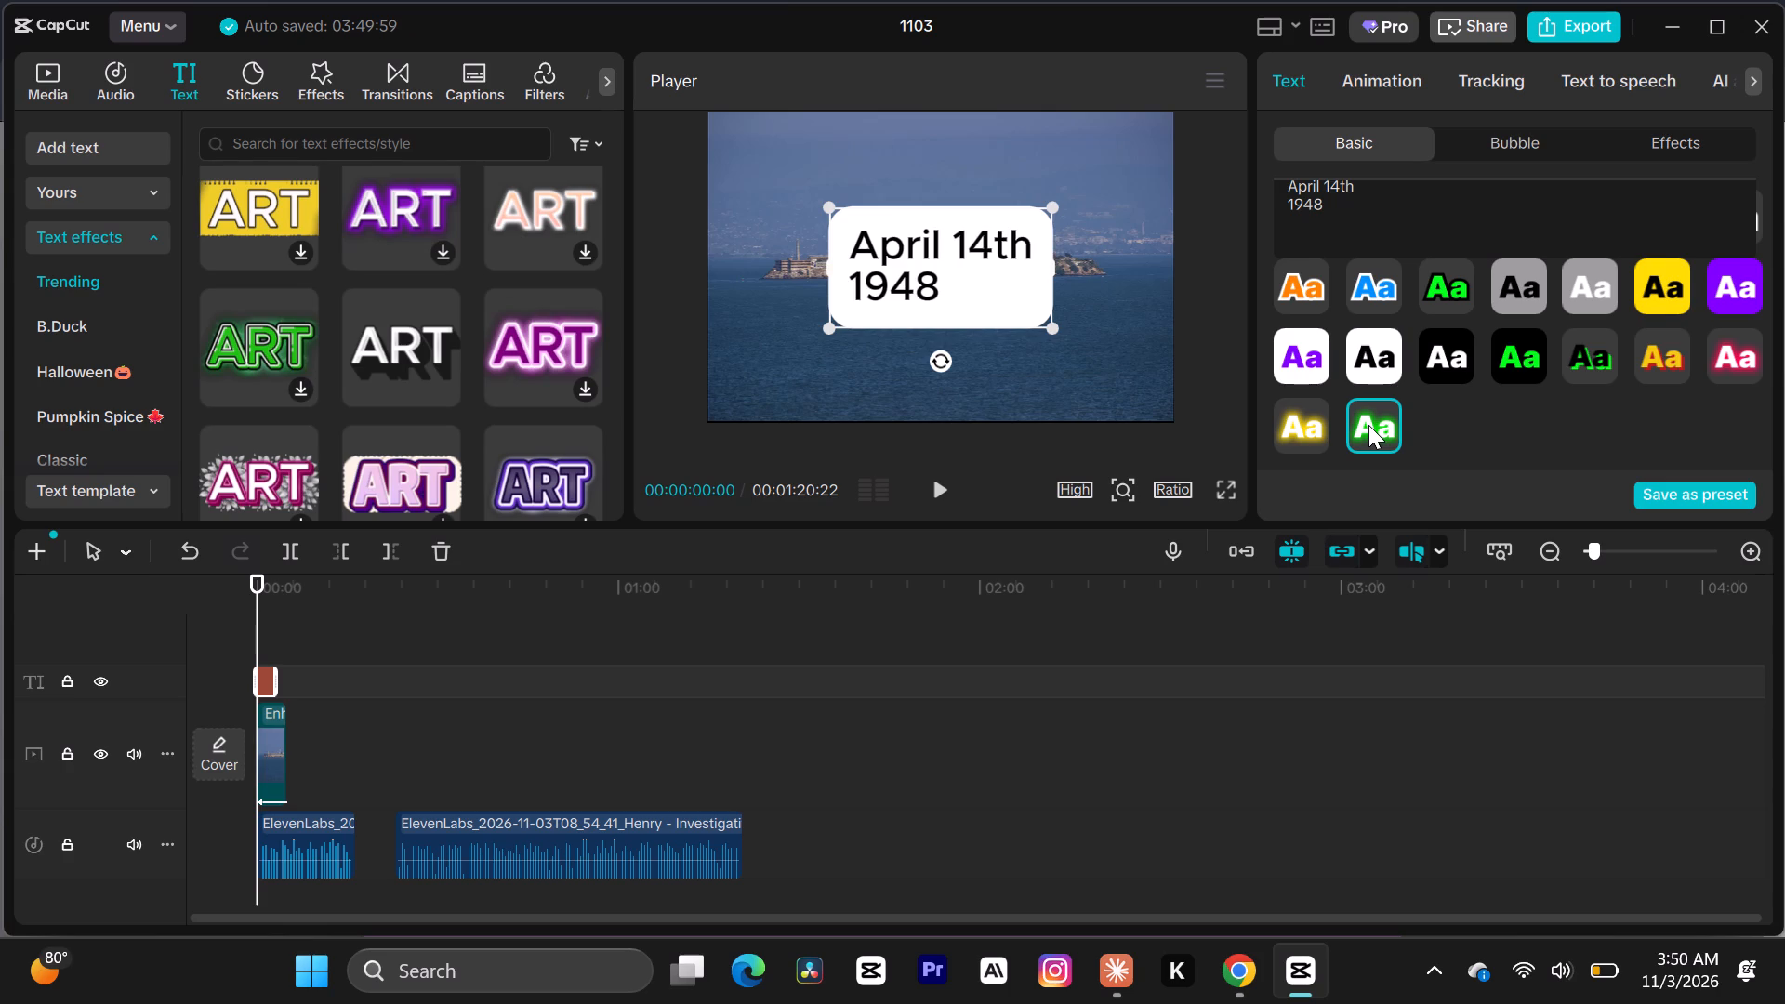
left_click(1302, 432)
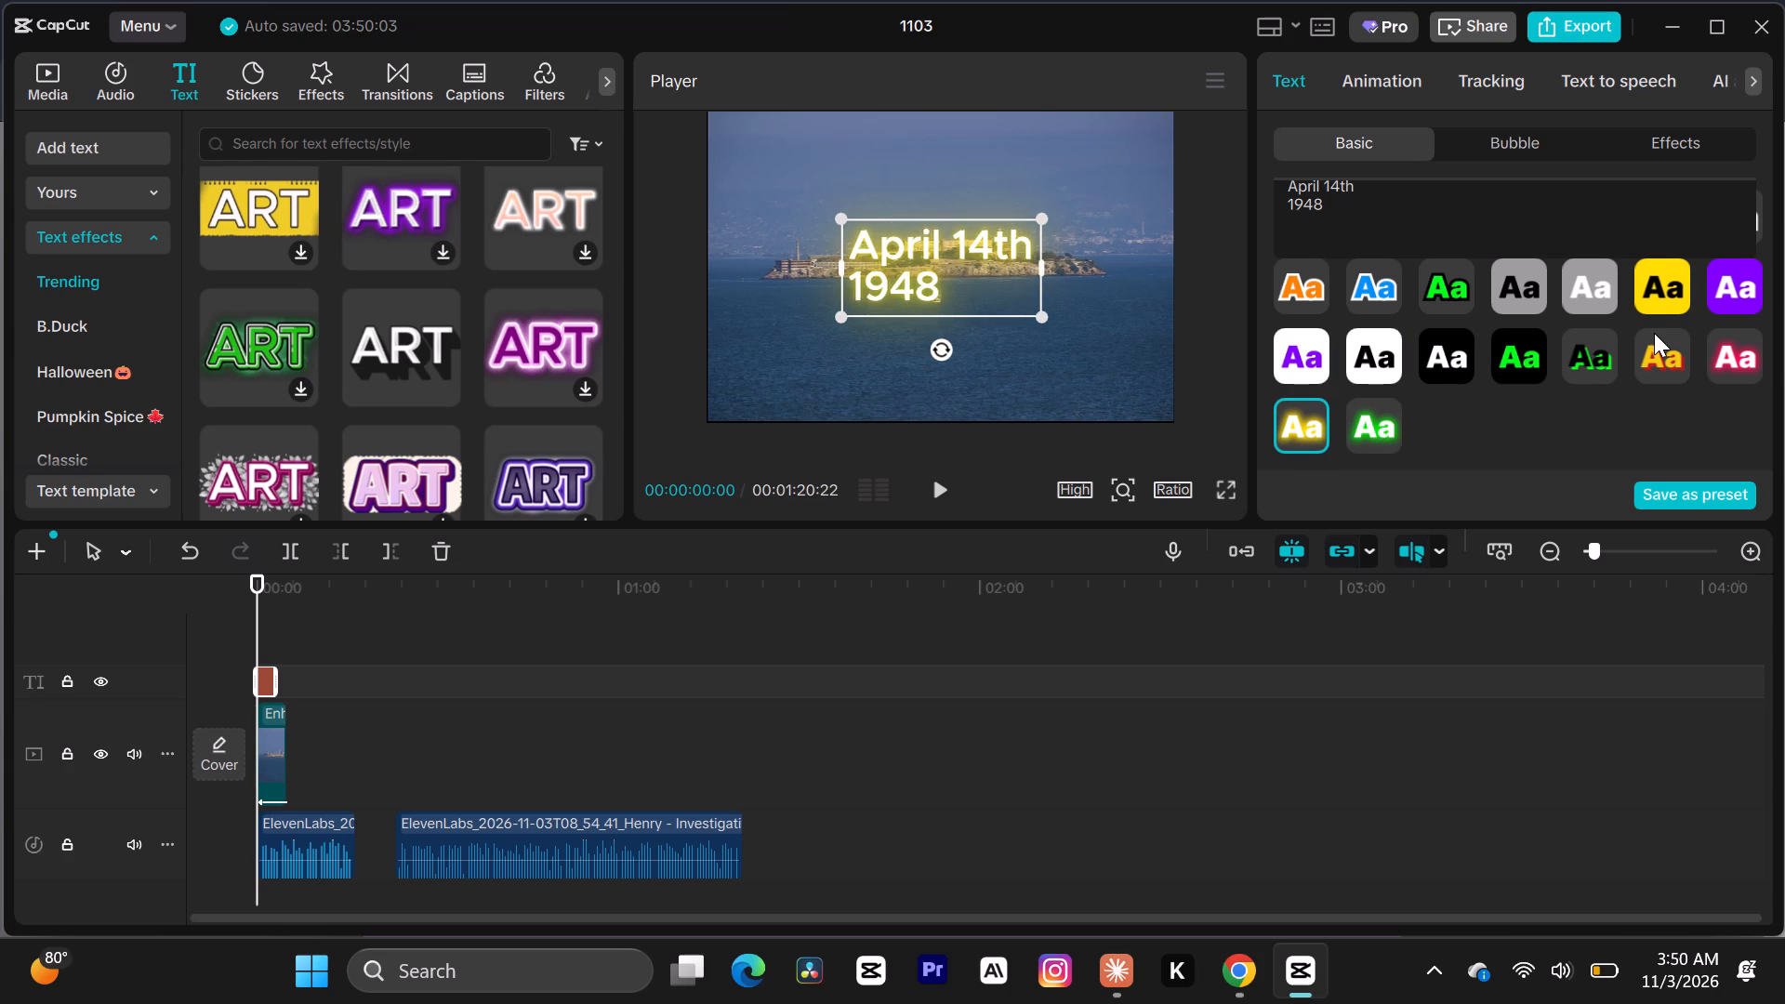
Recheck the grey-background, shadowed and plain presets on the date title and settle on white text with a black outline.
scroll(1654, 333, "up", 2)
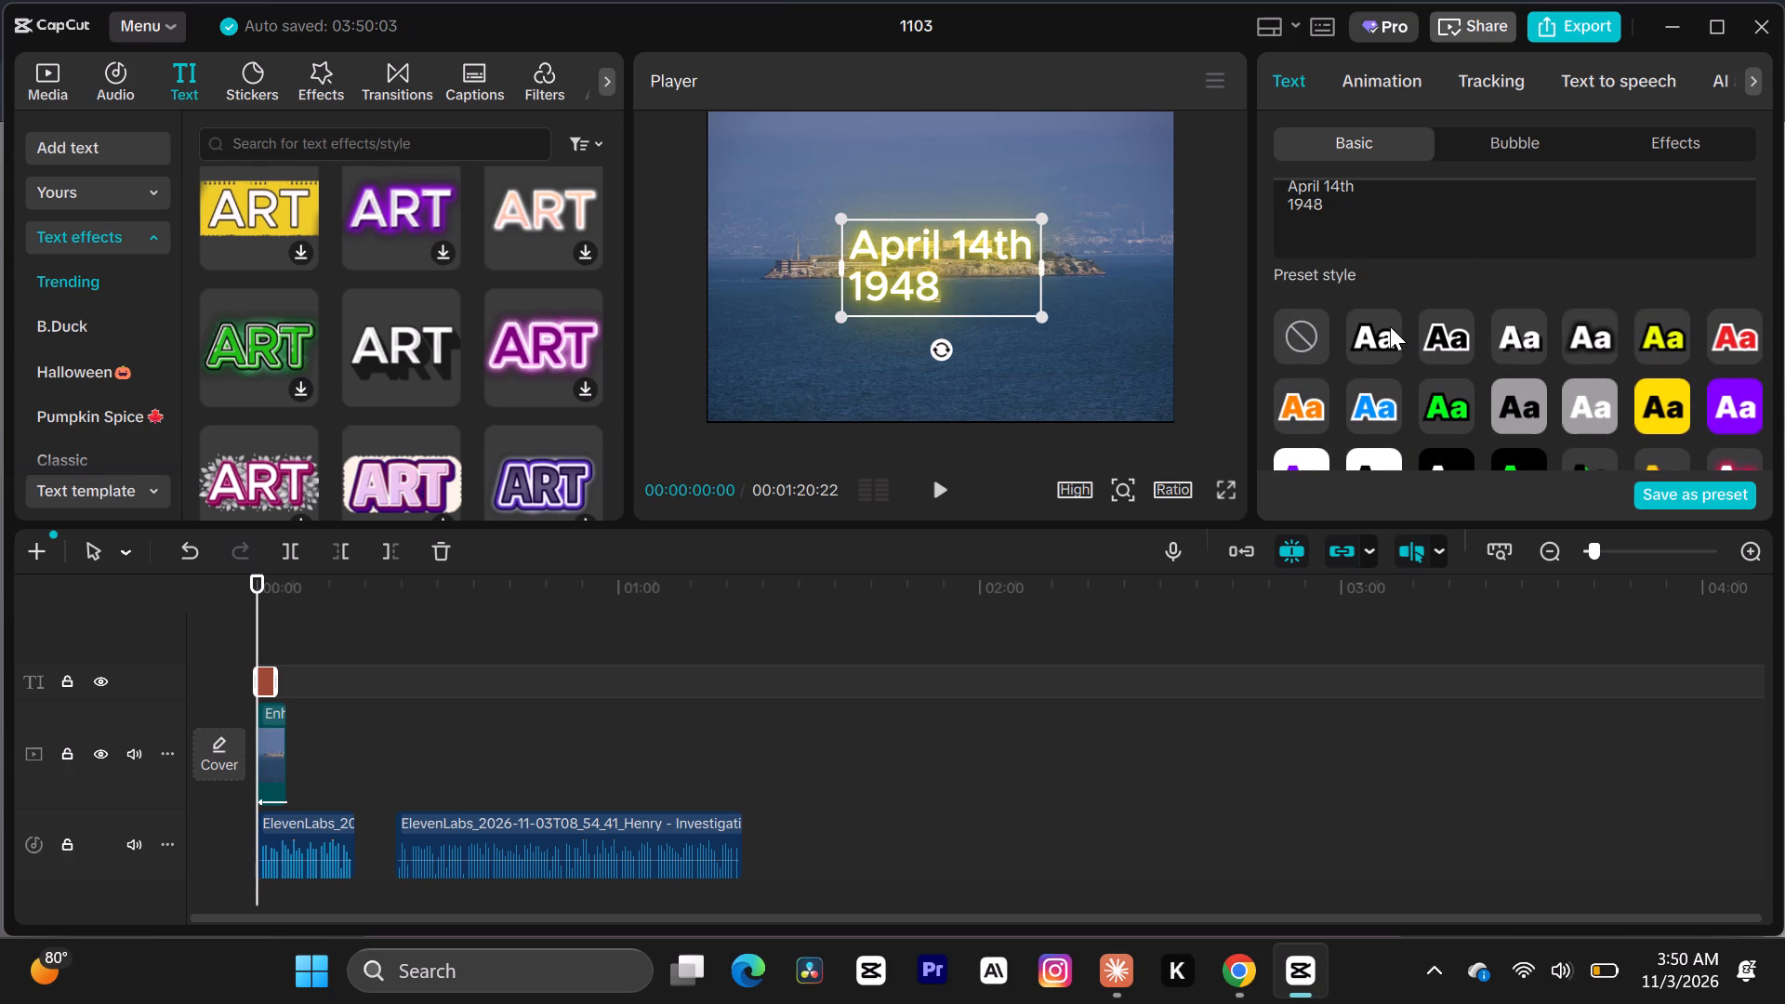
left_click(1515, 405)
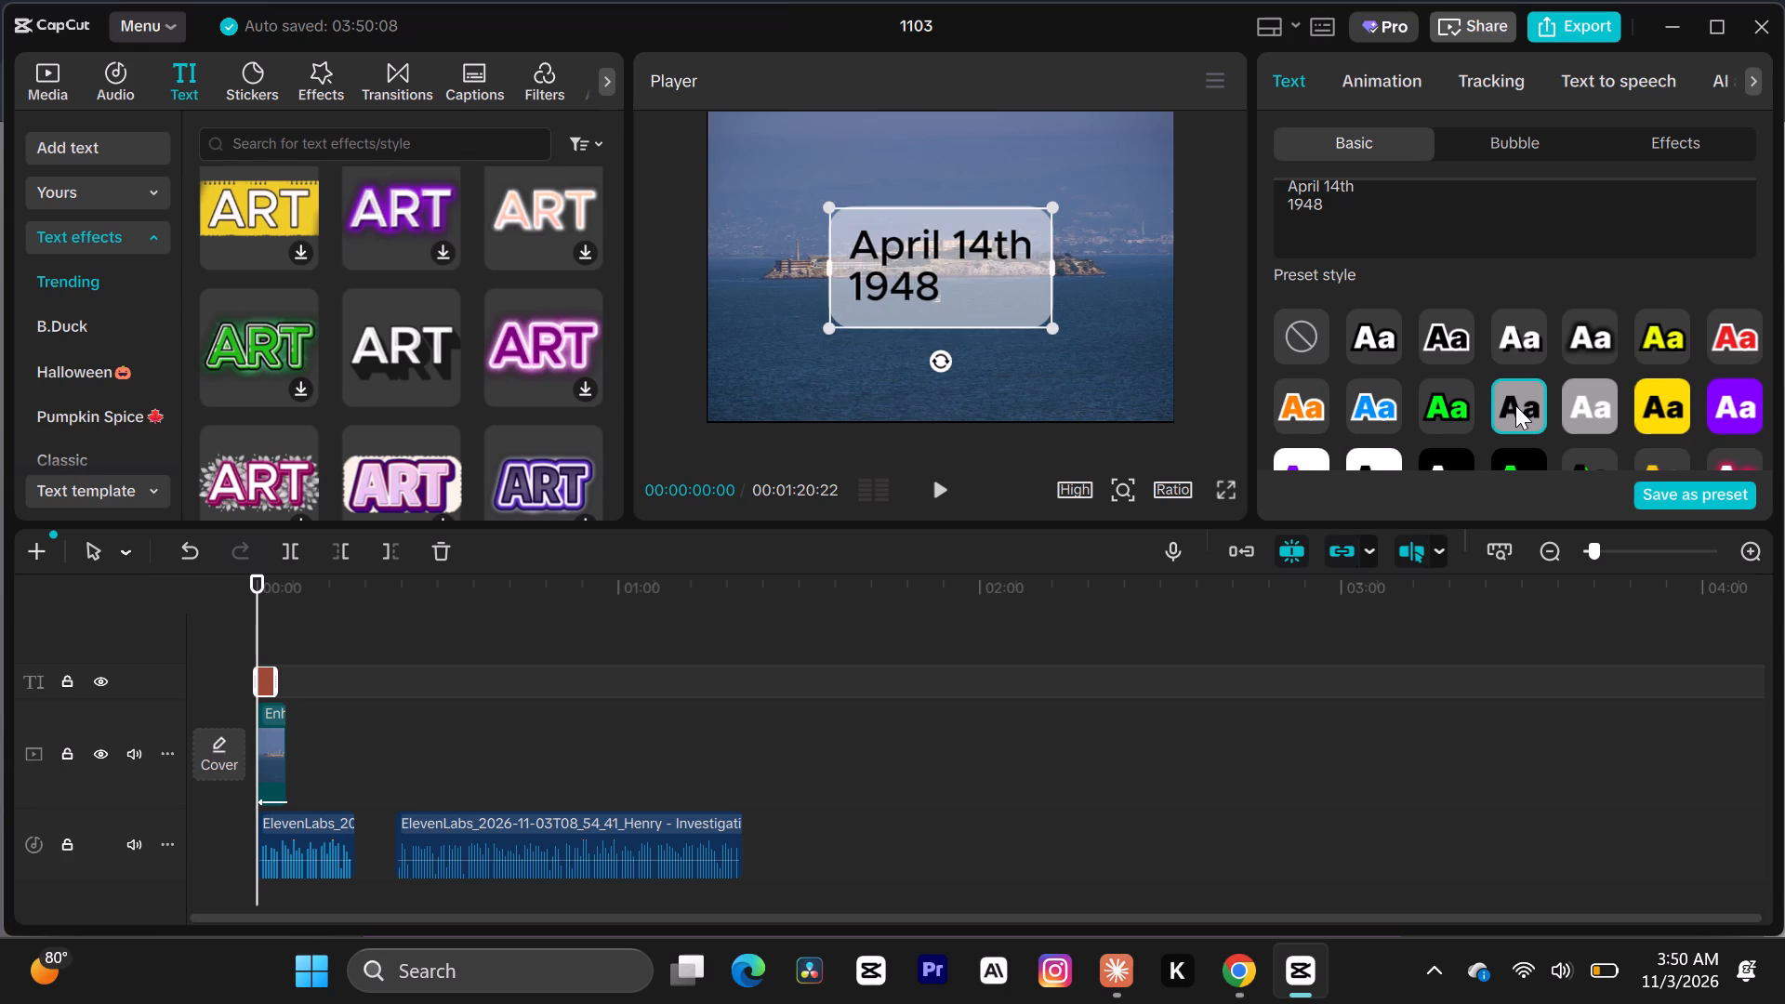
left_click(1522, 345)
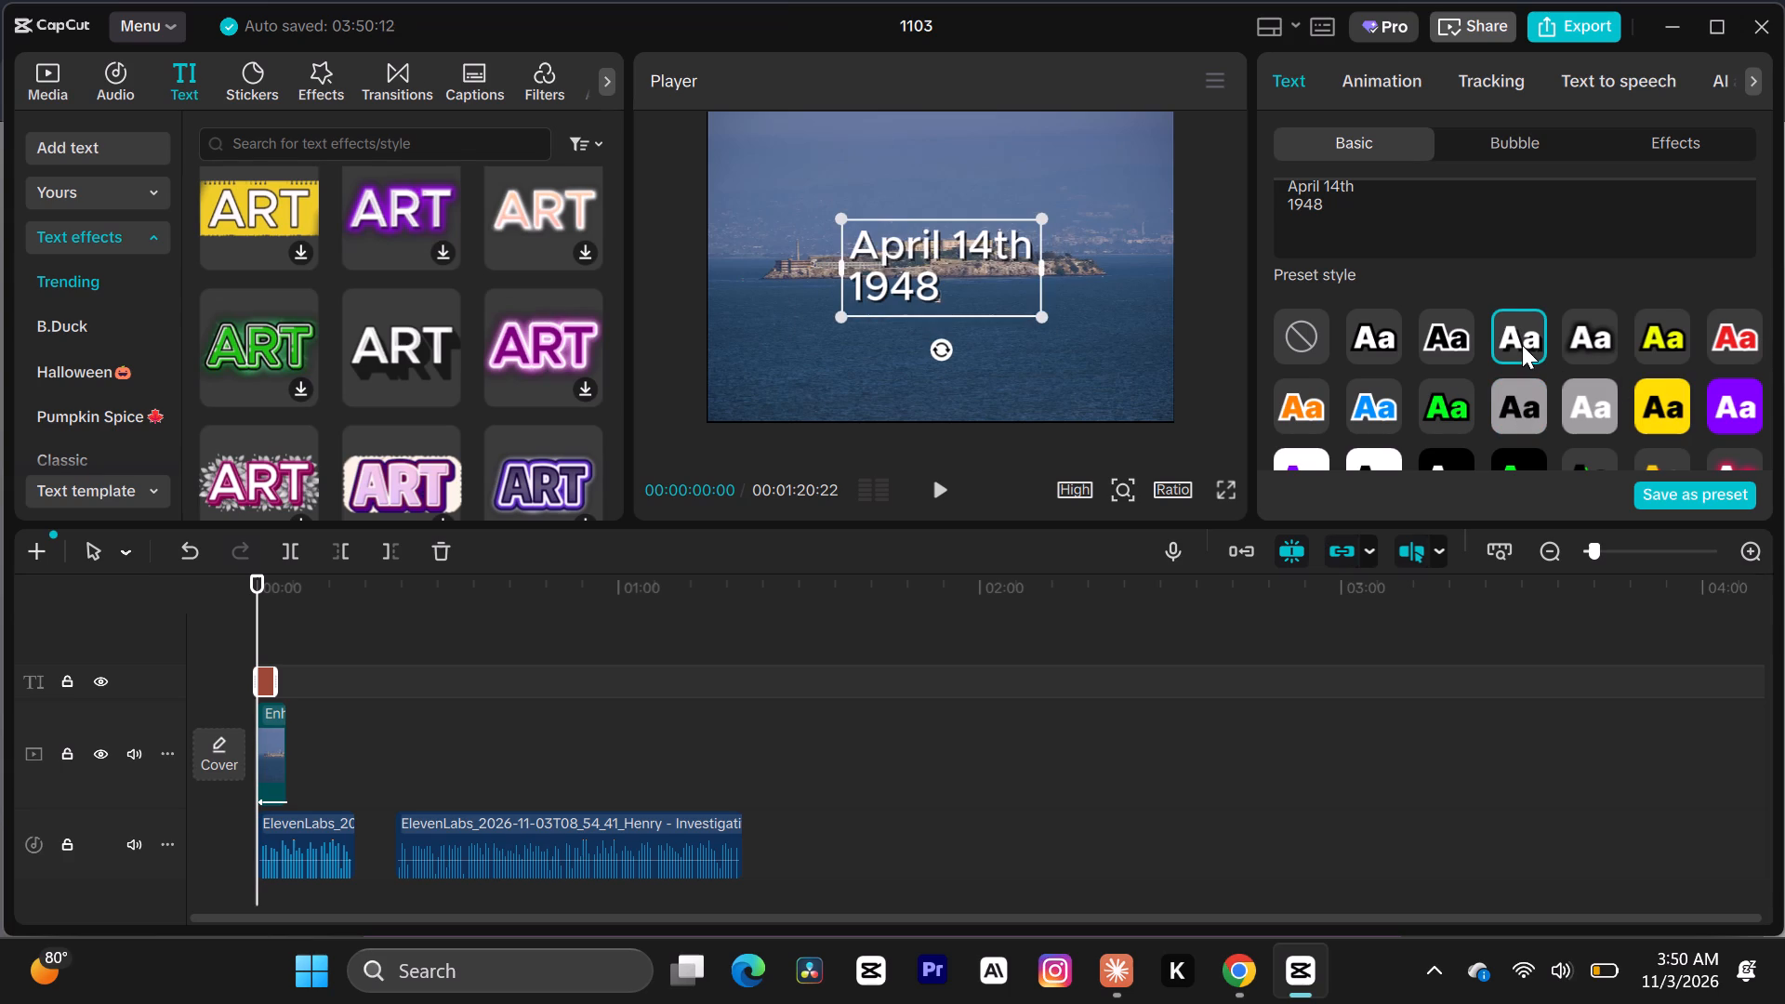
left_click(1368, 324)
left_click(1292, 324)
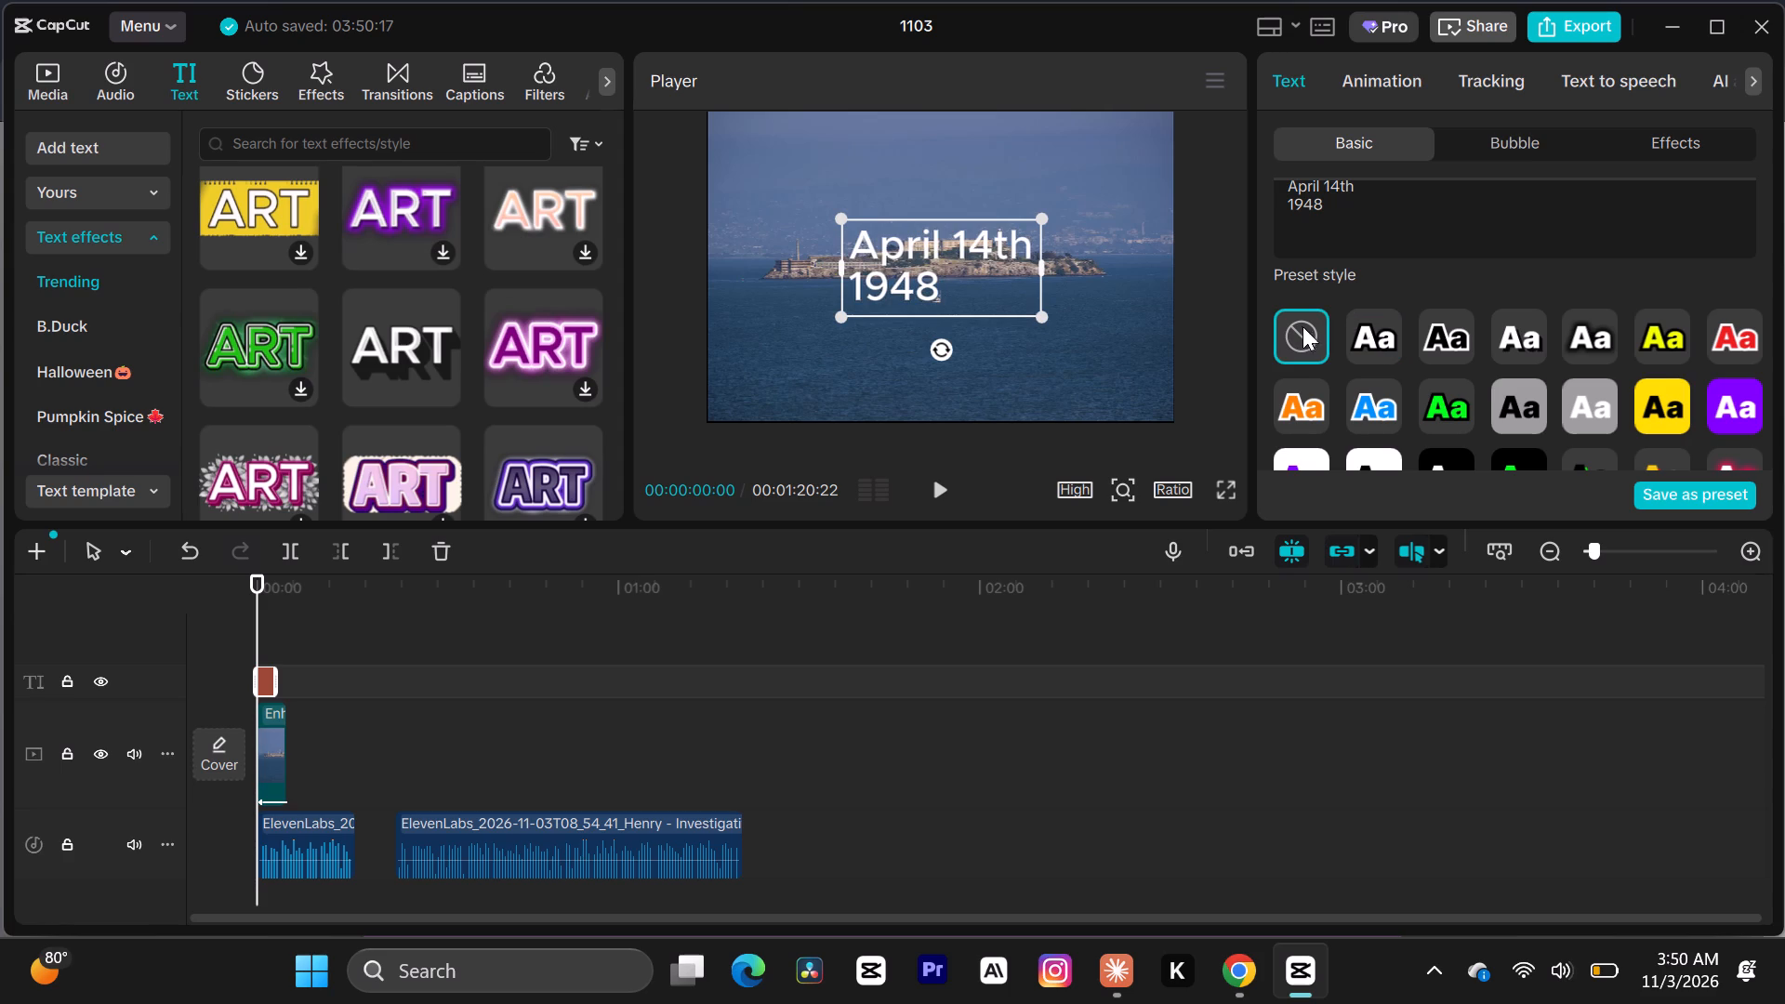
left_click(1356, 325)
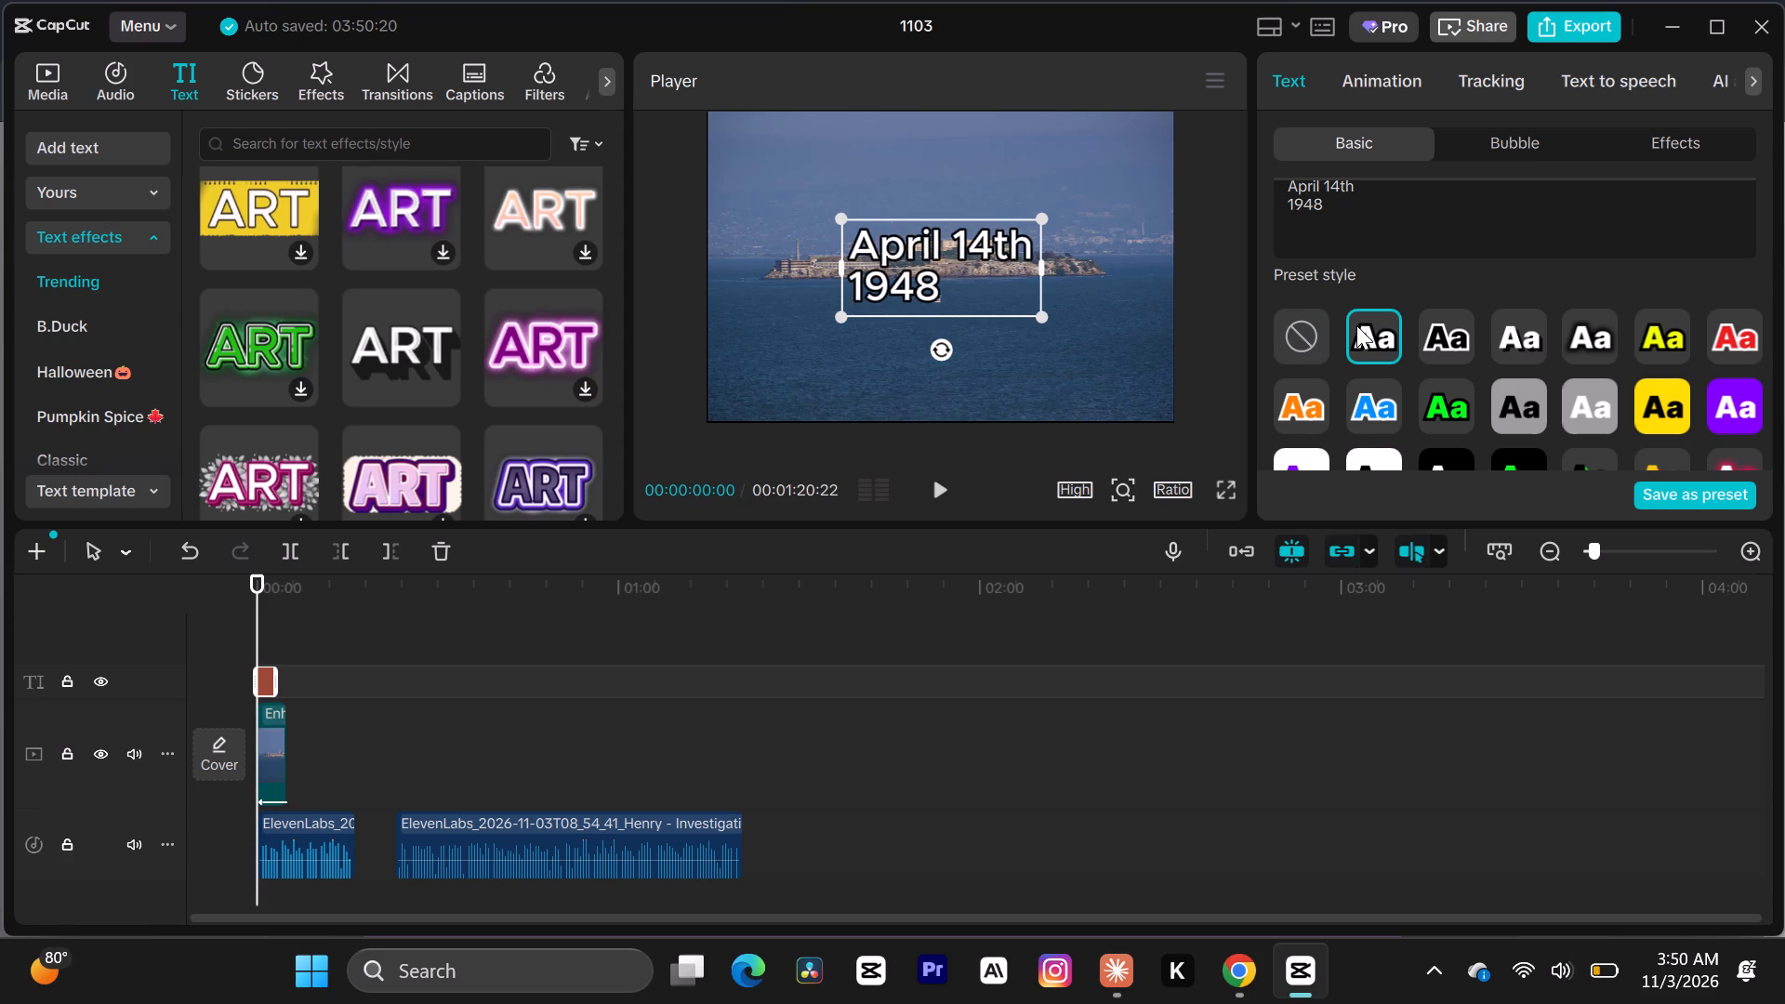
Apply the Terminal Cuts entrance animation to the date title and preview it.
scroll(1655, 80, "left", 4)
scroll(1655, 80, "right", 4)
left_click(1365, 86)
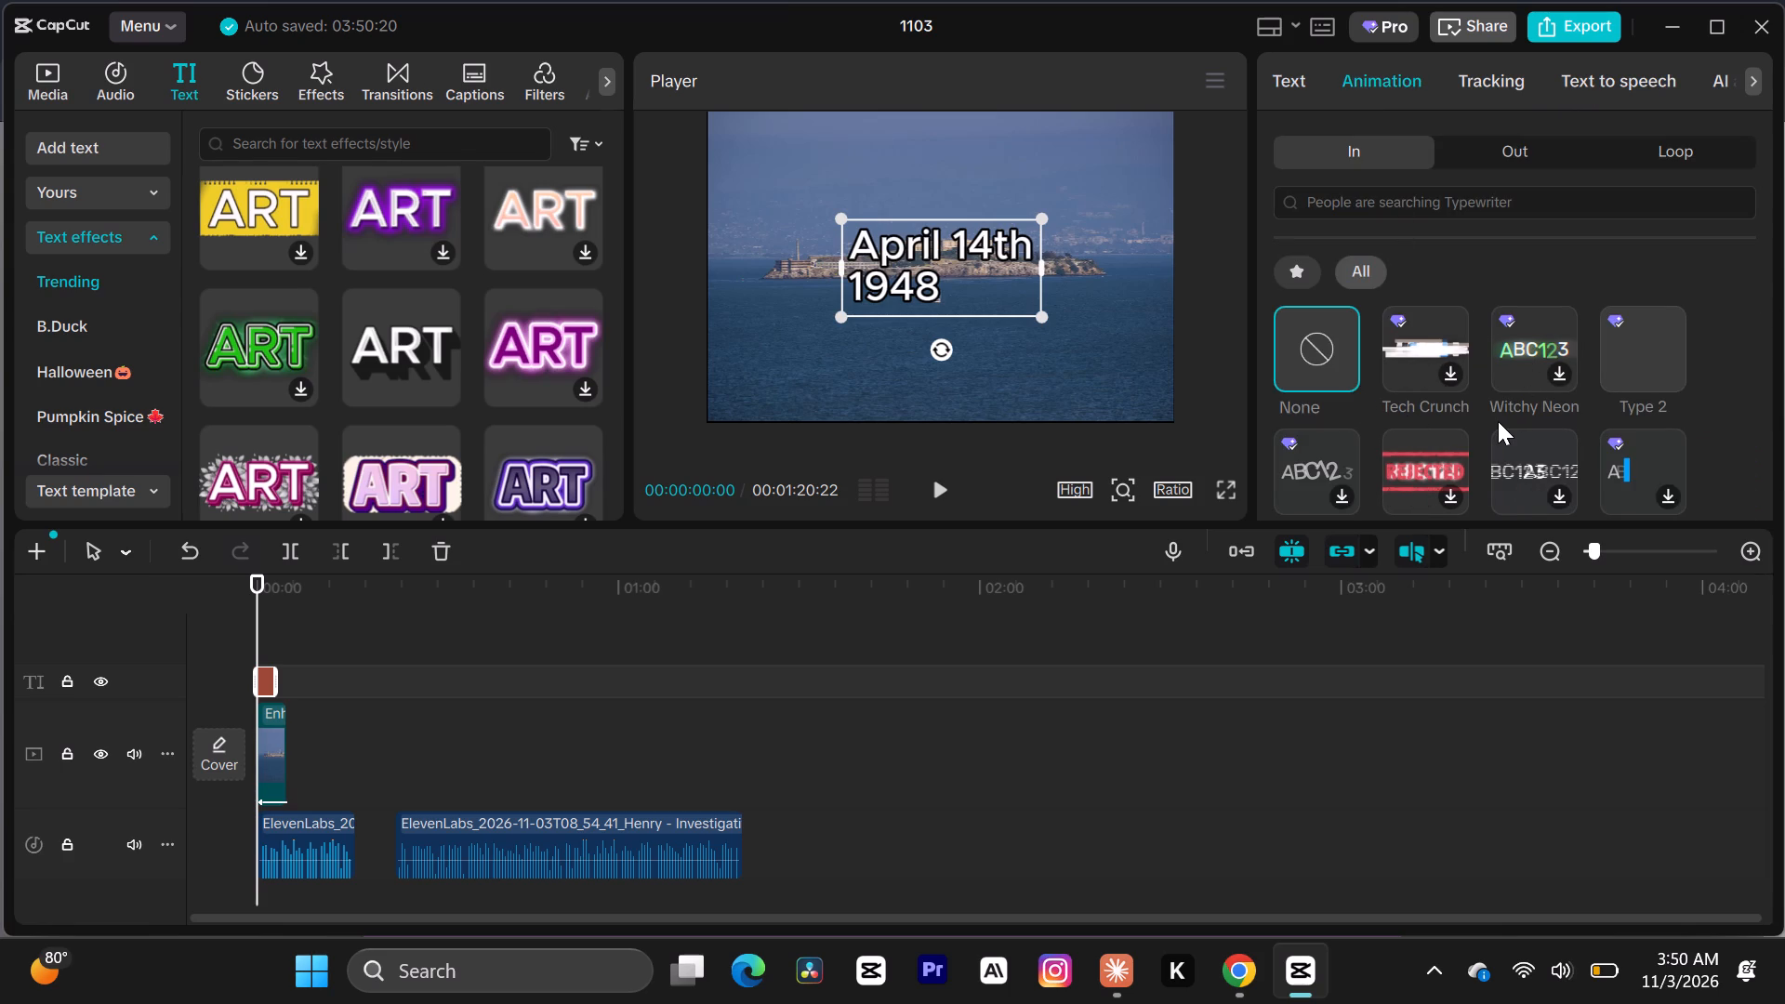
scroll(1498, 421, "down", 1)
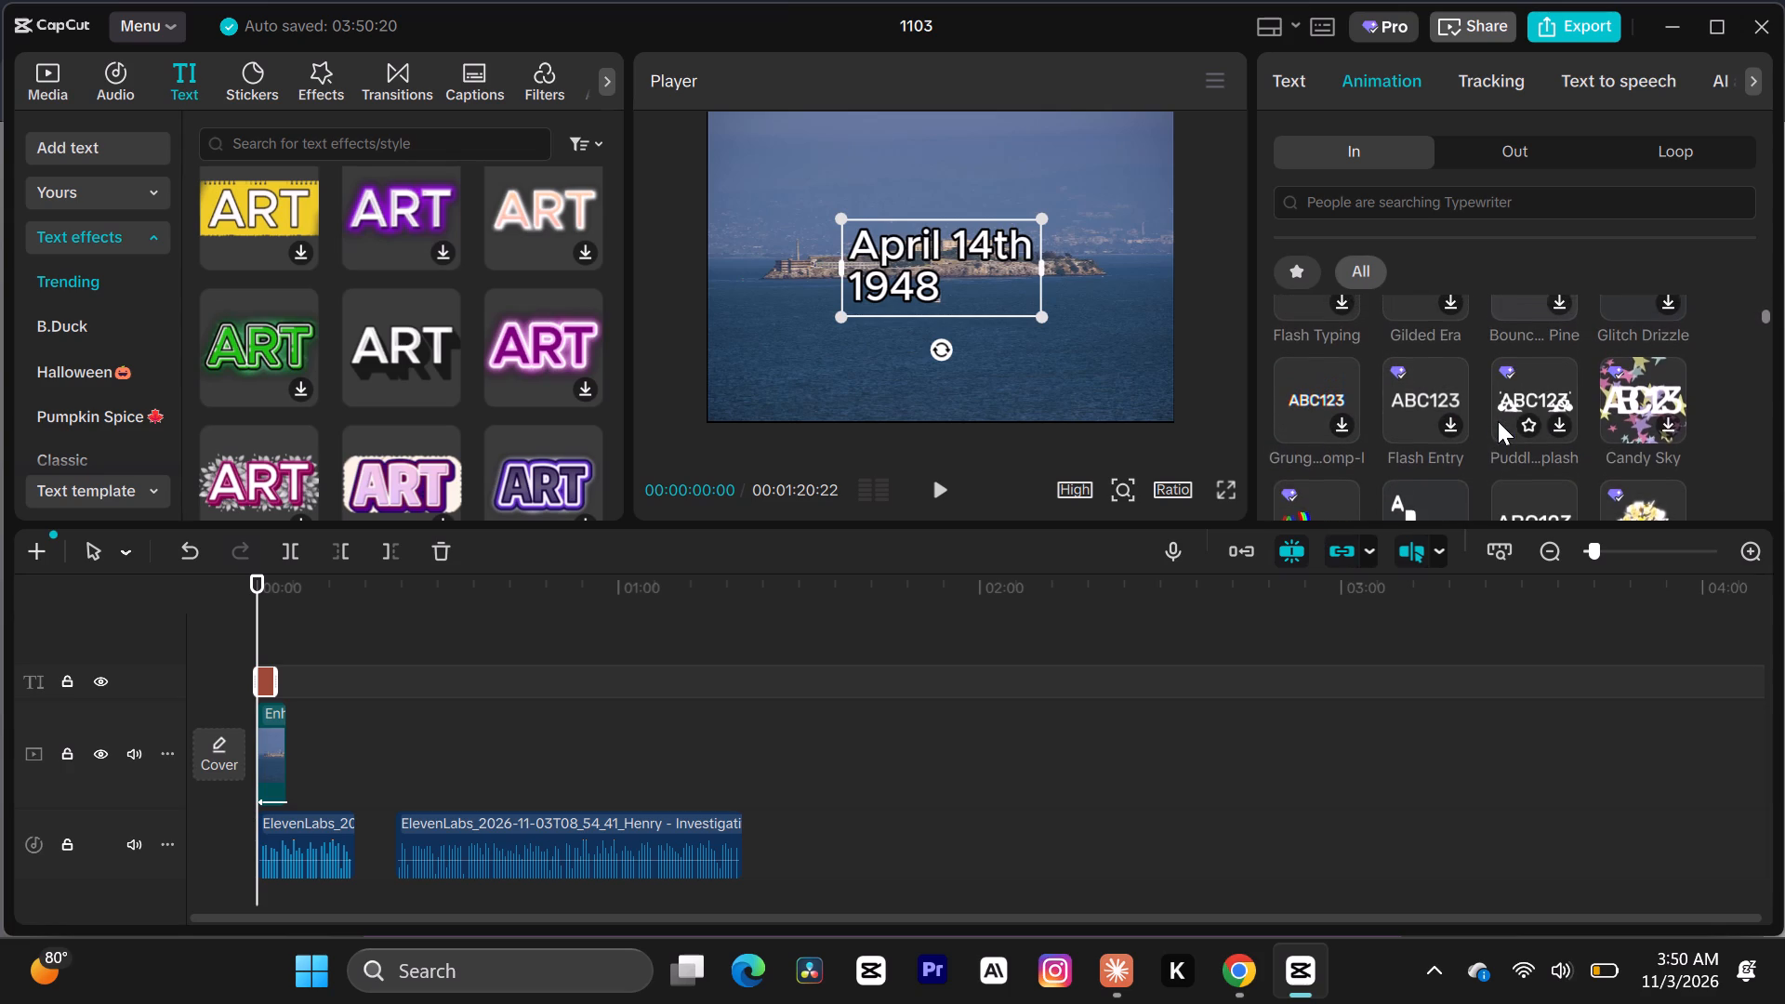
scroll(1498, 421, "down", 1)
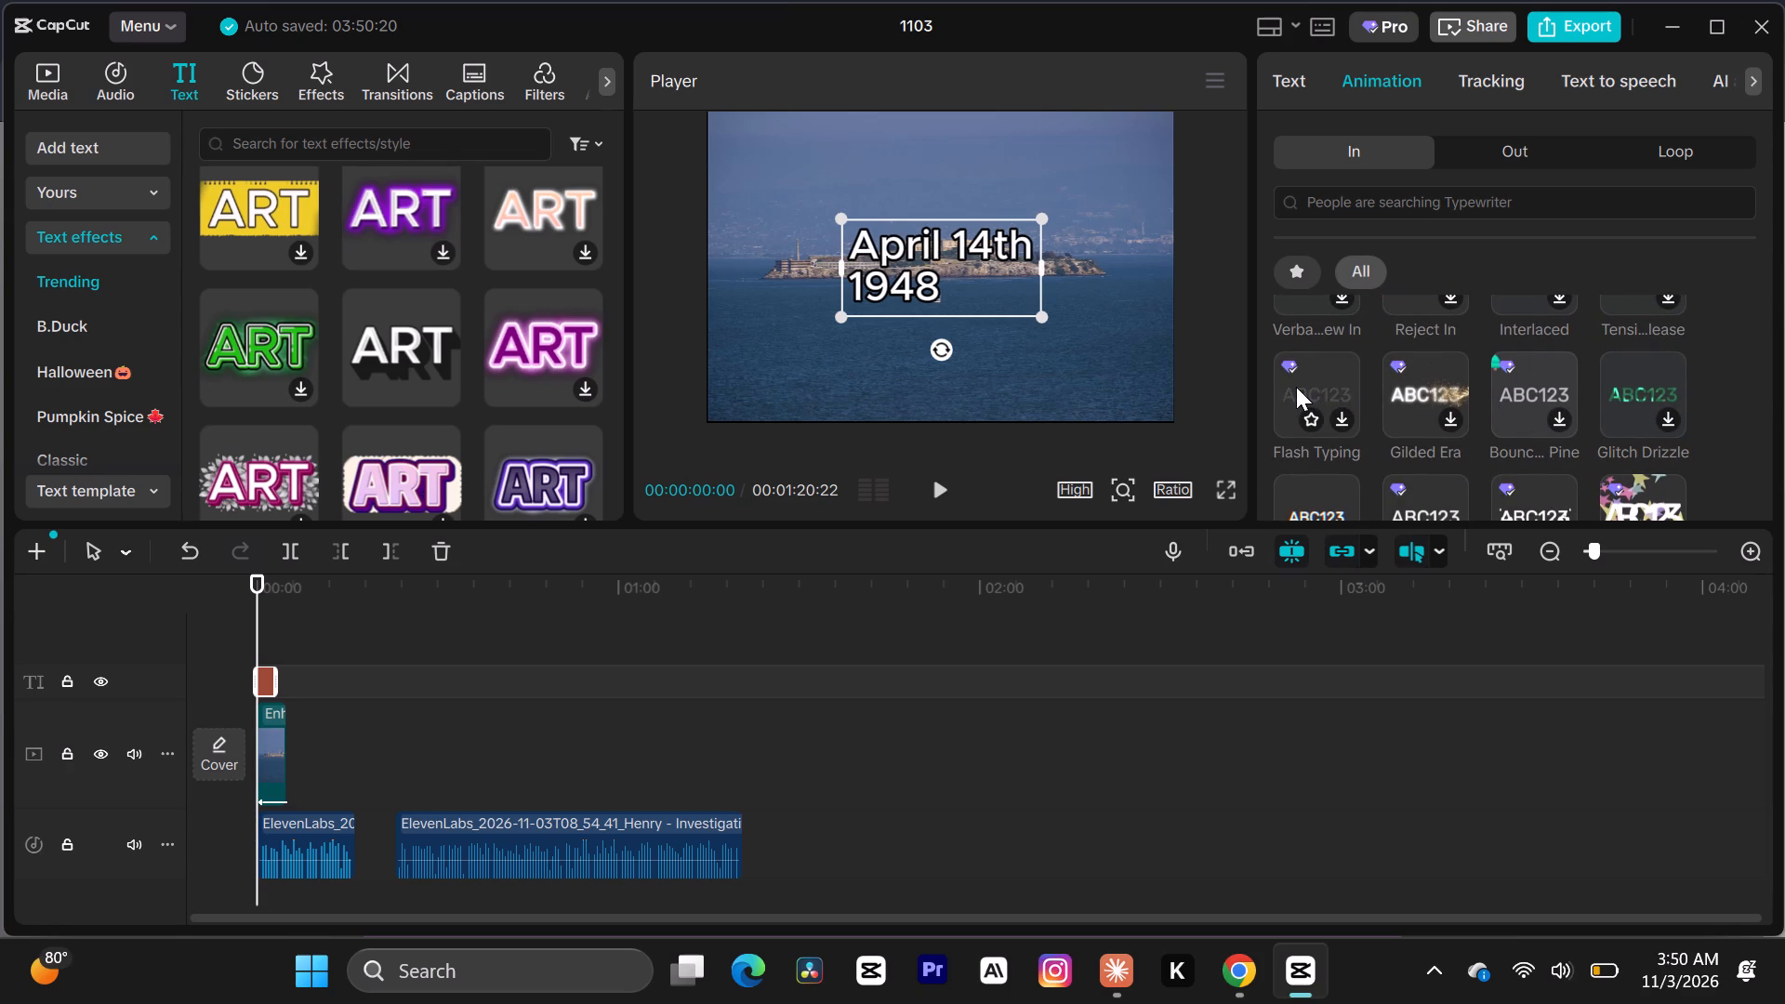
scroll(1448, 461, "down", 1)
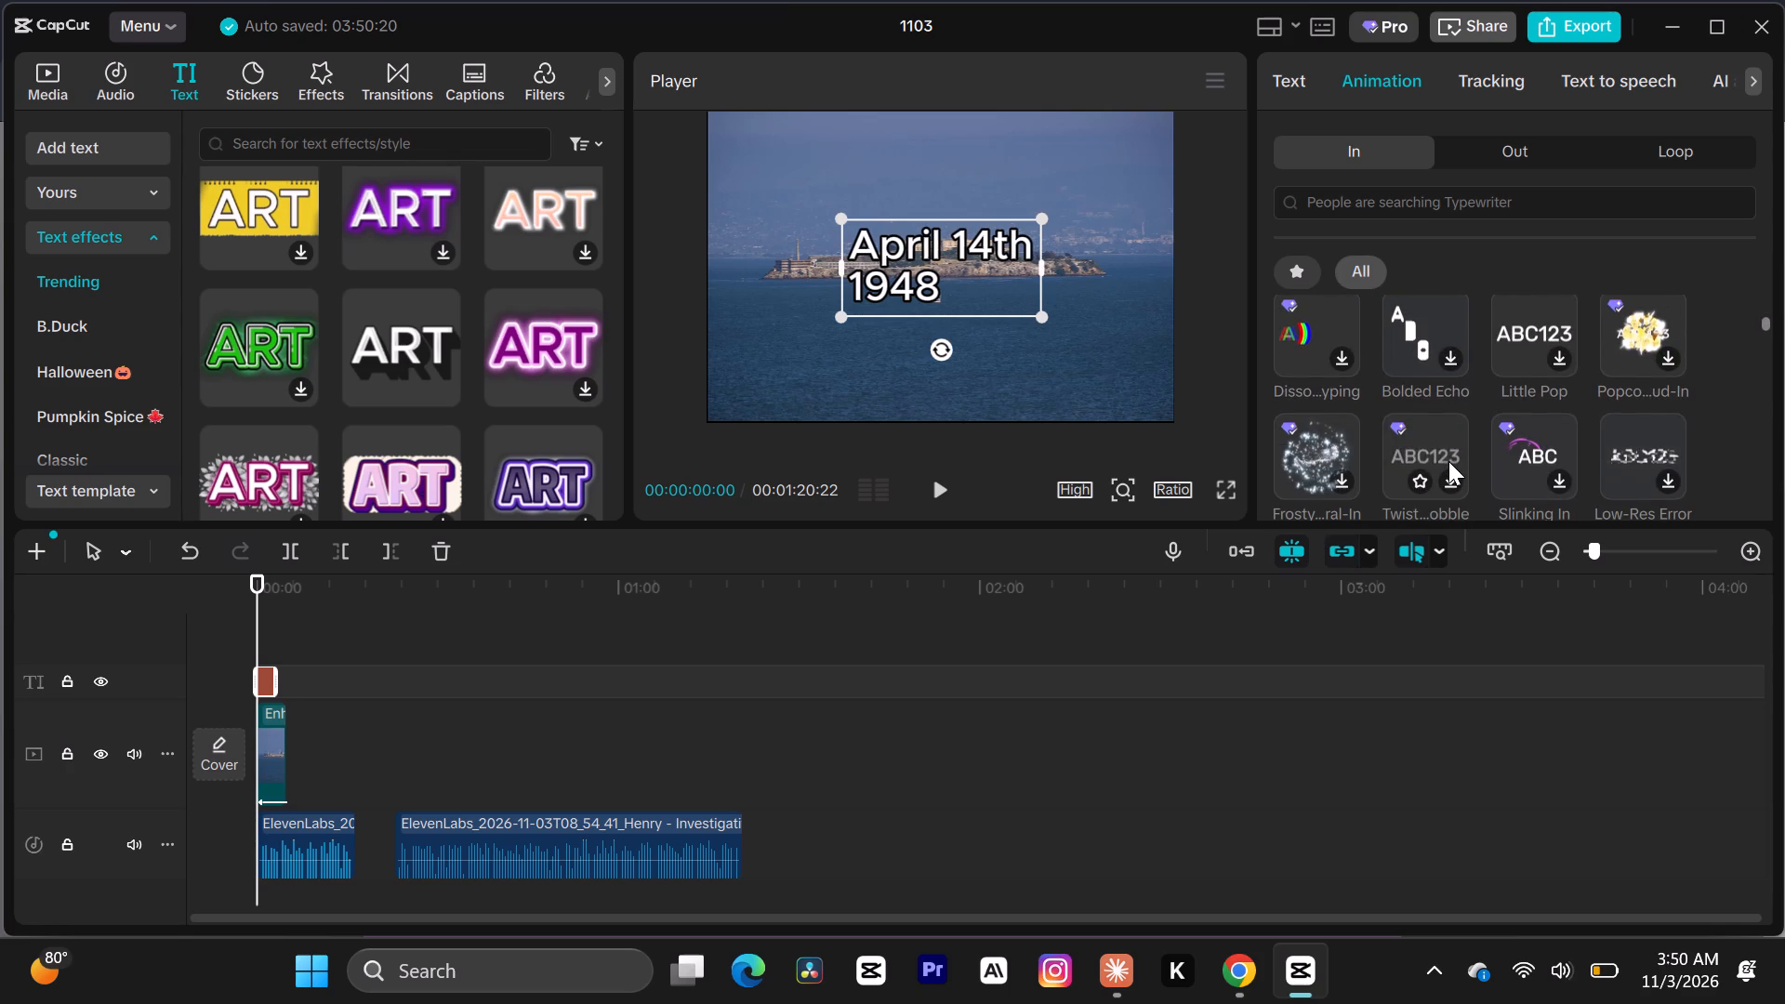
scroll(1448, 461, "down", 1)
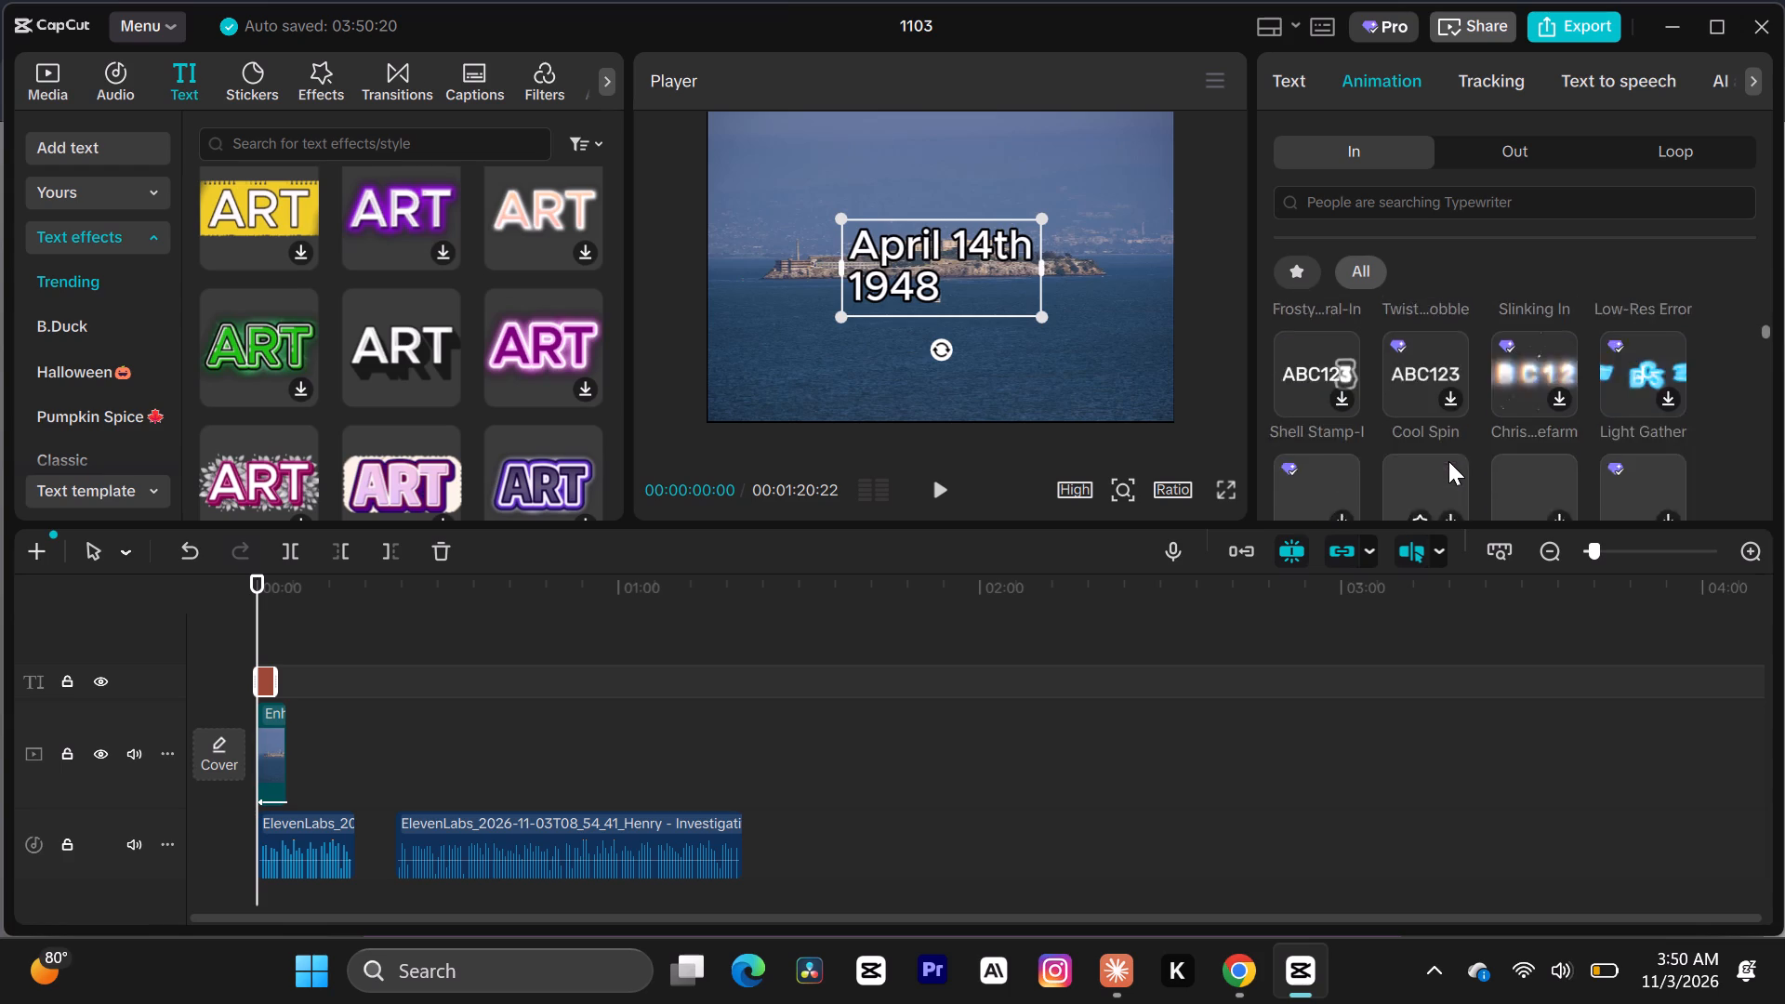
scroll(1448, 461, "down", 1)
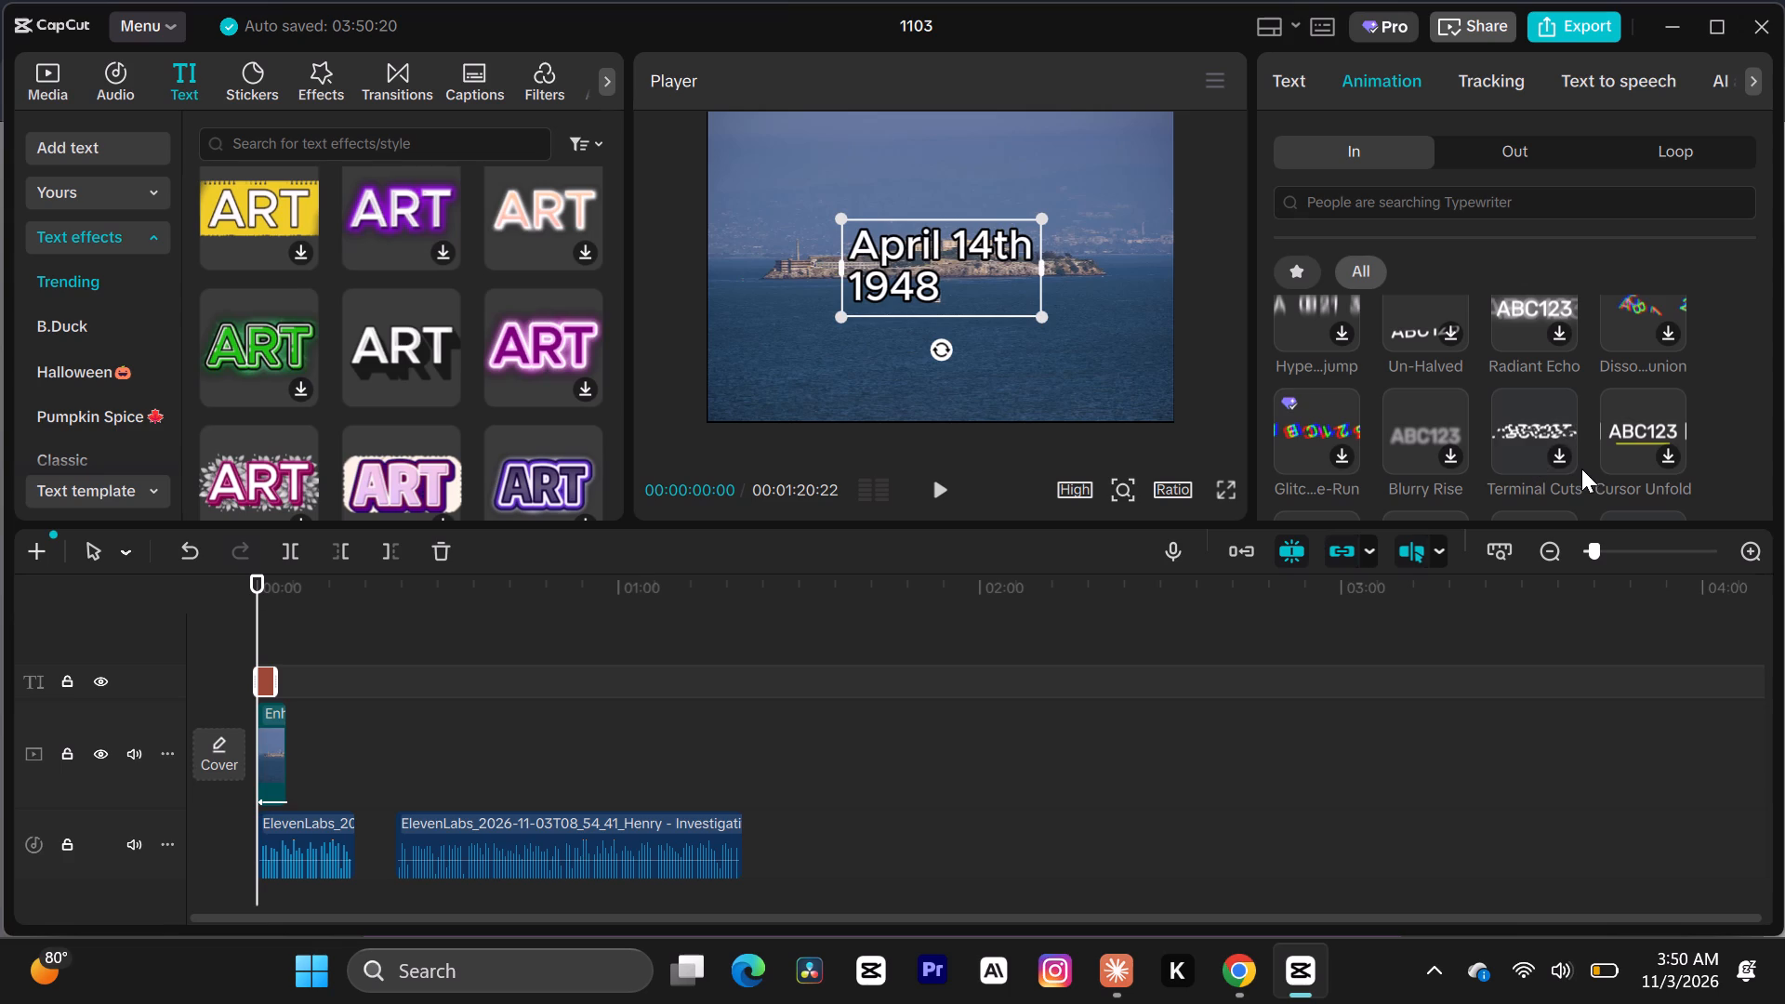
left_click(1559, 457)
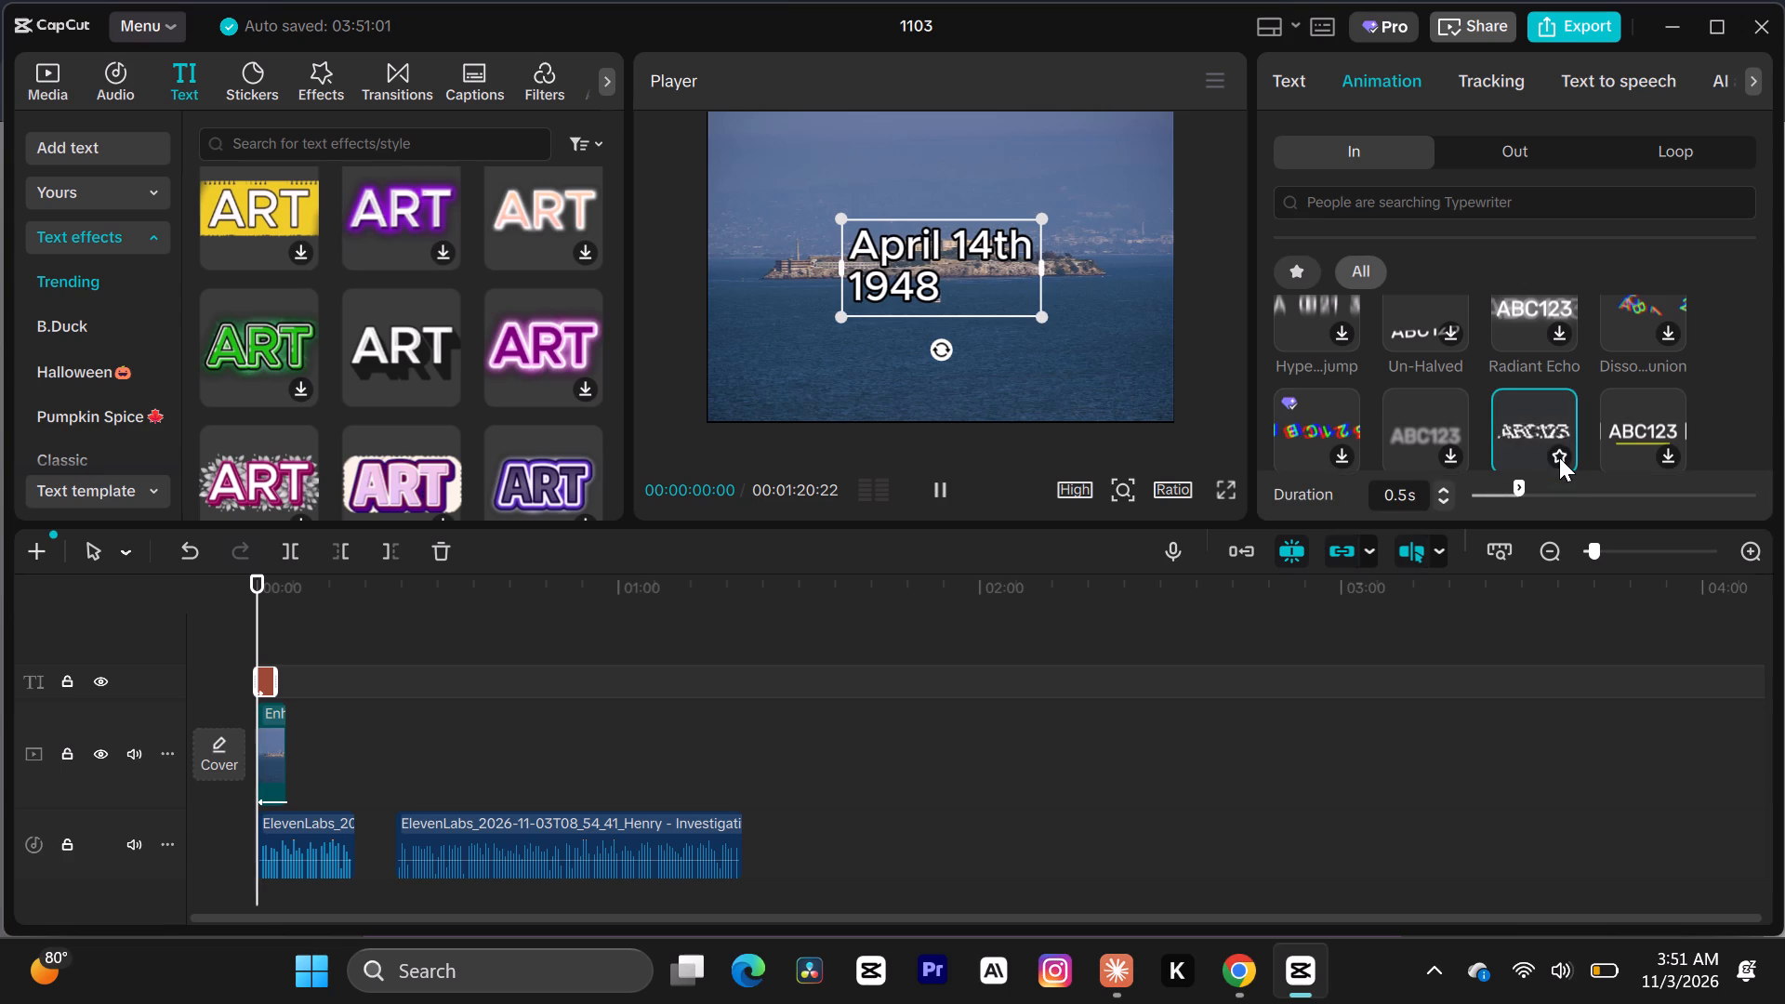
left_click(1540, 414)
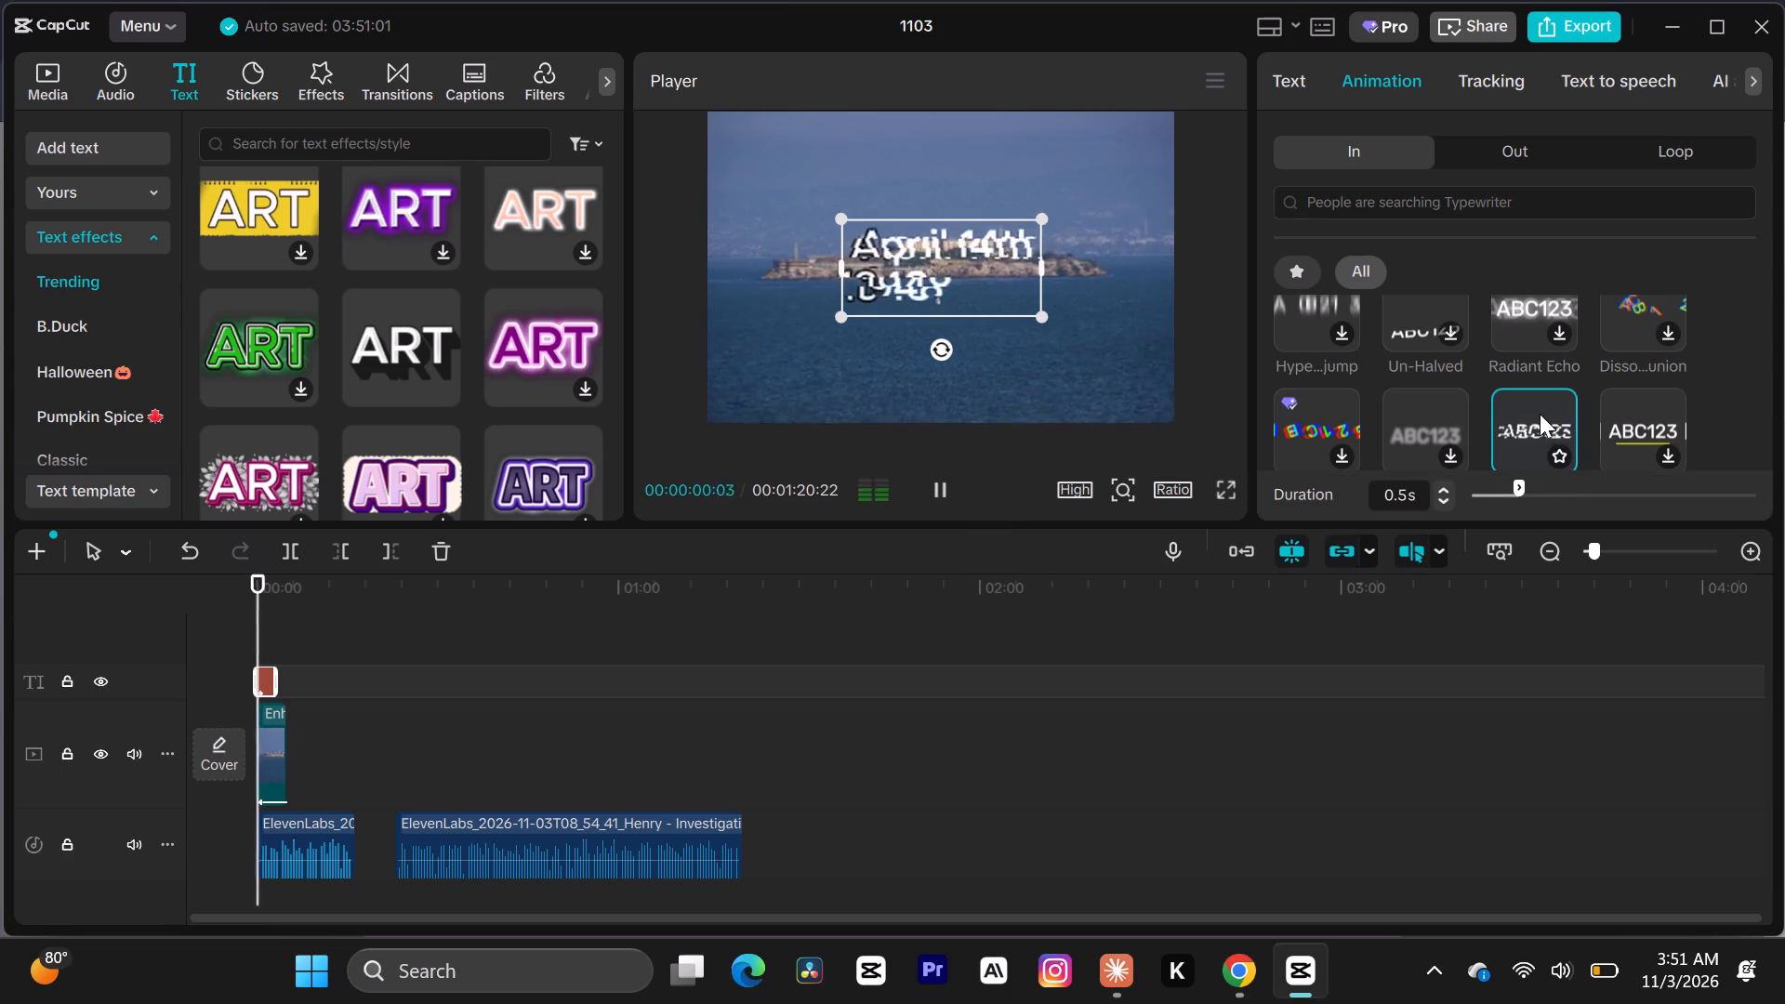
left_click(1540, 414)
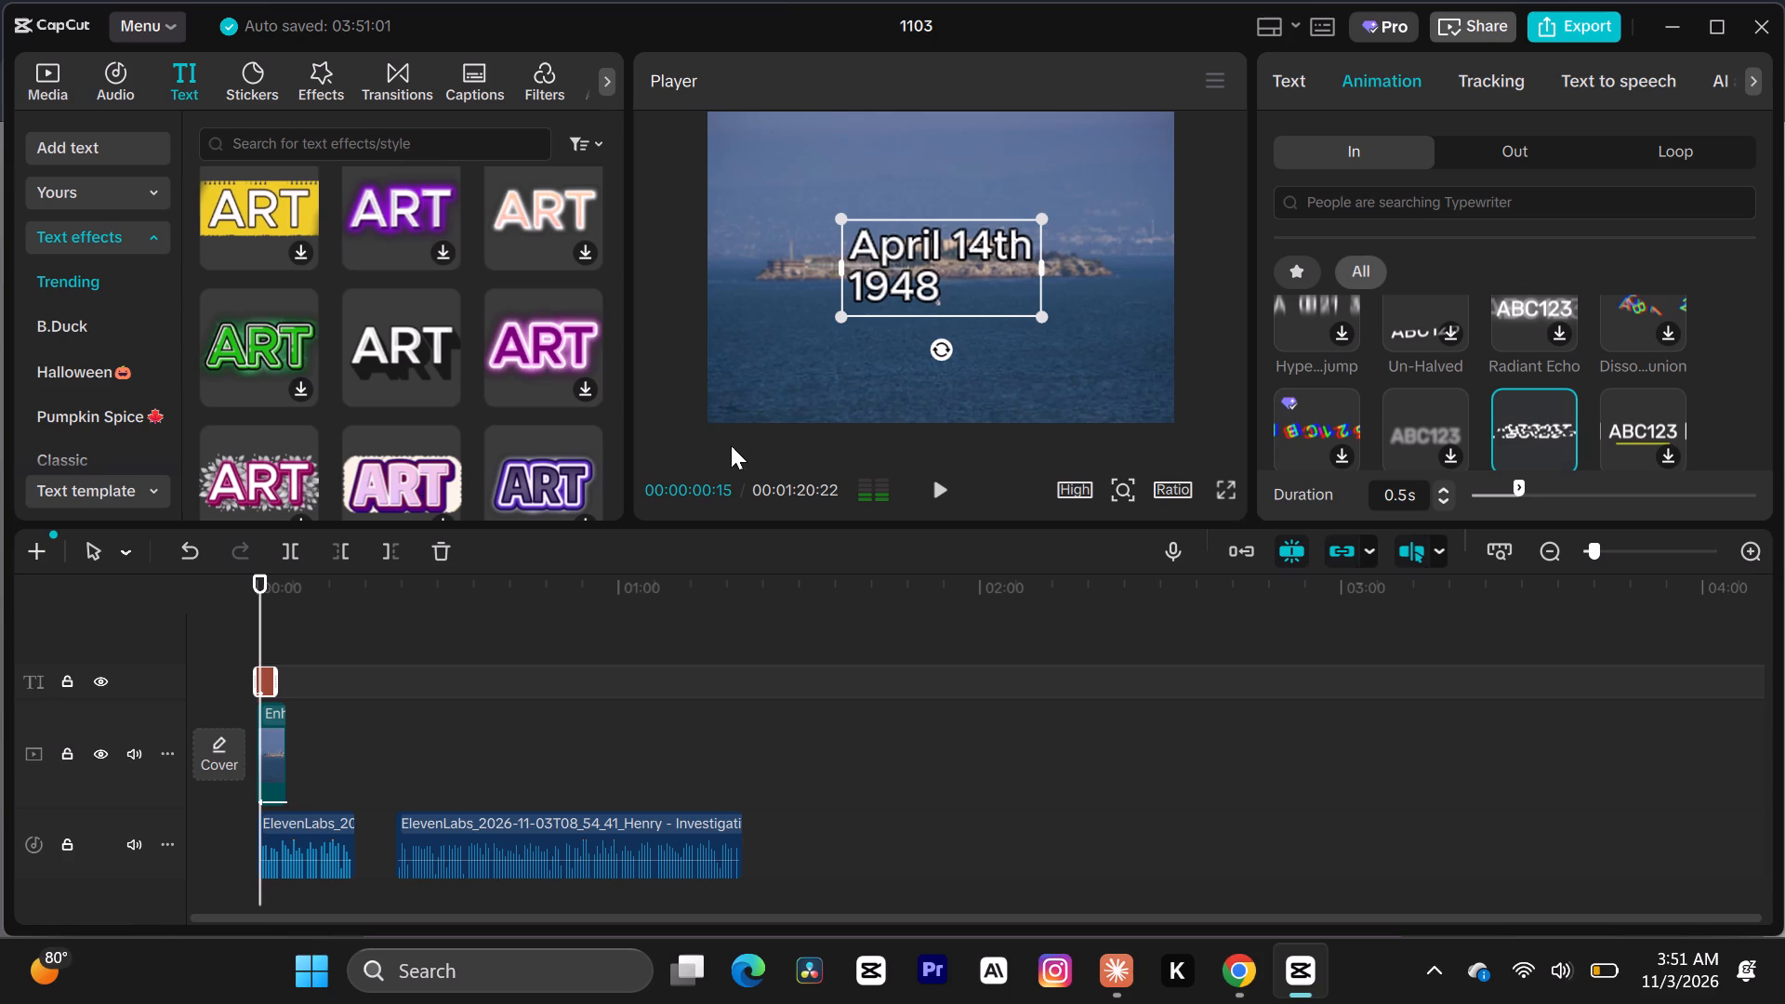
Play the opening to review the date title's entrance animation, moving the playhead back to the start to recheck it.
left_click(933, 491)
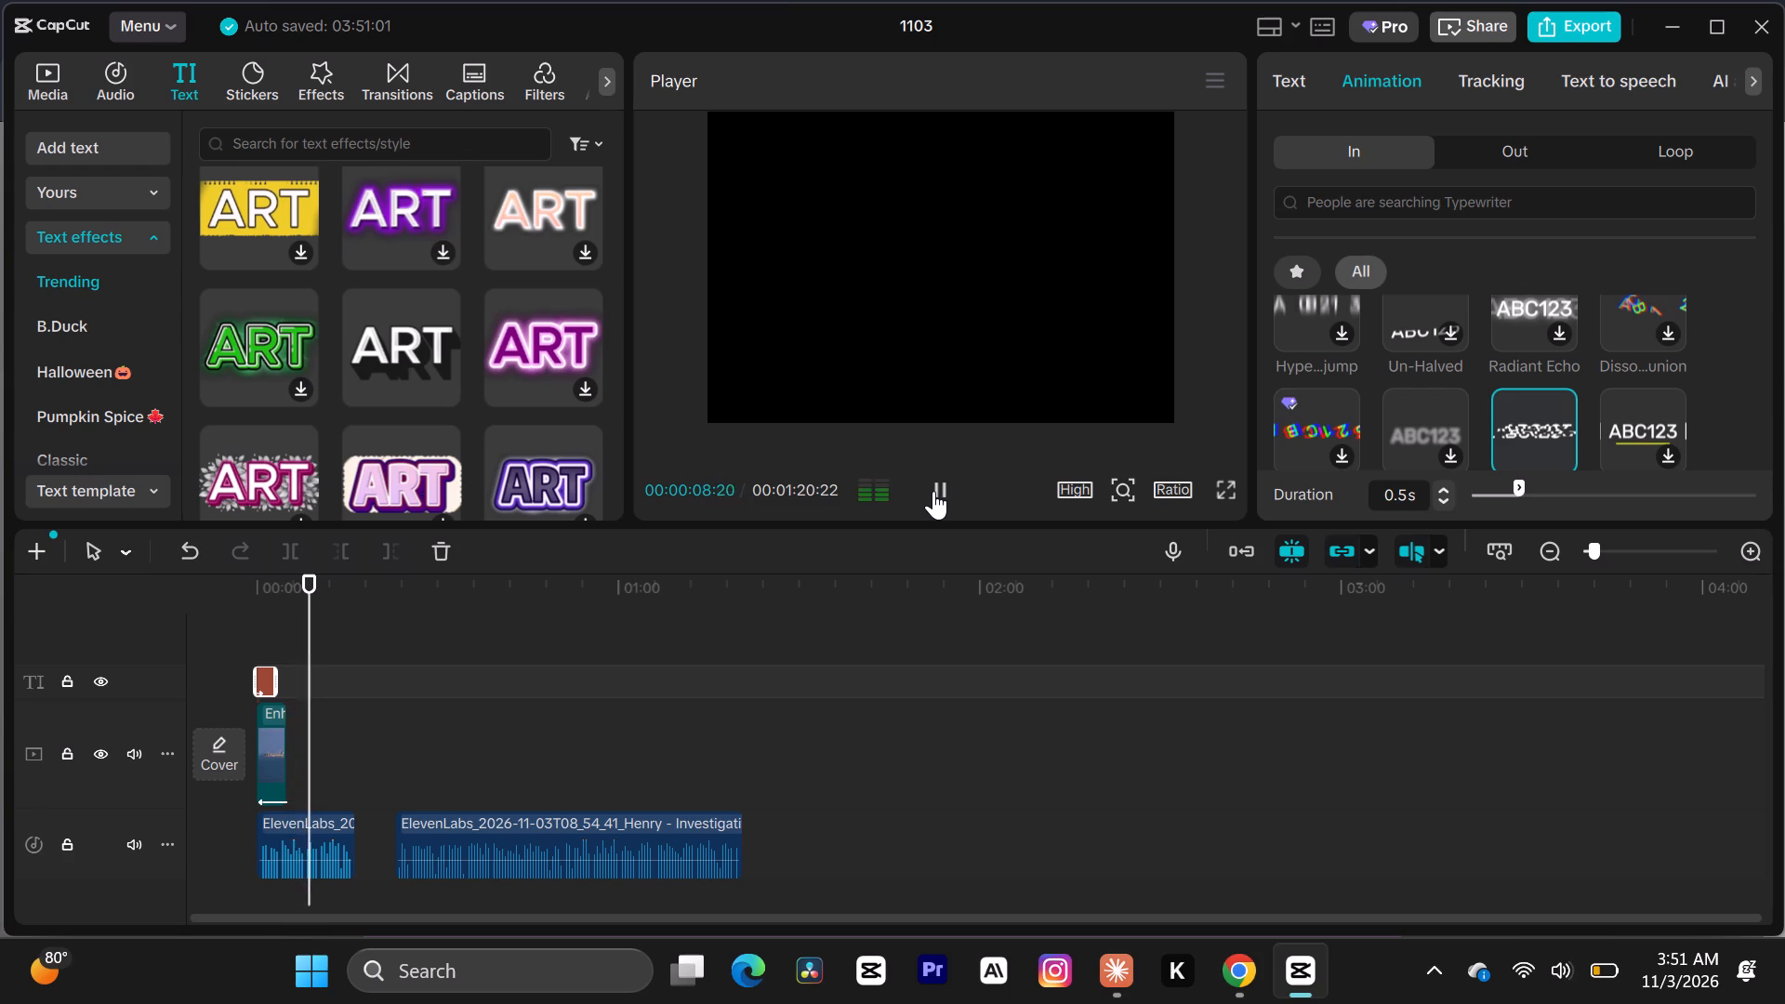
left_click(933, 491)
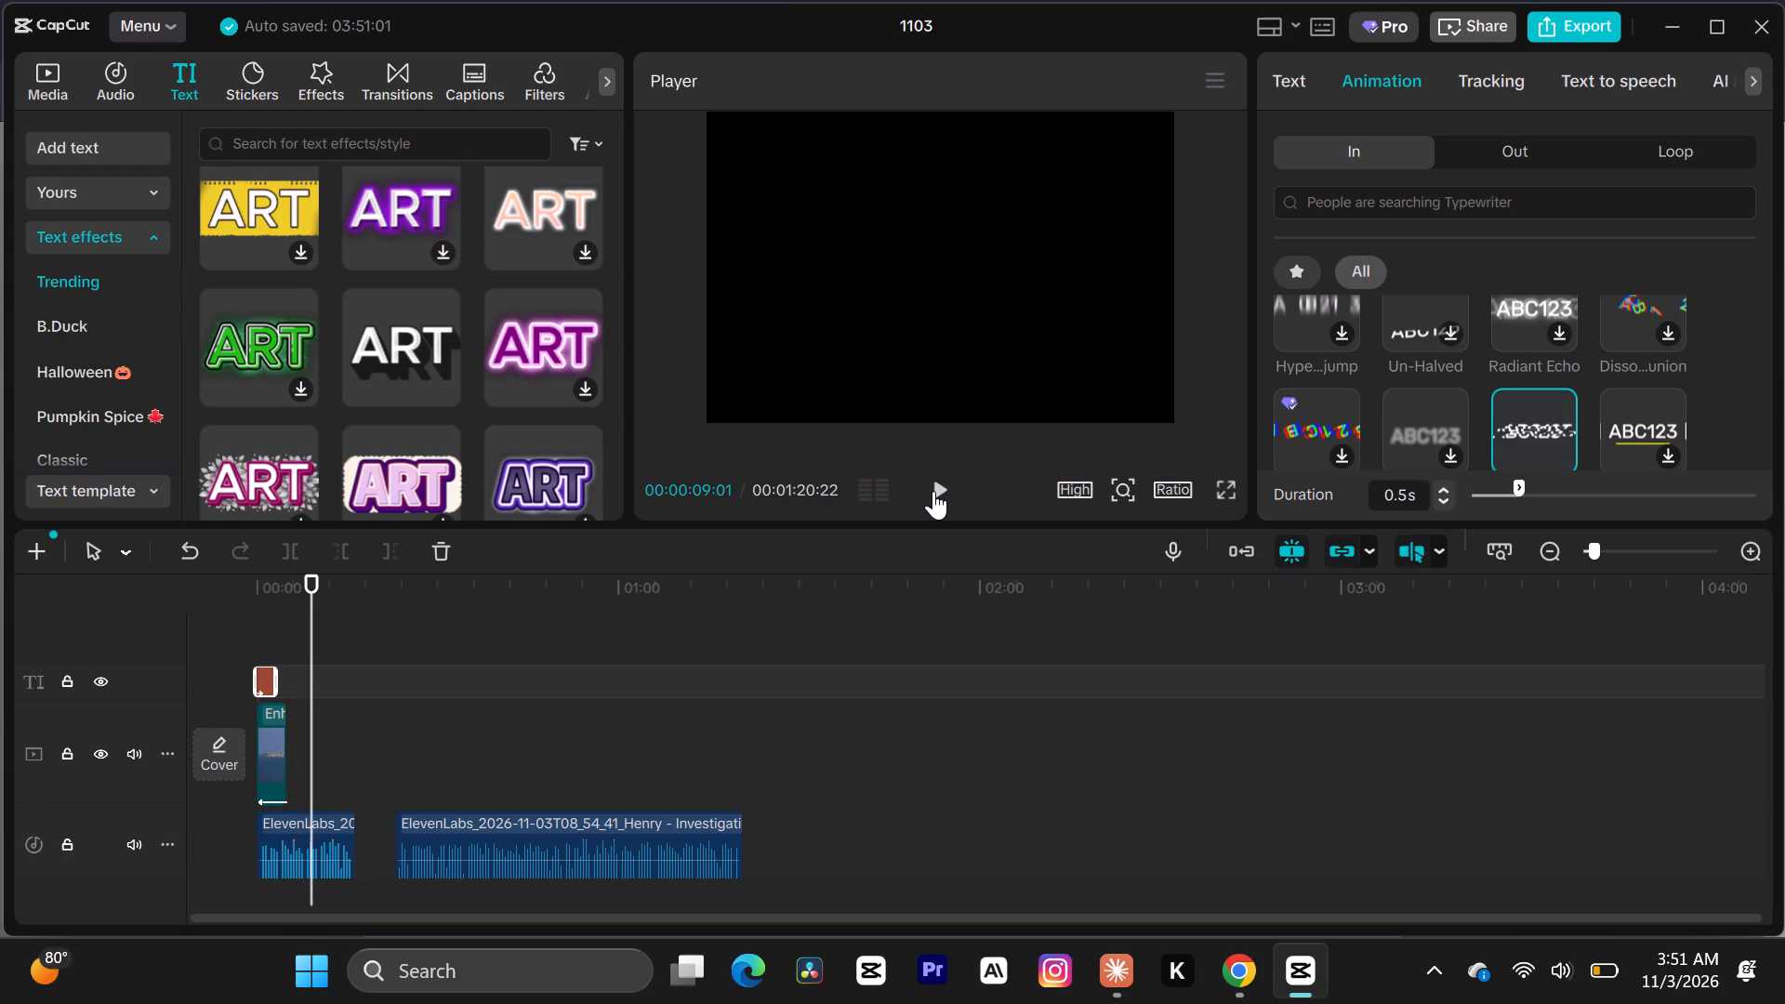
left_click(257, 637)
left_click(256, 576)
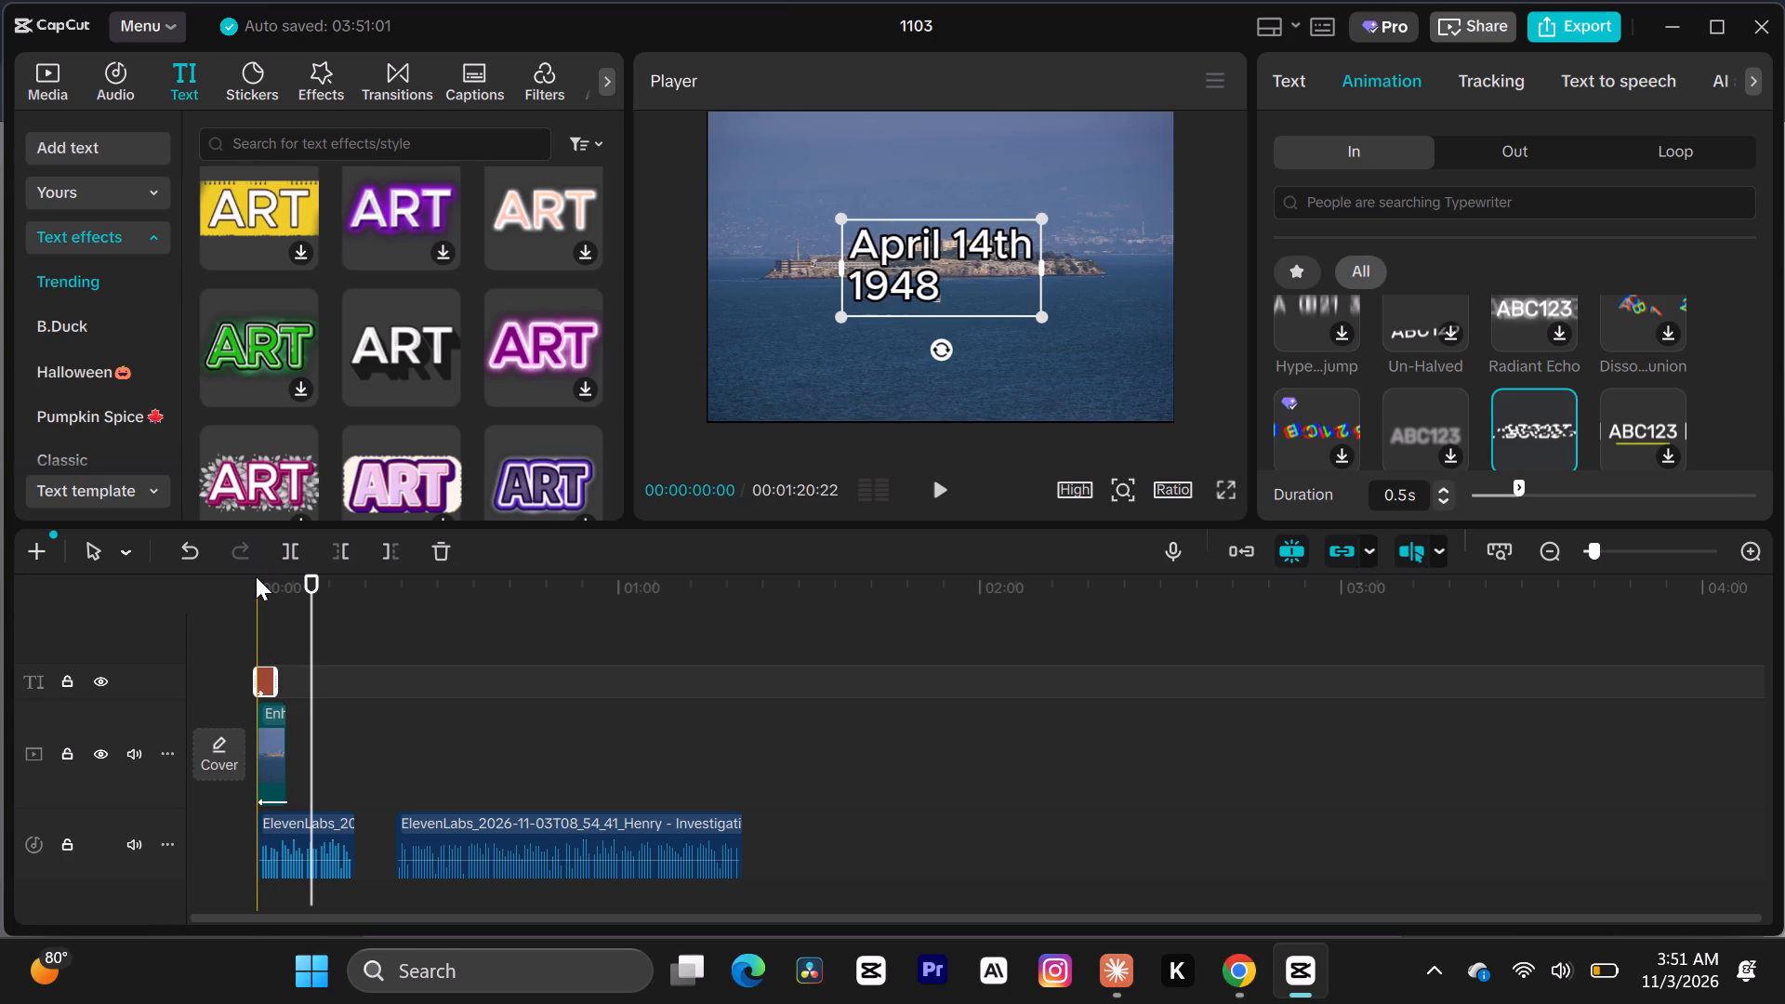
left_click(315, 580)
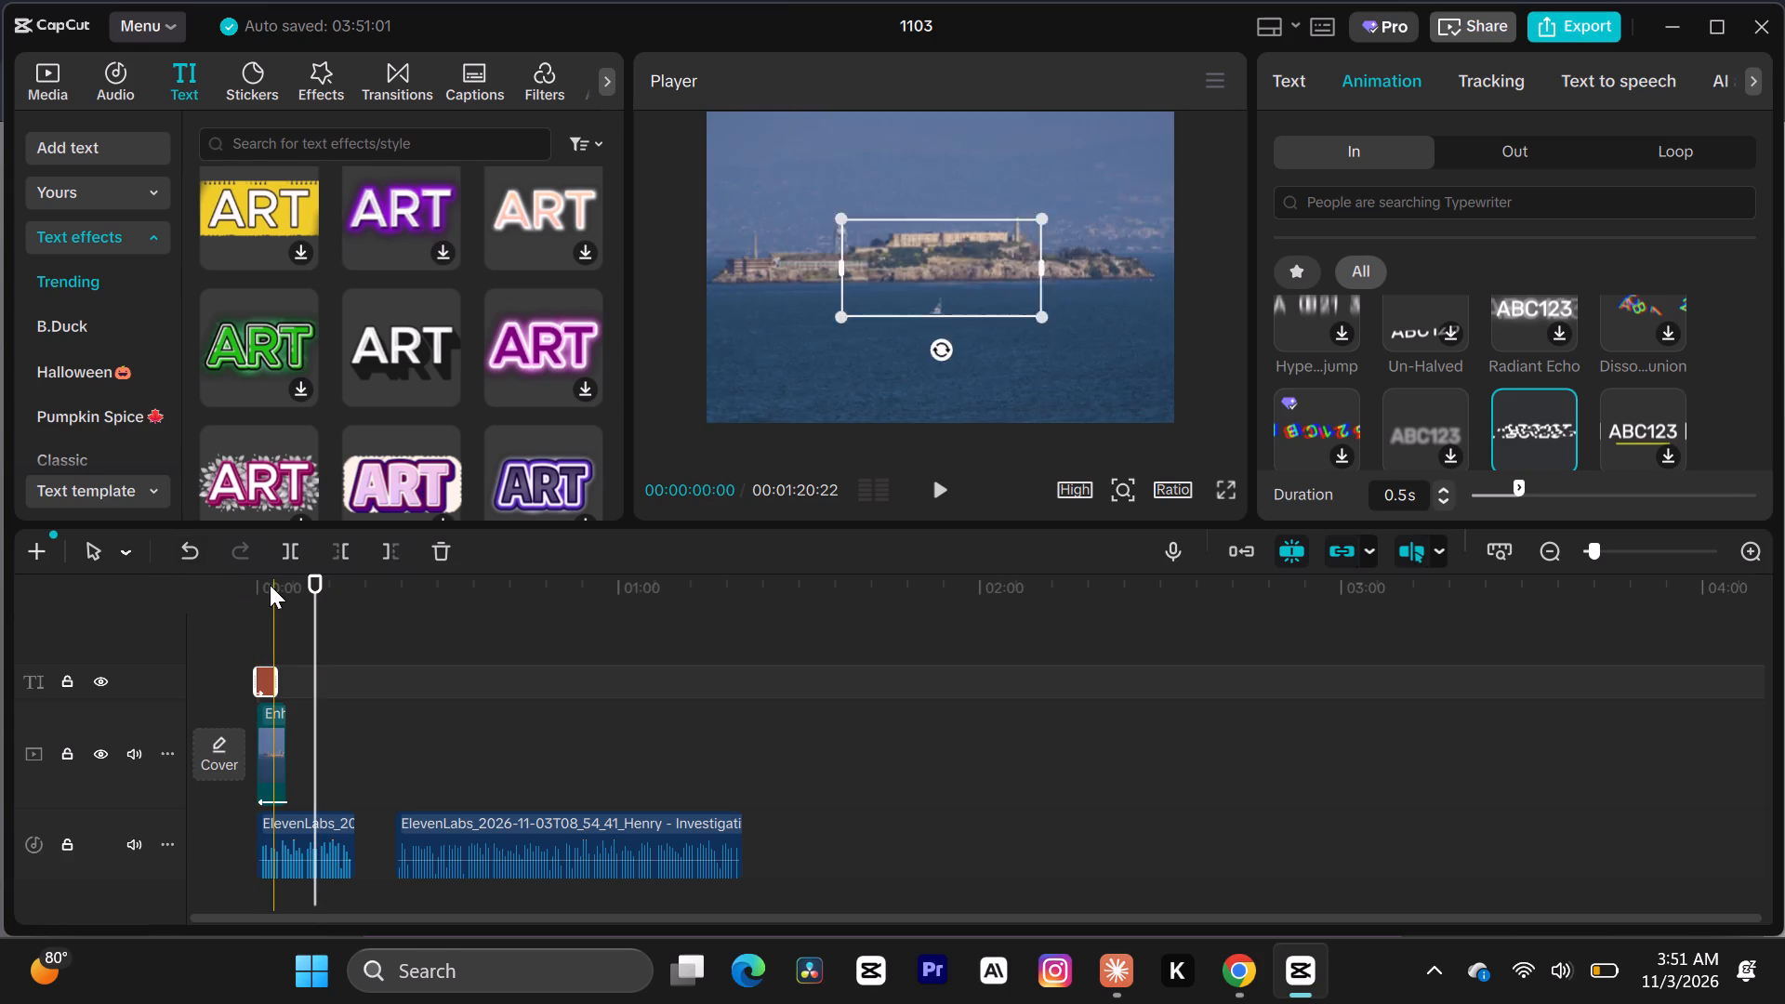
double_click(258, 585)
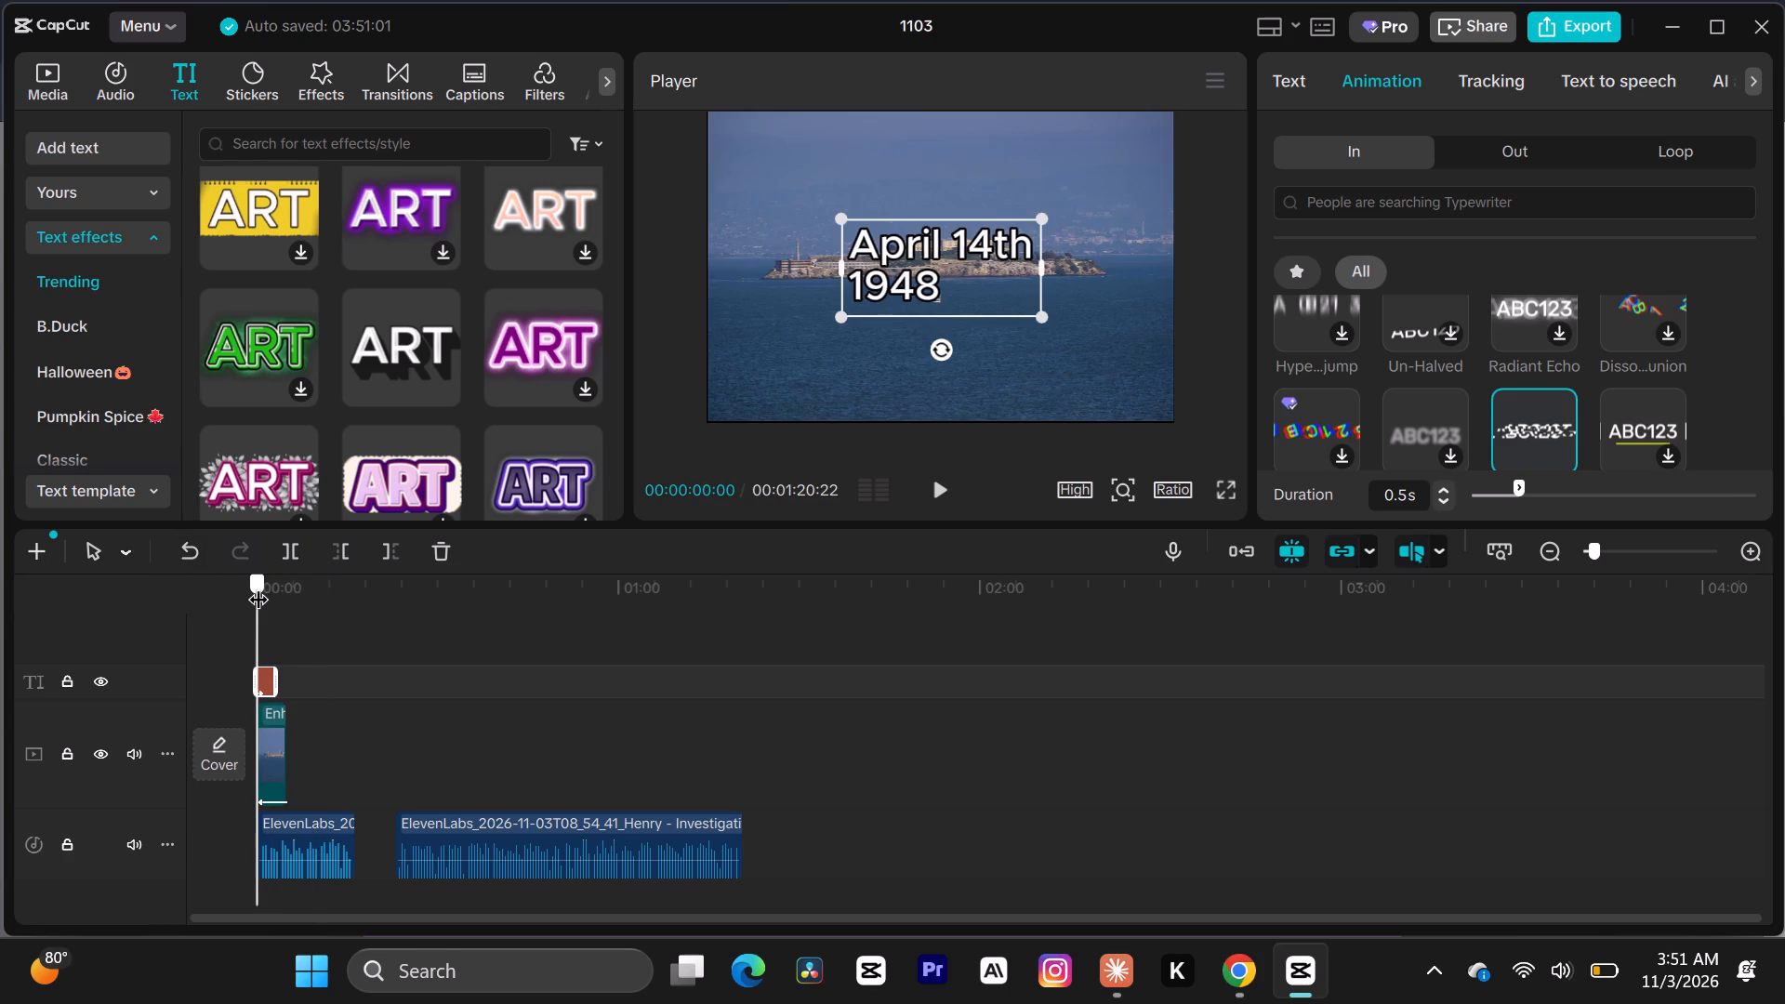
left_click_drag(258, 585, 1487, 424)
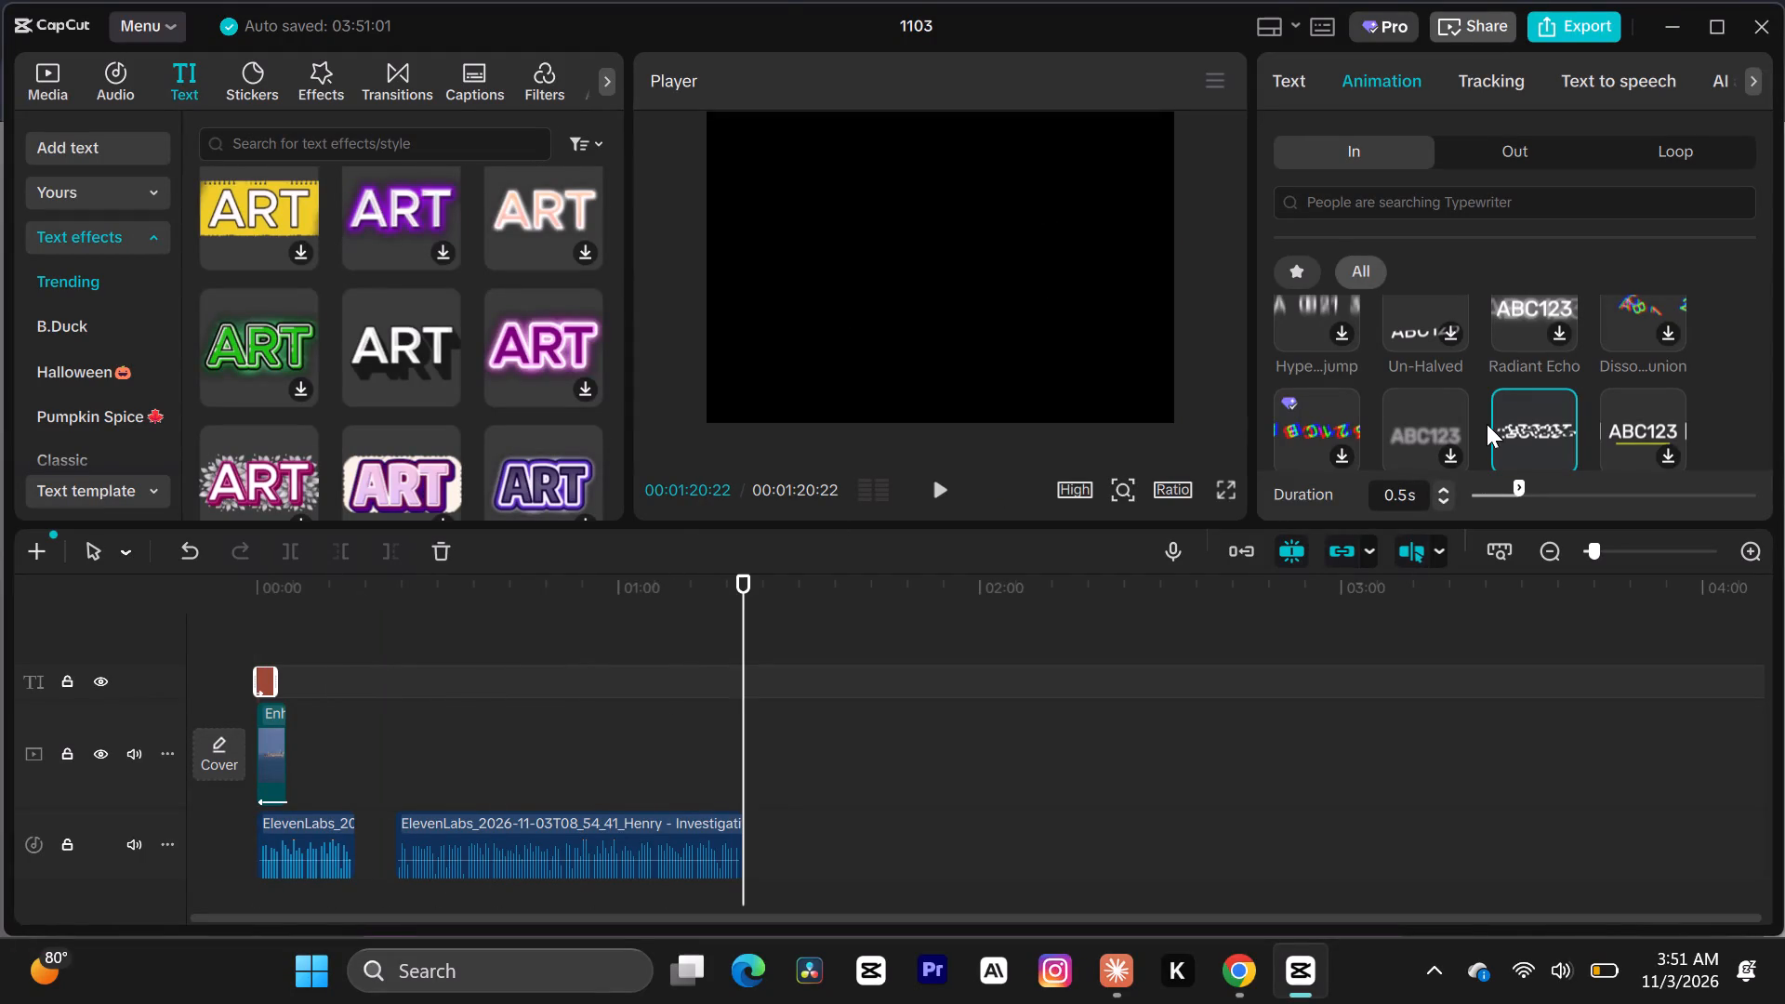
Set the date title's entrance animation duration to 0.8 s and play the opening to preview it.
scroll(1487, 424, "down", 1)
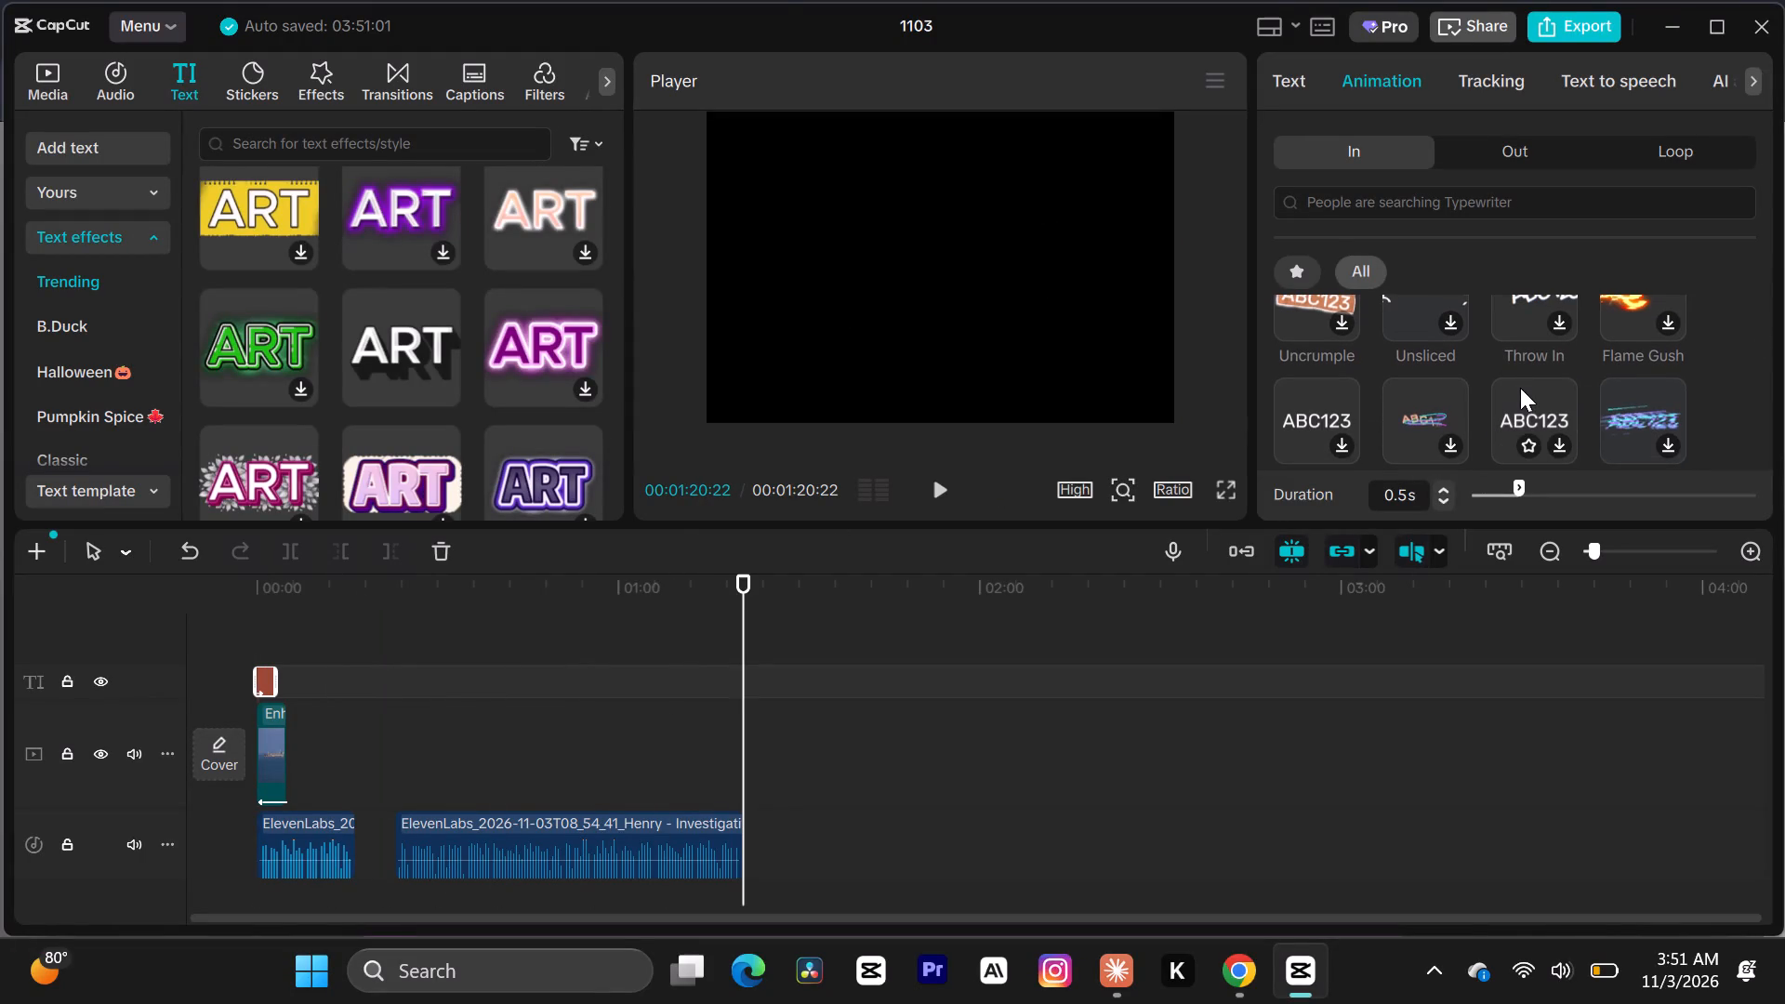
scroll(1520, 388, "up", 2)
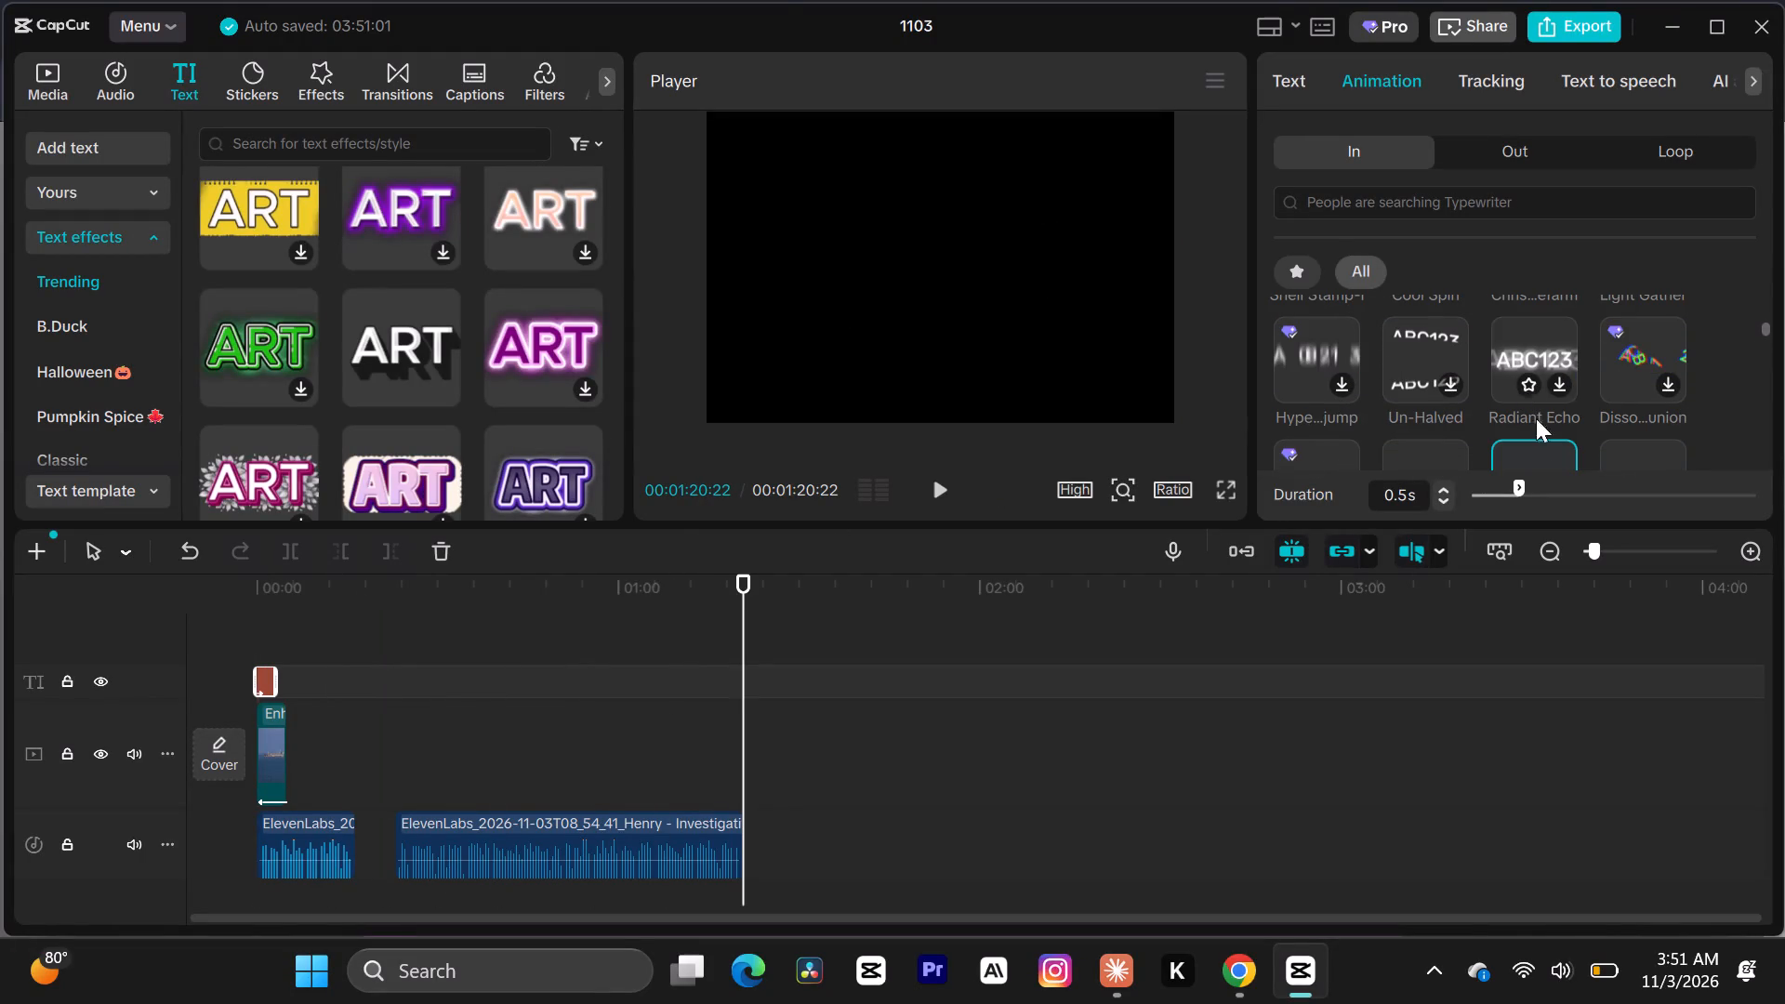
left_click(1538, 491)
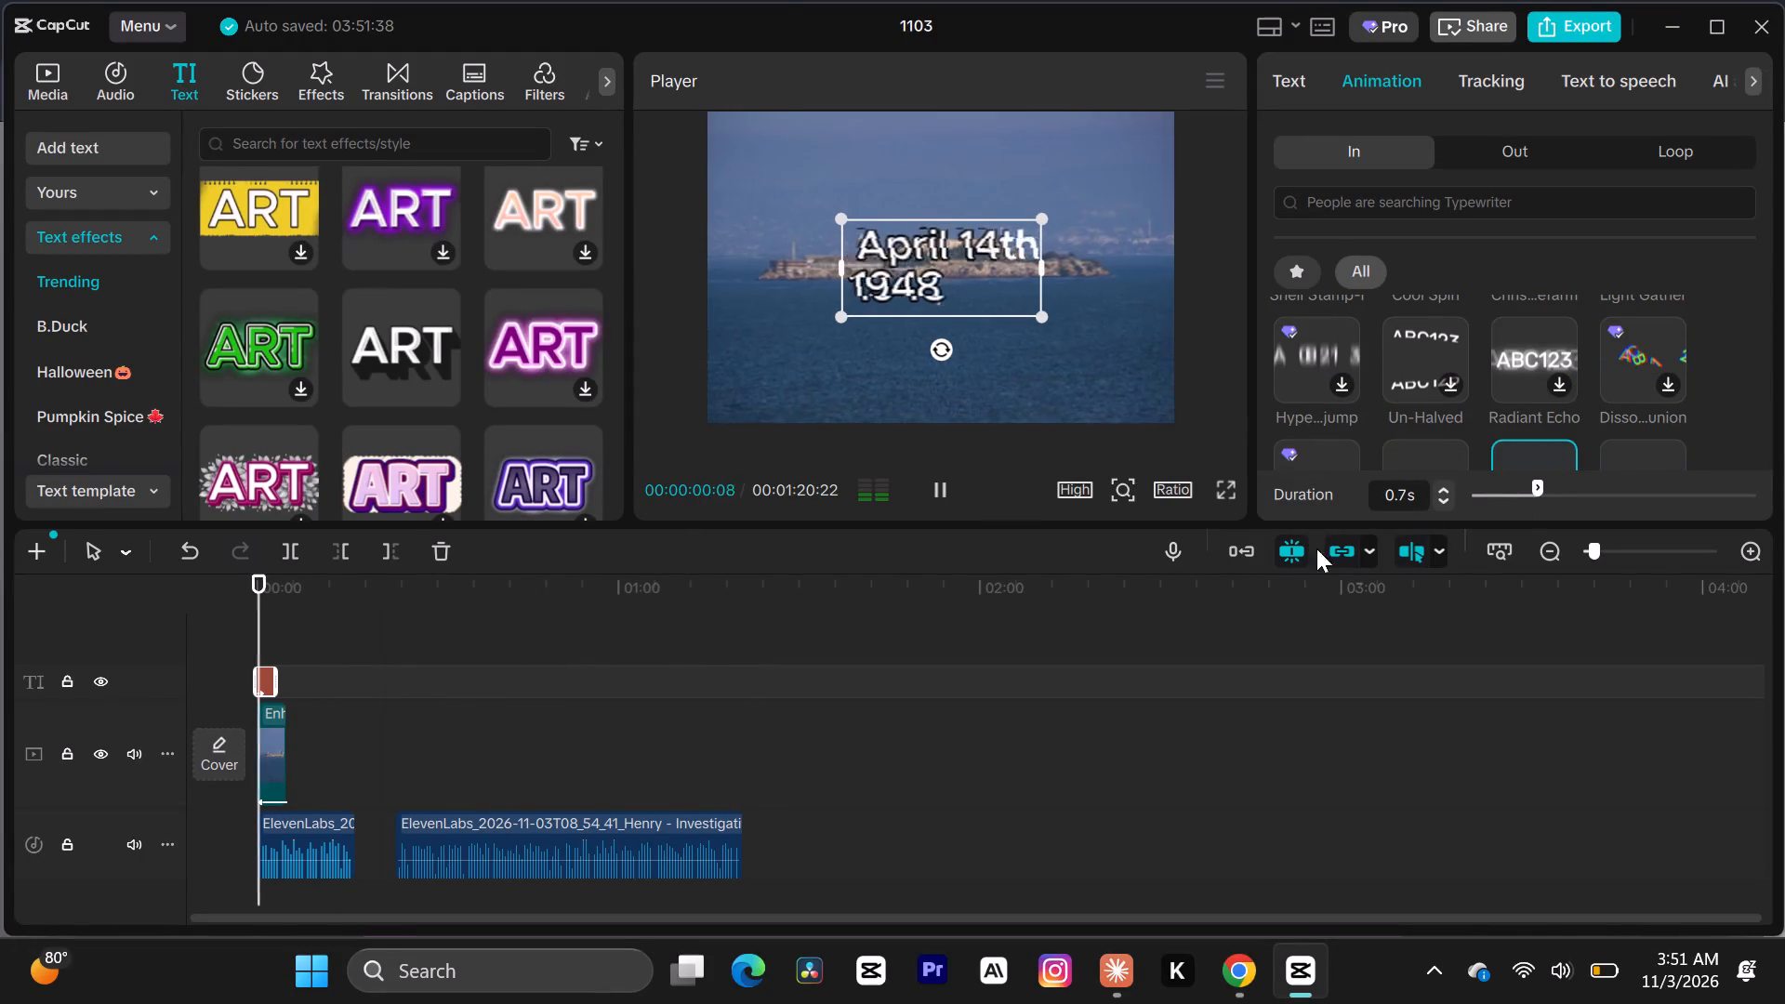
left_click(1548, 493)
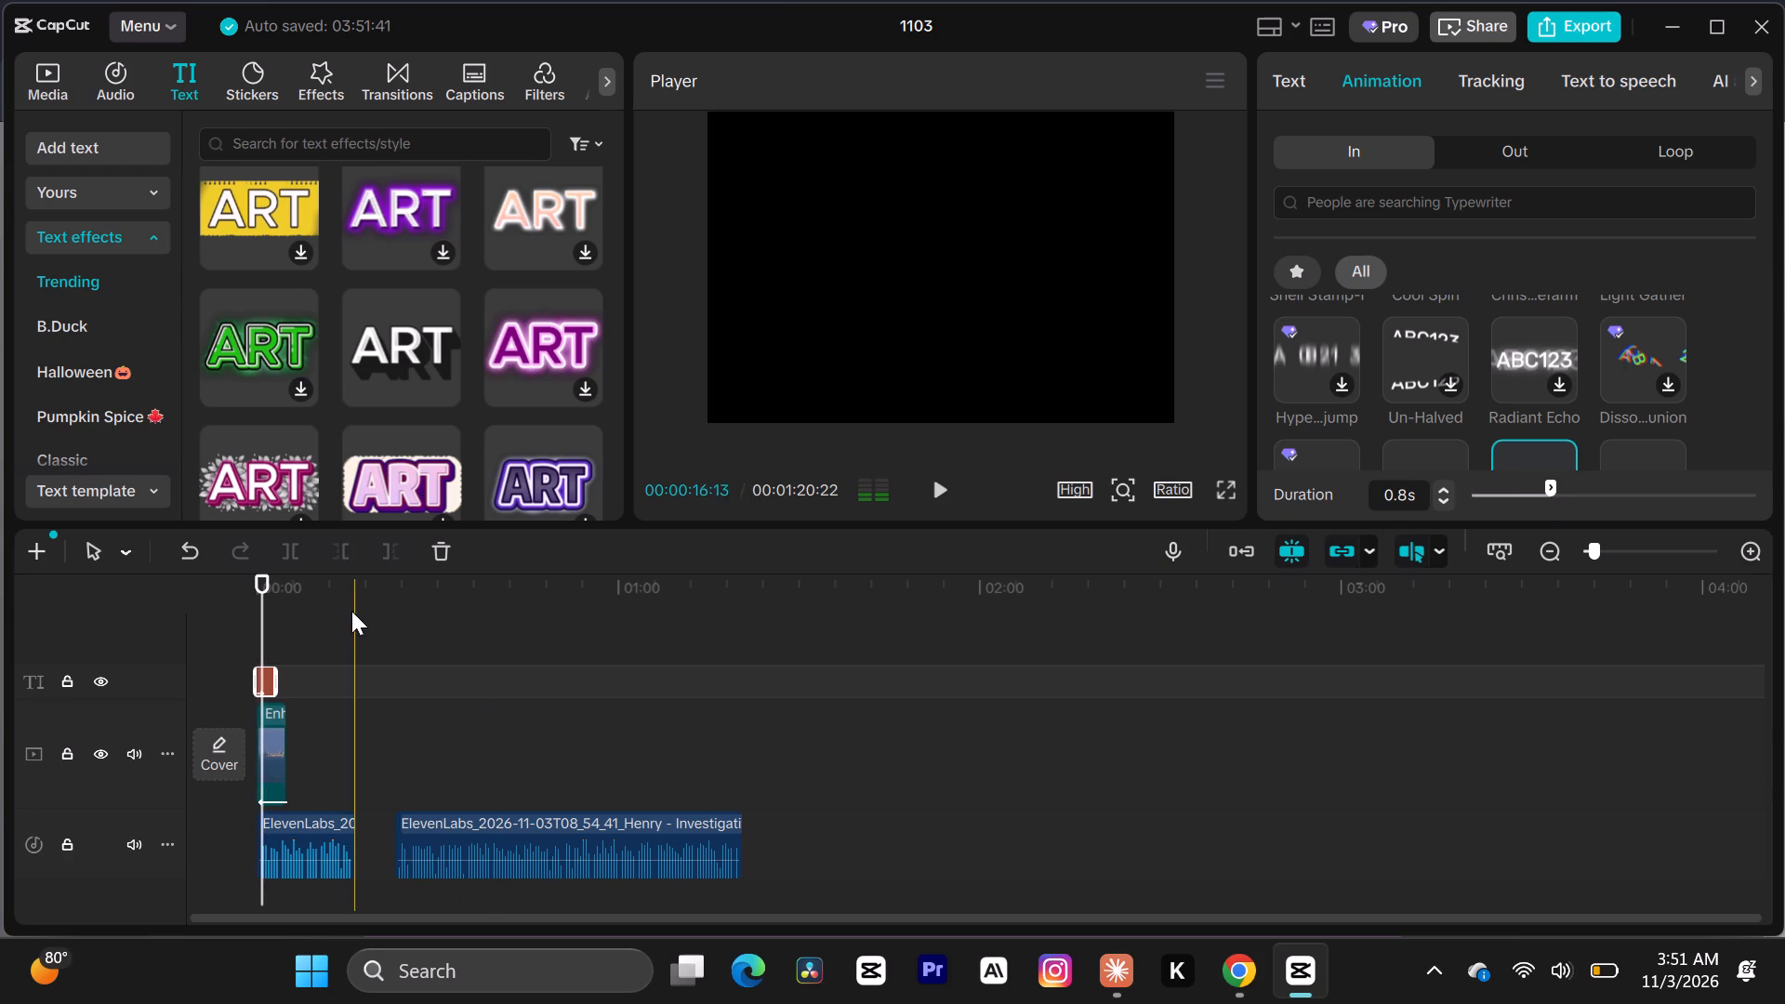
left_click(248, 570)
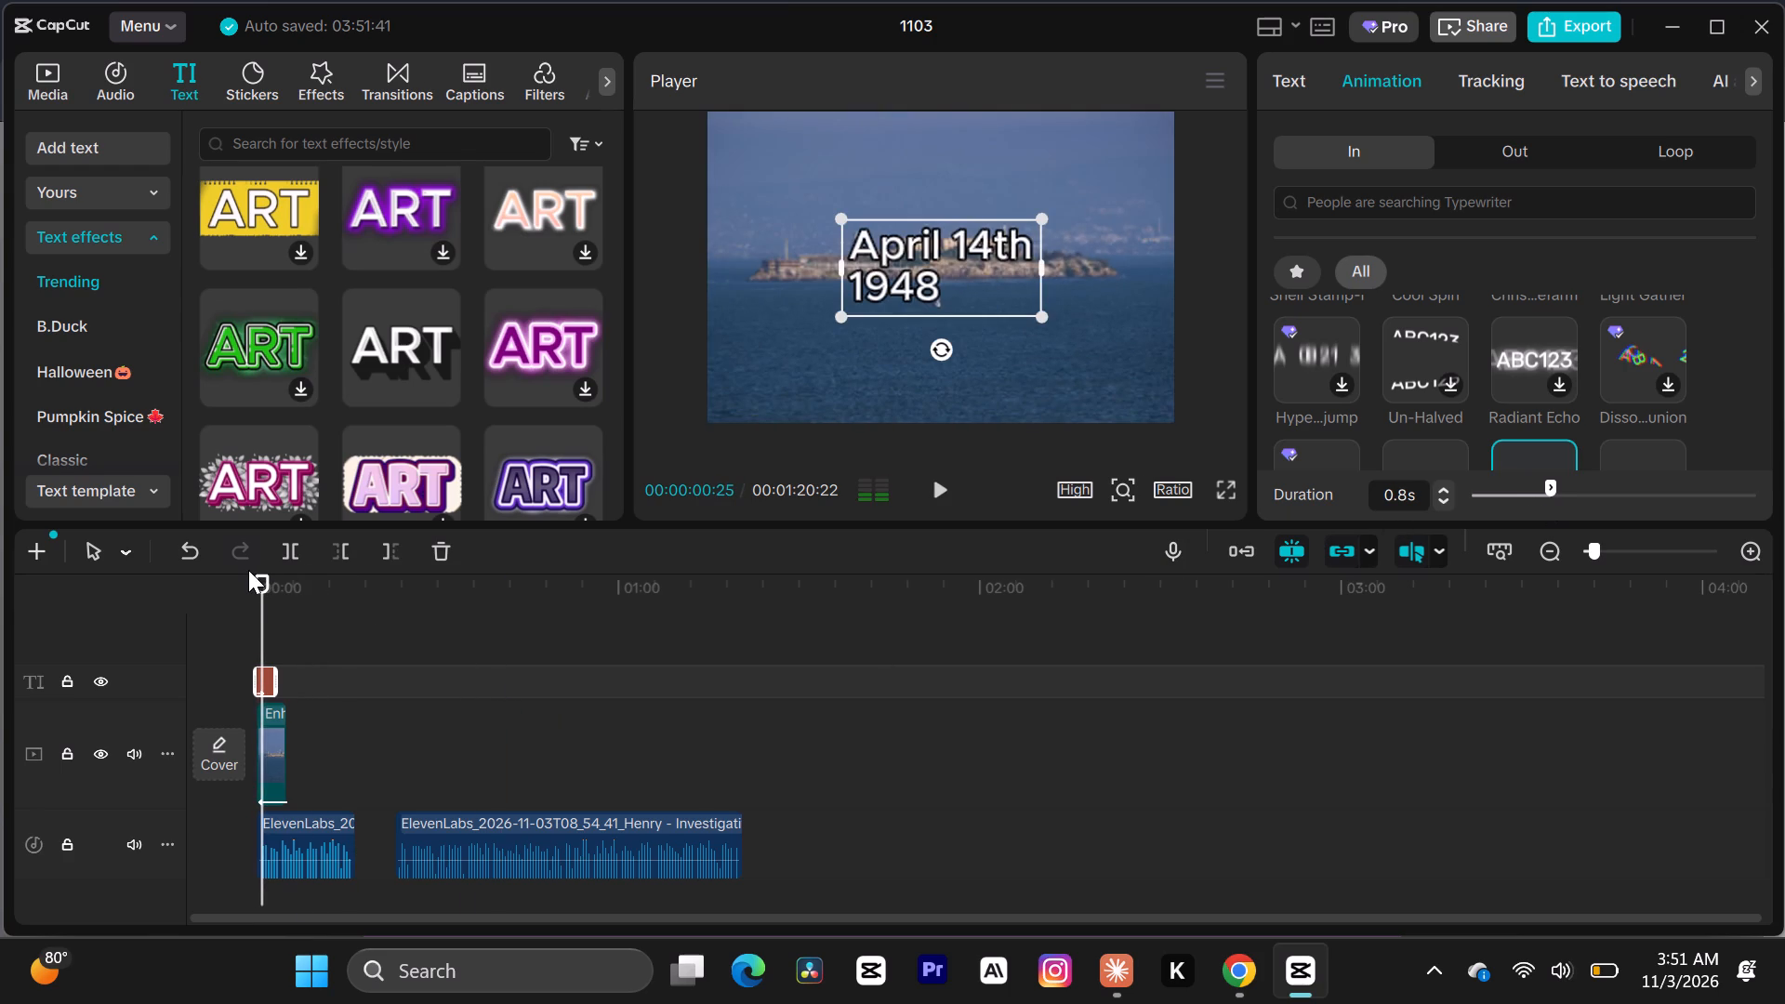
left_click(947, 483)
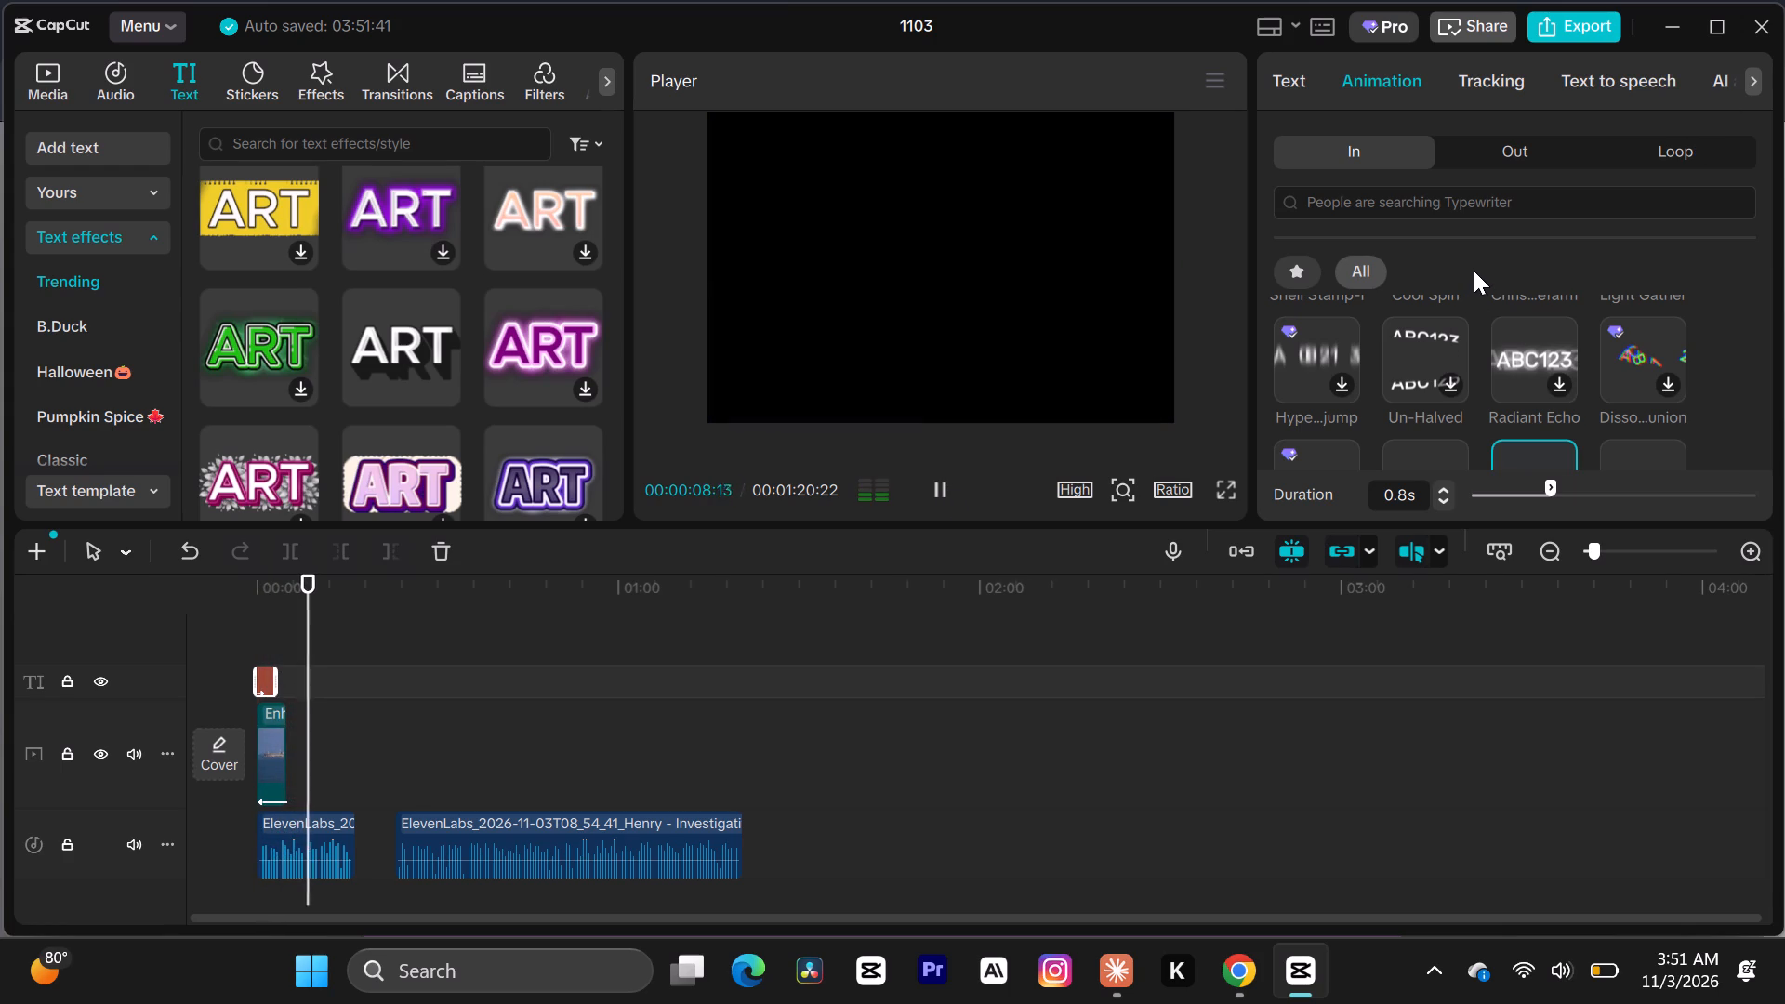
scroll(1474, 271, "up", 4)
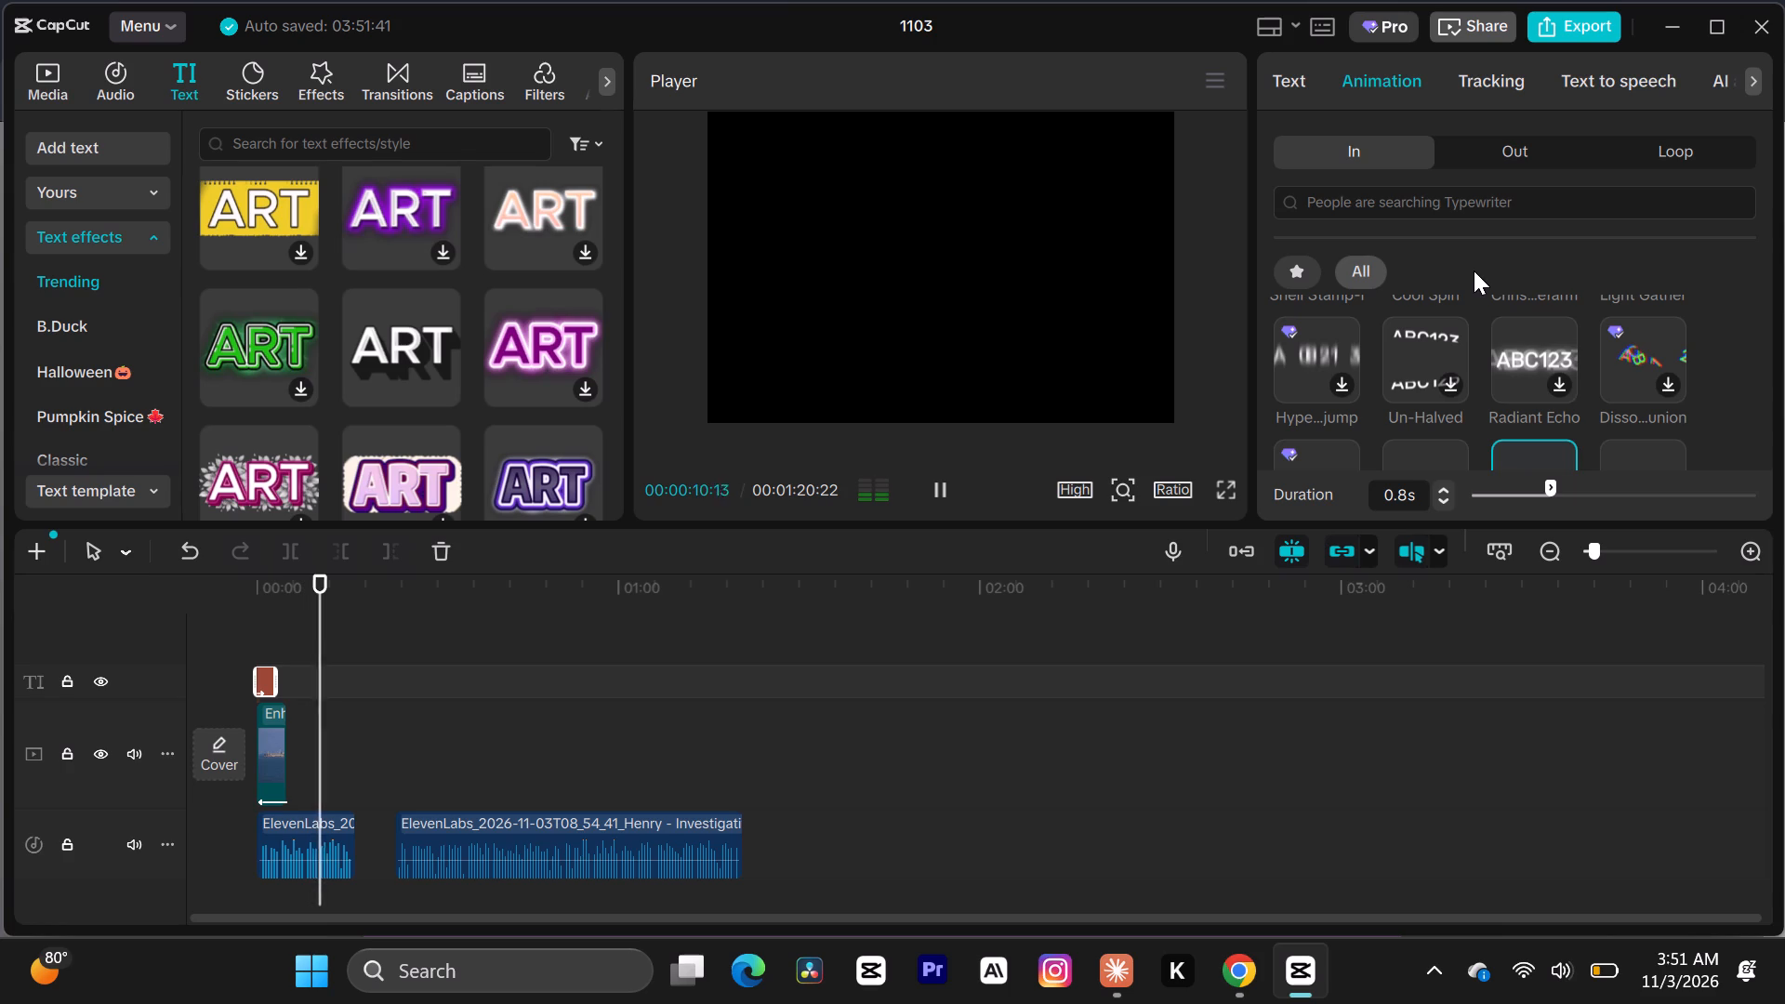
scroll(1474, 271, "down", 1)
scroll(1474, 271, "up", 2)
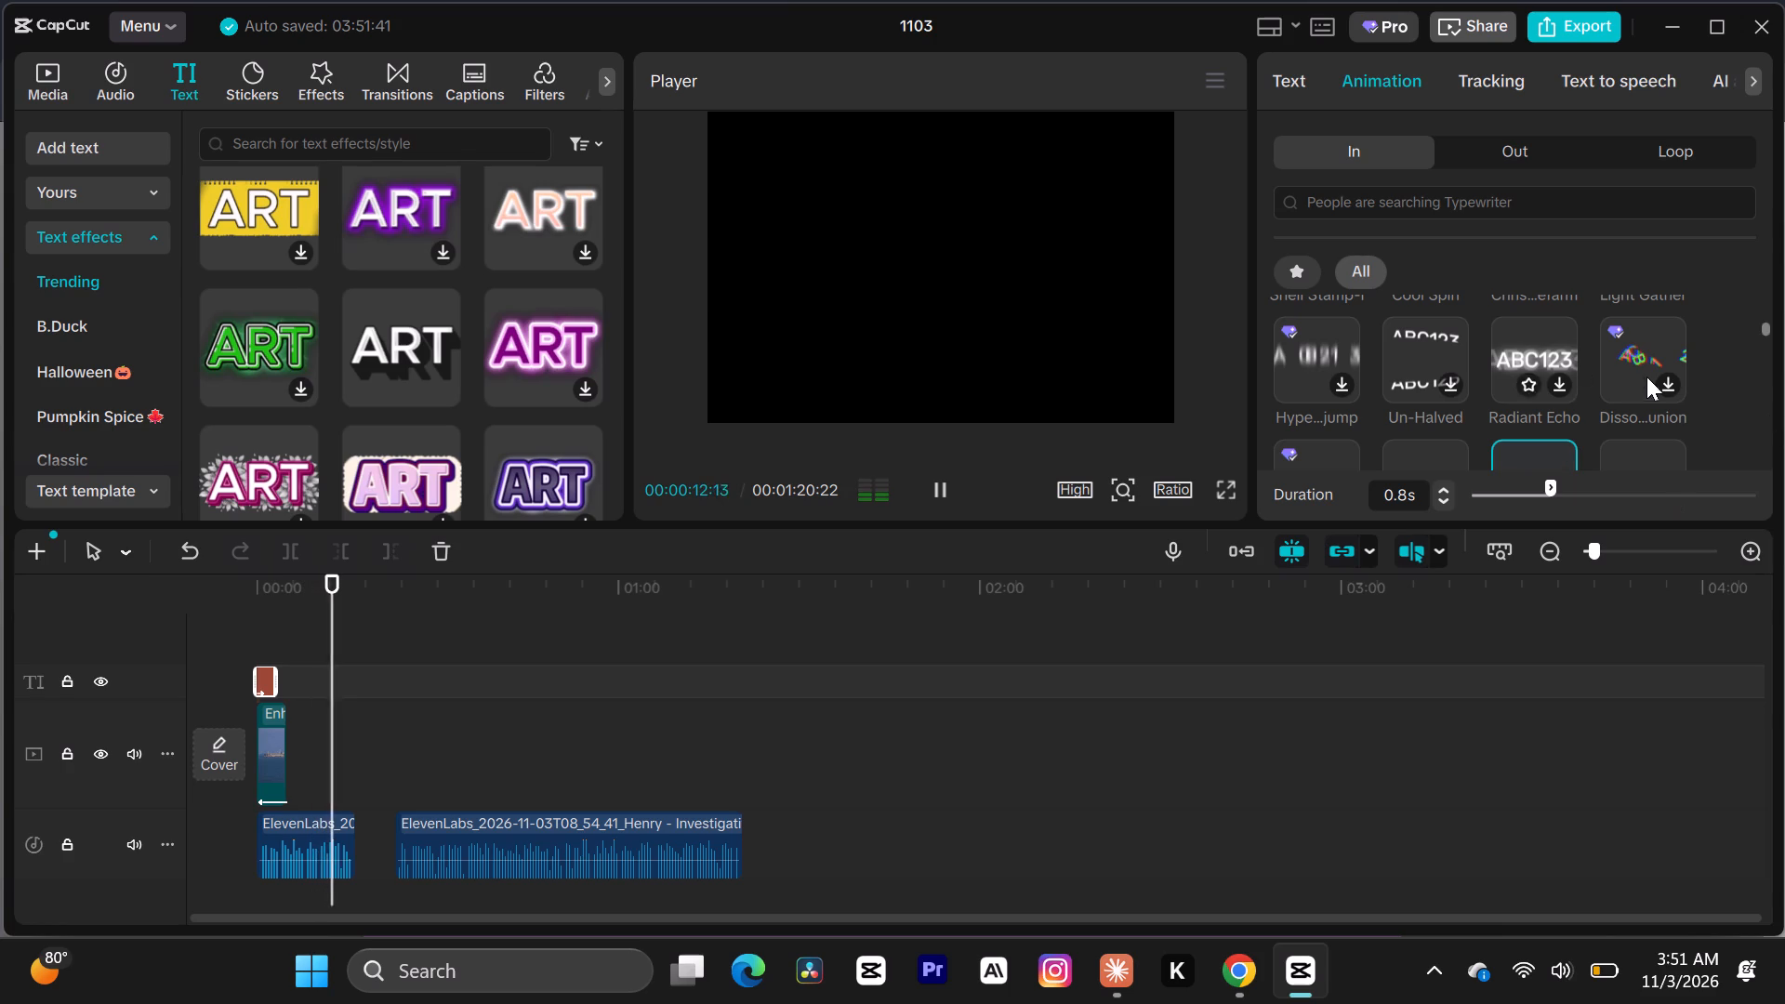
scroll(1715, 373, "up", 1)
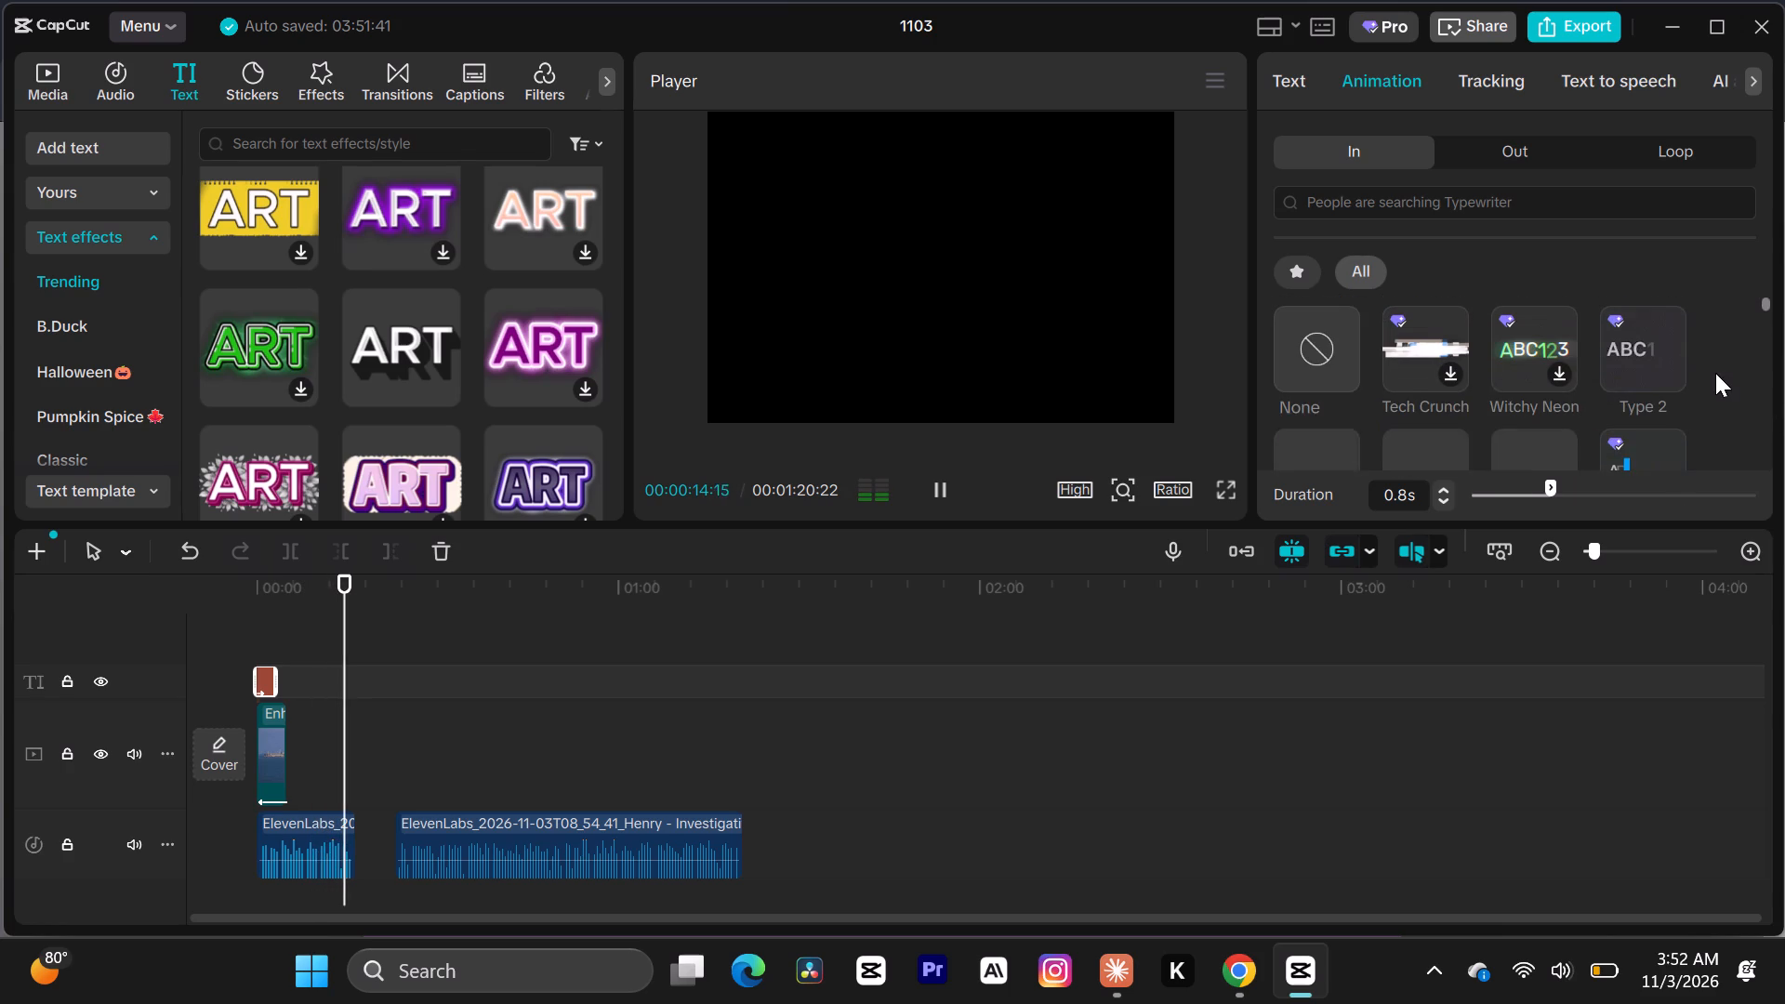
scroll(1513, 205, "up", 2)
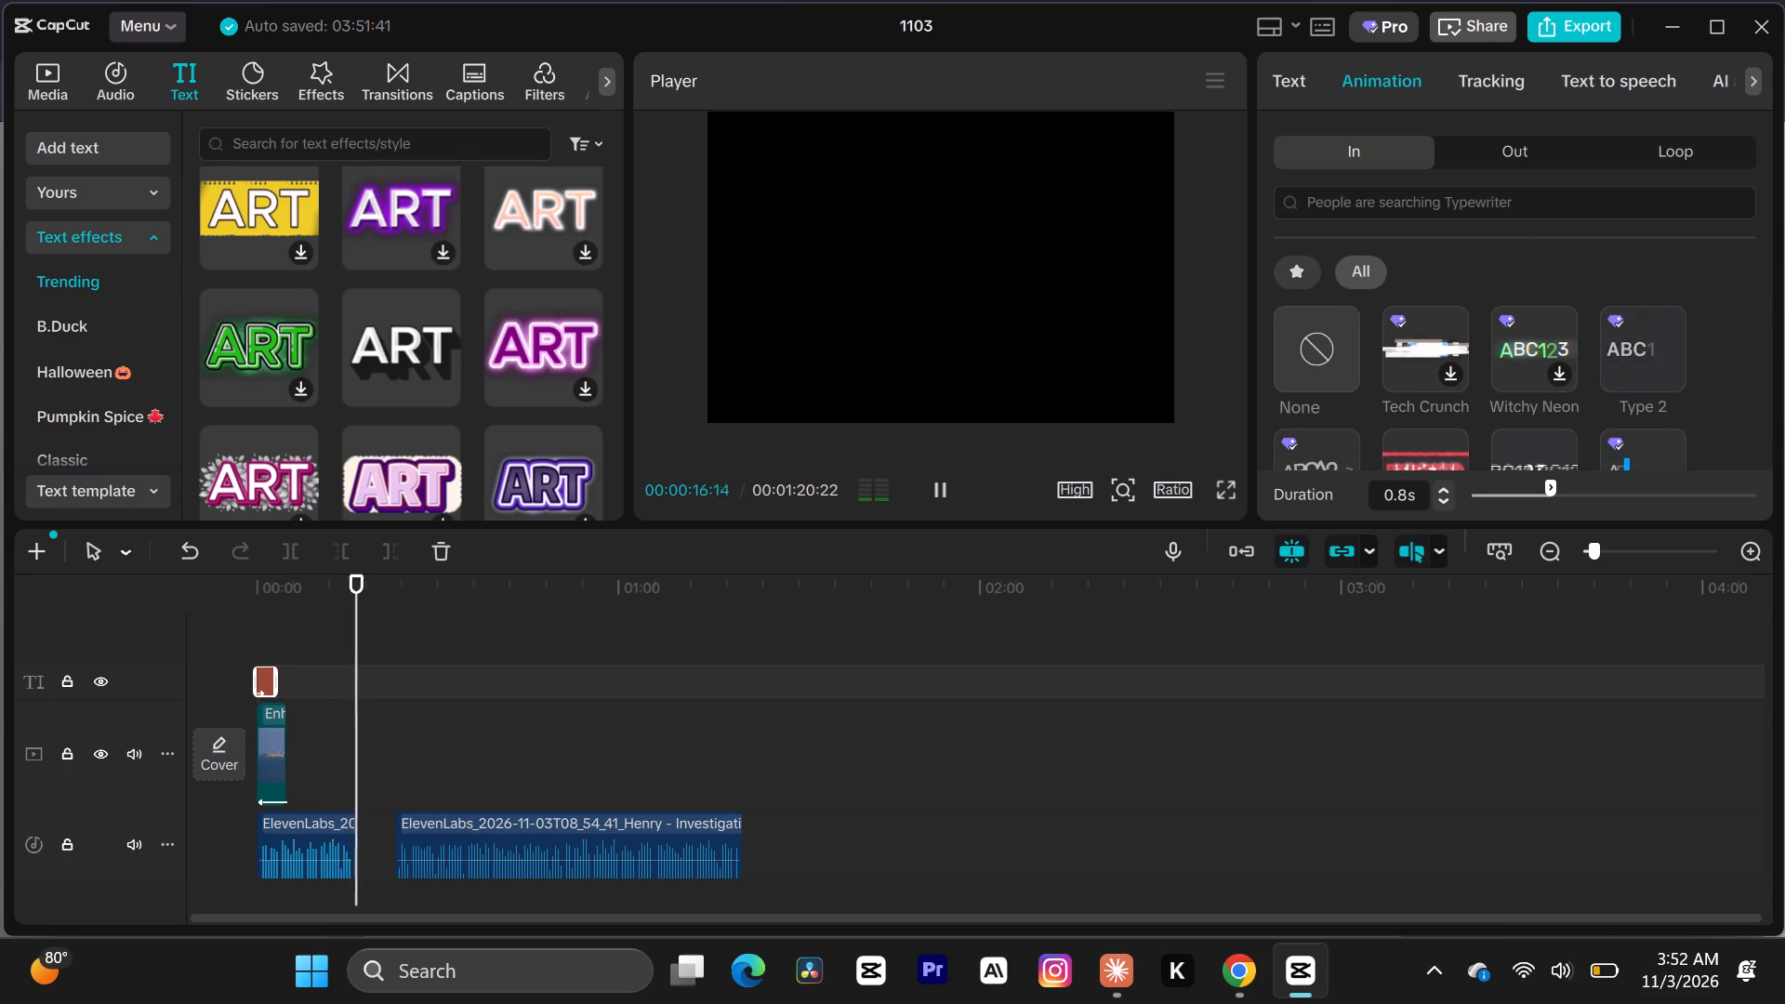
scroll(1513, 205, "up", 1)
Change the year in the date title to 1943 and pause playback.
left_click(1303, 78)
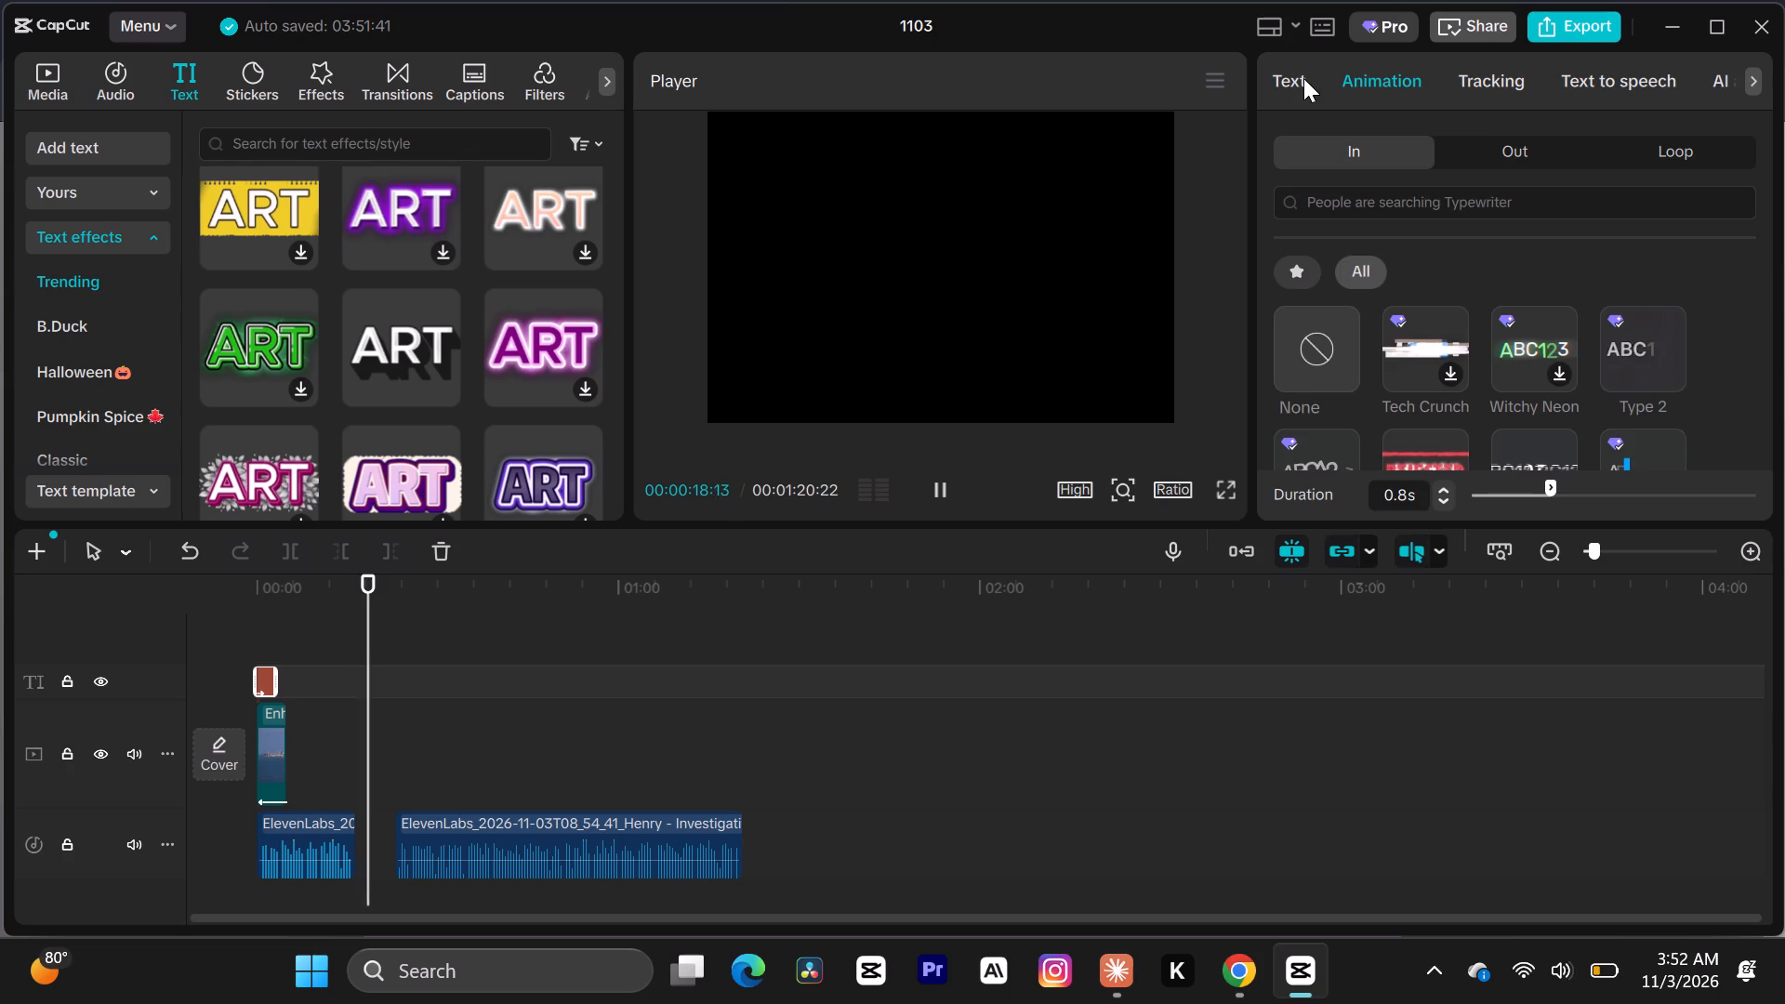
left_click(1327, 233)
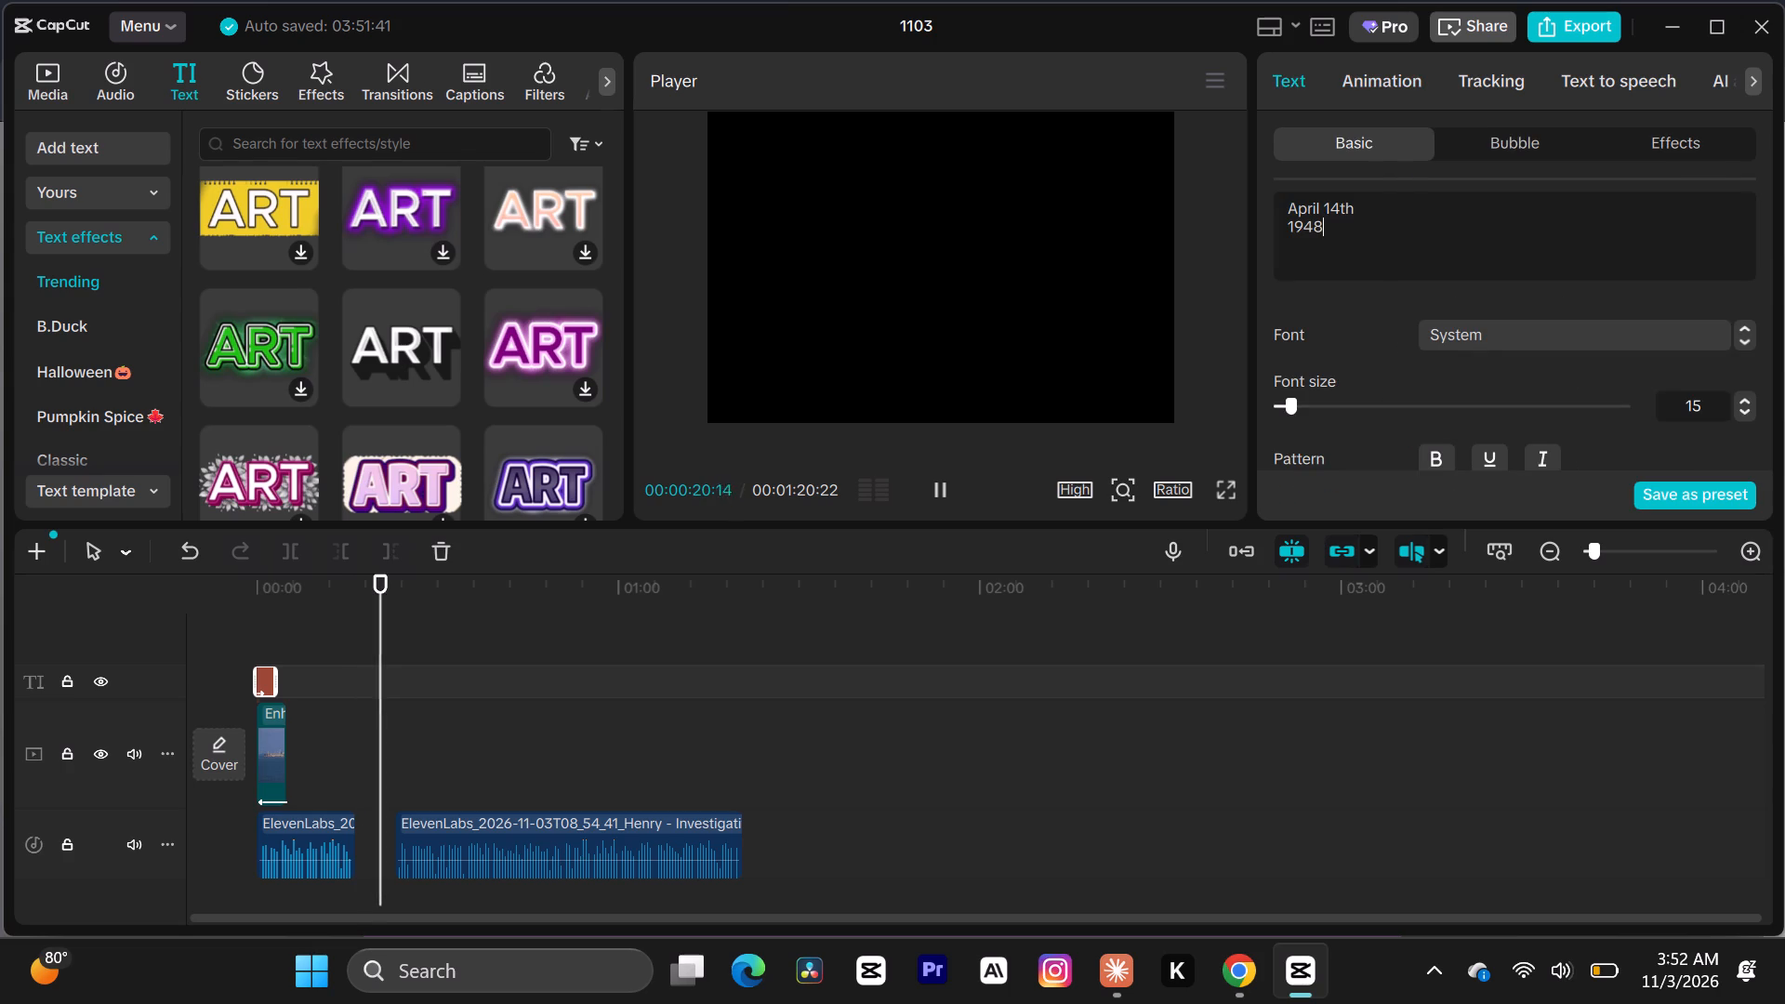
key("BackSpace")
key("3")
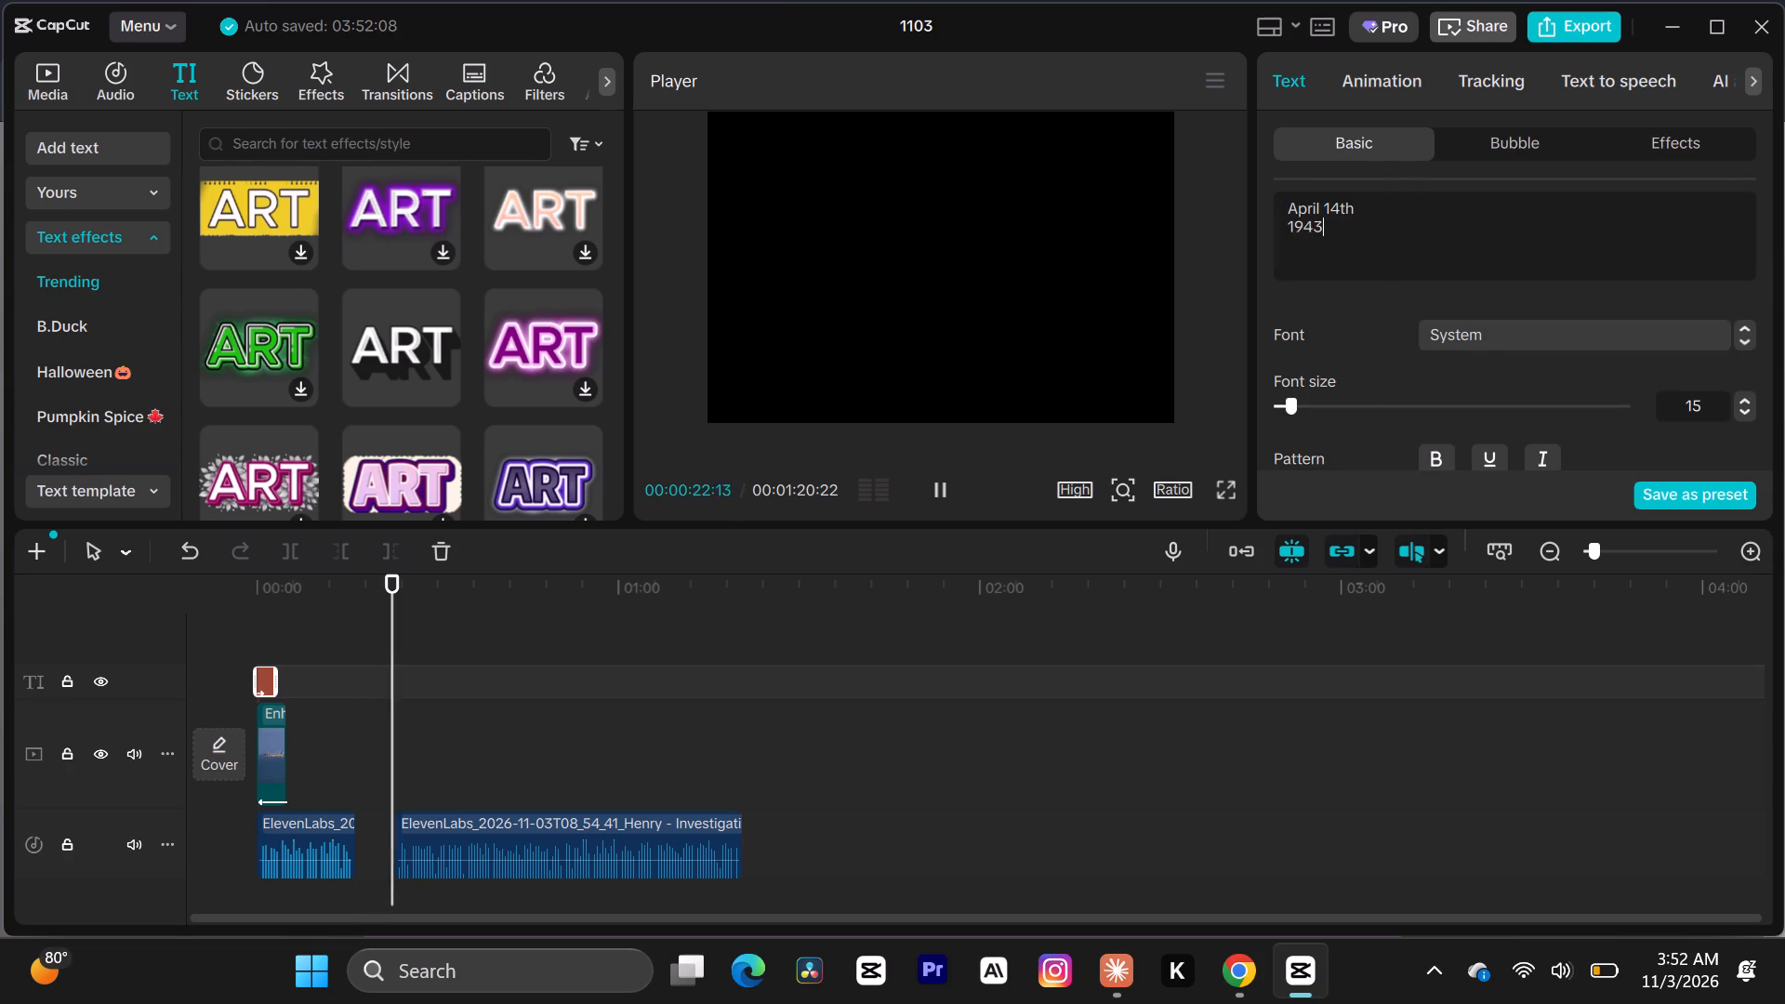
scroll(1327, 233, "down", 1)
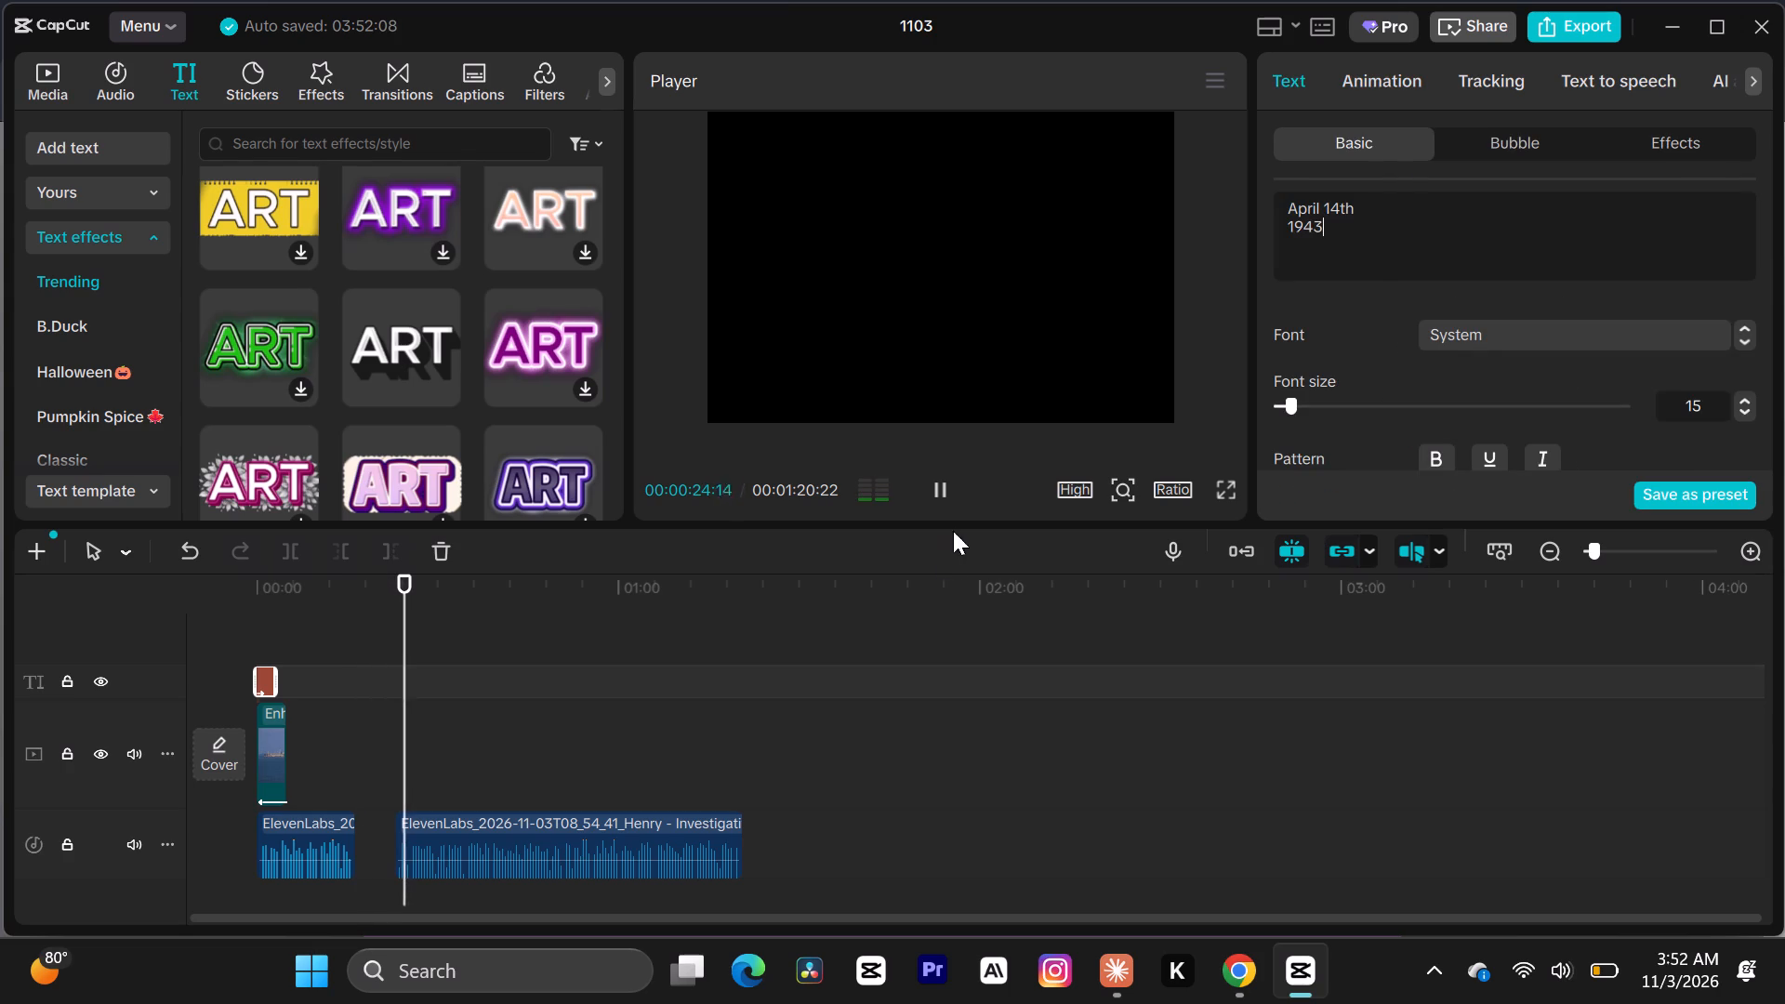
left_click(943, 497)
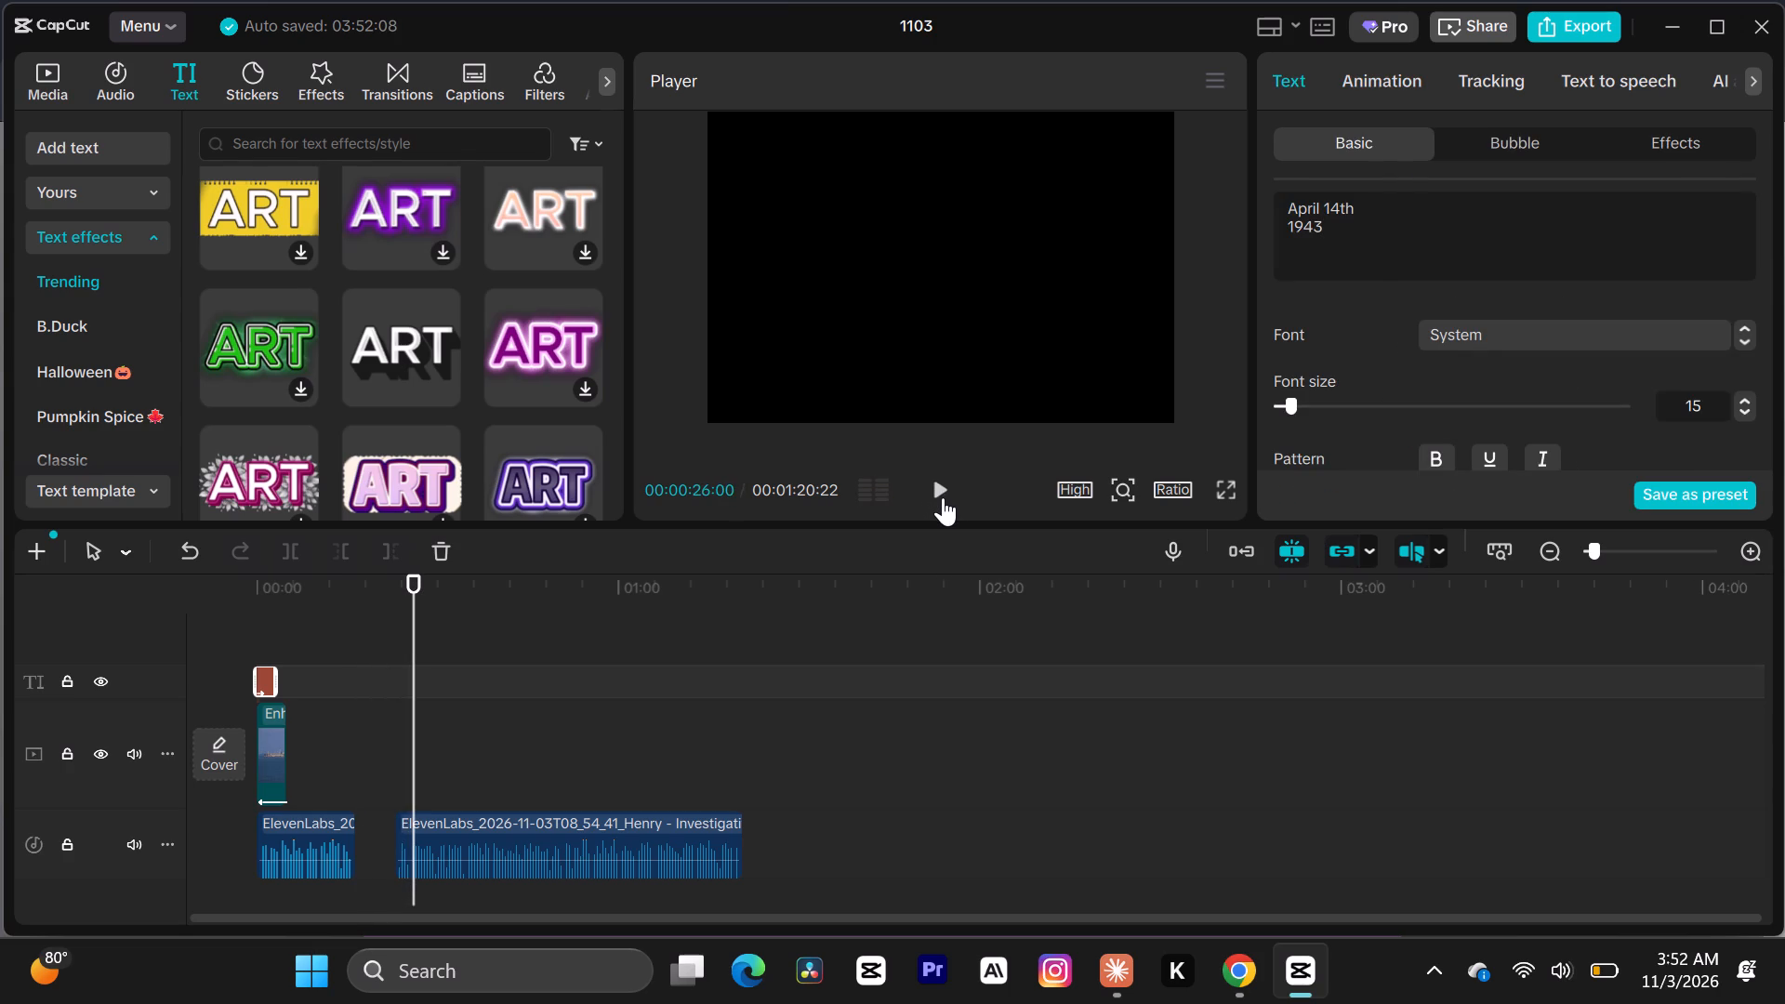
Compare the black-text white-outline and white-text black-outline presets on the date title, settling on black text with a white outline.
scroll(1399, 427, "down", 1)
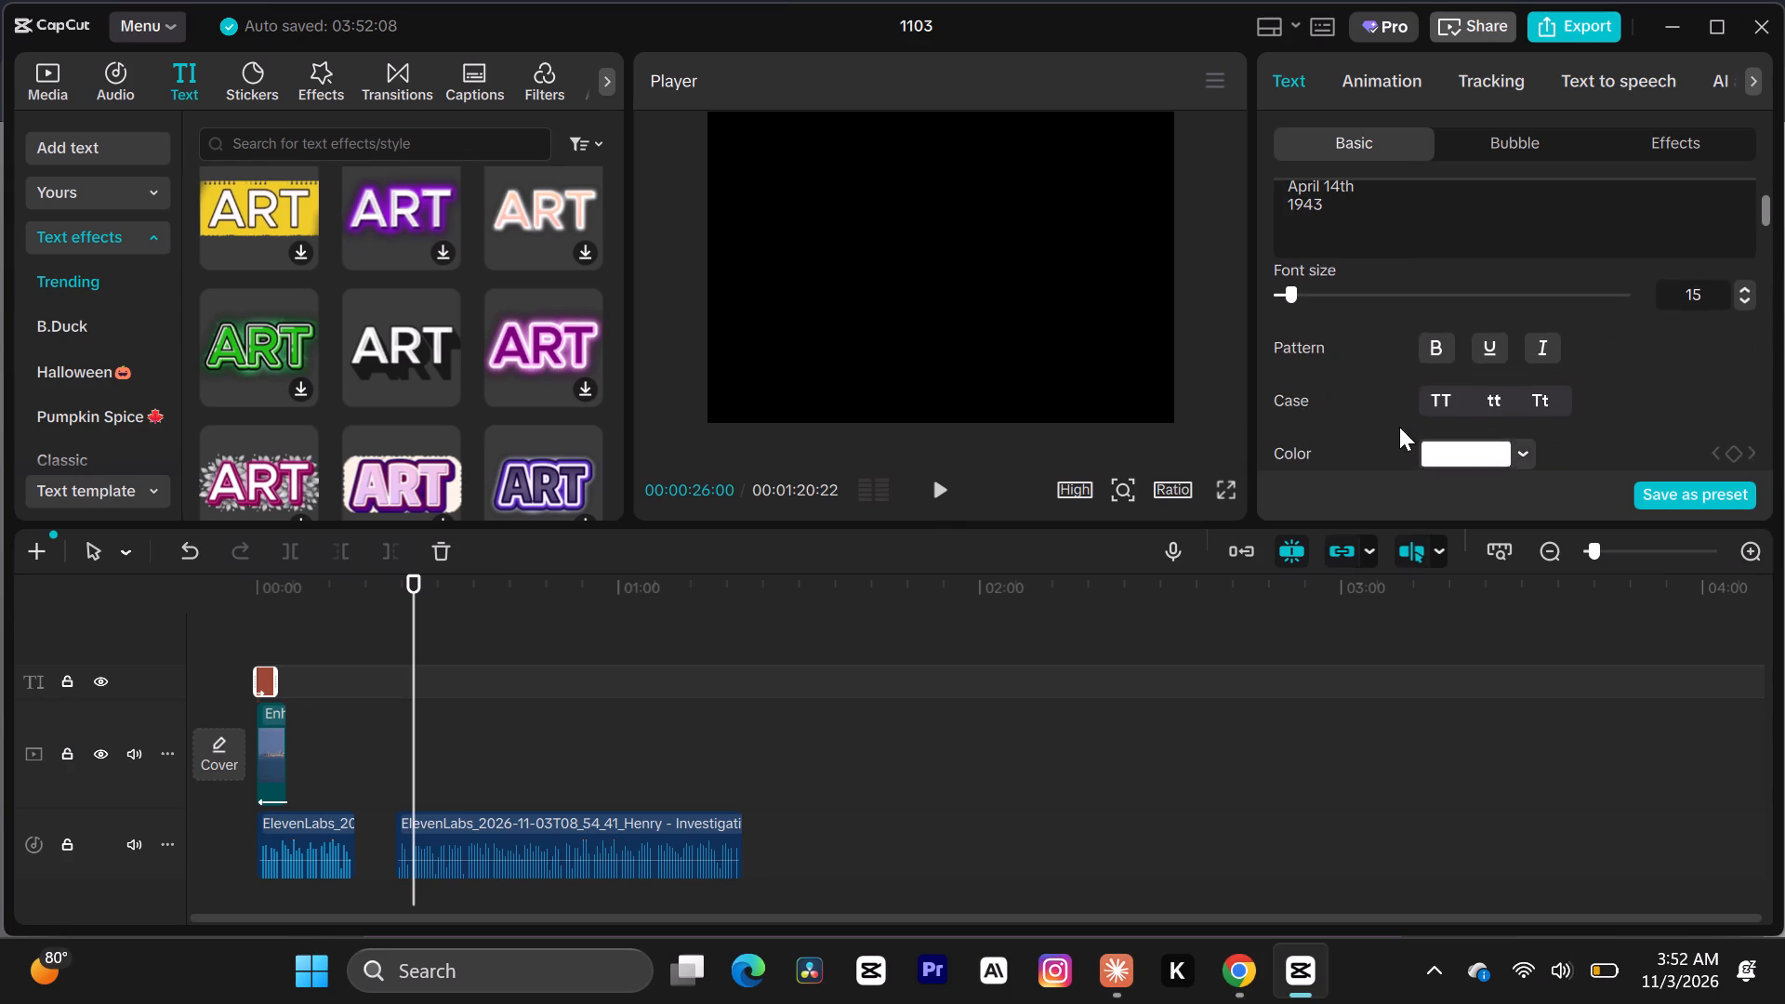
scroll(1399, 427, "down", 4)
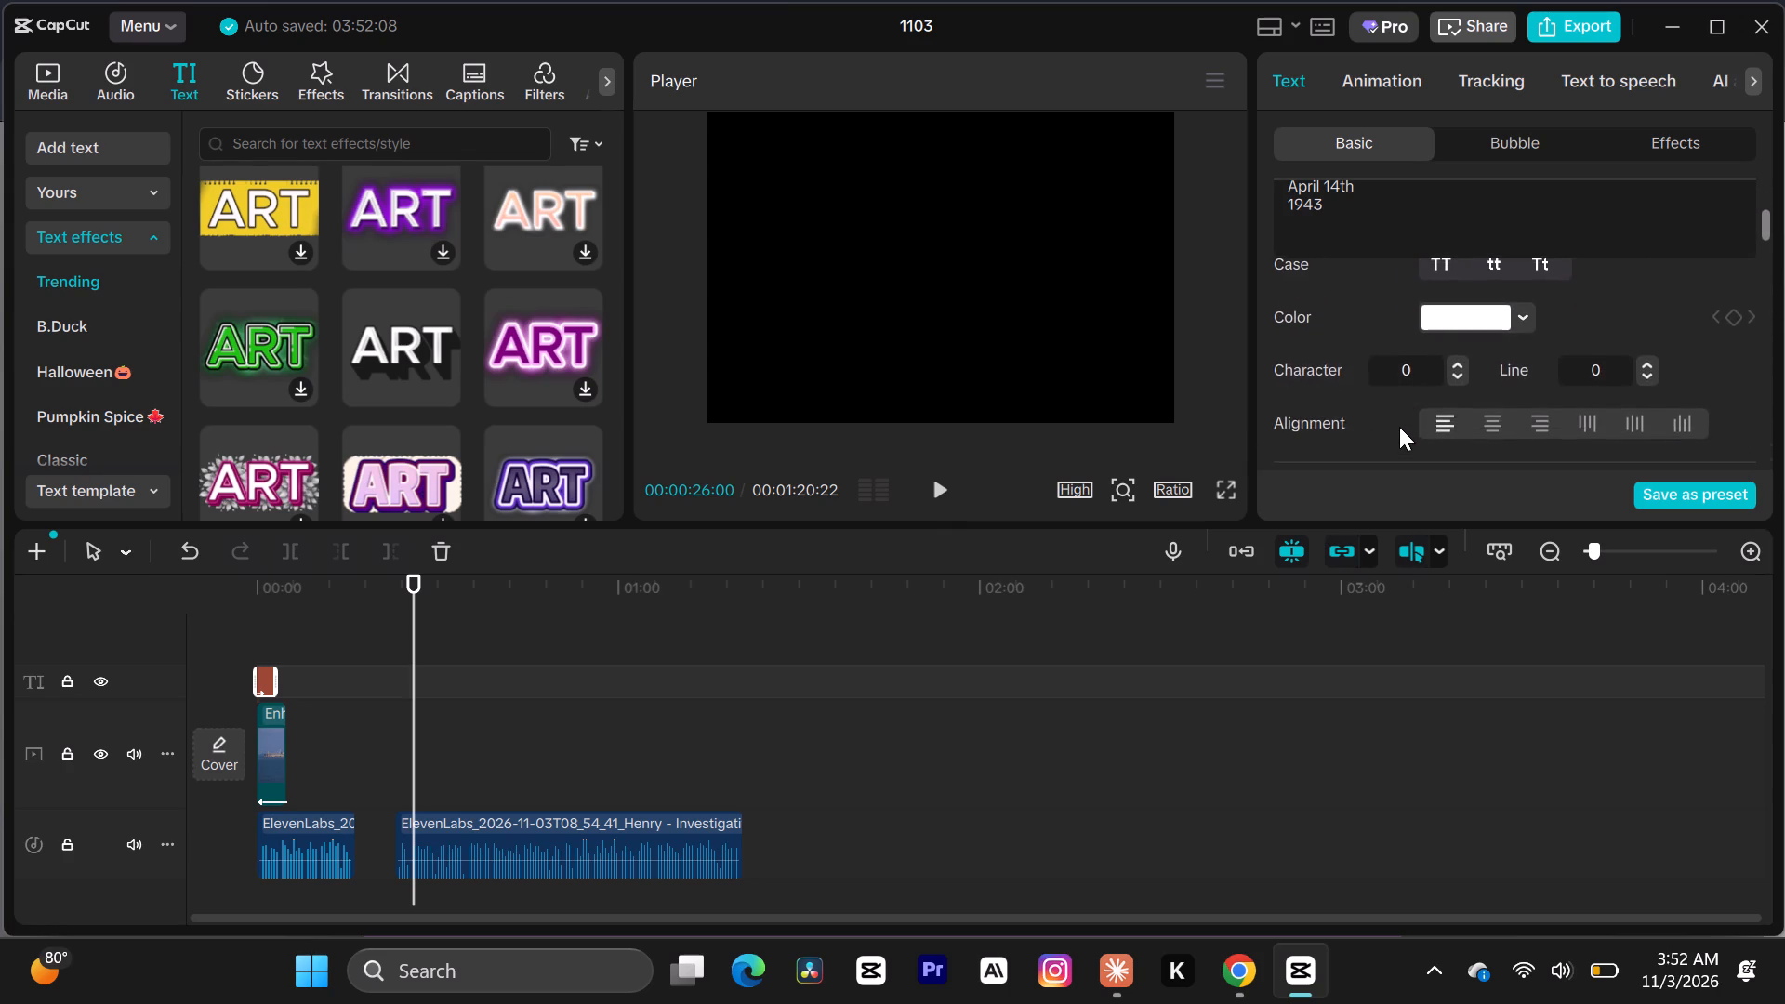
scroll(1399, 427, "down", 2)
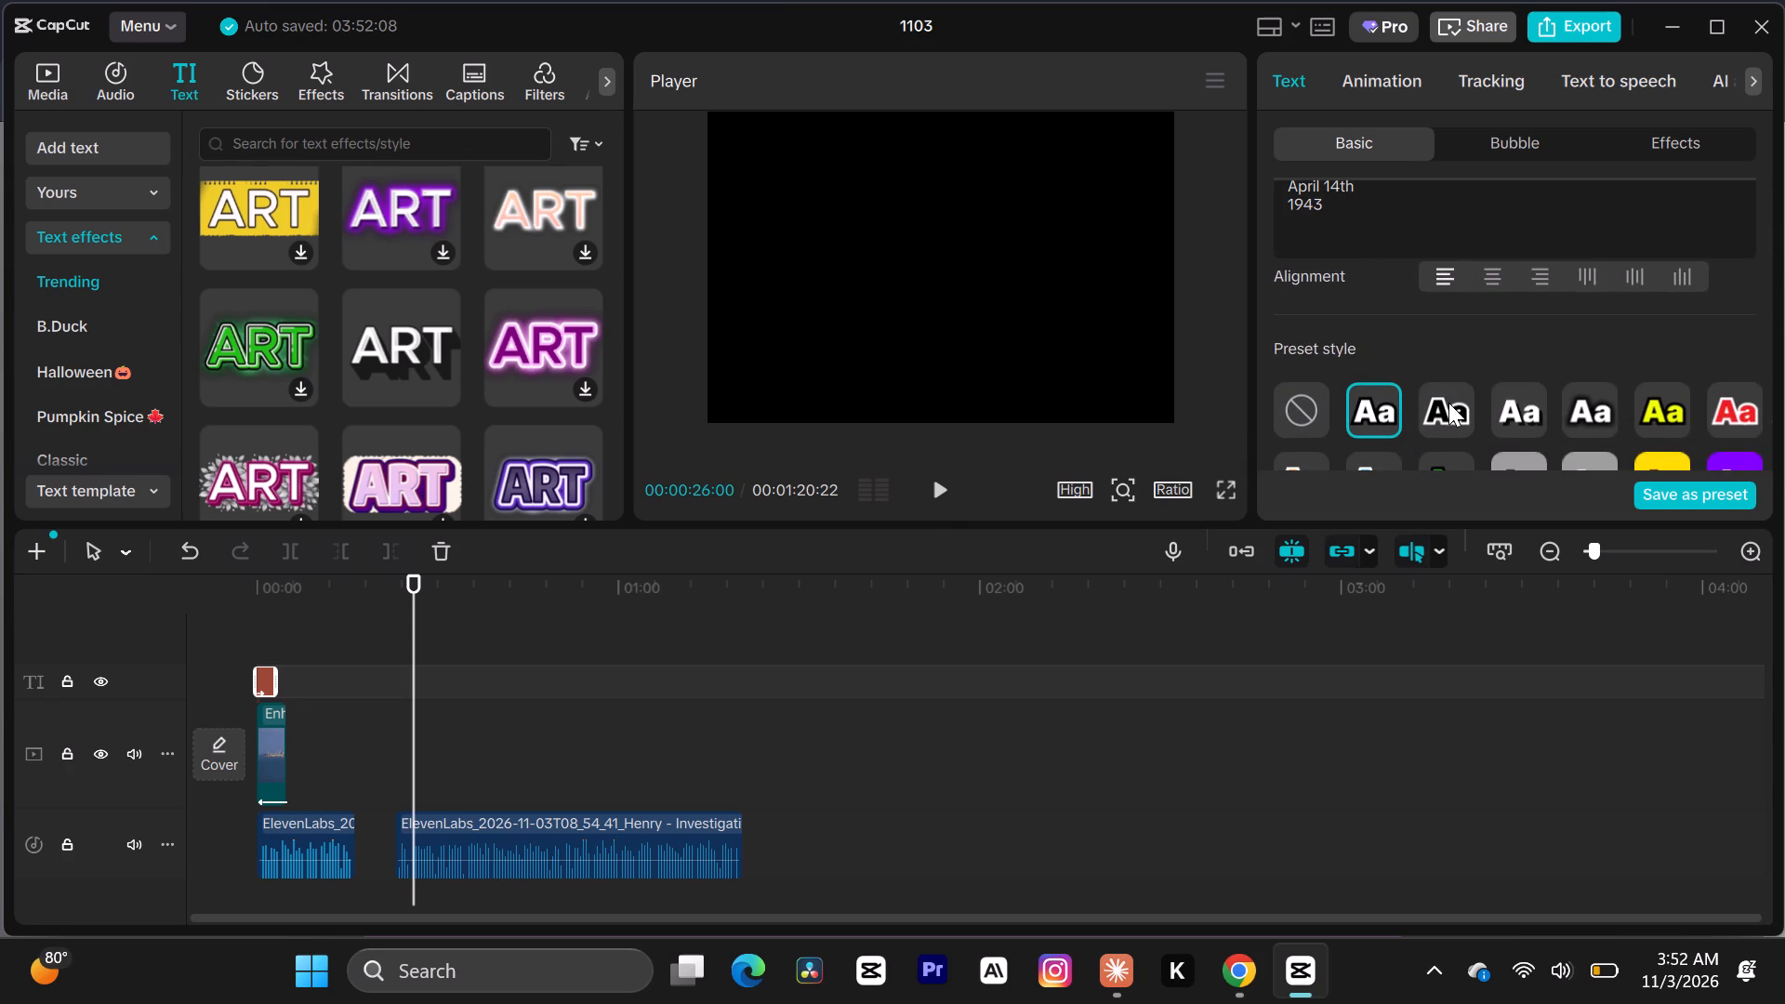
left_click(1448, 403)
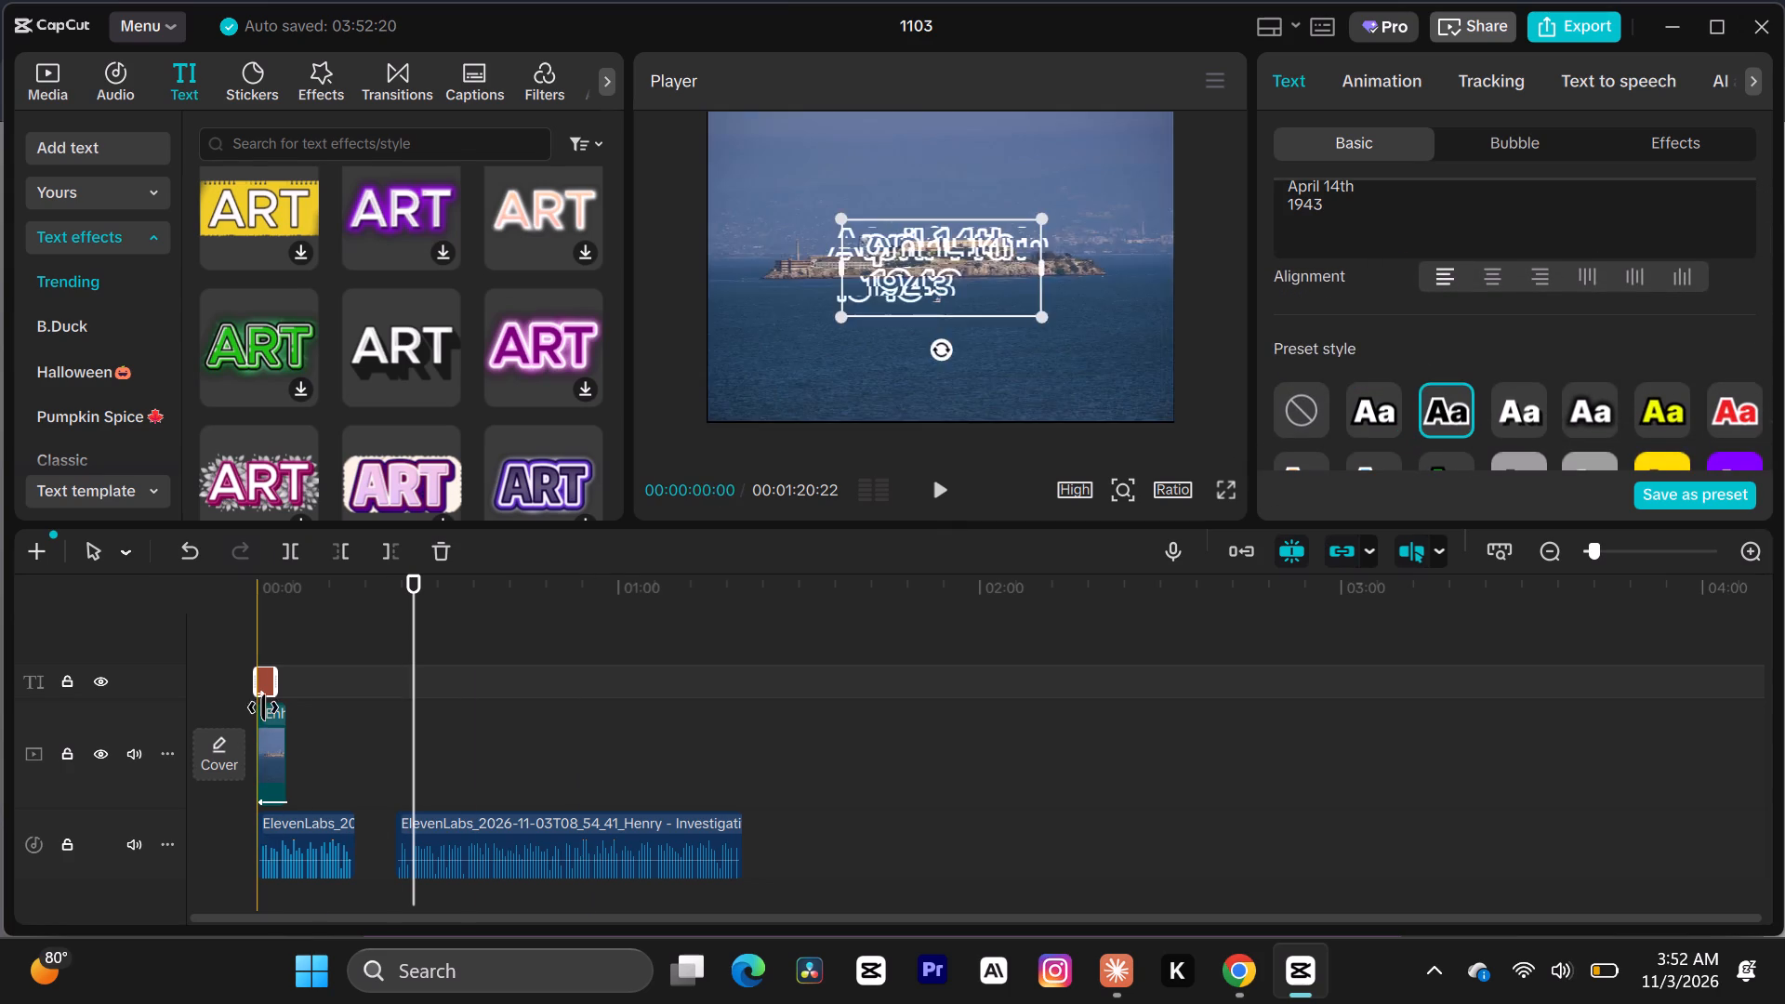
left_click(260, 683)
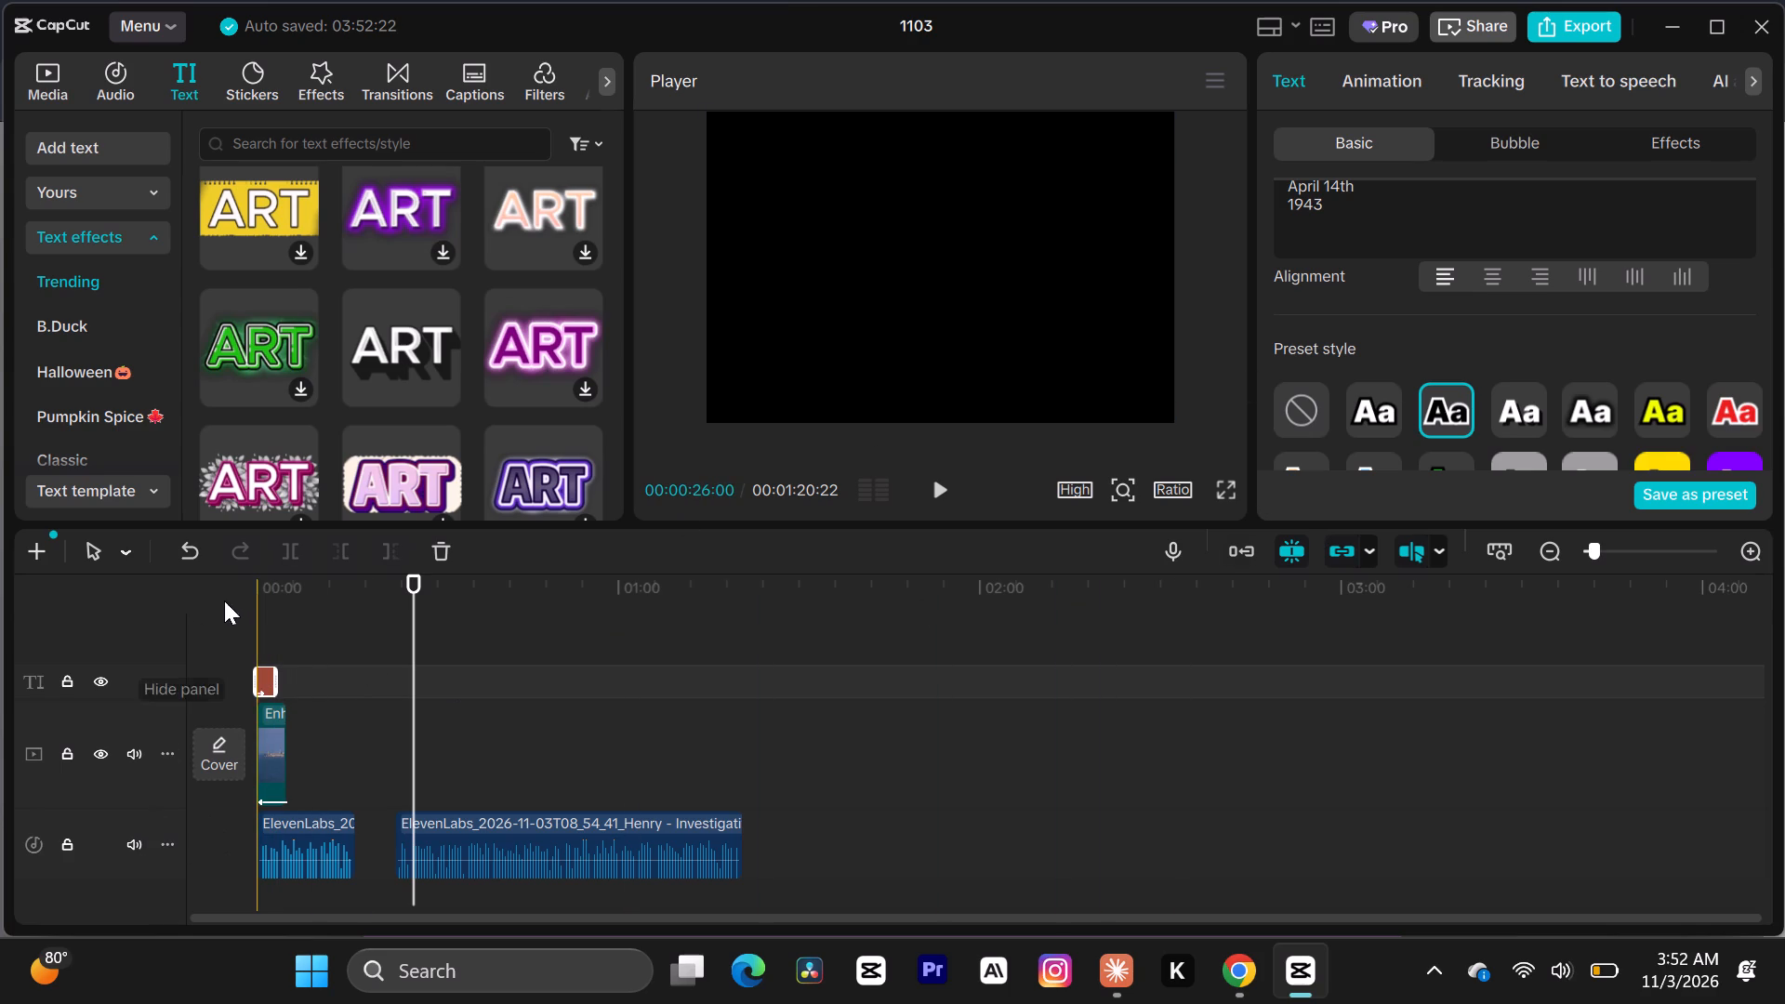
double_click(258, 577)
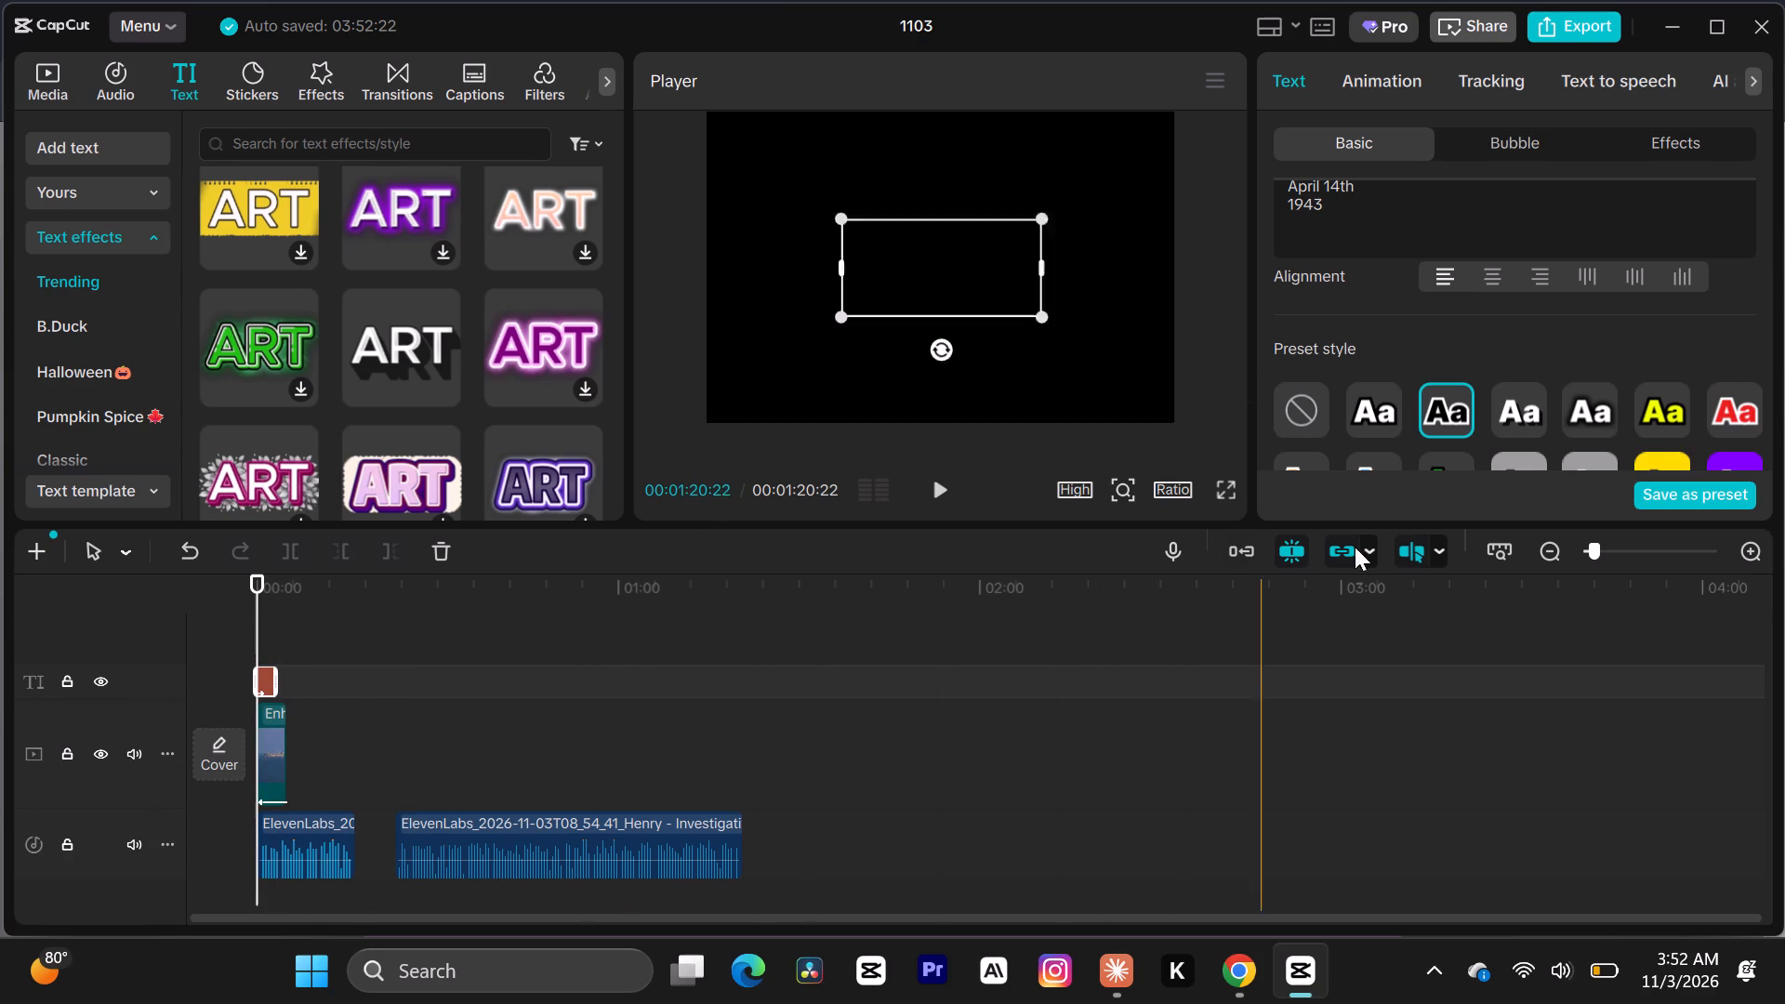
left_click(1392, 410)
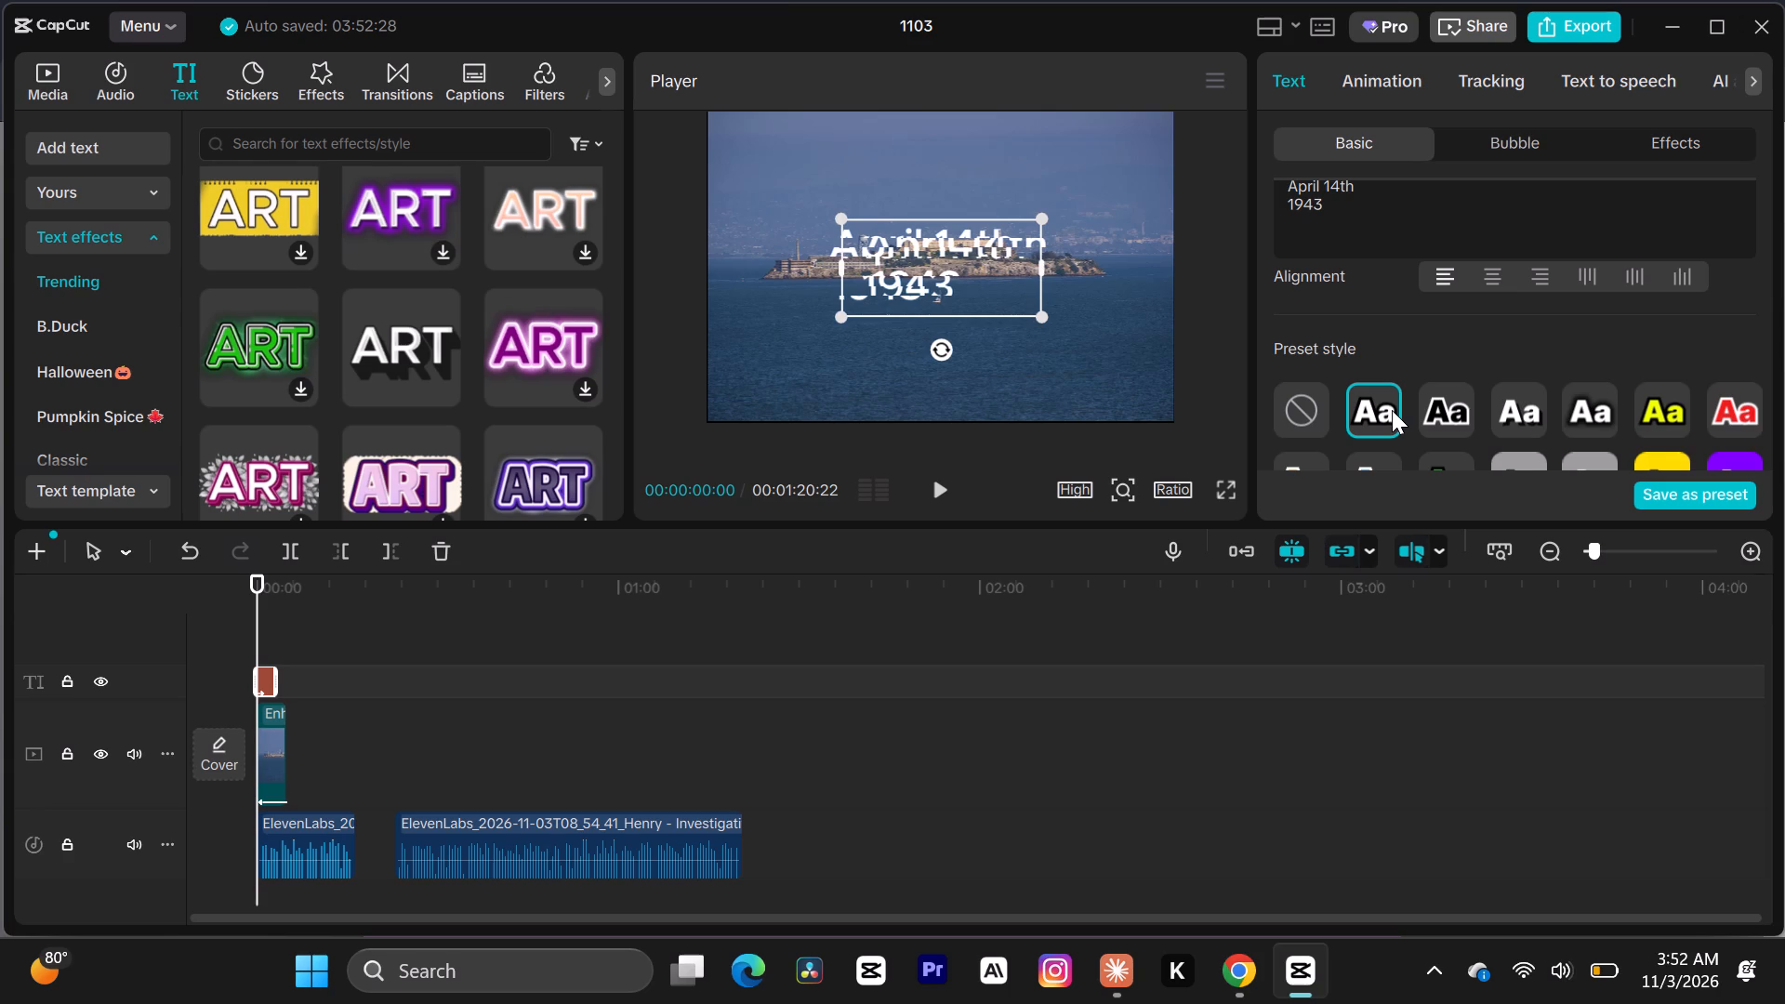
left_click(271, 586)
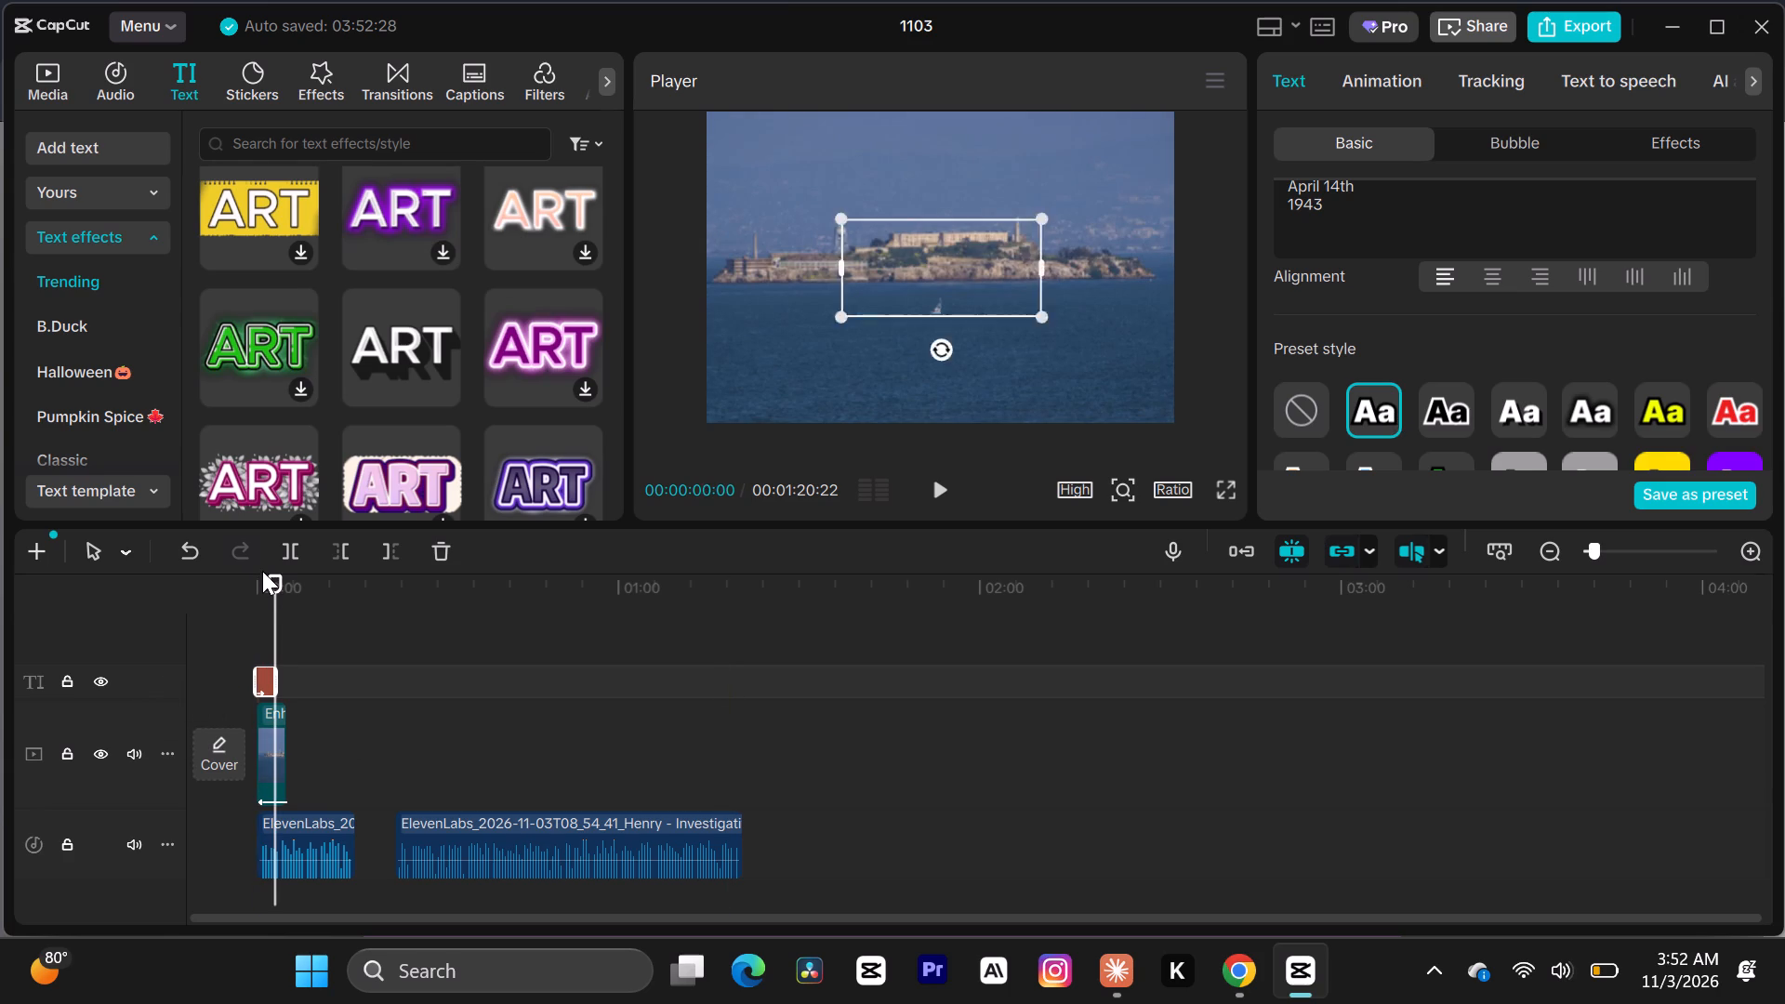
left_click(262, 571)
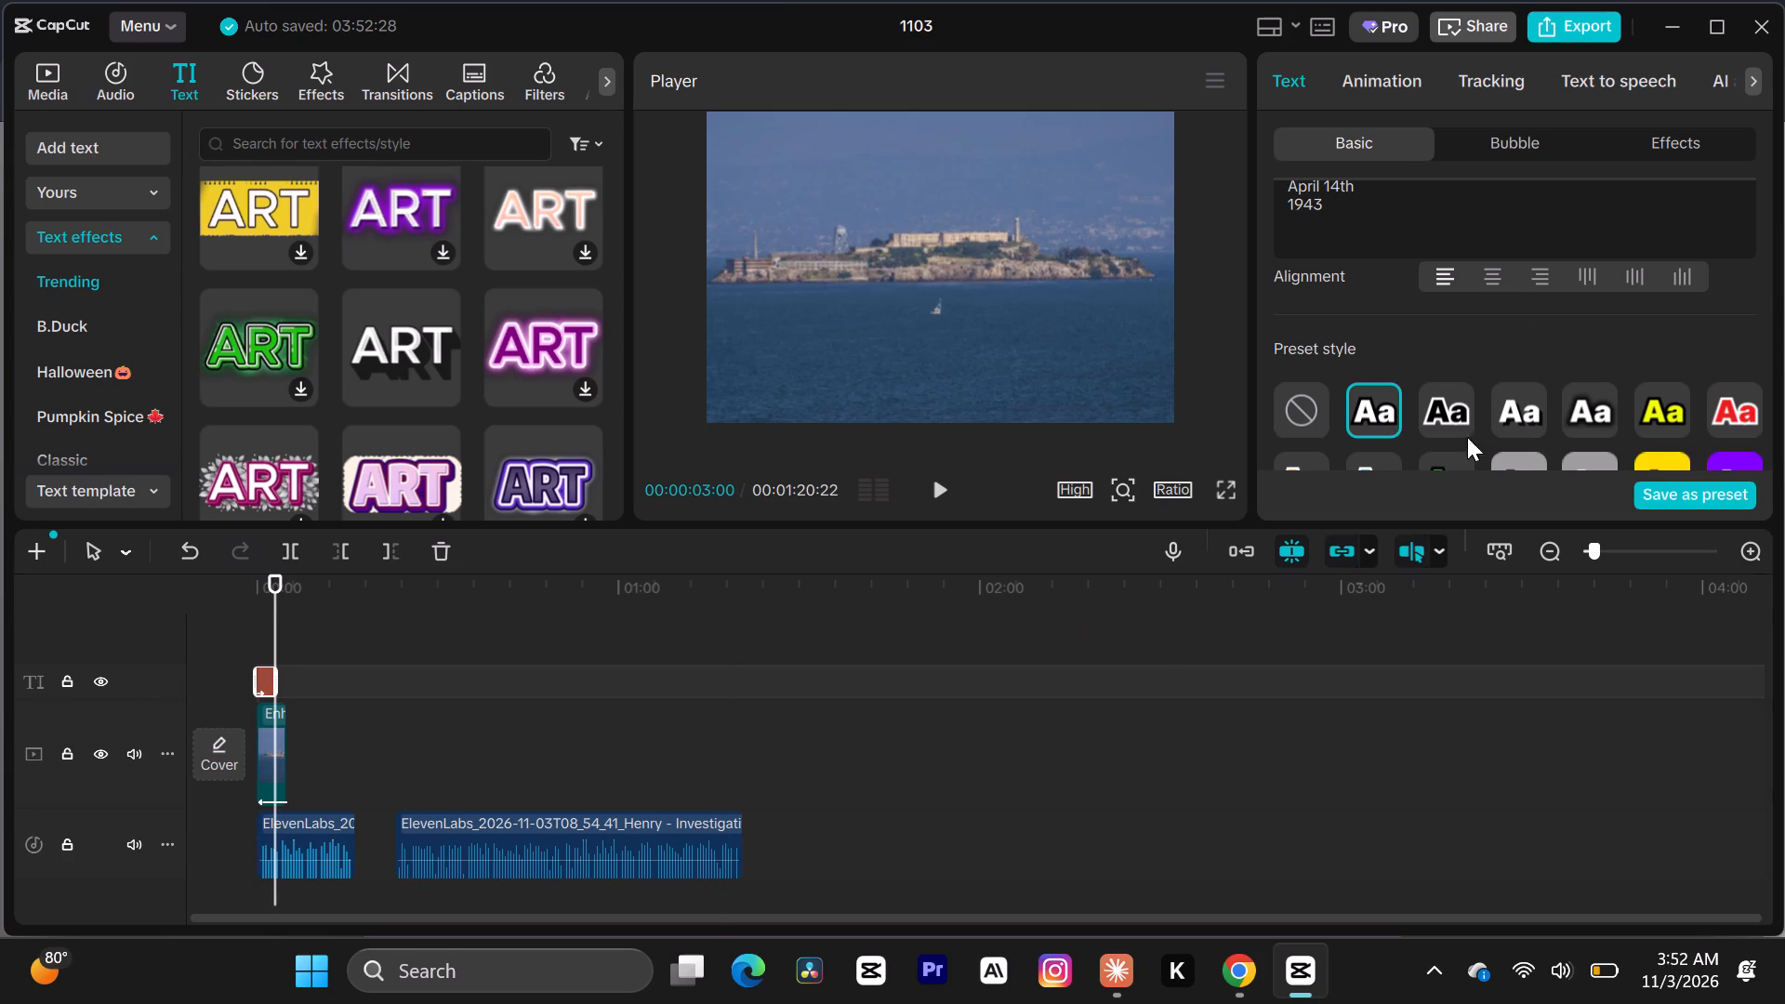
left_click(1430, 412)
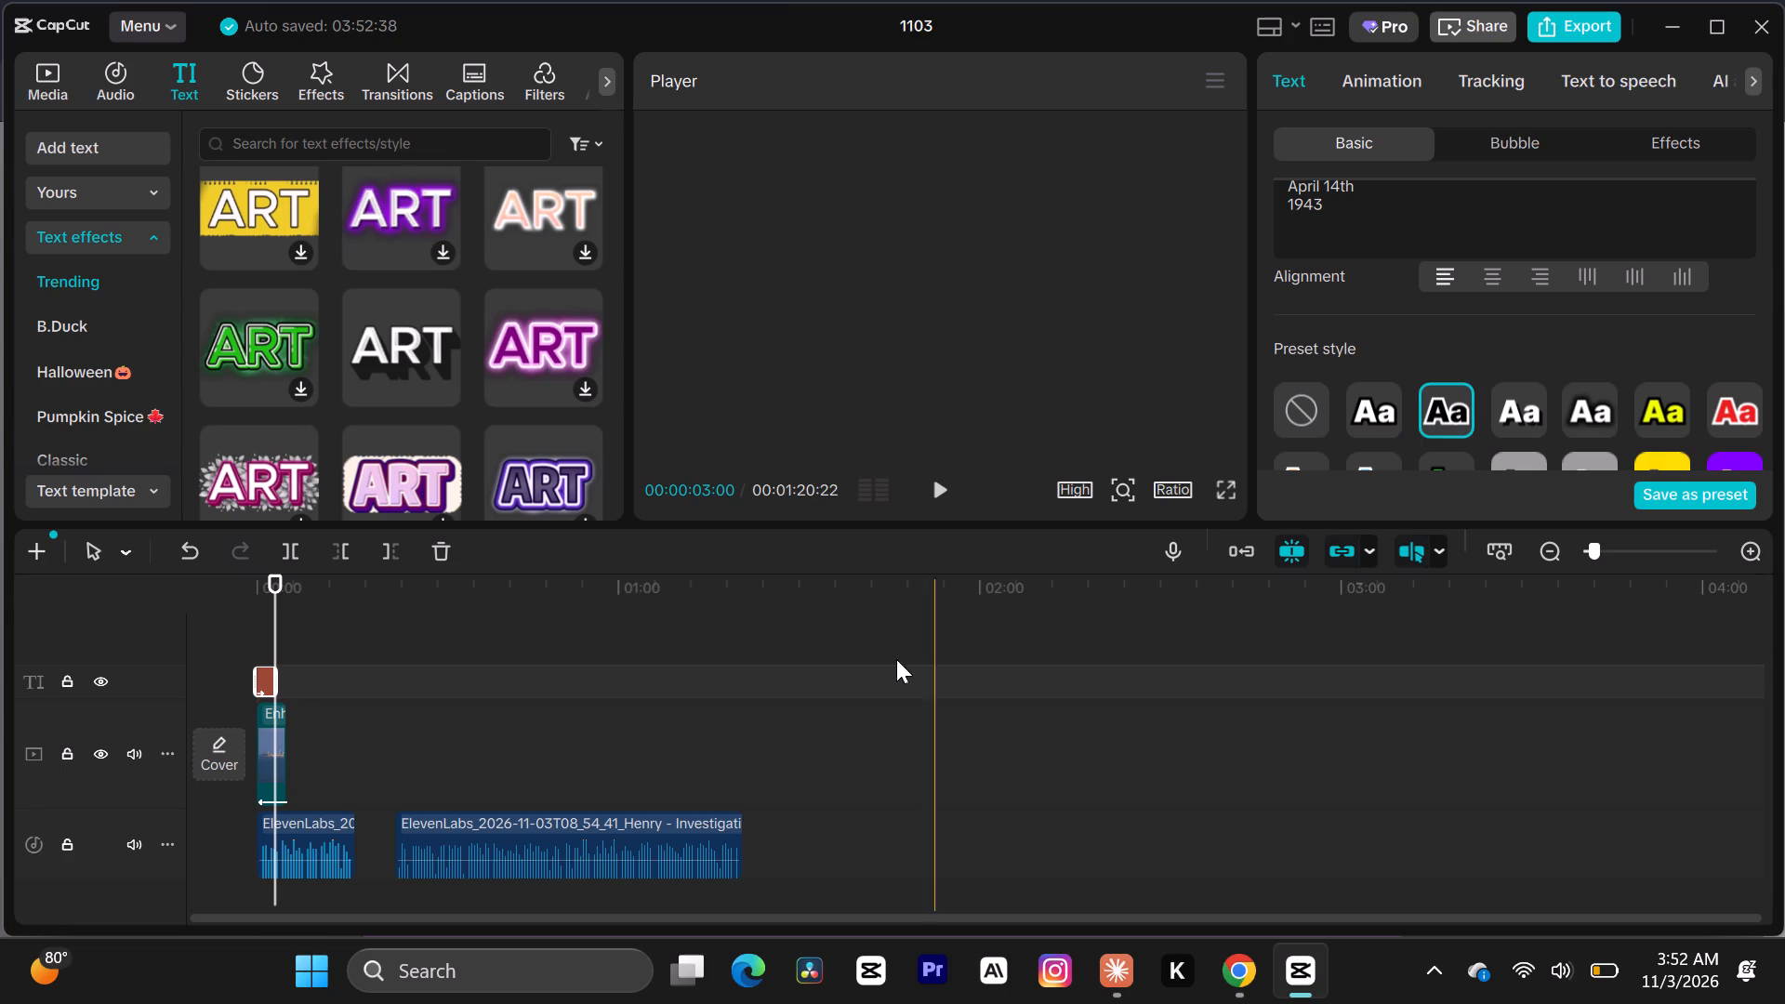
Play and scrub the opening seconds to check how the restyled date title animates over the Alcatraz image.
left_click(936, 500)
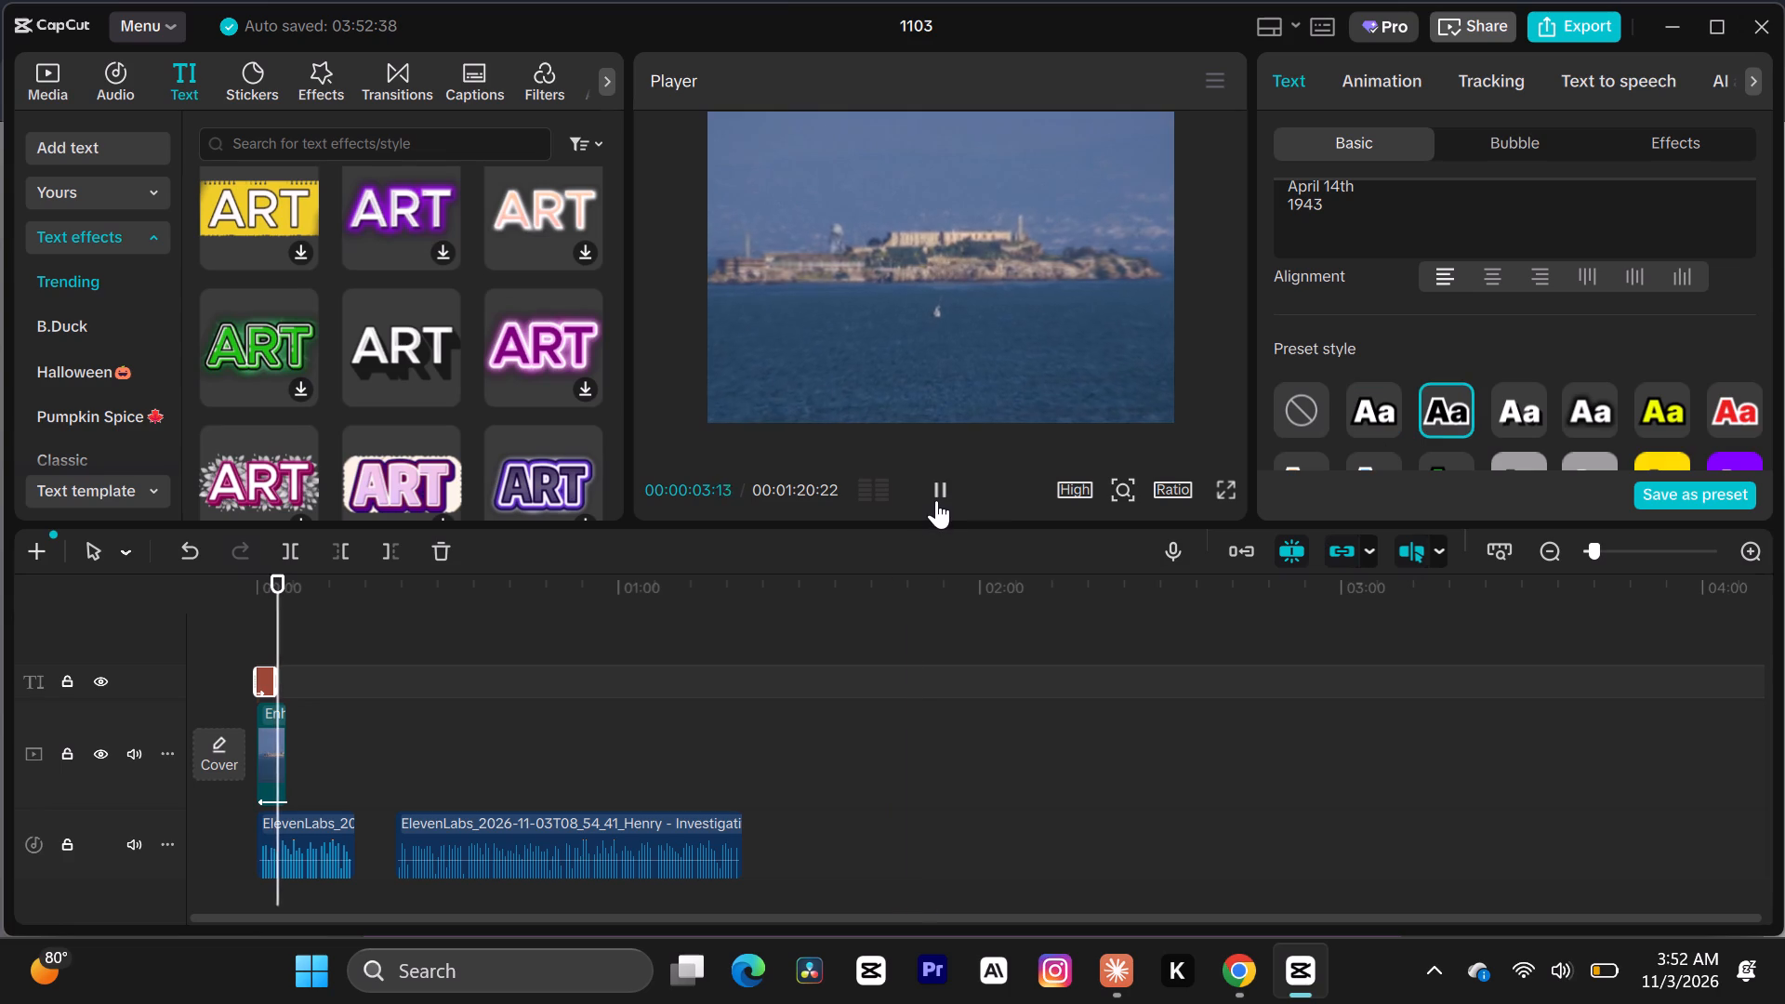
left_click(936, 500)
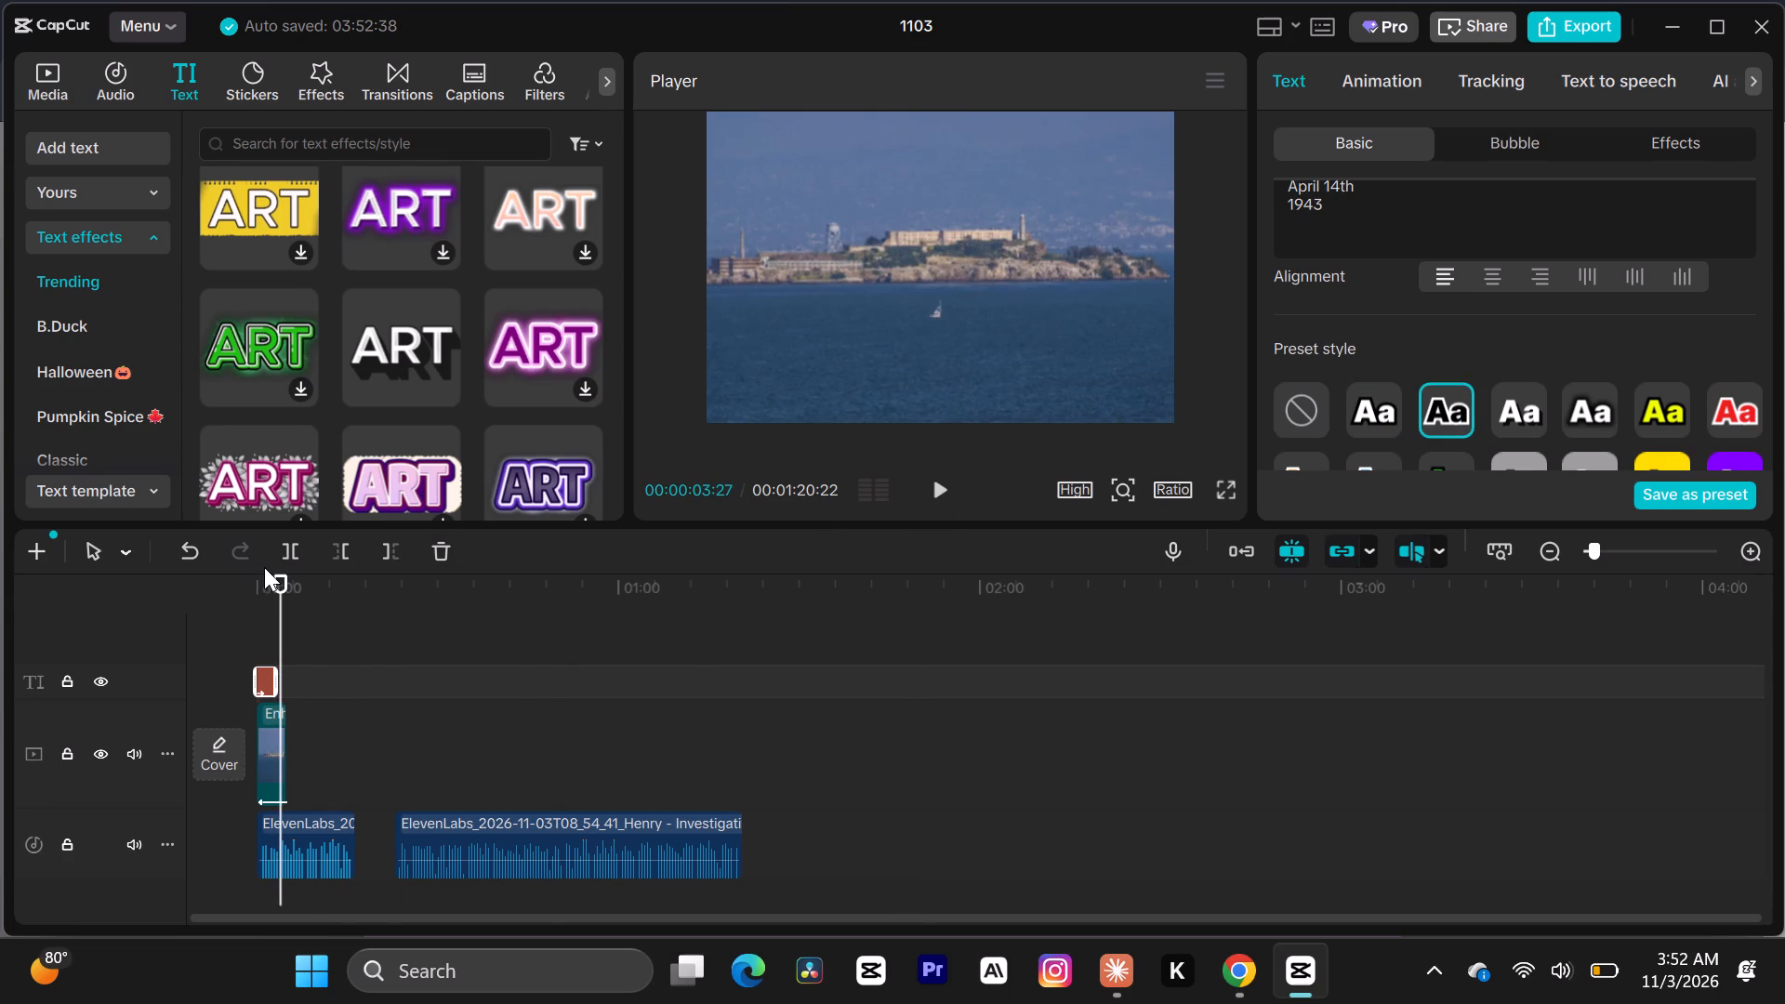
left_click(260, 575)
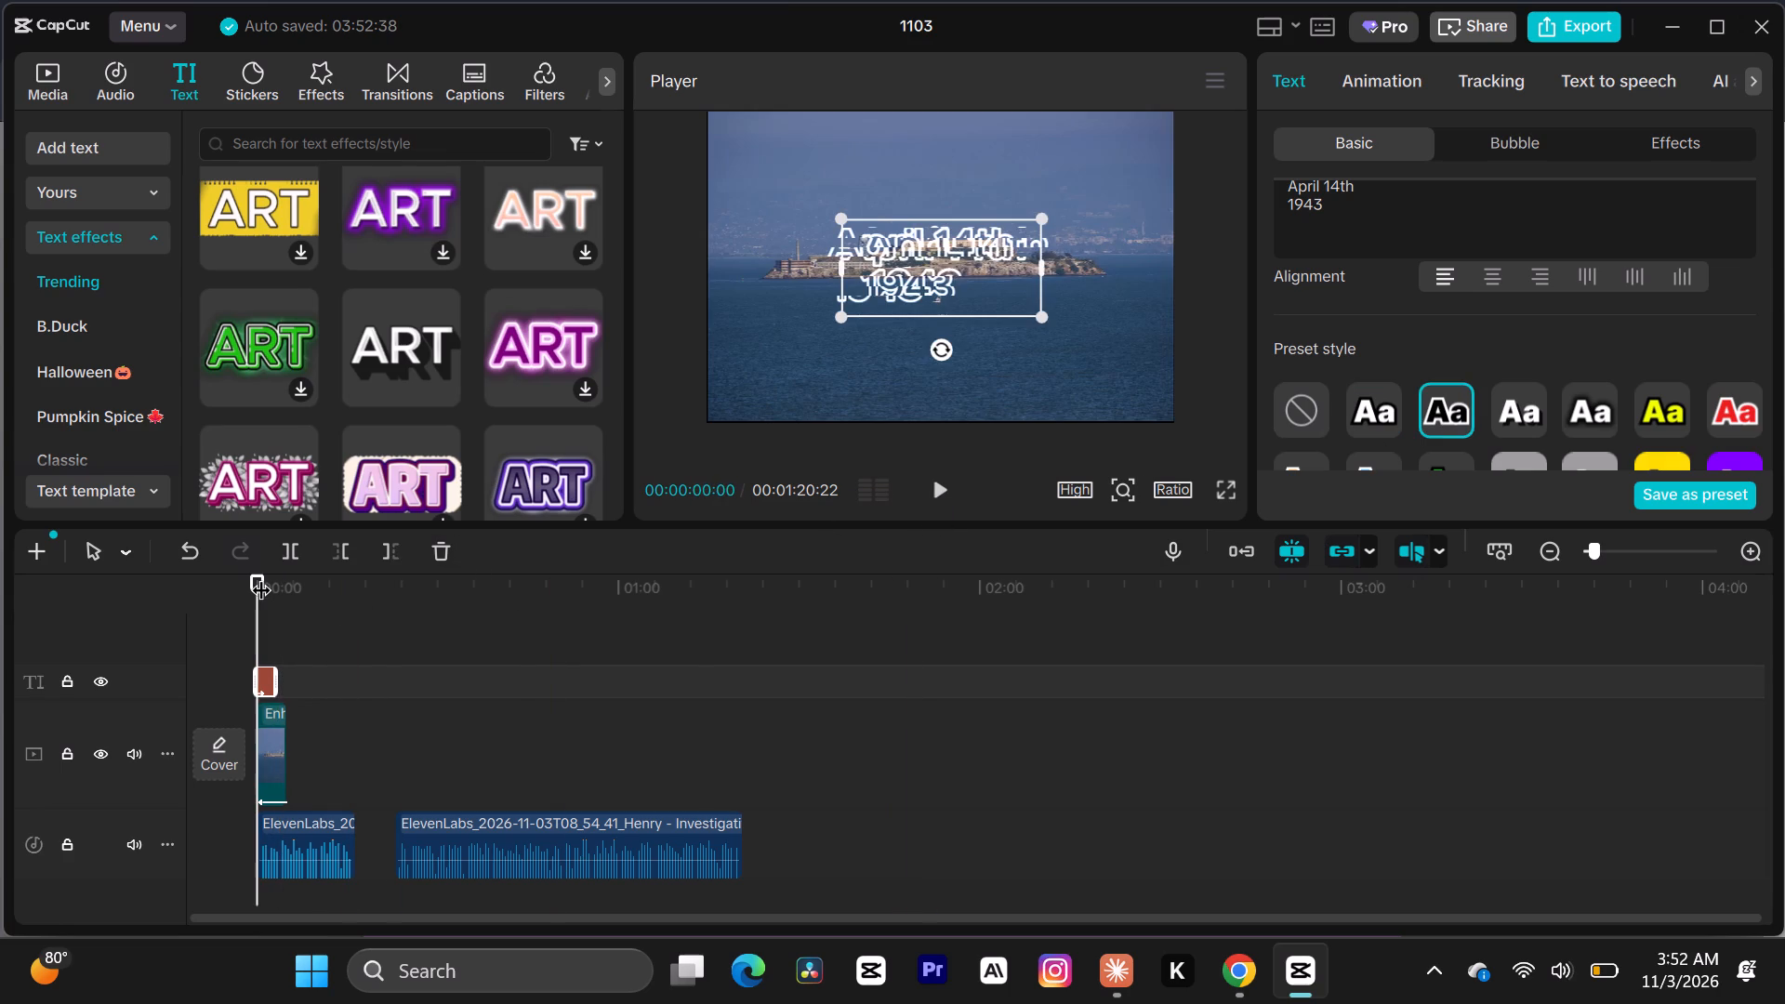
left_click(271, 573)
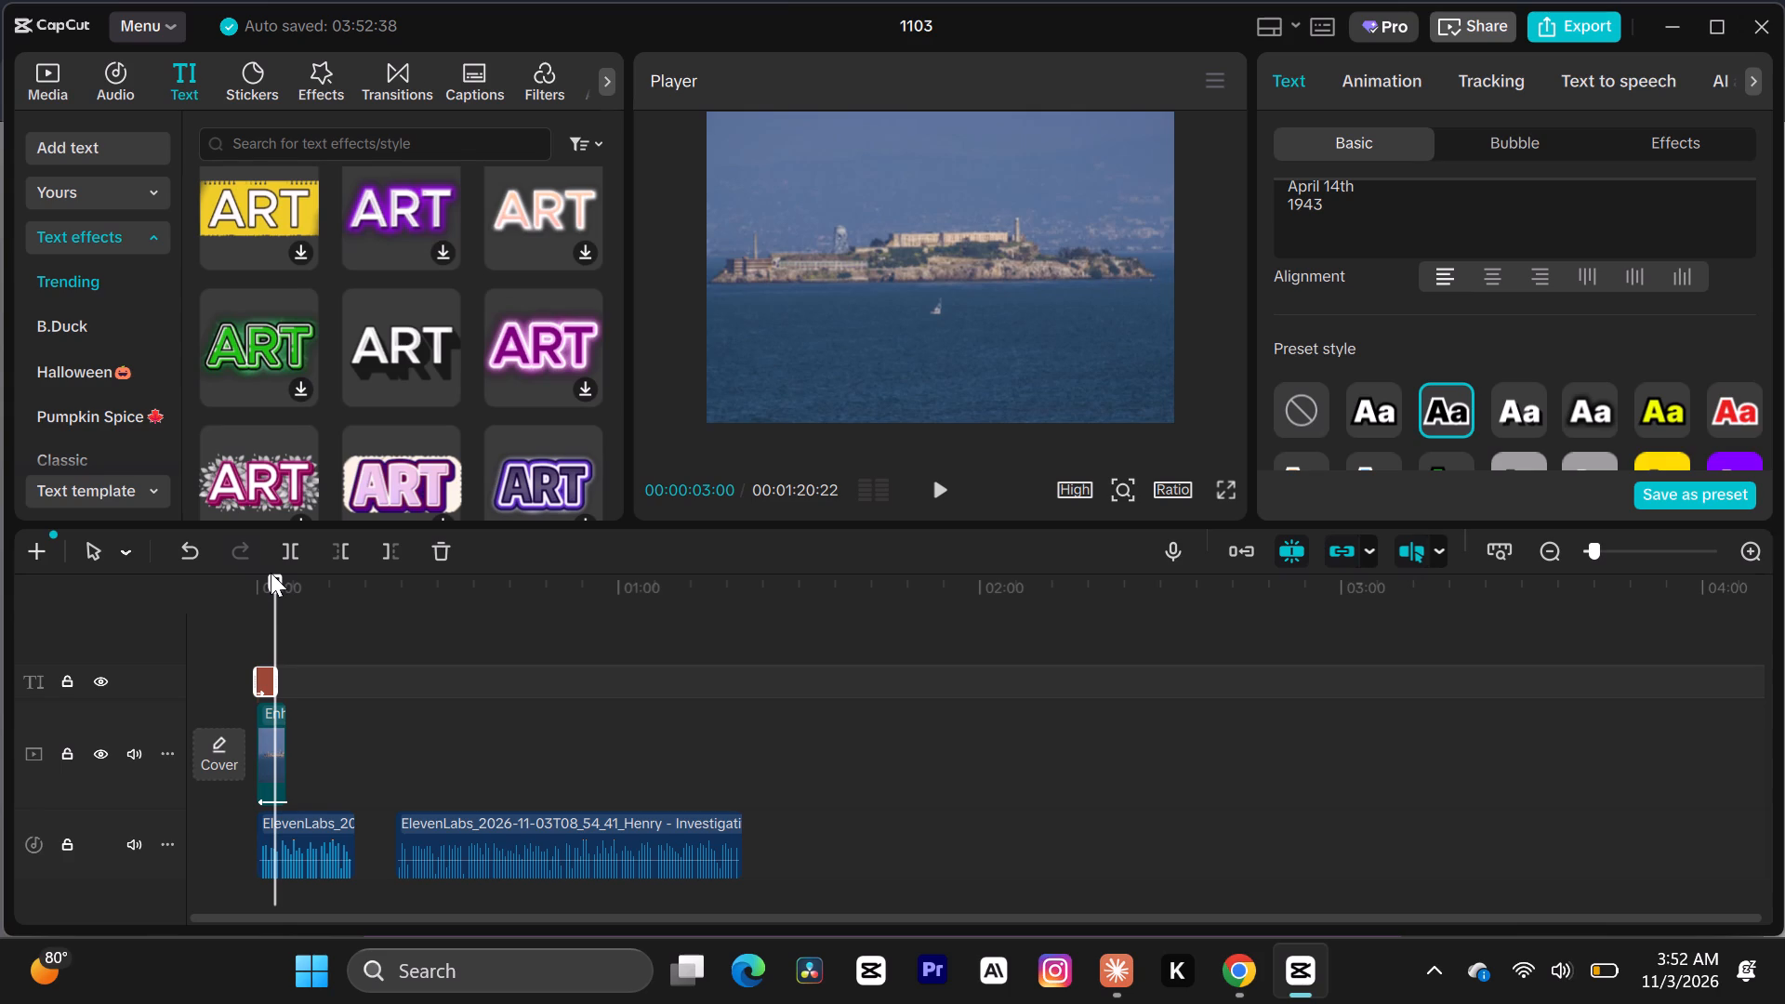
left_click(259, 571)
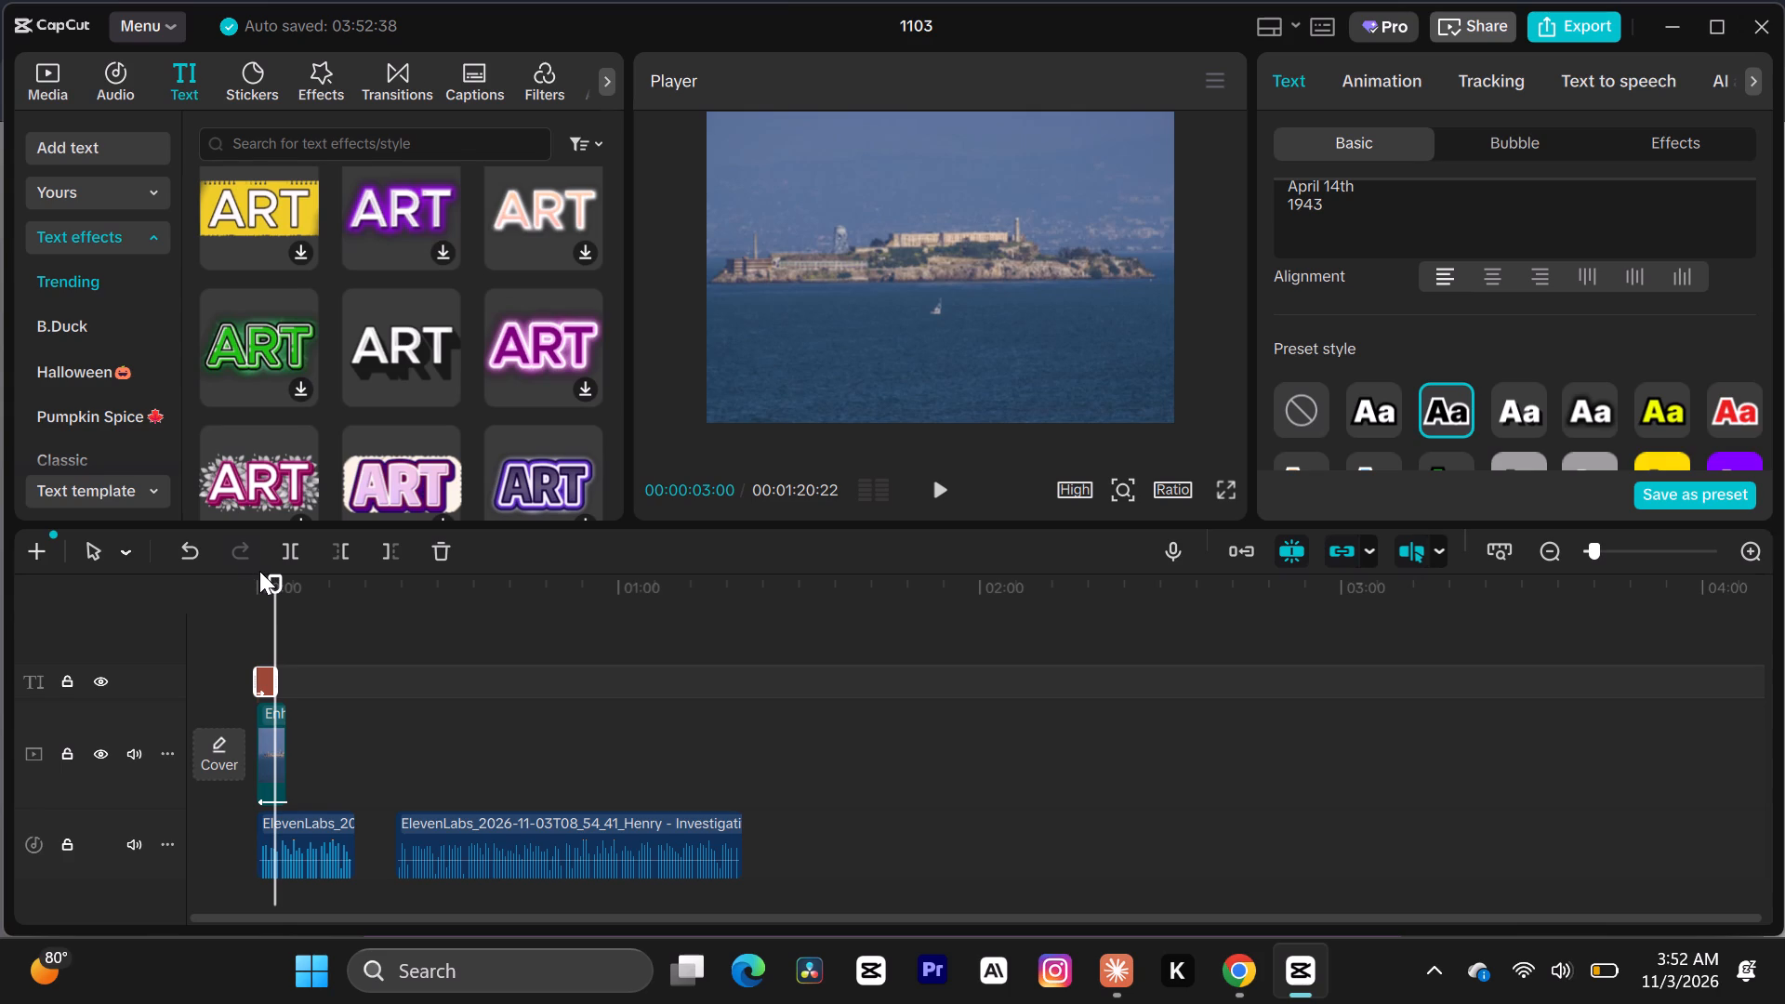
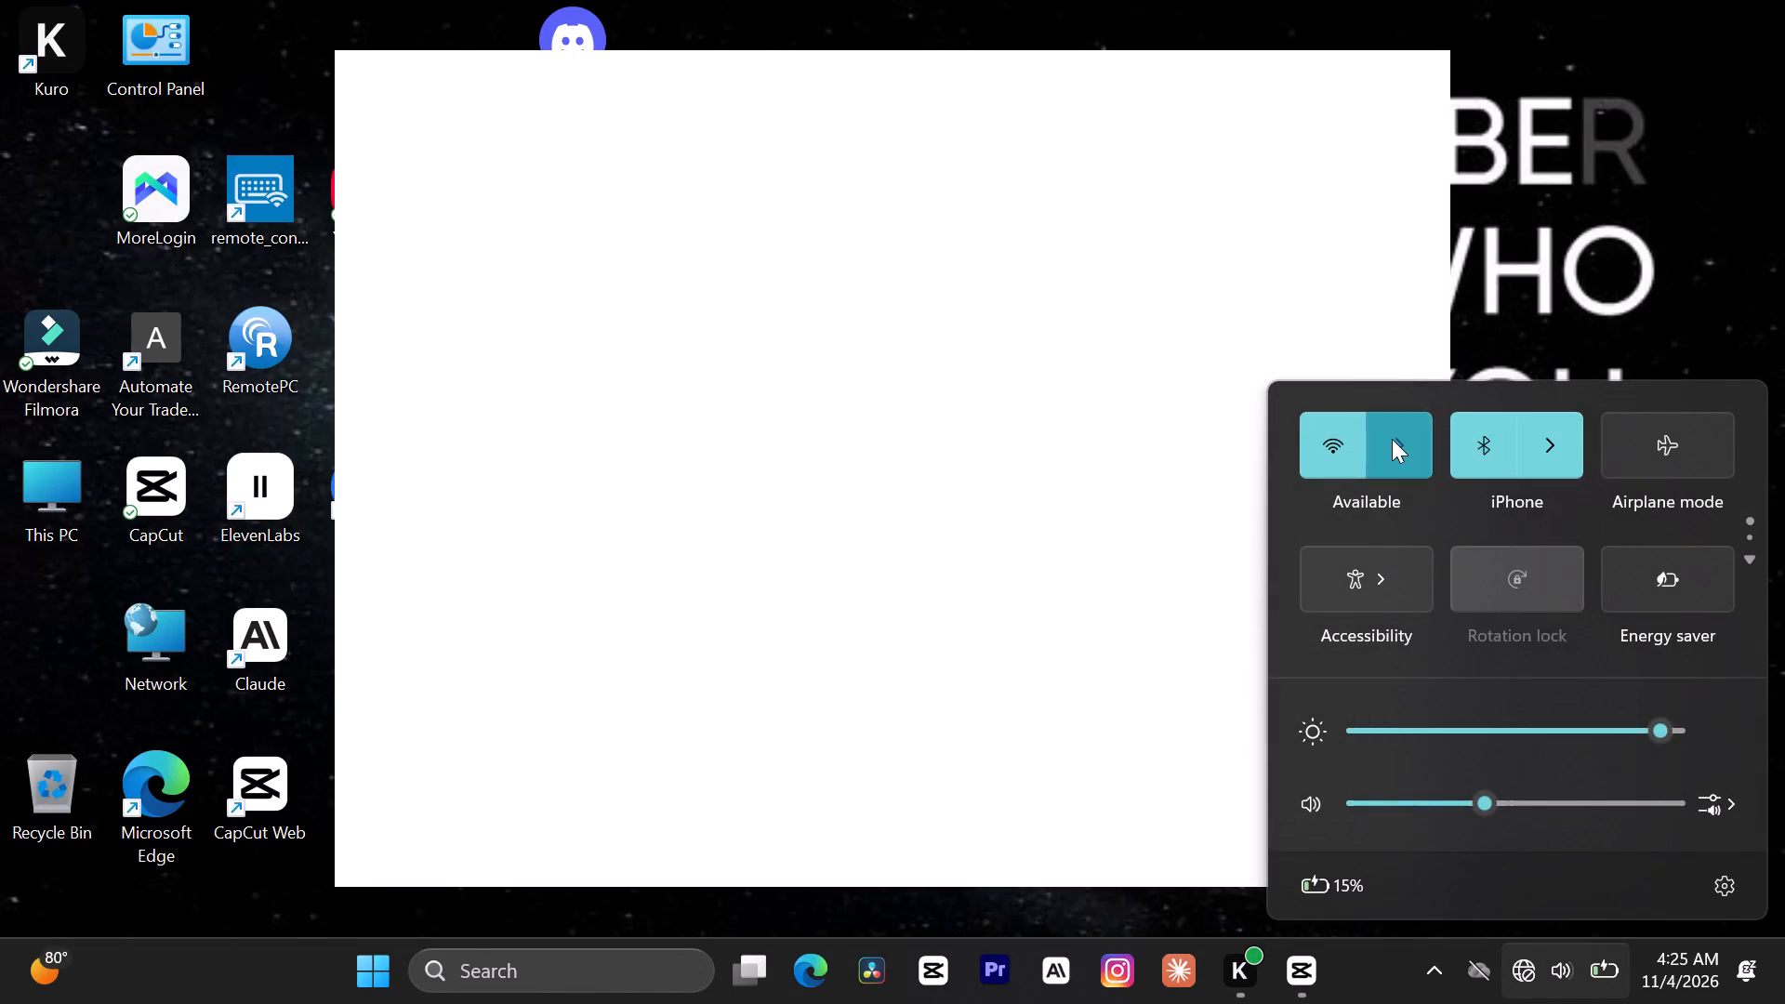
Check the Wi-Fi connection status in the list of available networks, and dismiss the list.
left_click(1392, 454)
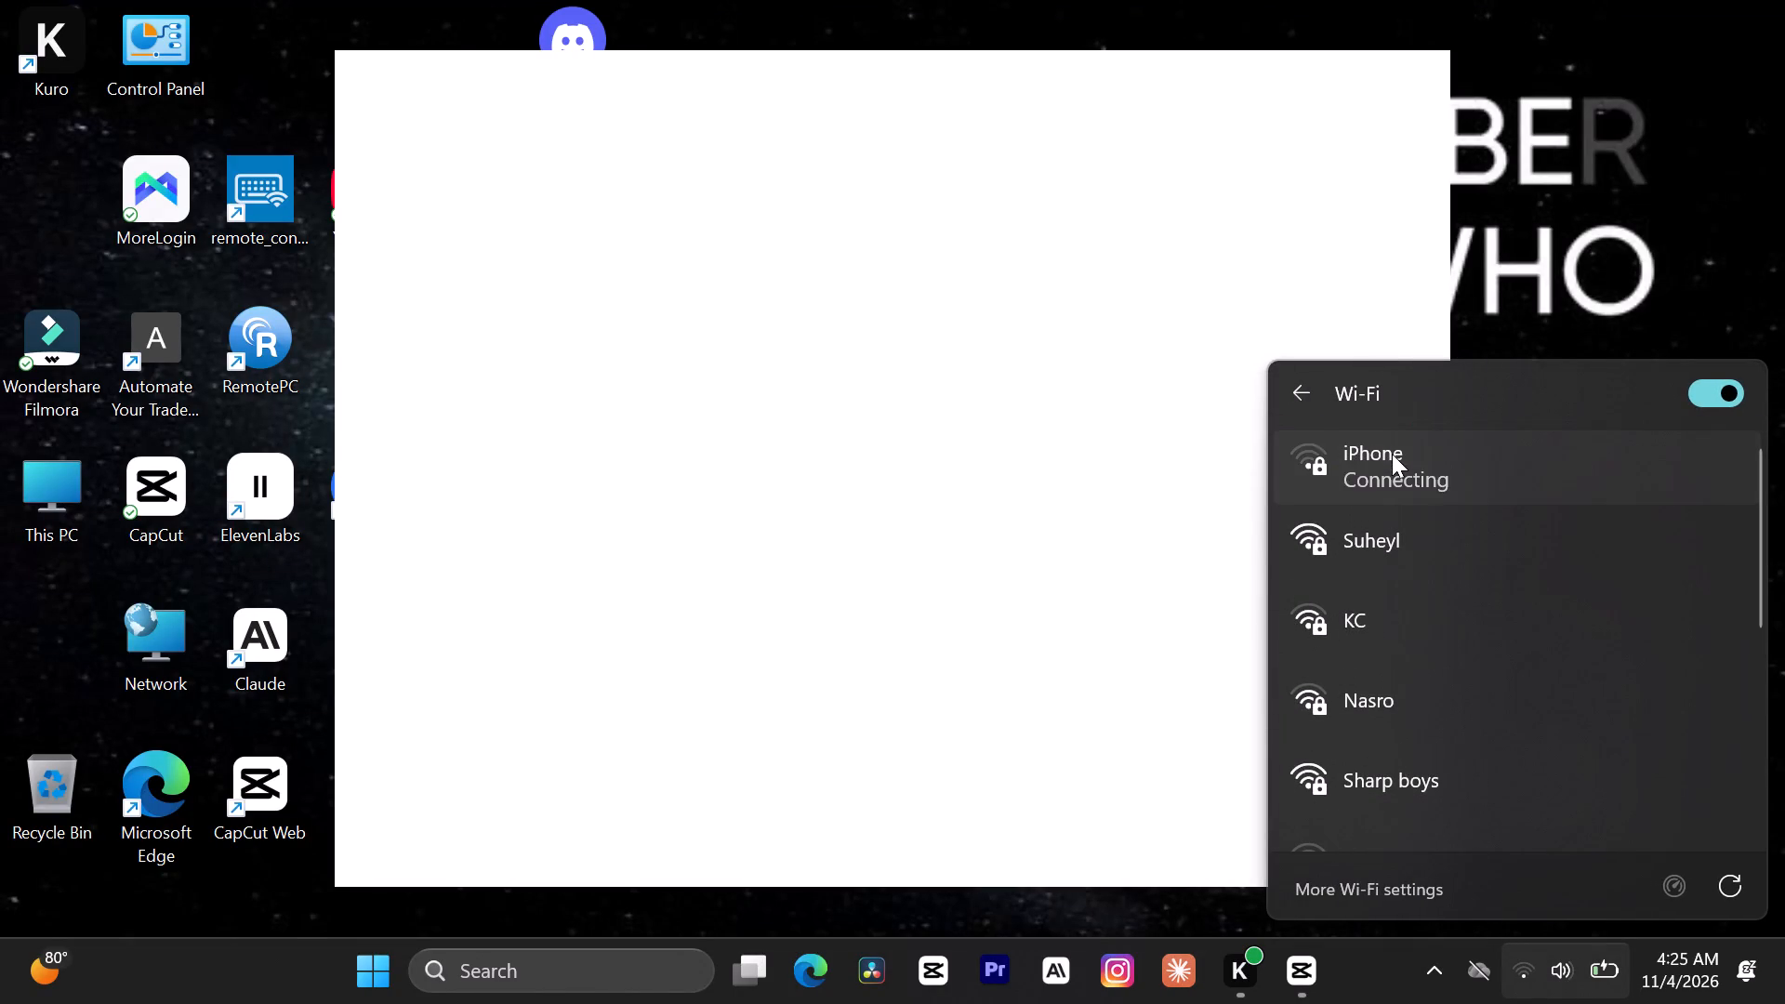
left_click(1558, 216)
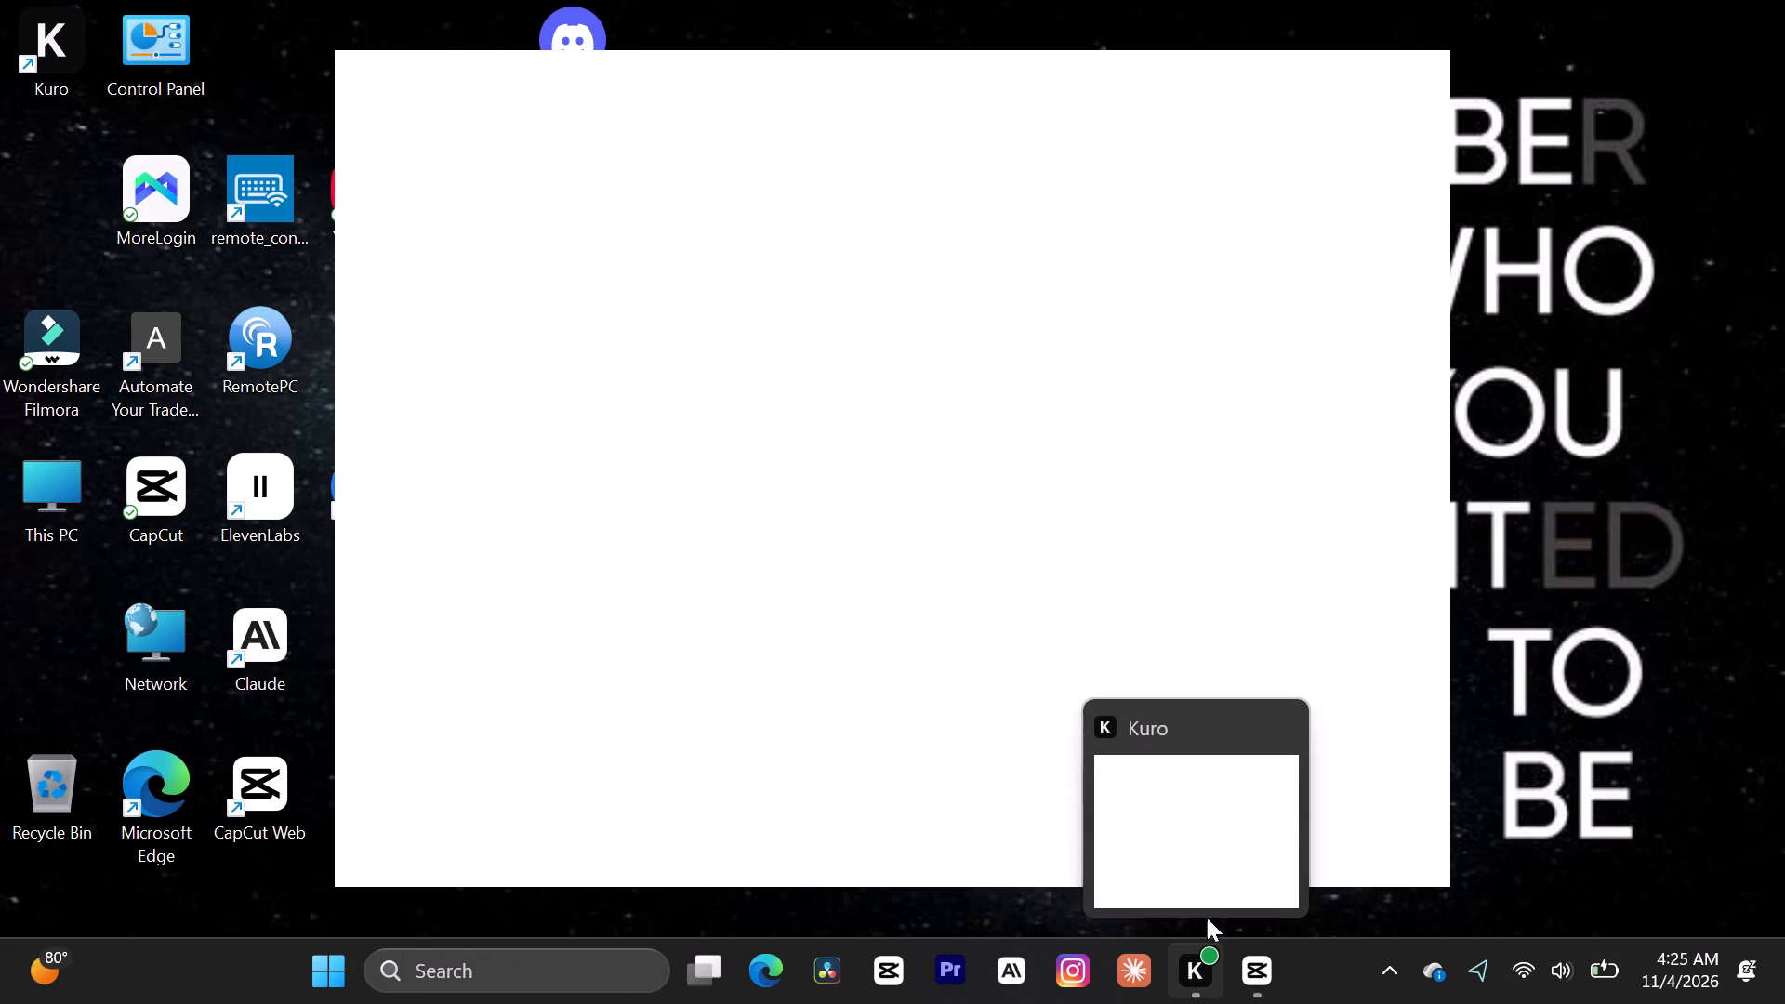
Close the blank Kuro window.
left_click(1271, 718)
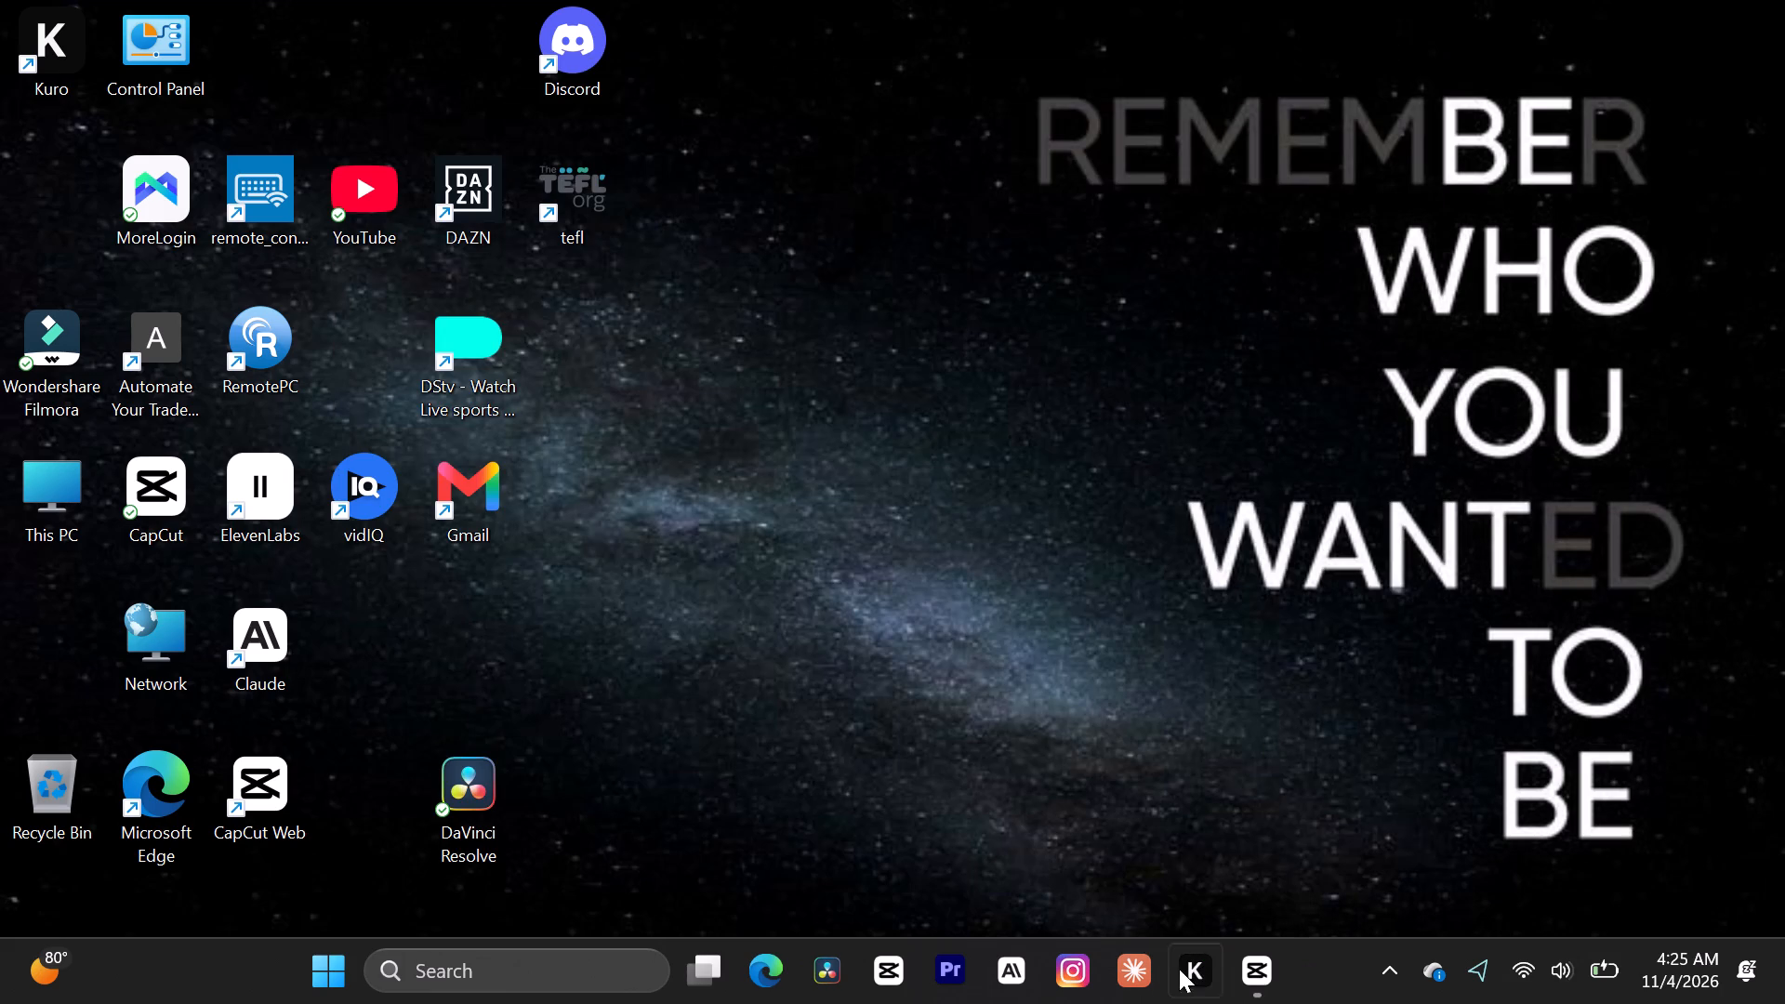
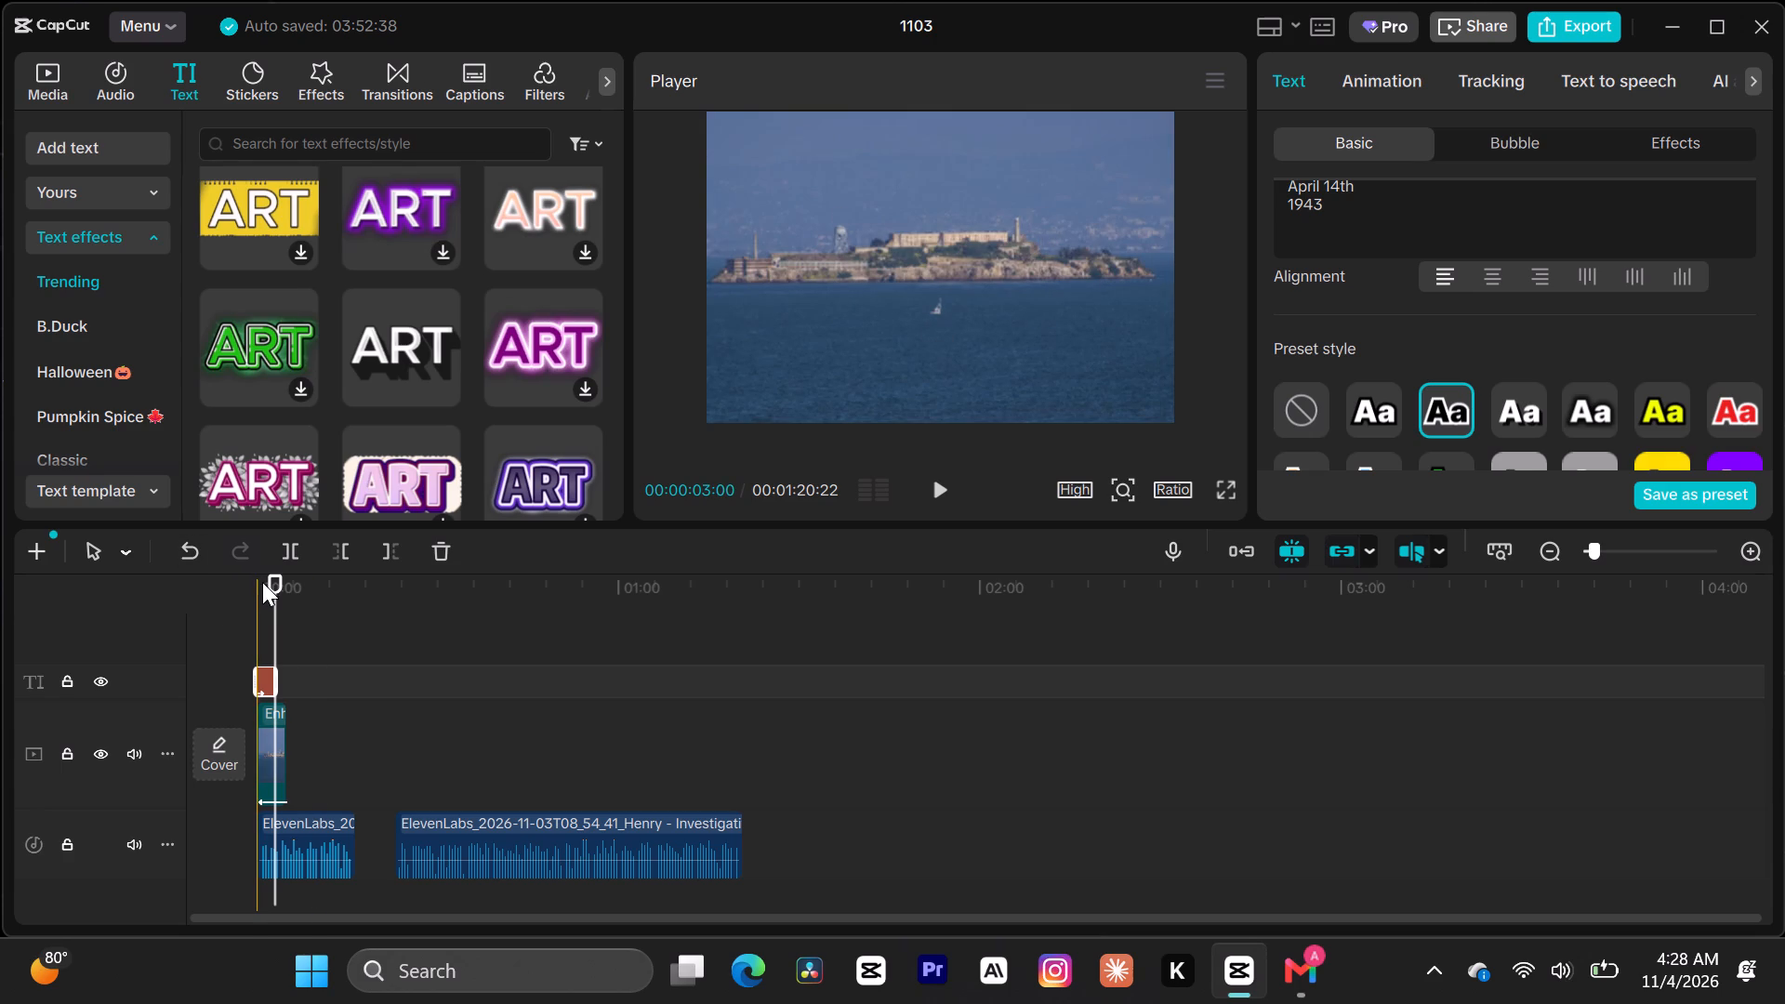
Return the playhead to the start of the timeline at 00:00:00:00 to view the date title's opening frame.
double_click(257, 584)
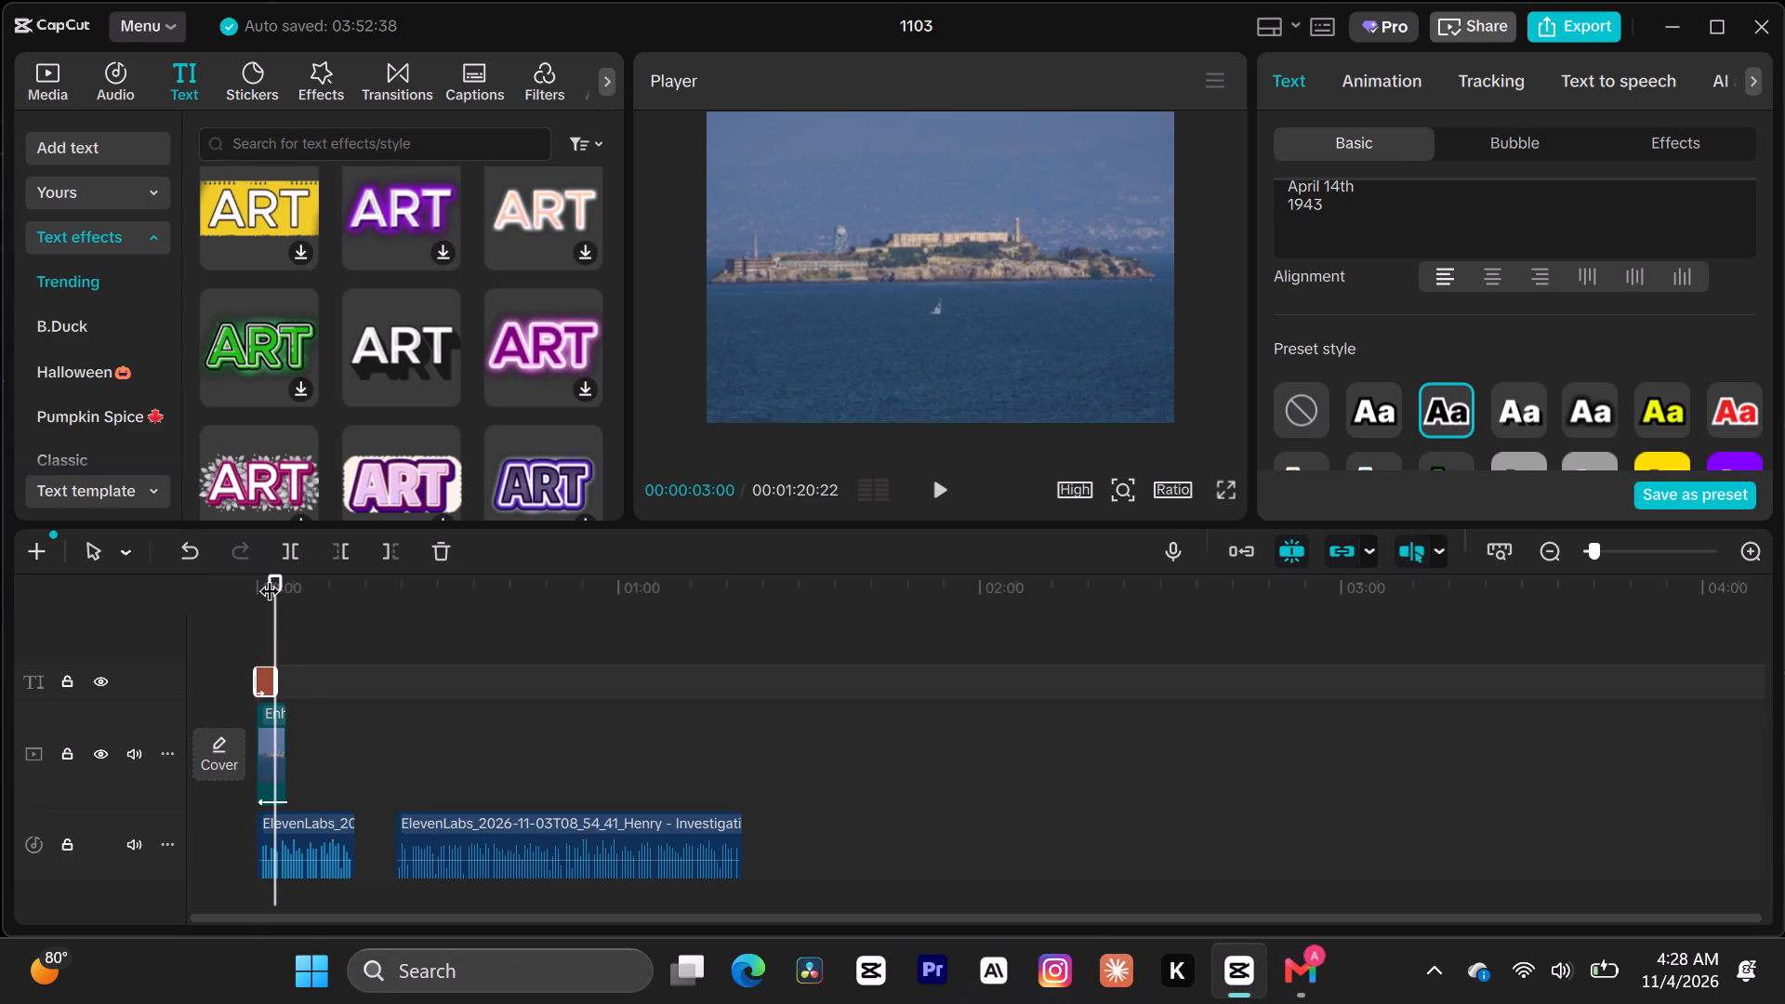
double_click(258, 574)
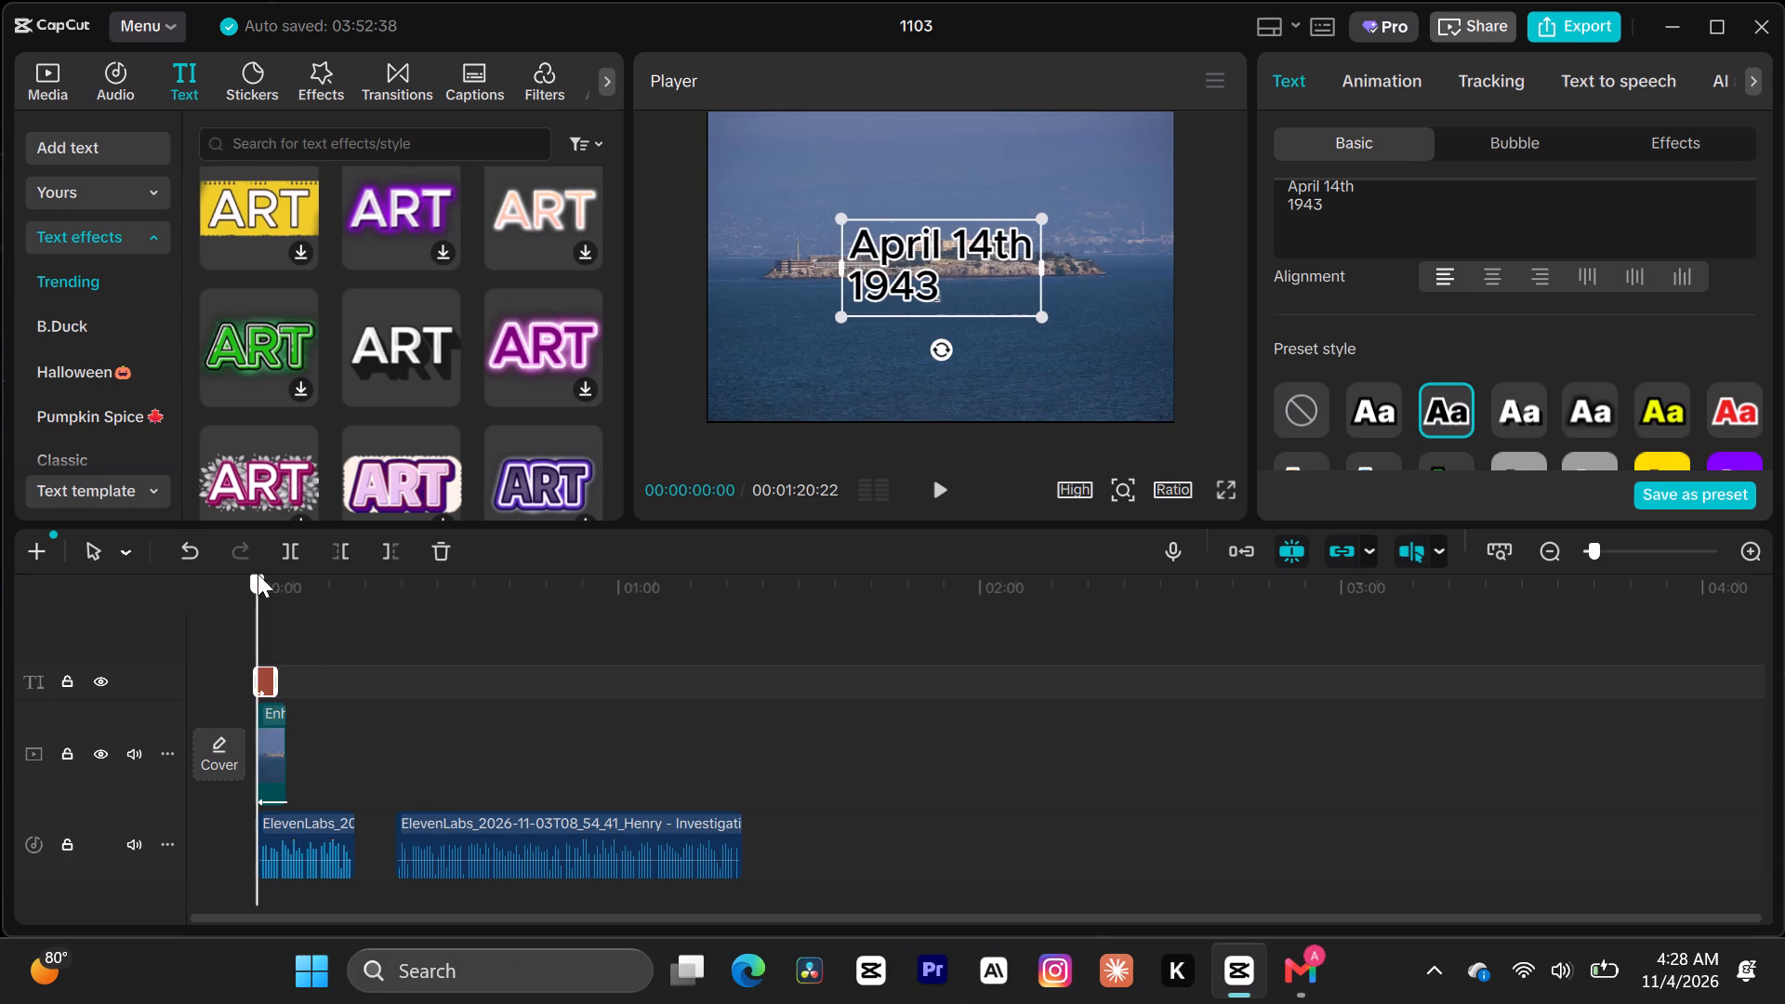
Play the opening seconds again to review the animated date title over the Alcatraz image, keeping the title clip selected.
left_click(931, 482)
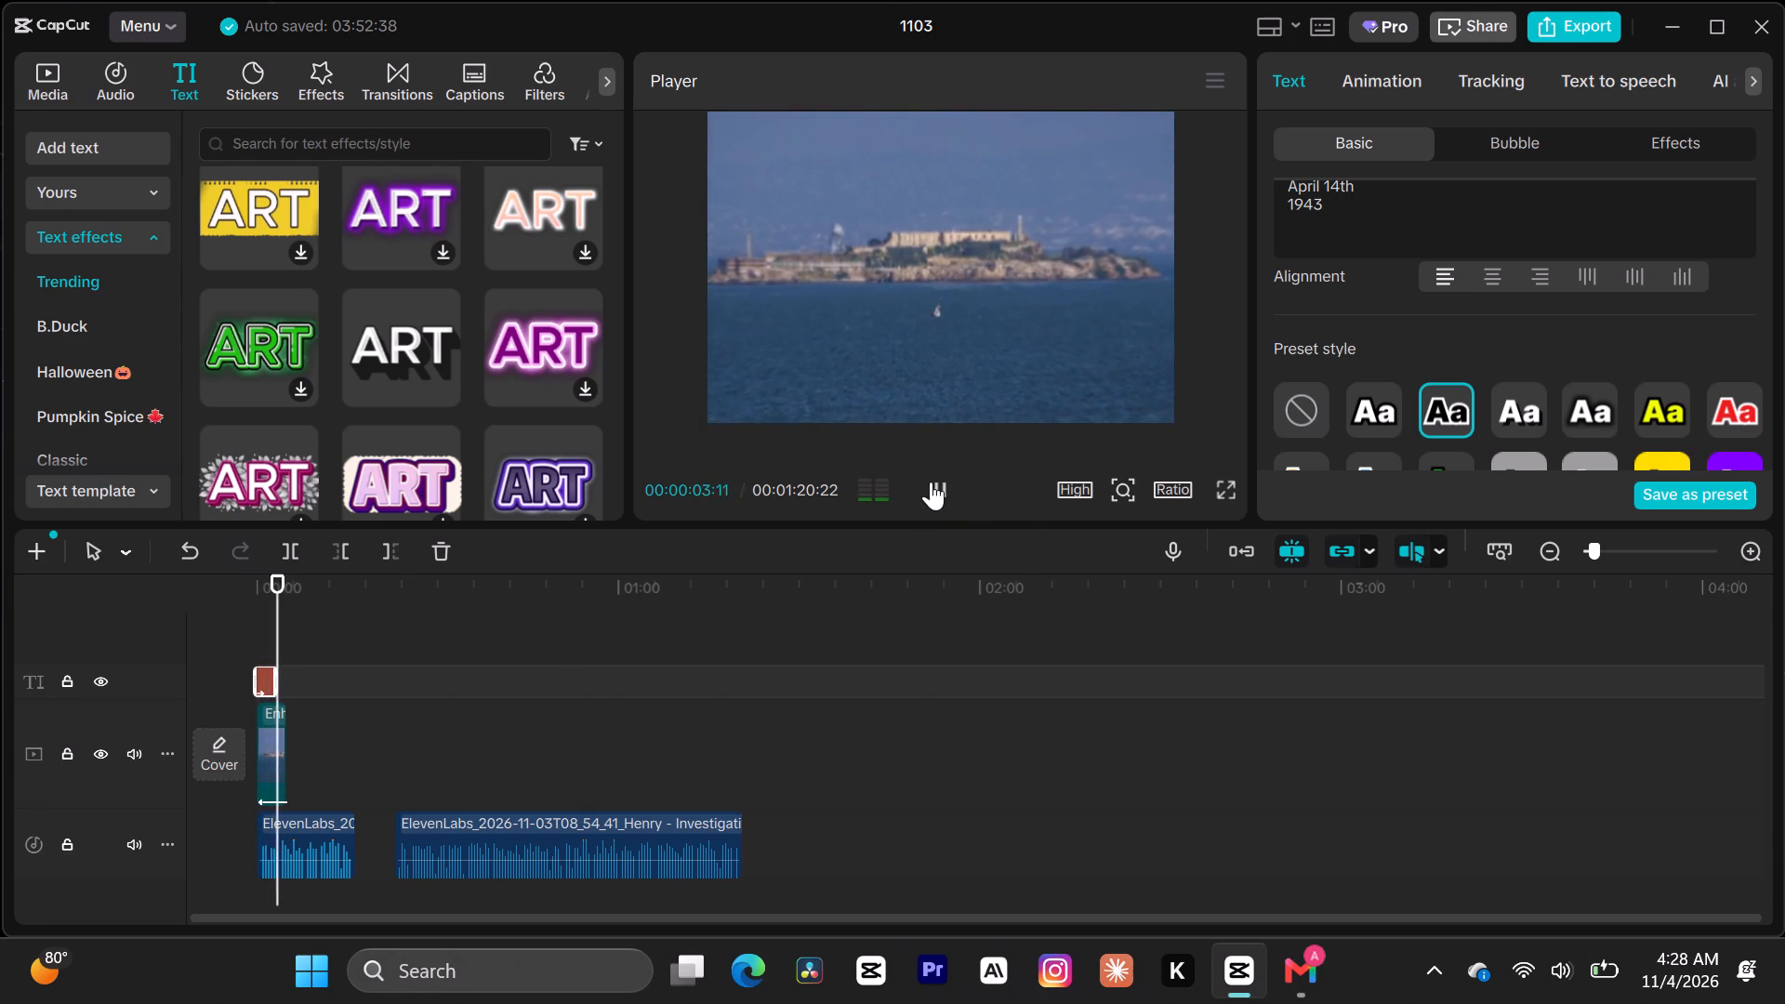
left_click(931, 482)
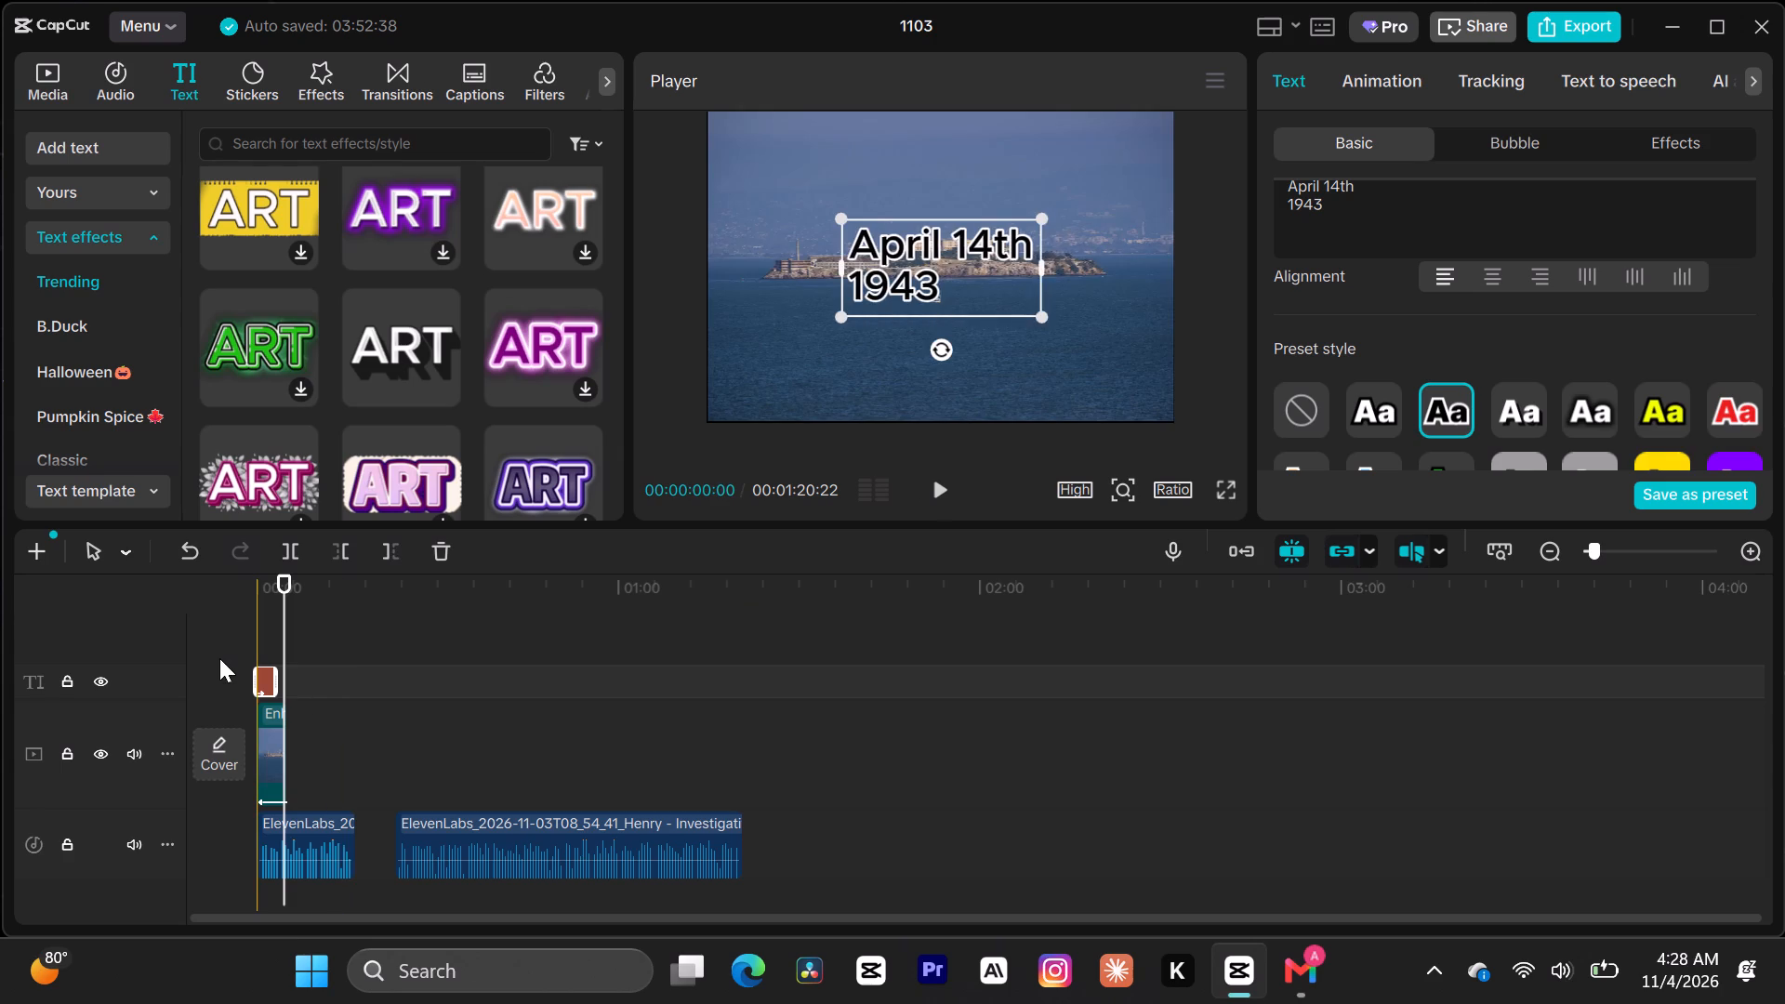
double_click(266, 685)
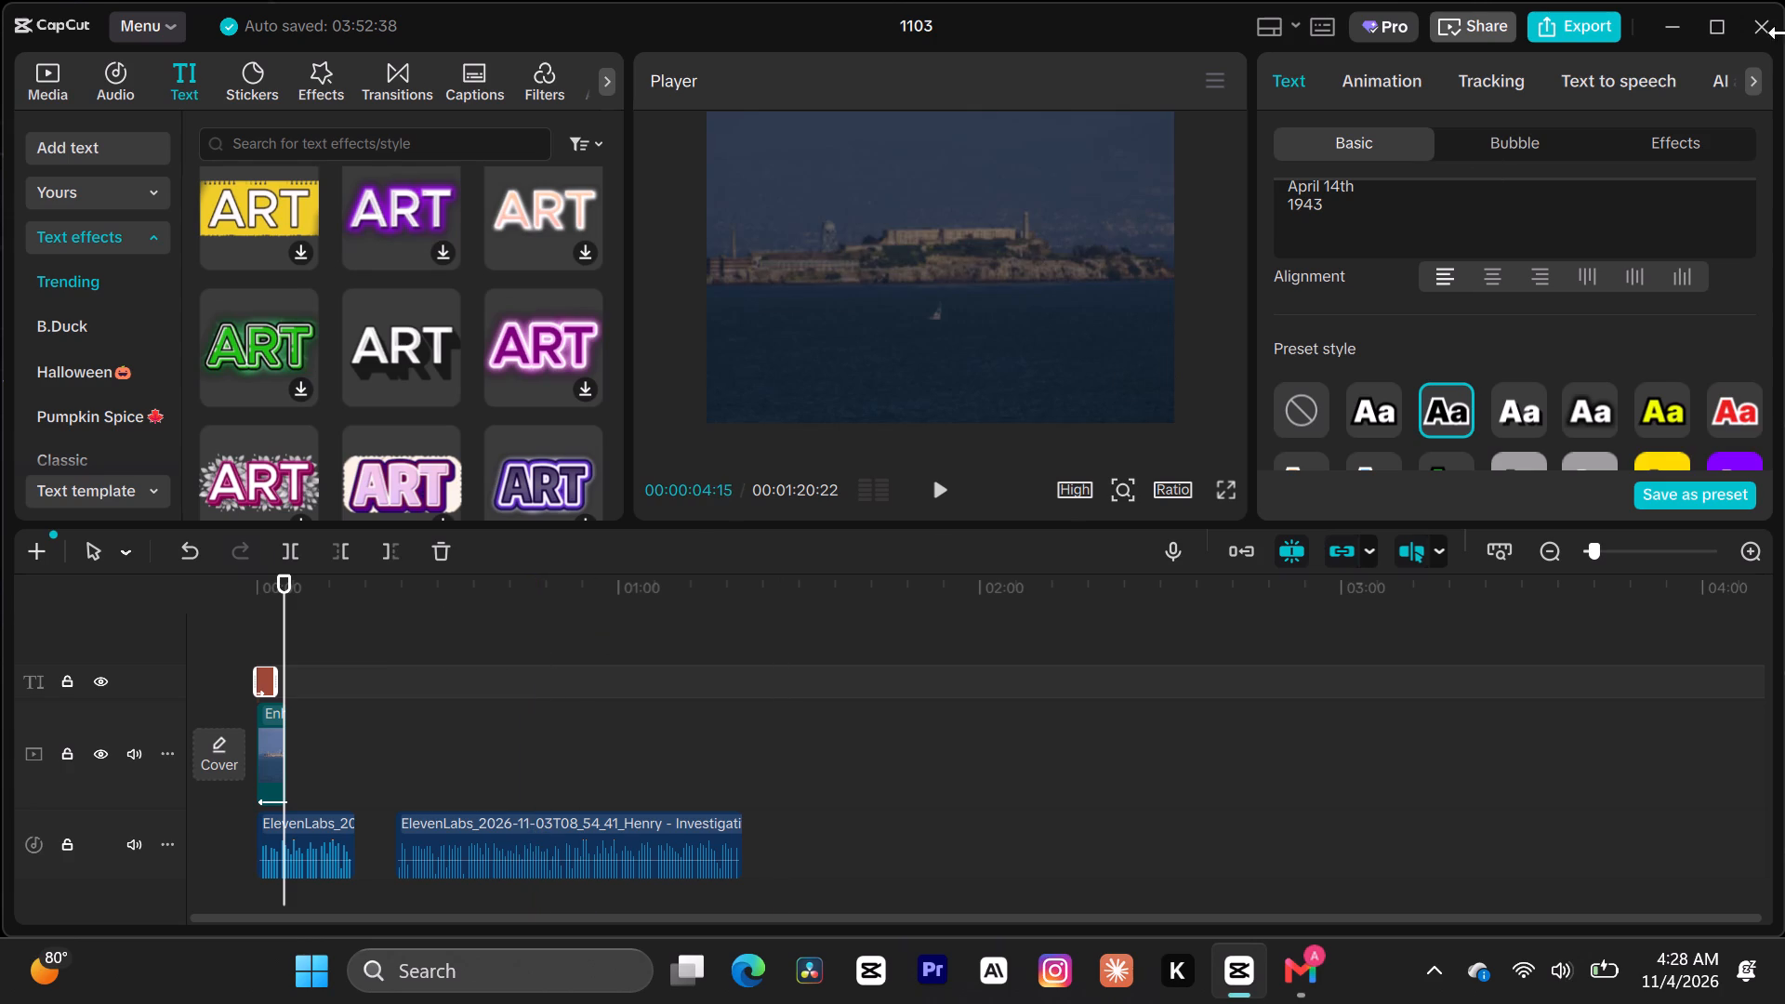
Minimize the CapCut window to get back to the desktop.
left_click(1682, 18)
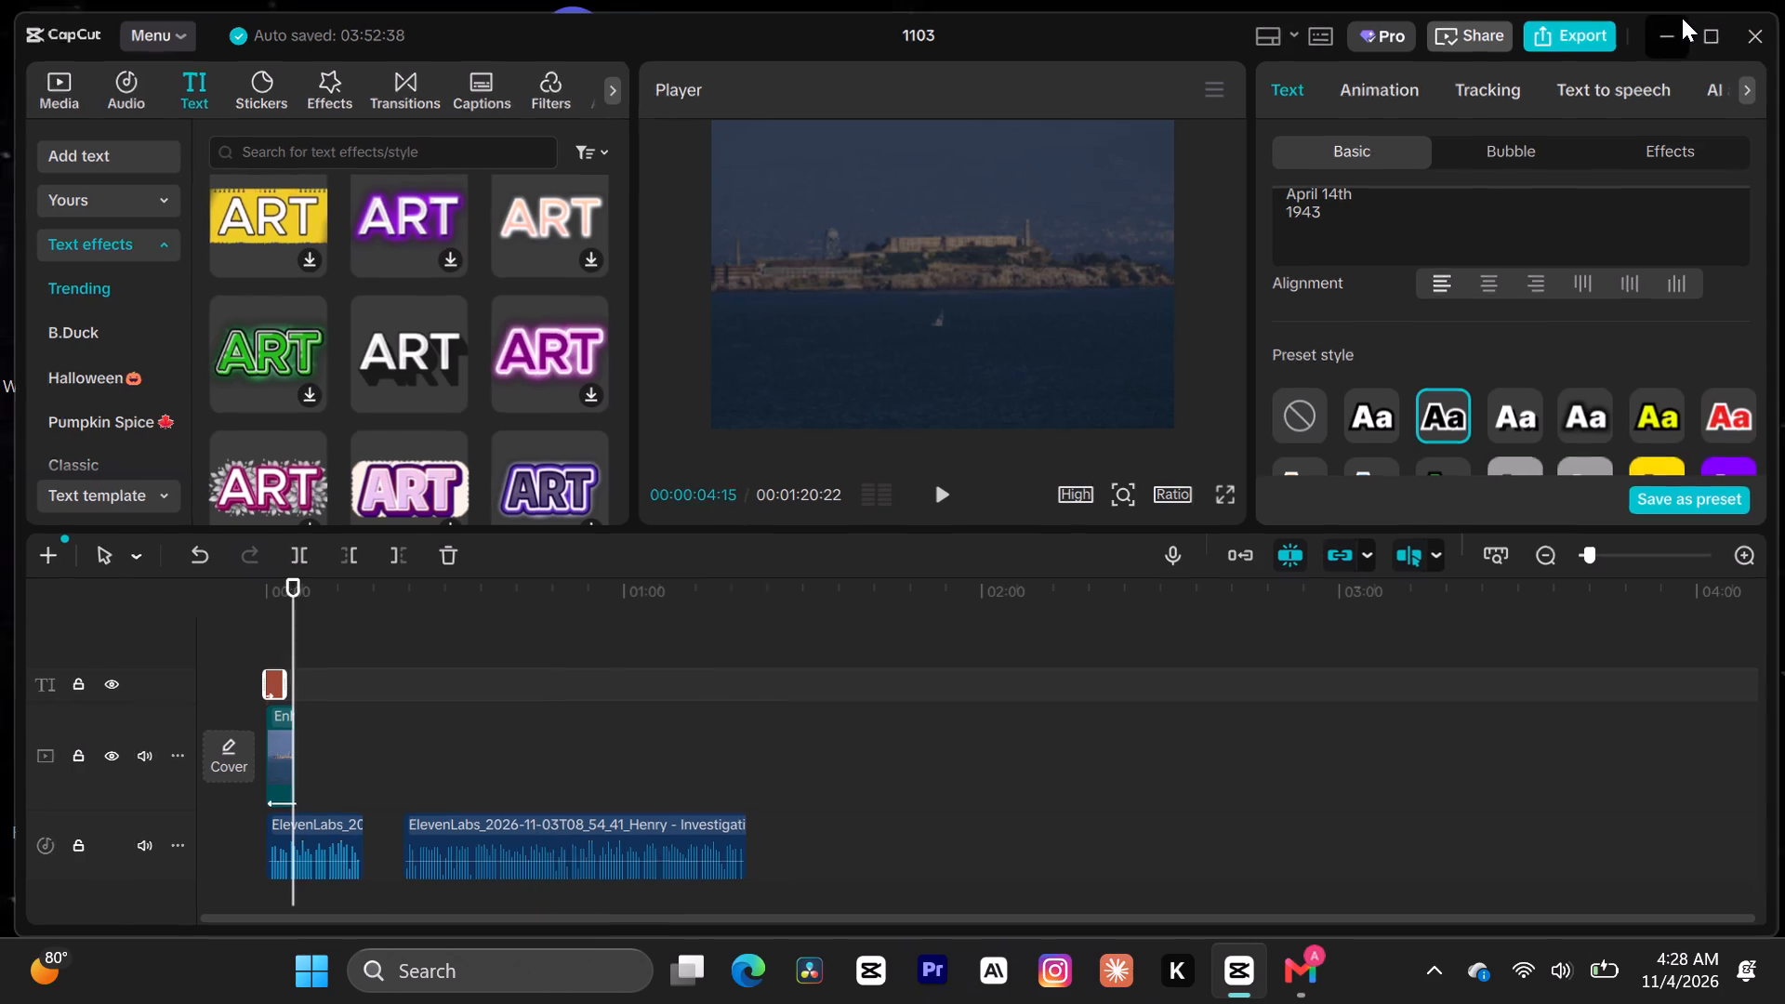